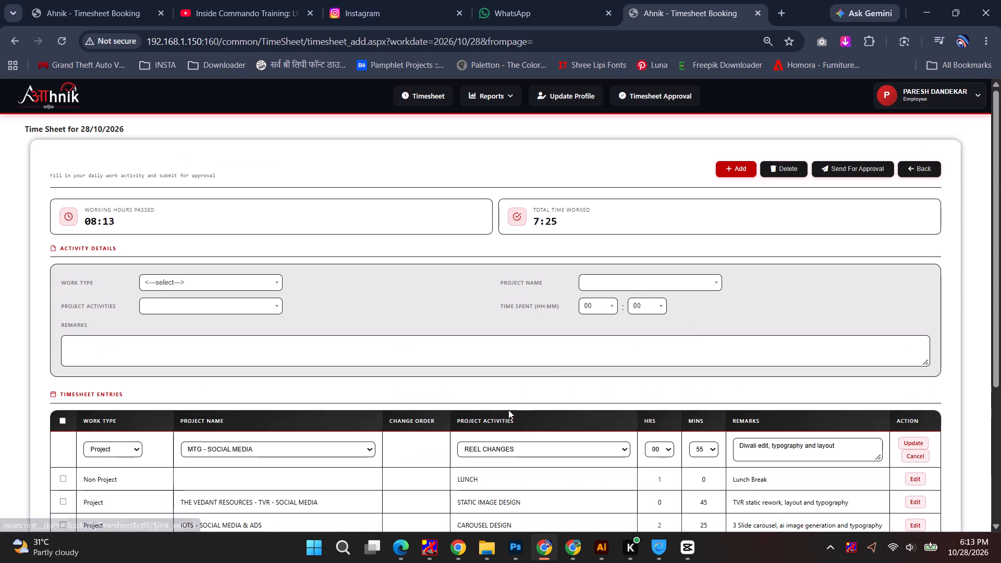
# Change the project activity of the MTG - SOCIAL MEDIA Diwali edit entry to REEL / SHORTS EDITING and save the update.
pyautogui.click(510, 444)
pyautogui.click(517, 417)
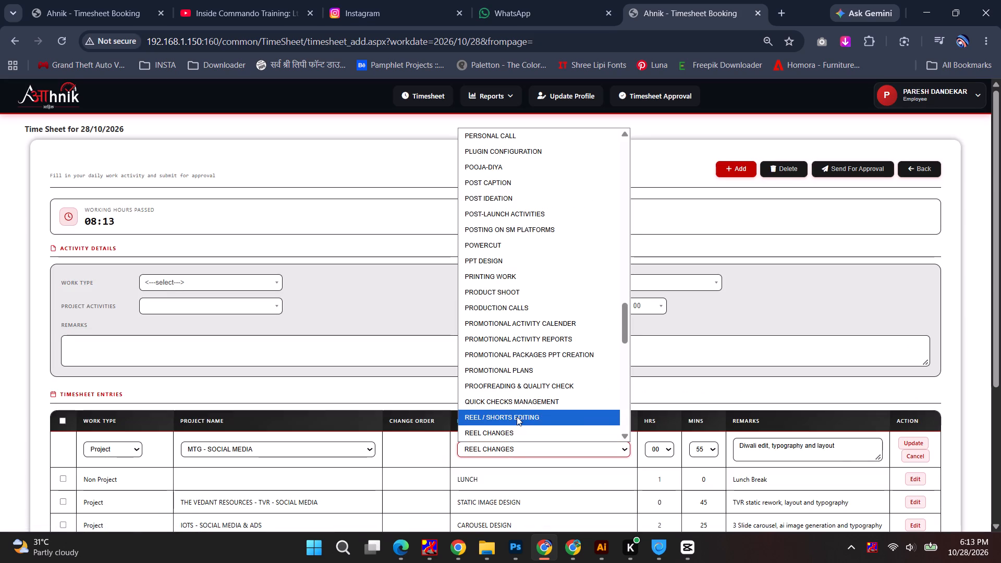
pyautogui.click(925, 443)
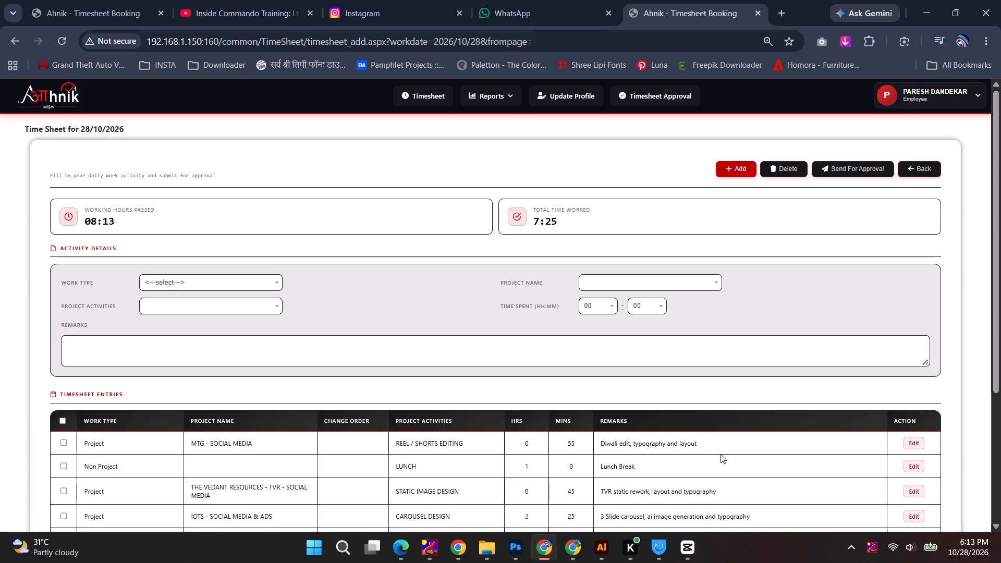
# Reopen the MTG Diwali edit entry for editing and set its time to 1 hour 5 minutes.
pyautogui.click(910, 444)
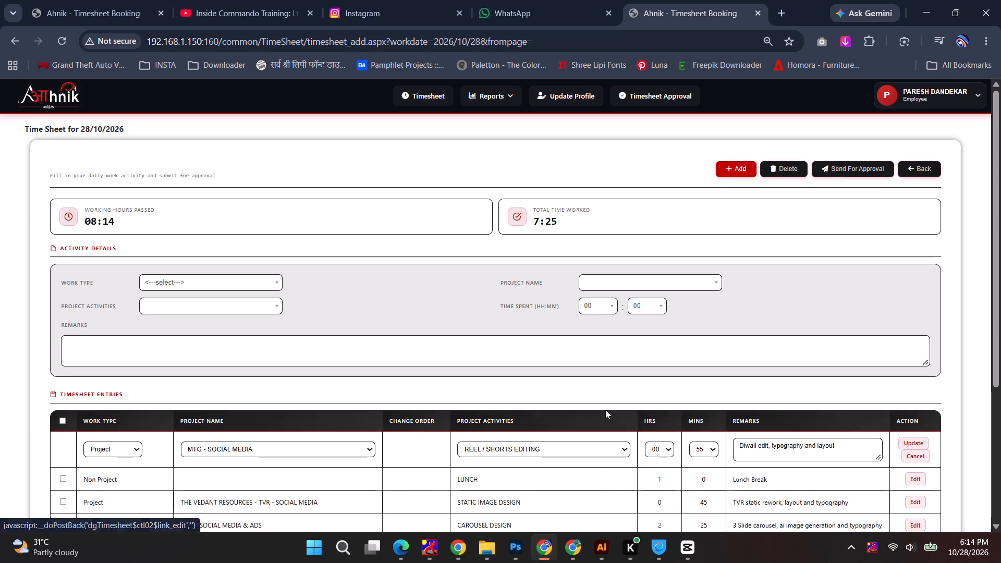
pyautogui.scroll(-1, 667, 440)
pyautogui.click(713, 387)
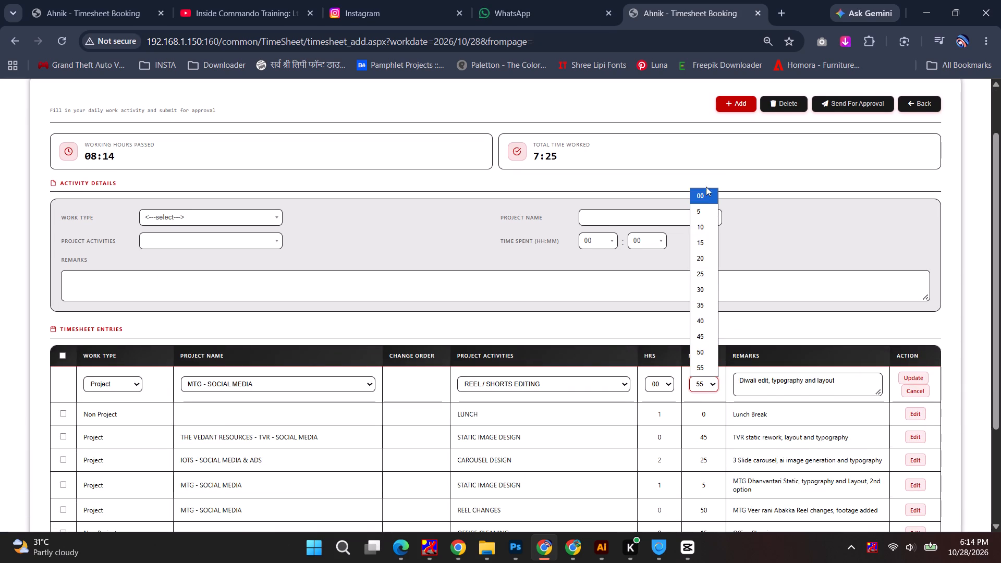
pyautogui.click(702, 217)
pyautogui.click(660, 383)
pyautogui.click(658, 104)
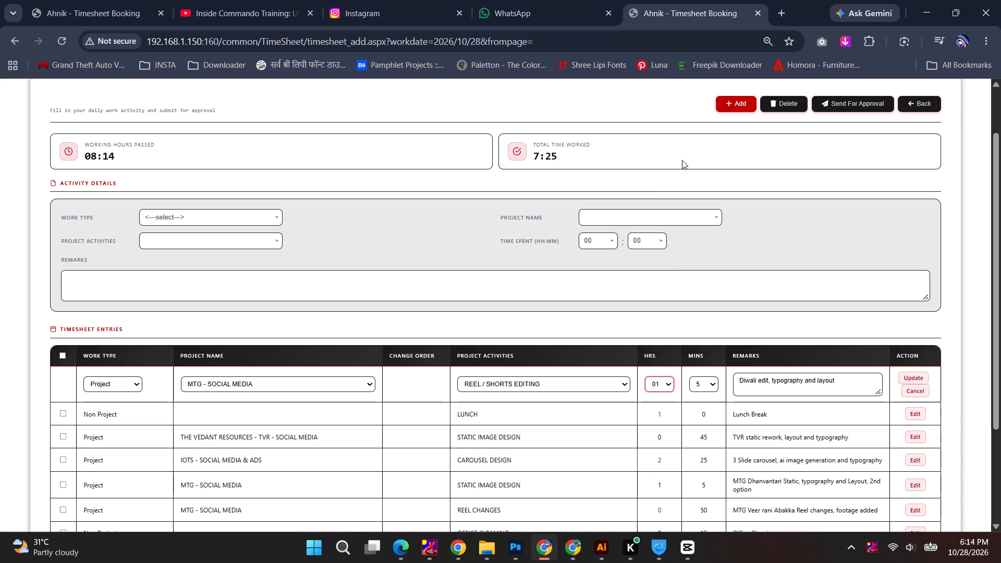
# Append ", music changes and type adjusted" to the remarks of the MTG Diwali edit entry.
pyautogui.click(840, 383)
pyautogui.write(', l')
pyautogui.press('BackSpace')
pyautogui.write('music ans')
pyautogui.press('BackSpace')
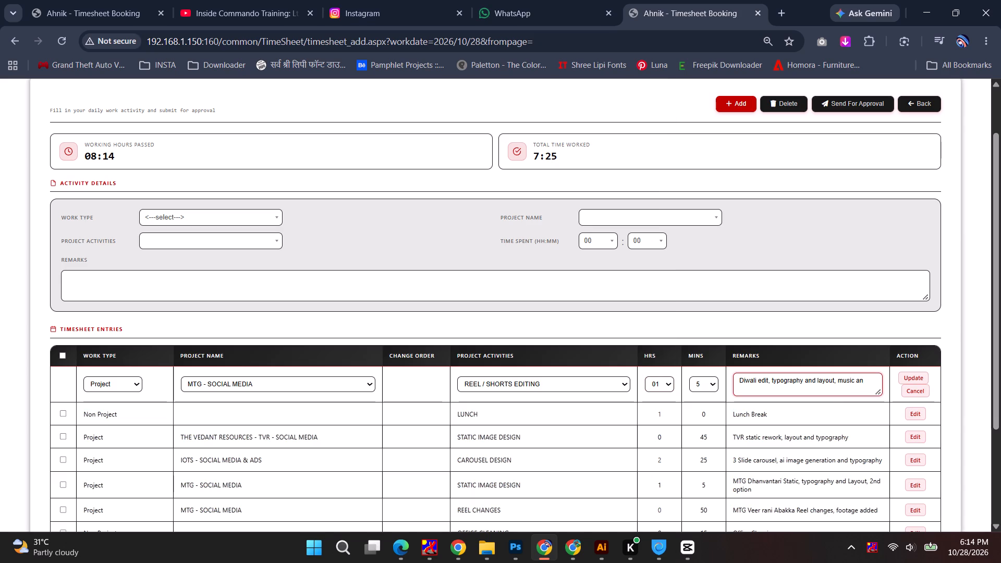
pyautogui.write('d')
pyautogui.press('space')
pyautogui.write('ty')
pyautogui.press('BackSpace')
pyautogui.press('BackSpace')
pyautogui.press('BackSpace')
pyautogui.press('BackSpace')
pyautogui.press('BackSpace')
pyautogui.press('BackSpace')
pyautogui.press('space')
pyautogui.write('changes ad')
pyautogui.press('space')
pyautogui.press('BackSpace')
pyautogui.press('BackSpace')
pyautogui.write('nd typo')
pyautogui.press('space')
pyautogui.press('BackSpace')
pyautogui.press('BackSpace')
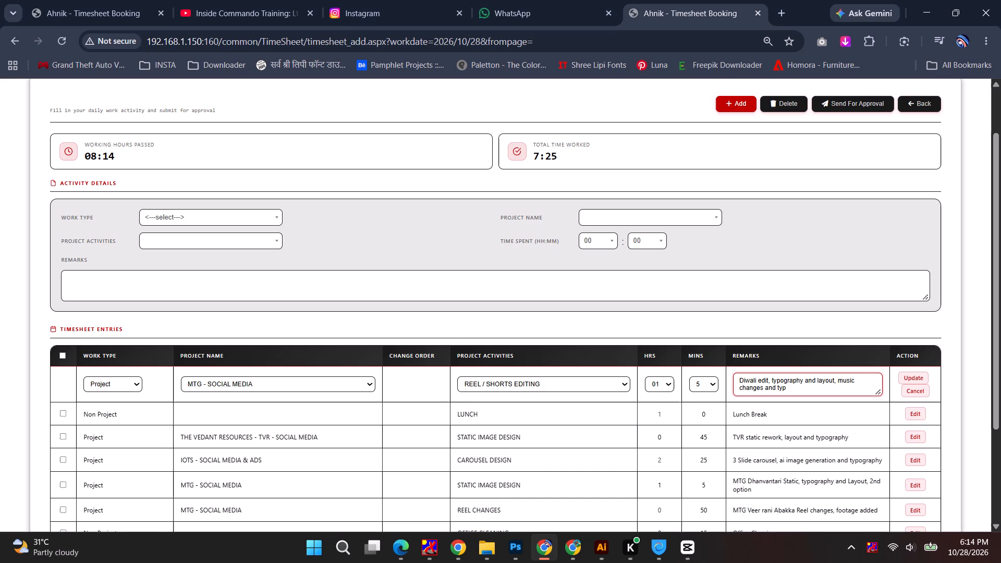
pyautogui.write('e adjusted')
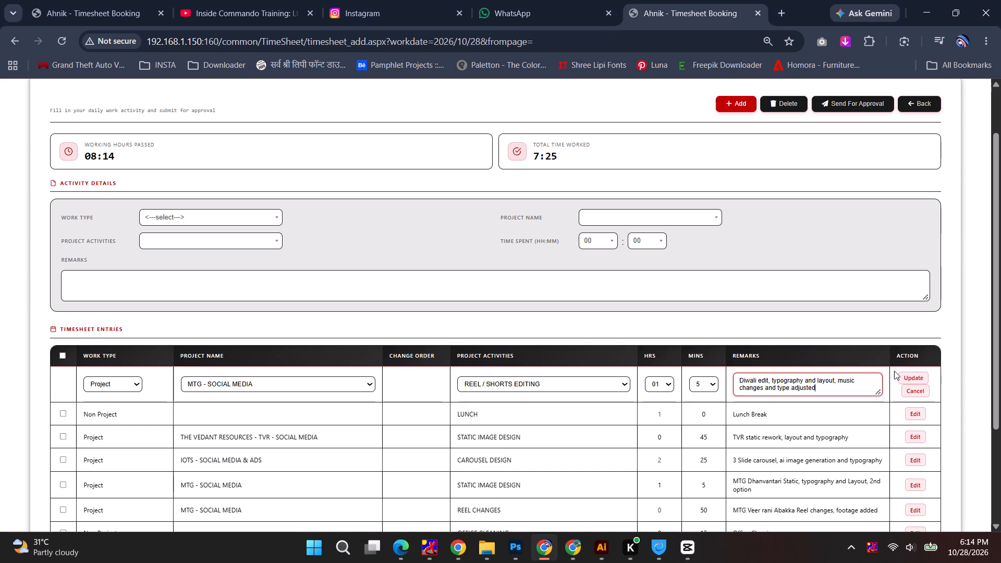
# Set the MTG Diwali edit entry's minutes to 10 and save the updated entry.
pyautogui.click(712, 380)
pyautogui.click(707, 236)
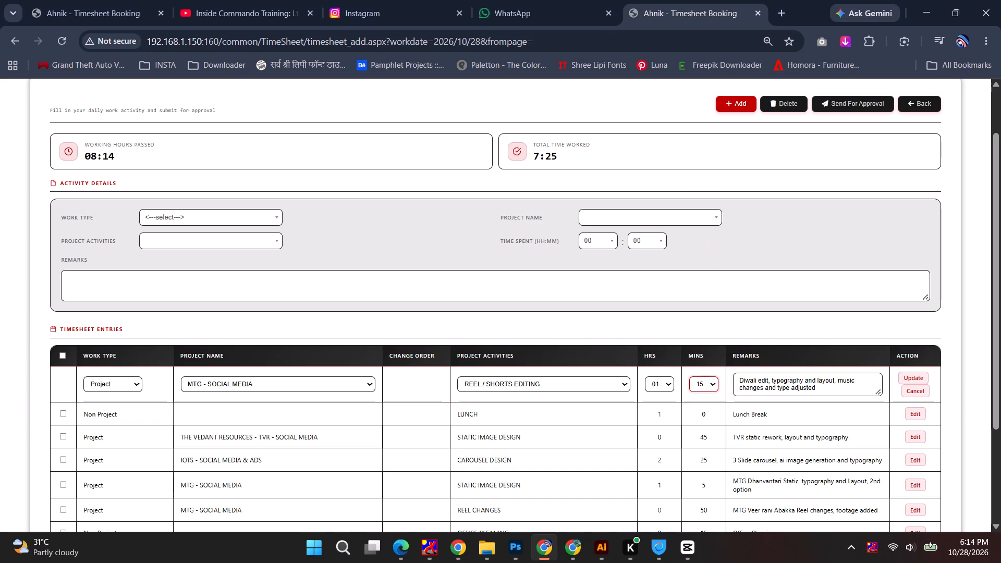
pyautogui.click(707, 383)
pyautogui.click(709, 225)
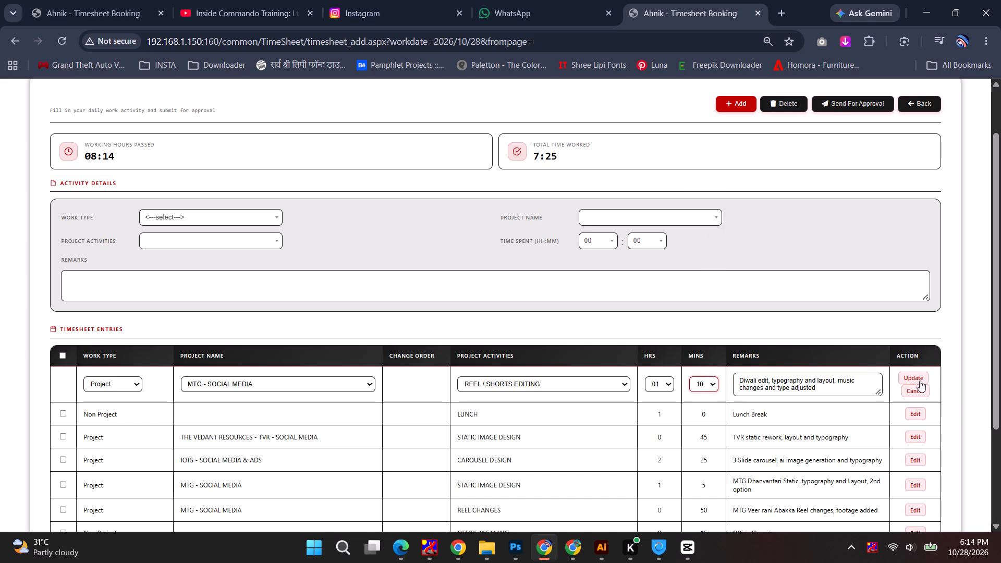
pyautogui.click(916, 377)
pyautogui.scroll(-3, 506, 336)
# Switch to Photoshop, then save and close the MTG Diwali 001.psd document.
pyautogui.hotkey('alt', 'Tab')
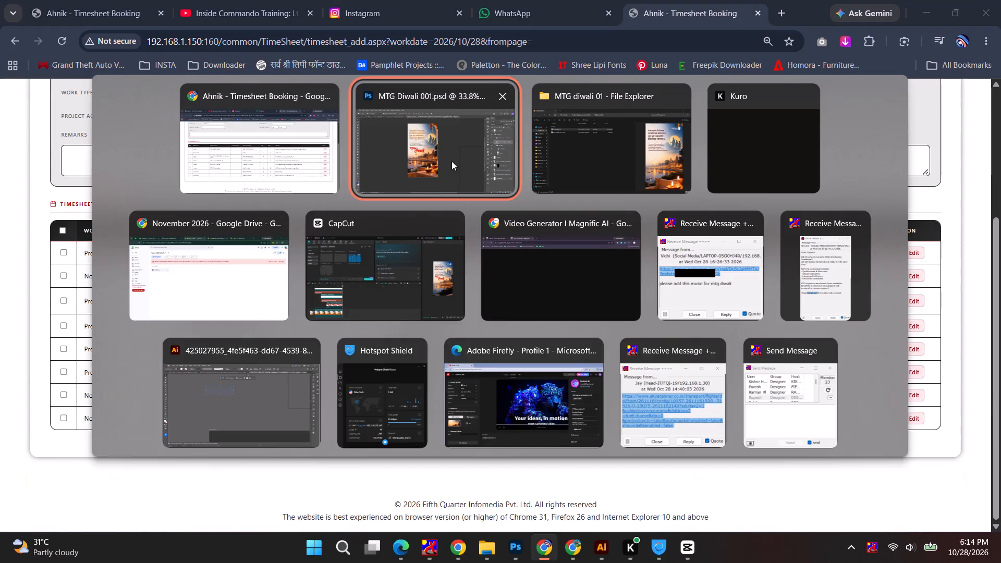
pyautogui.keyDown('alt'); pyautogui.click(451, 161); pyautogui.keyUp('alt')
pyautogui.hotkey('ctrl', 's')
pyautogui.hotkey('ctrl', 'w')
# Back in the browser timesheet, start a new entry with work type Project, 15 minutes spent and activity STATIC IMAGE DESIGN.
pyautogui.hotkey('alt', 'Tab')
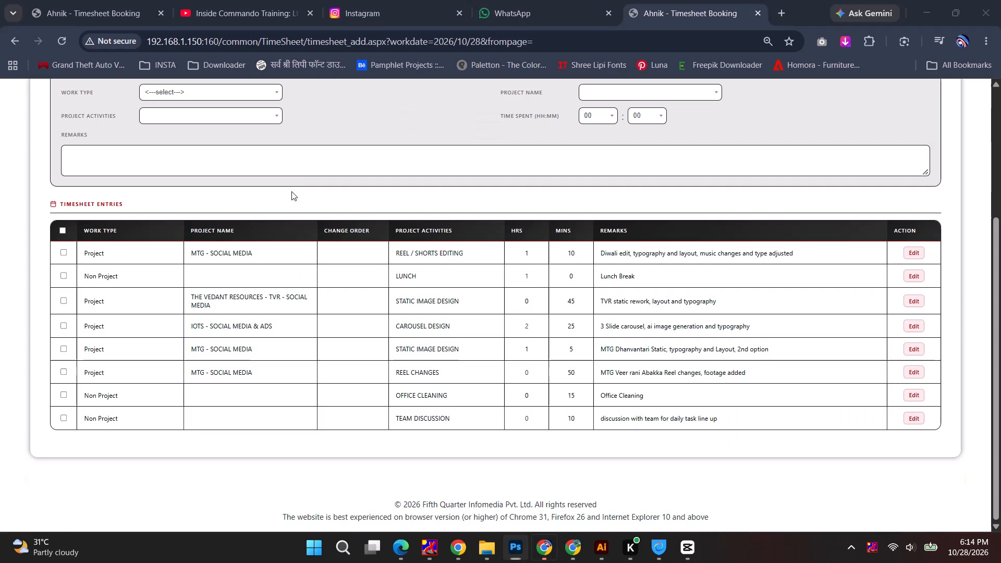
pyautogui.scroll(2, 264, 232)
pyautogui.click(196, 218)
pyautogui.click(188, 266)
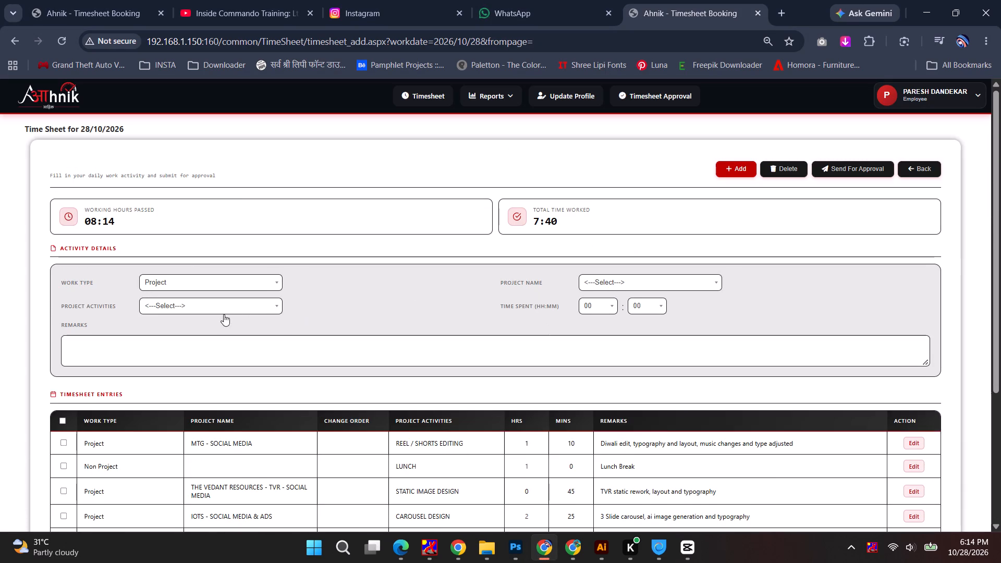
pyautogui.click(653, 284)
pyautogui.press('Escape')
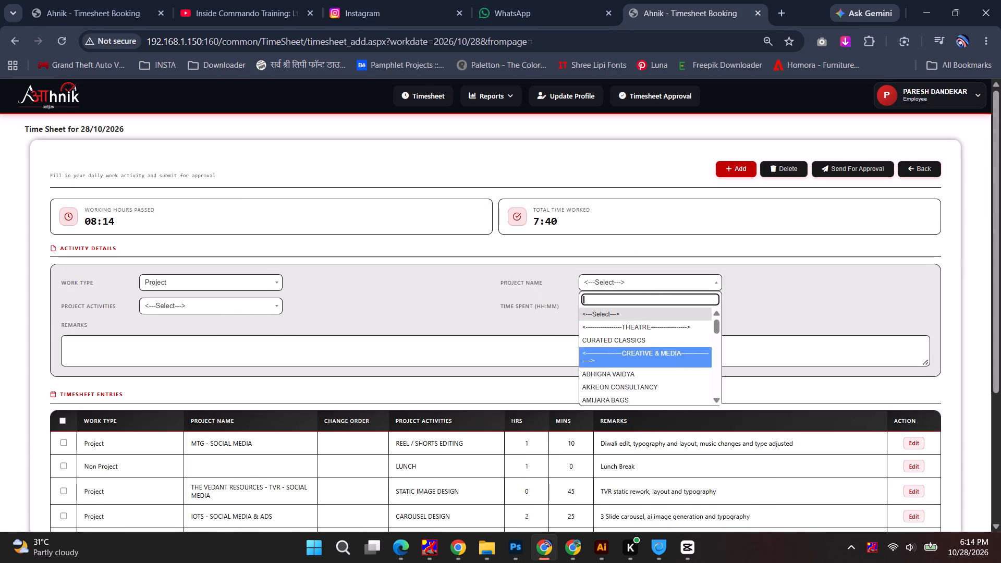
pyautogui.click(652, 304)
pyautogui.click(636, 378)
pyautogui.click(218, 302)
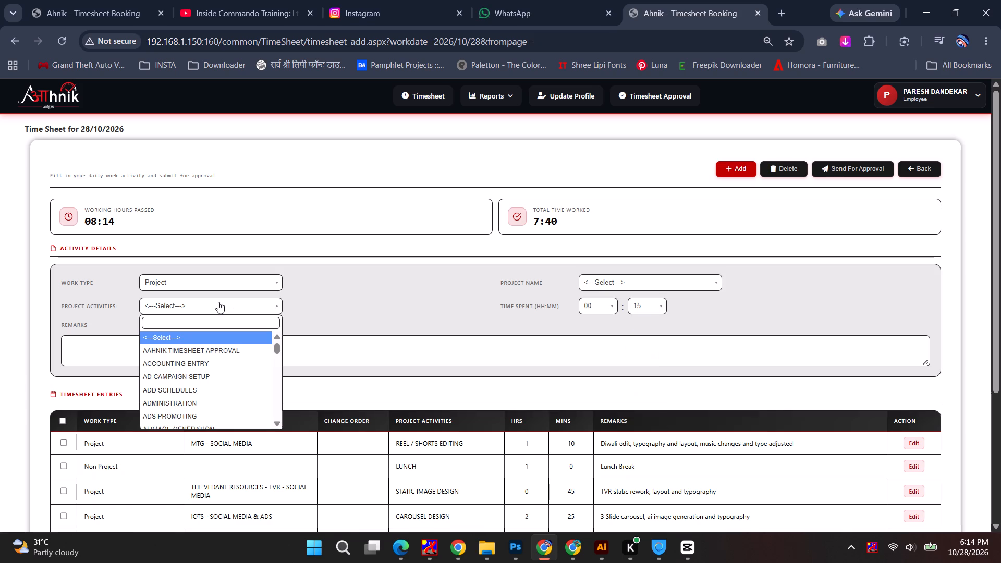
pyautogui.write('stat')
pyautogui.press('Down')
pyautogui.press('Down')
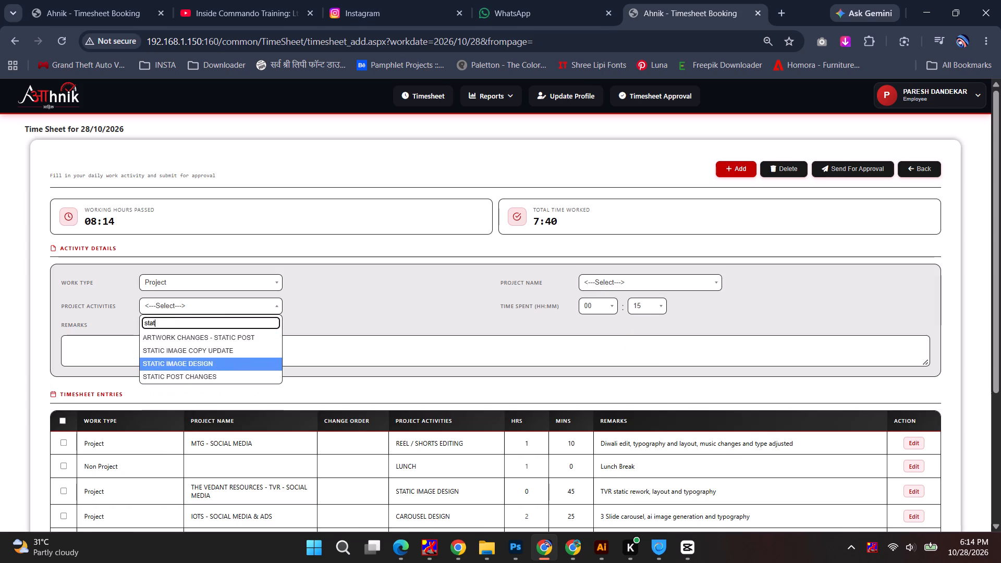
pyautogui.press('Return')
# Enter "Flucon Diwali layout" as the remarks of the new entry.
pyautogui.click(254, 350)
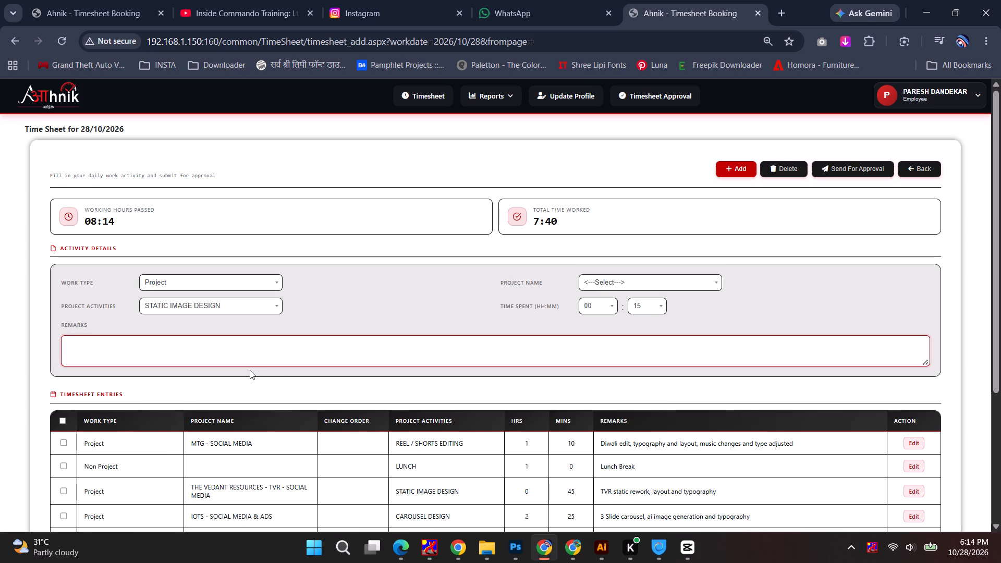
pyautogui.write('Flucon Diwali')
pyautogui.press('space')
pyautogui.write('layout')
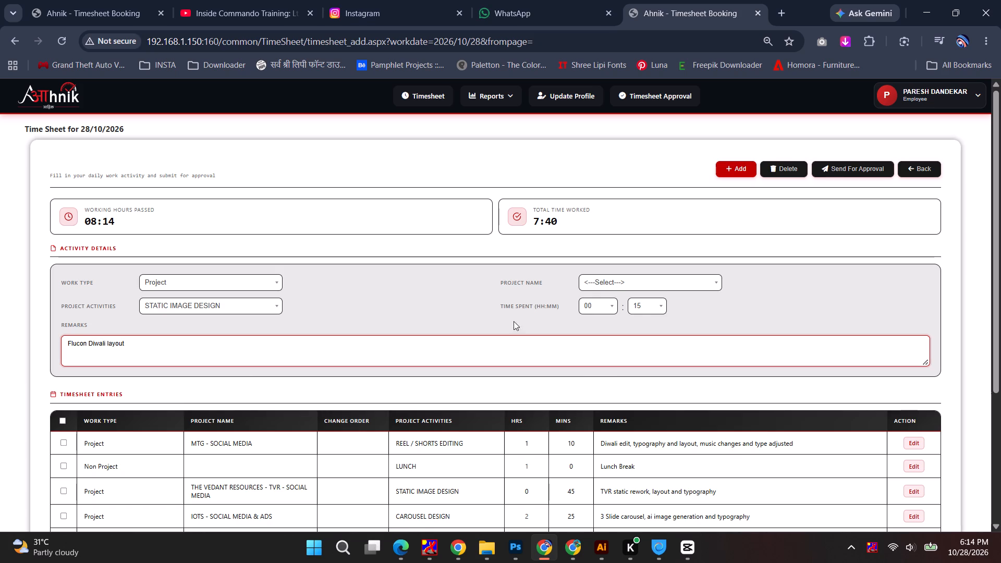
# Set the new entry's project name to FLUCON COMPONENTS - SOCIAL MEDIA.
pyautogui.click(648, 280)
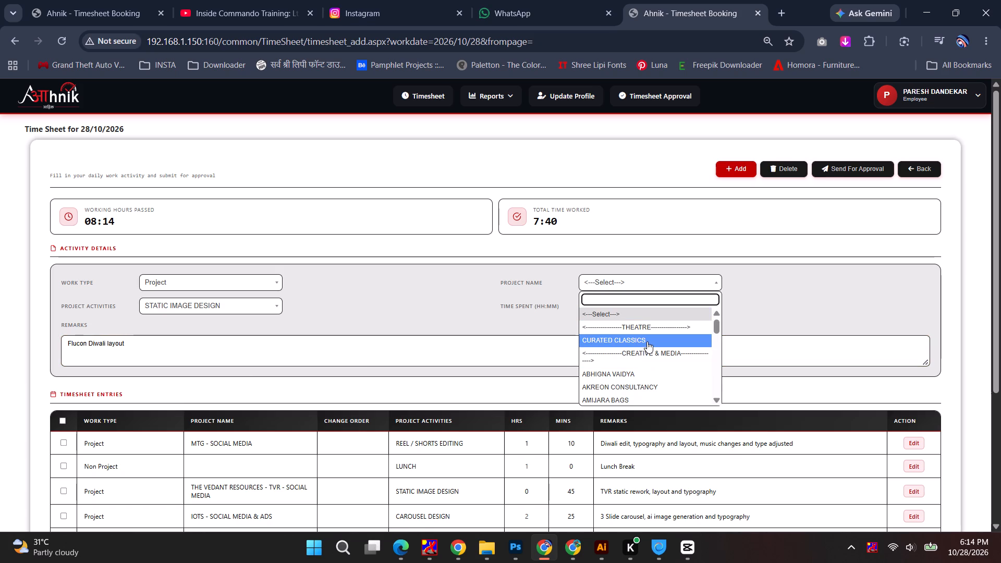
pyautogui.write('flu')
pyautogui.press('Return')
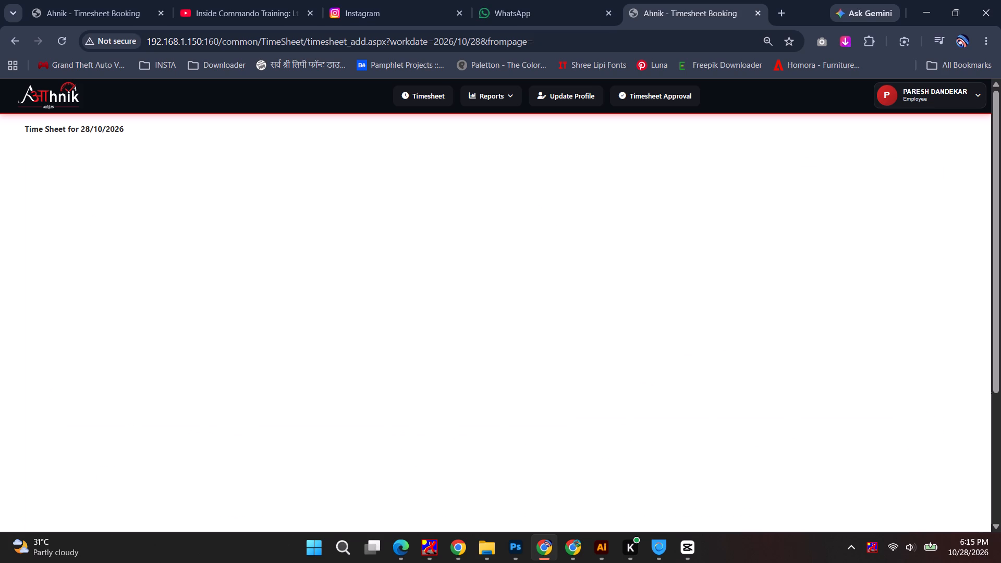
# Insert ", ideation" after "Flucon Diwali" in the remarks so they read "Flucon Diwali, ideation layout".
pyautogui.click(139, 346)
pyautogui.press('Left')
pyautogui.press('Left')
pyautogui.press('Left')
pyautogui.press('Left')
pyautogui.press('Left')
pyautogui.press('Left')
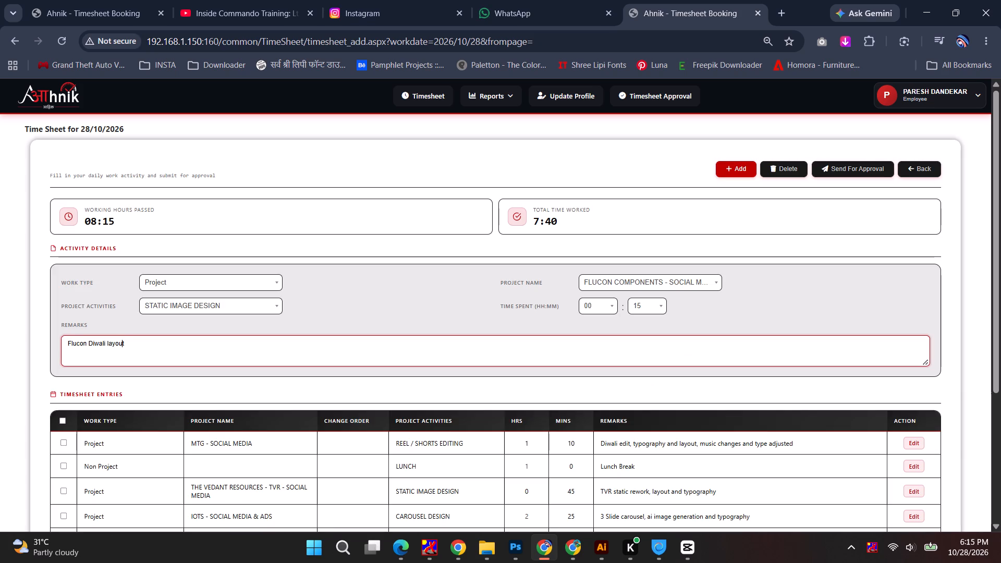
pyautogui.press('Left')
pyautogui.write(', ideation')
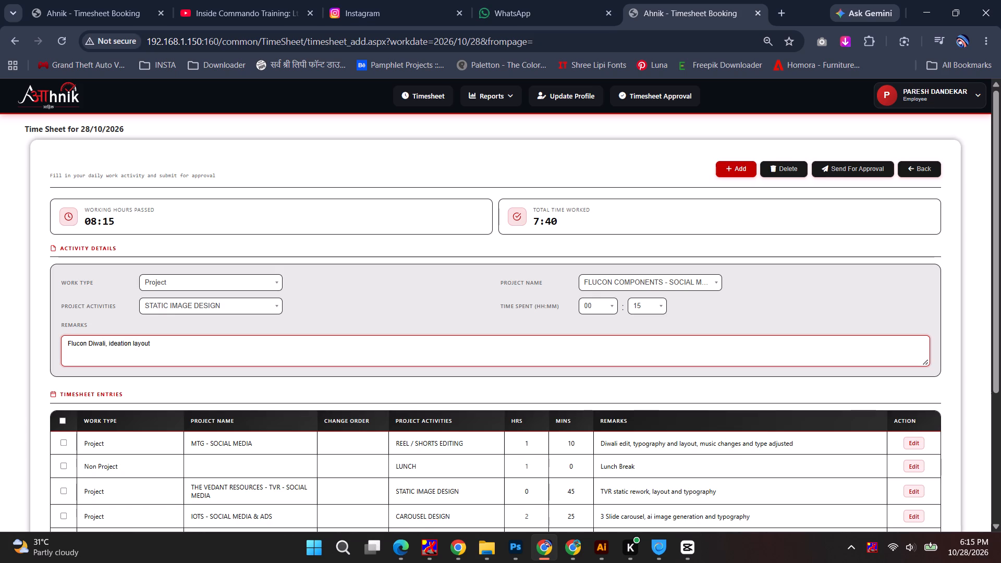
# Choose 15 minutes as the time spent and add the Flucon entry to the timesheet.
pyautogui.click(648, 305)
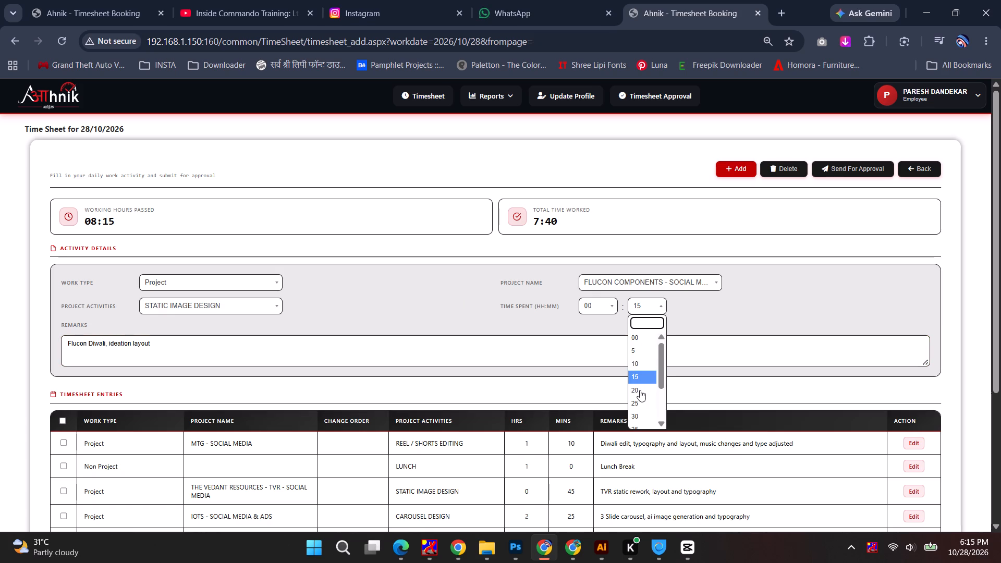
pyautogui.click(640, 374)
pyautogui.click(351, 350)
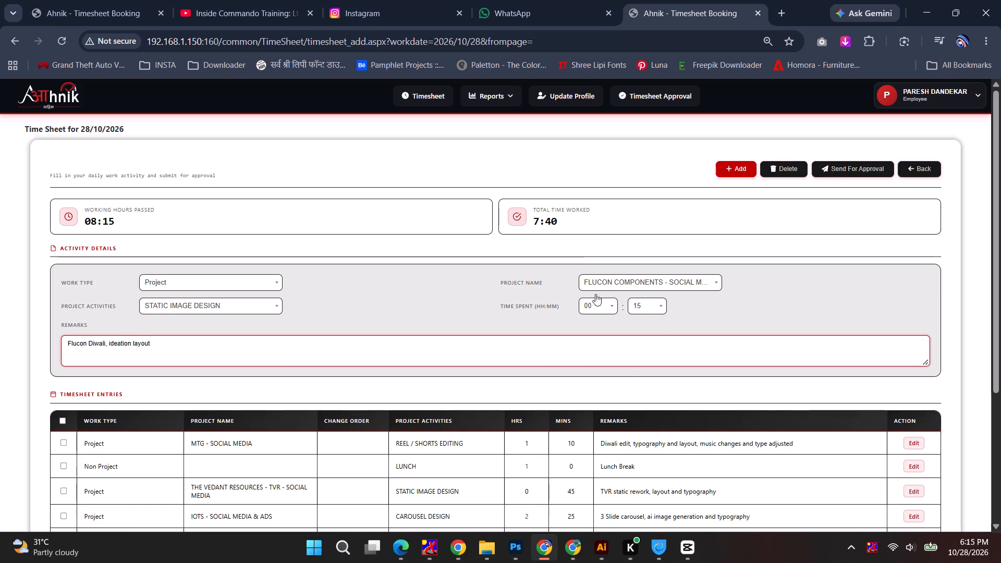
pyautogui.click(727, 168)
# Add a Non-Project TEA BREAK entry of 15 minutes with the remarks "Tea break" to the timesheet.
pyautogui.click(231, 284)
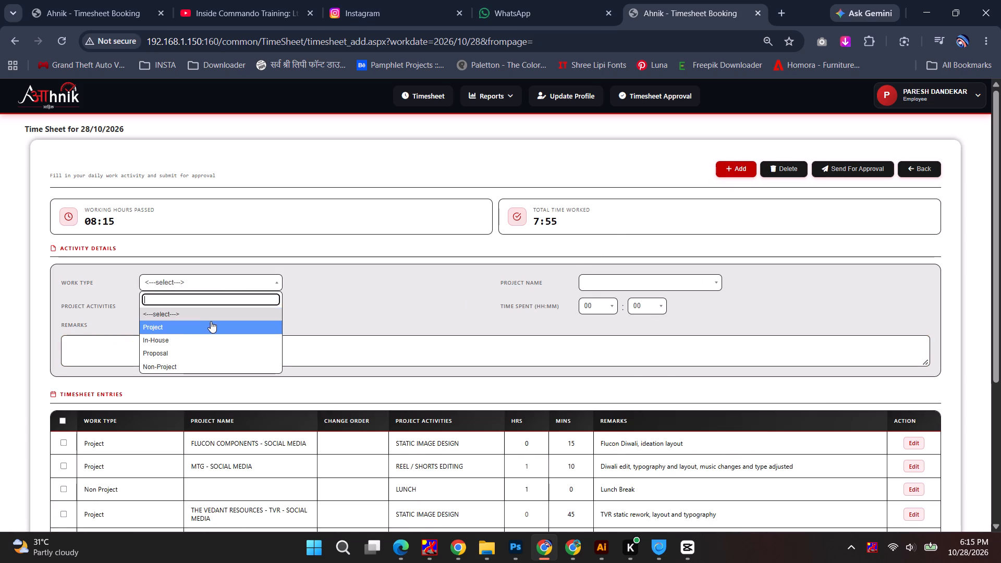
pyautogui.click(210, 323)
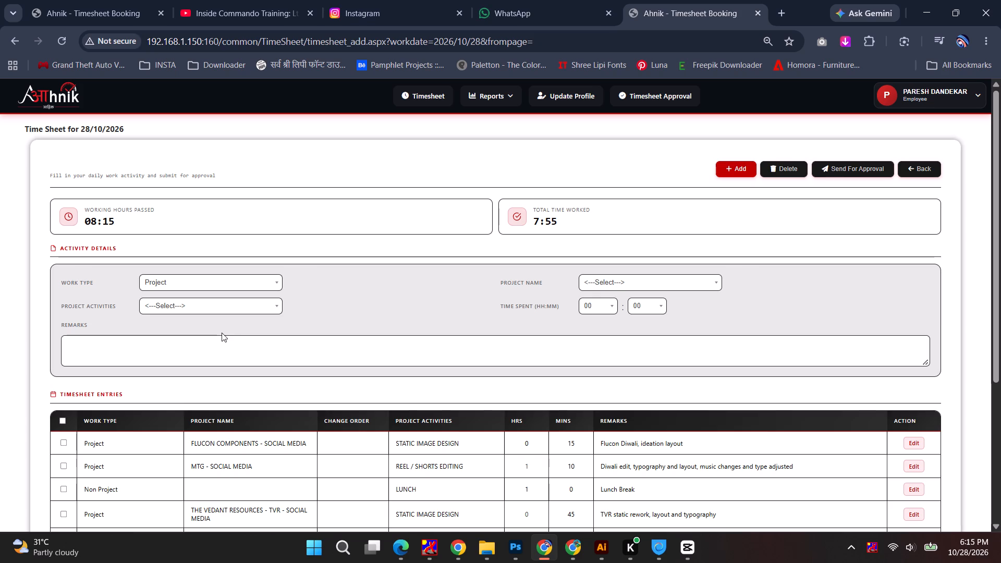
pyautogui.click(231, 279)
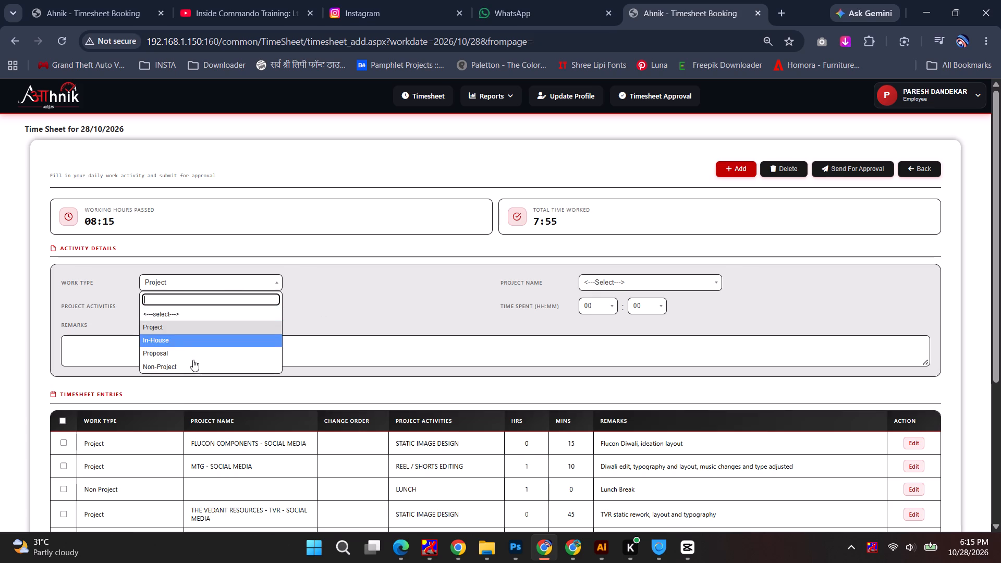
pyautogui.click(192, 360)
pyautogui.click(634, 304)
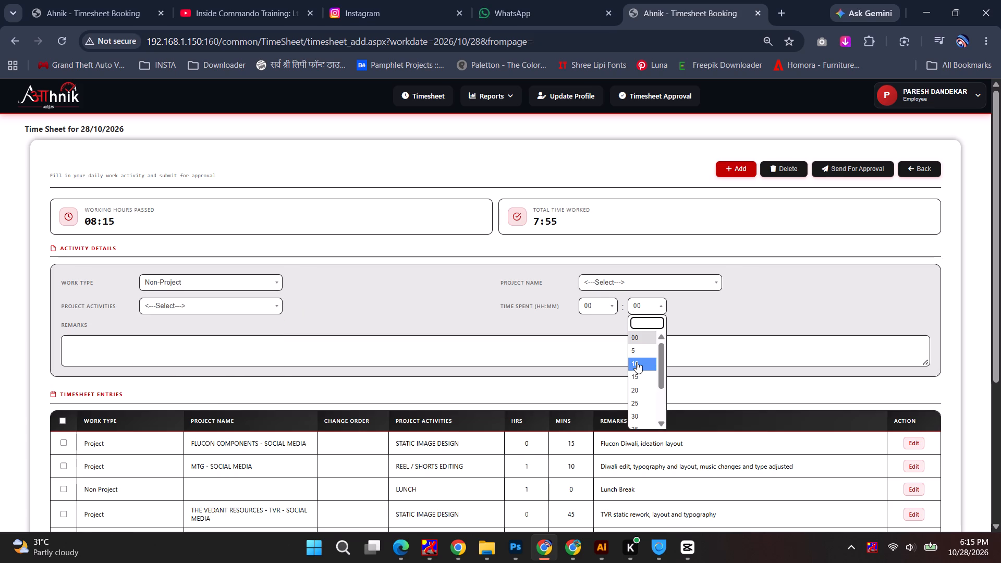
pyautogui.click(634, 378)
pyautogui.click(160, 297)
pyautogui.click(155, 308)
pyautogui.write('tea')
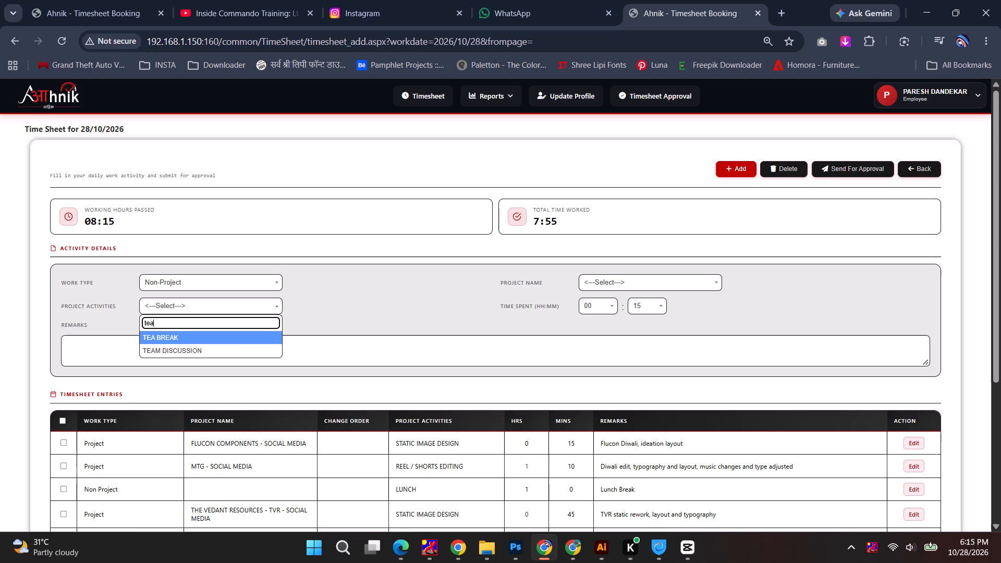
pyautogui.click(155, 337)
pyautogui.click(526, 348)
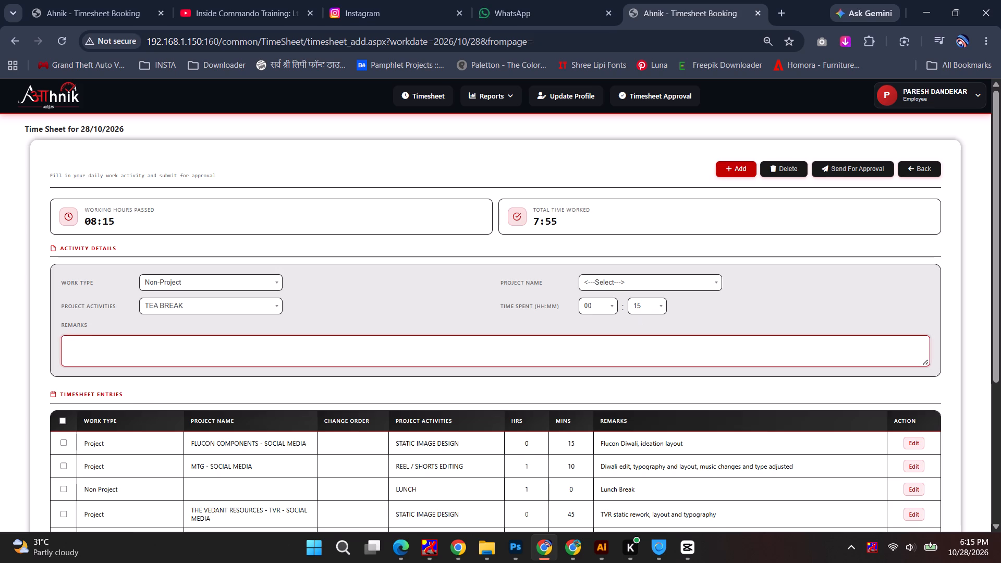
pyautogui.write('Tea break')
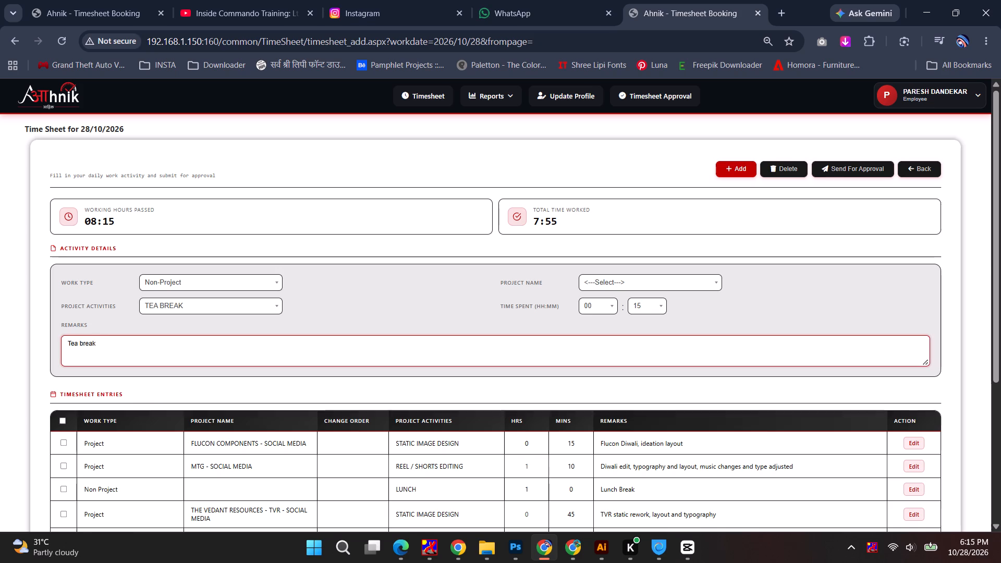
pyautogui.click(741, 155)
pyautogui.click(741, 168)
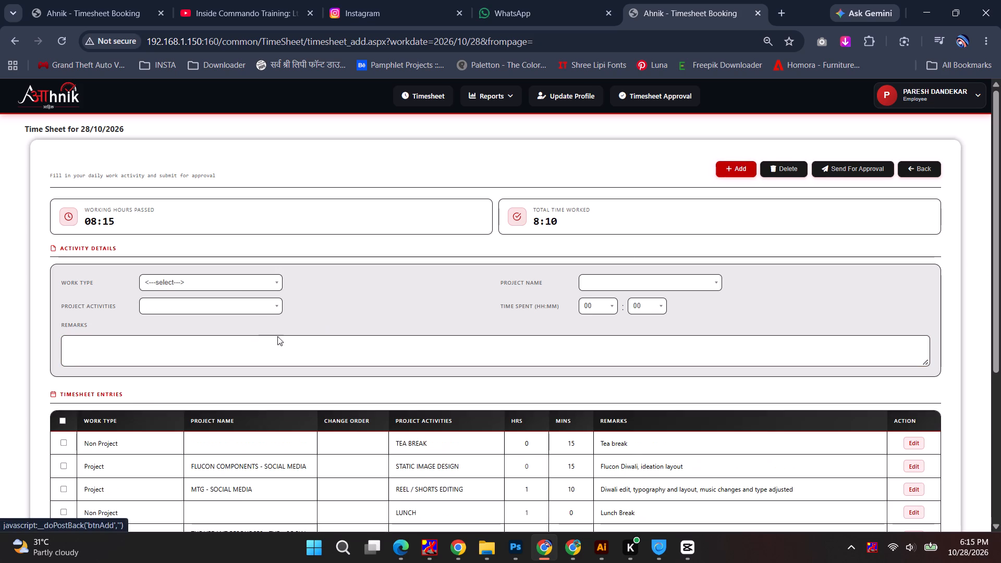
# Add a Non-Project BIO BREAK entry of 30 minutes with the remarks "Bio Break" to the timesheet.
pyautogui.click(236, 280)
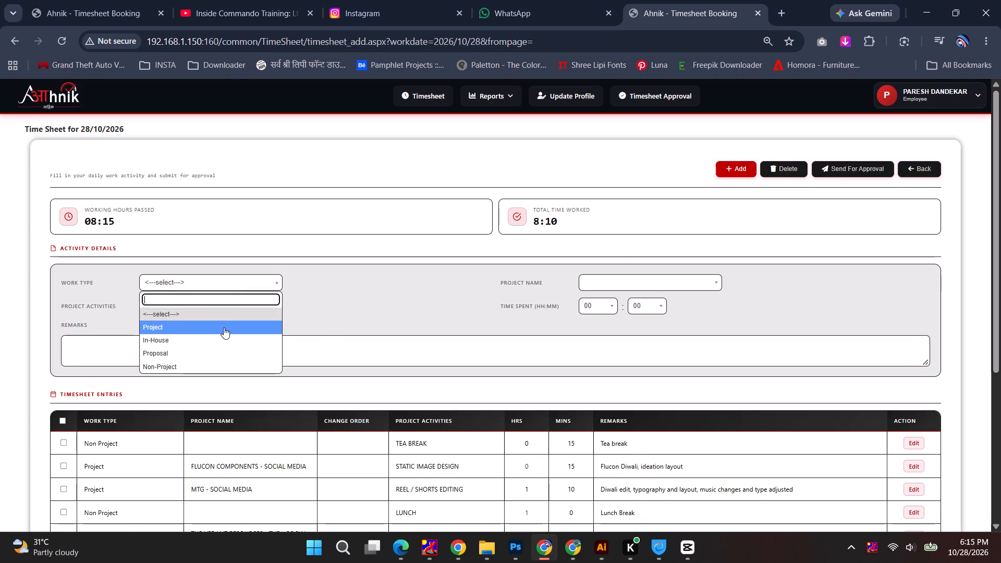
pyautogui.click(217, 369)
pyautogui.click(638, 311)
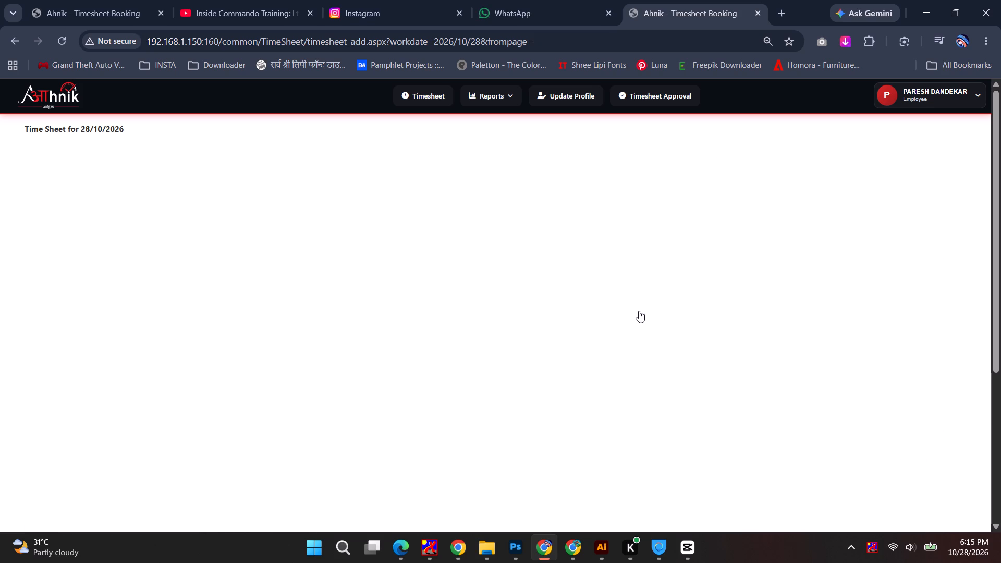
pyautogui.click(631, 412)
pyautogui.click(208, 318)
pyautogui.click(205, 307)
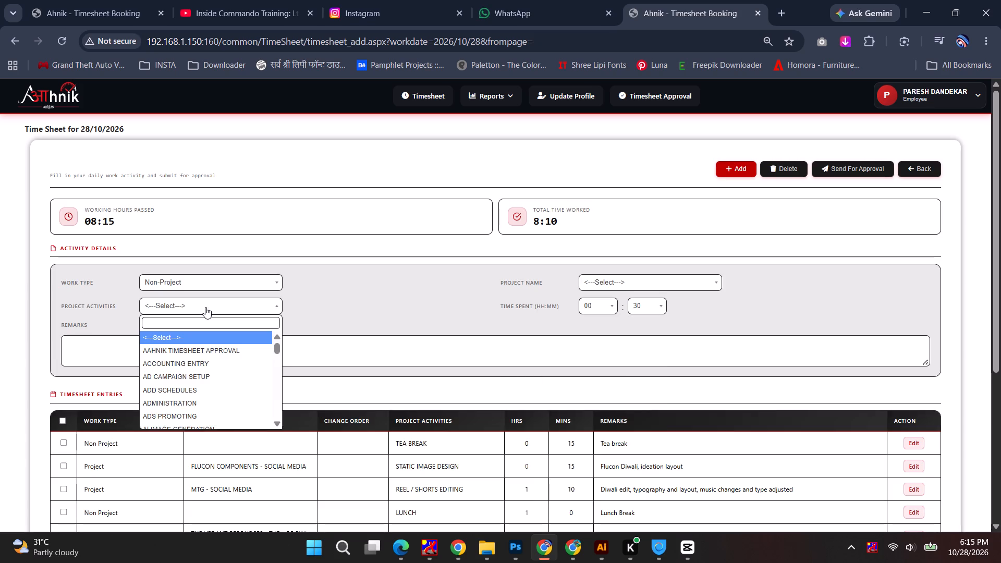
pyautogui.write('bio')
pyautogui.press('Return')
pyautogui.click(197, 348)
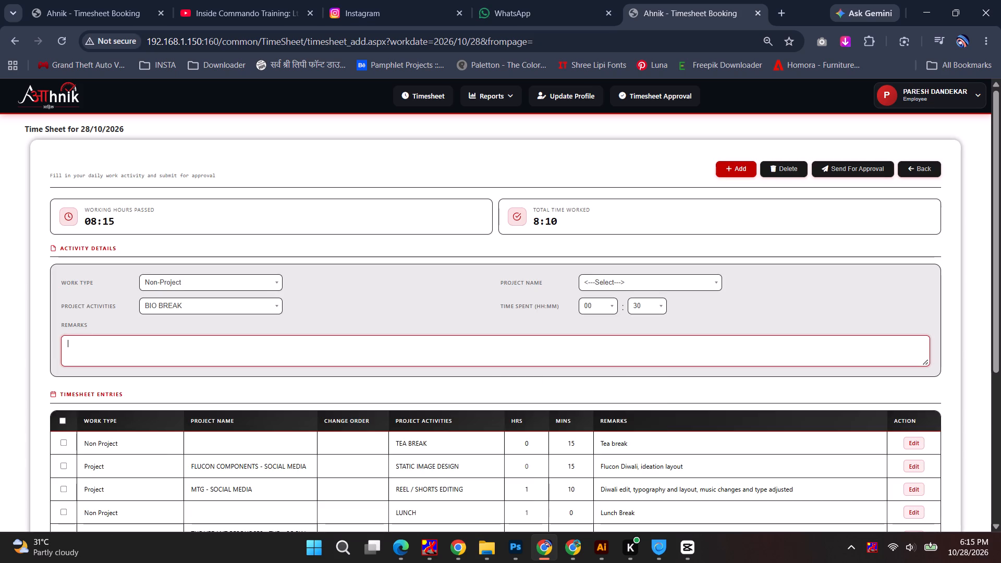
pyautogui.write('Bio Break')
pyautogui.click(751, 166)
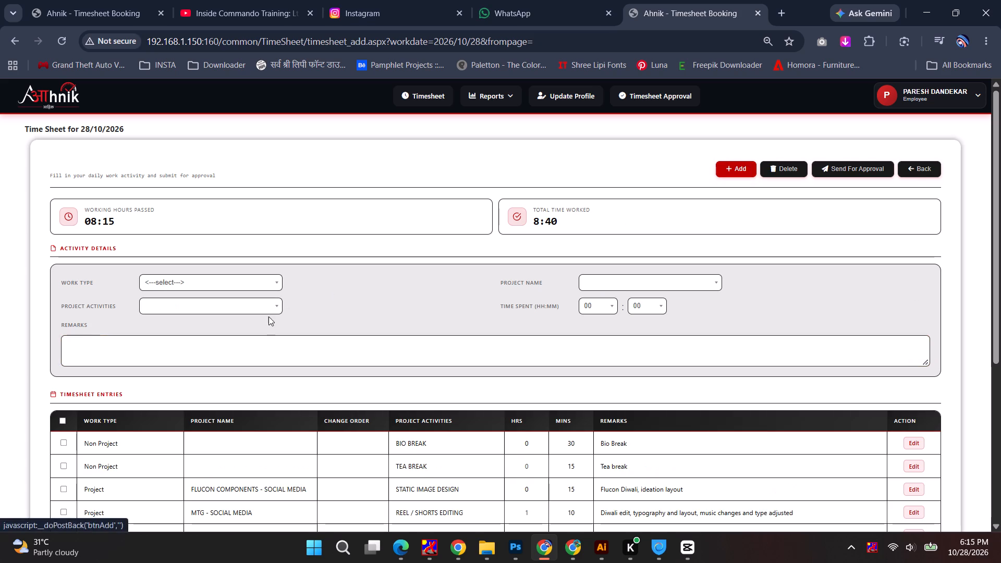
# Start another timesheet entry with work type Project and choose the project name matching "tobu".
pyautogui.scroll(-1, 326, 337)
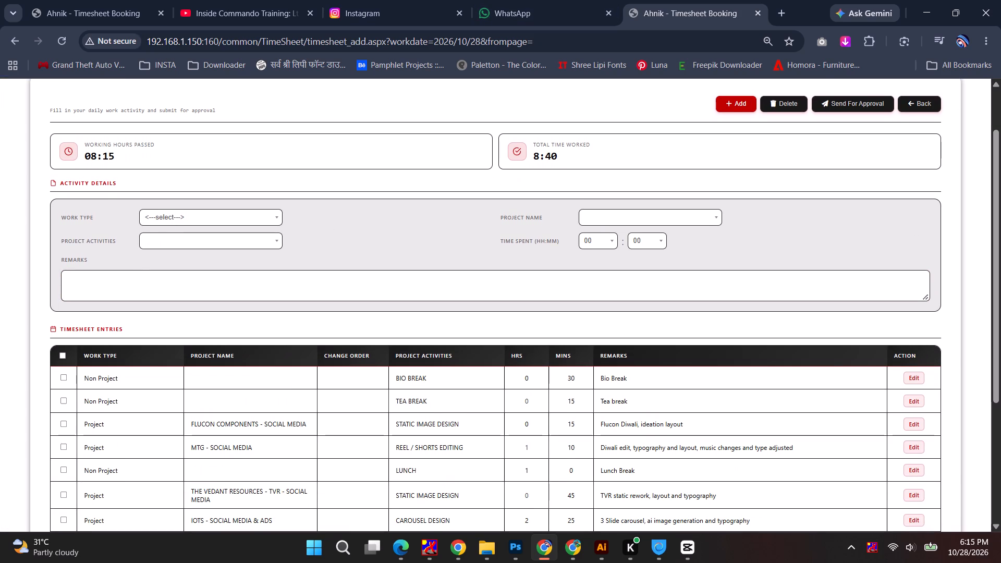
pyautogui.click(197, 223)
pyautogui.click(181, 265)
pyautogui.click(595, 275)
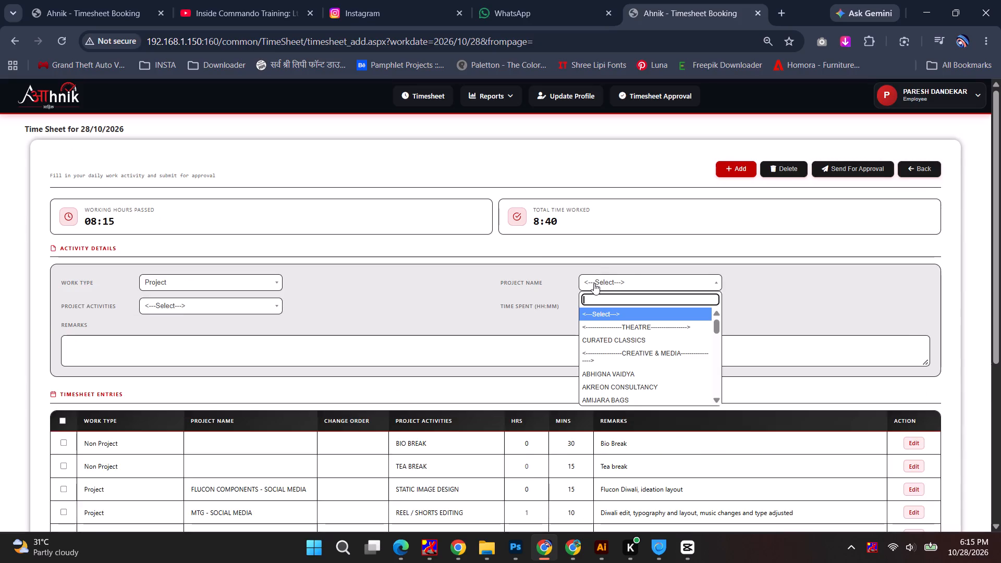
pyautogui.write('tobu')
pyautogui.press('Return')
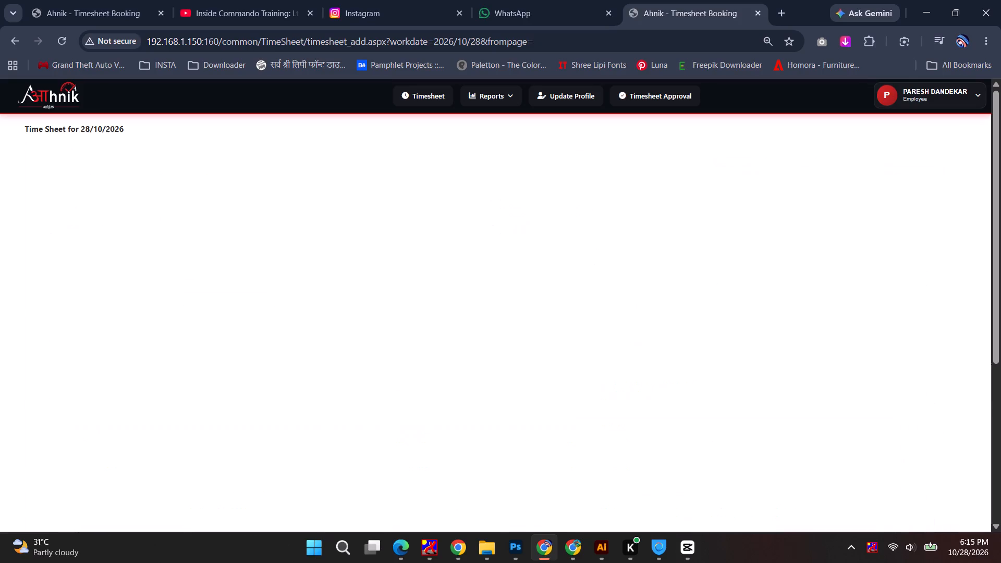
# Switch to the 2026 Social Media - Creative Designing spreadsheet and examine the November 2026 Diwali tasks and the Flucon carousel's reference folder link.
pyautogui.hotkey('alt', 'Tab')
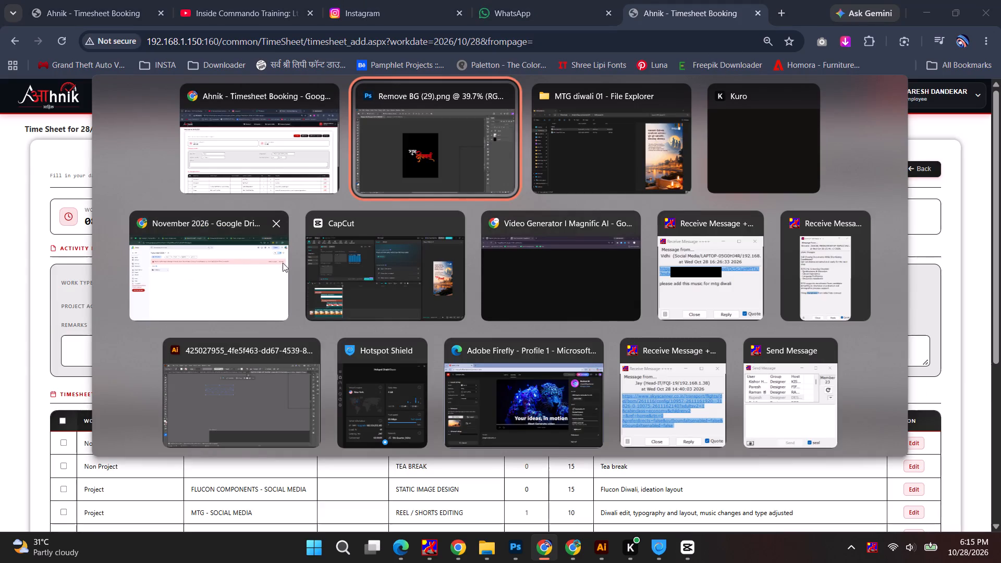
pyautogui.keyDown('alt'); pyautogui.click(230, 255); pyautogui.keyUp('alt')
pyautogui.click(38, 0)
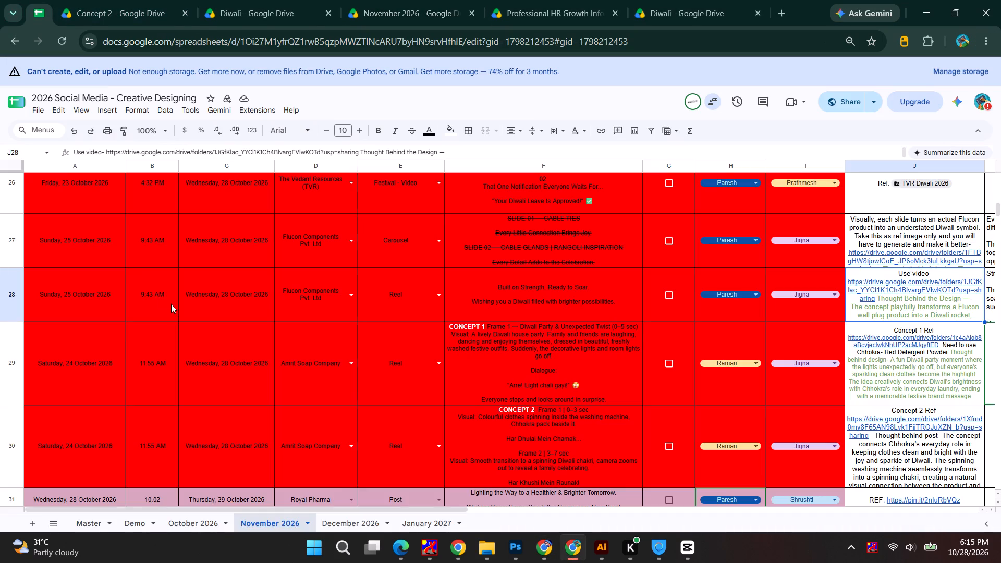
pyautogui.scroll(-3, 123, 345)
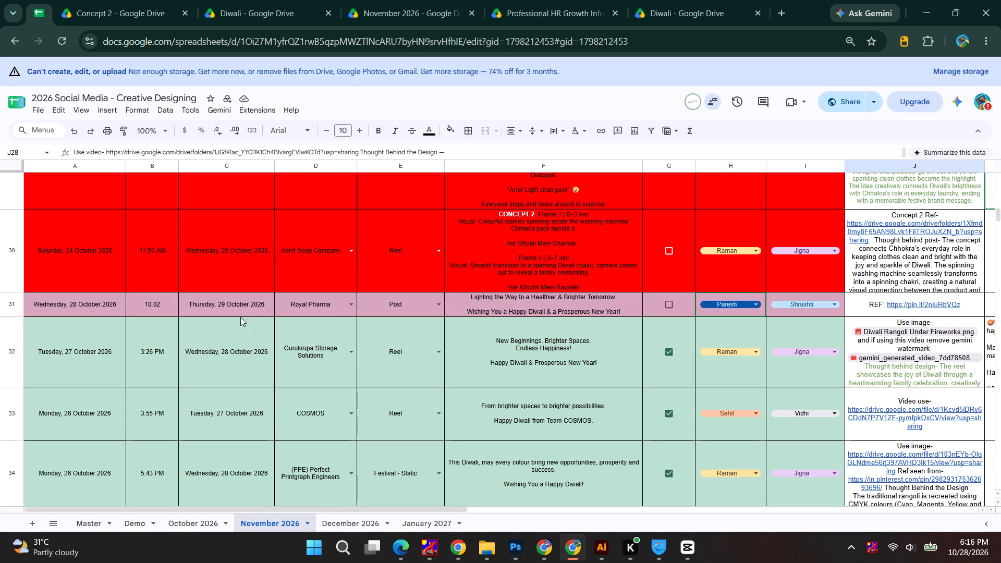
pyautogui.scroll(8, 253, 323)
pyautogui.scroll(-5, 253, 323)
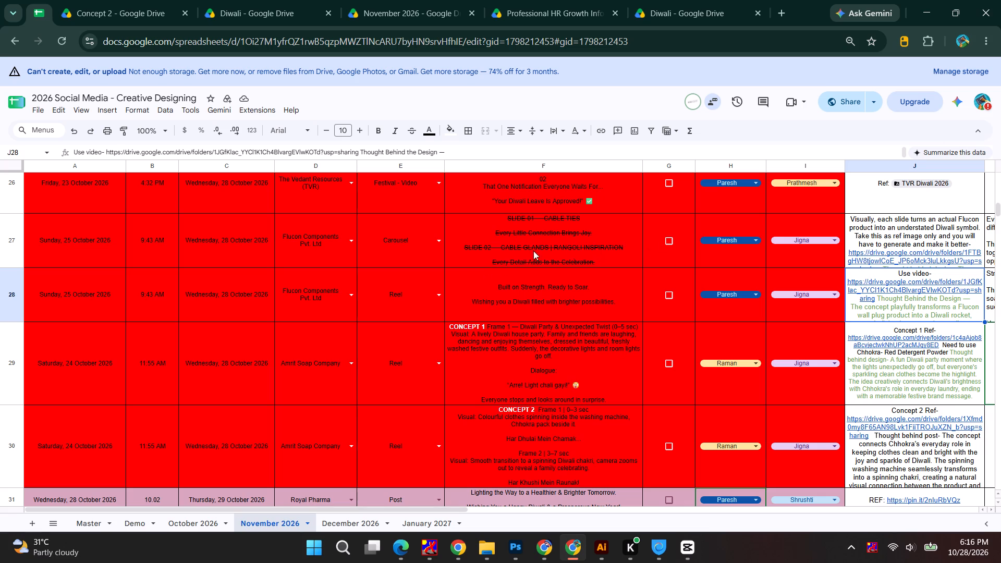
pyautogui.click(899, 244)
pyautogui.click(861, 274)
pyautogui.click(857, 283)
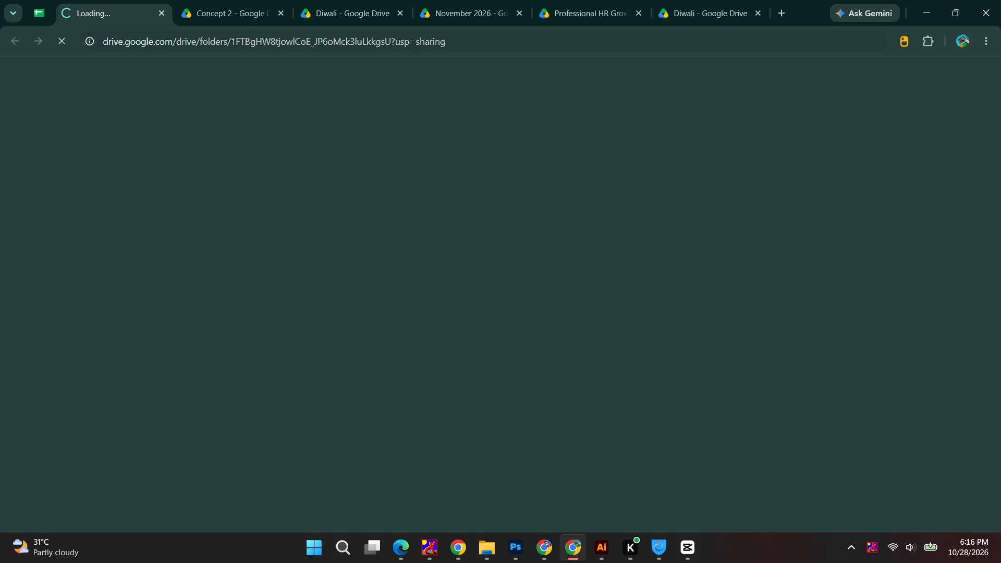
pyautogui.hotkey('ctrl', 'w')
# Preview the wall anchor image and the video in the Concept 2 Drive folder, and download "video flucon diwali.mp4".
pyautogui.click(114, 4)
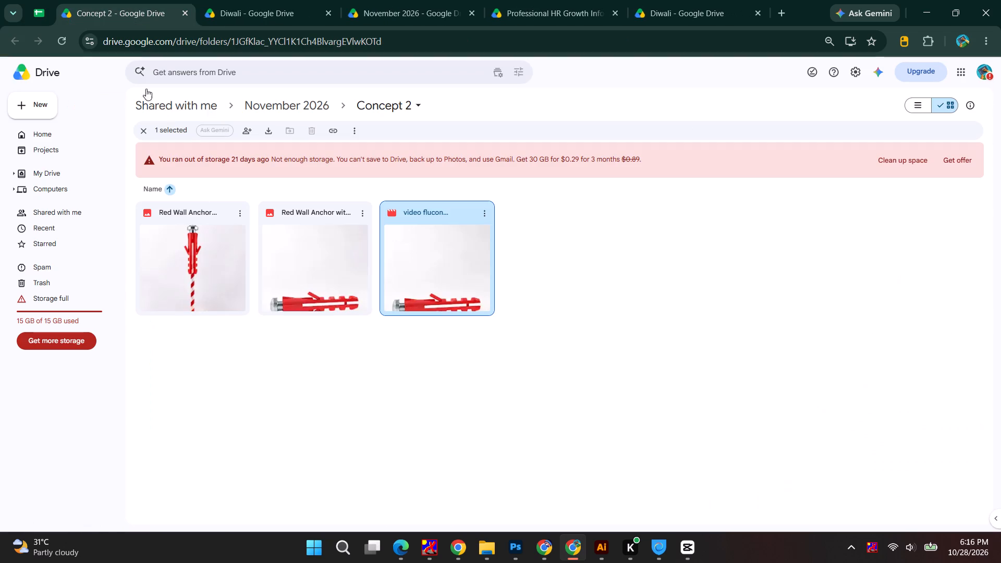
pyautogui.doubleClick(316, 261)
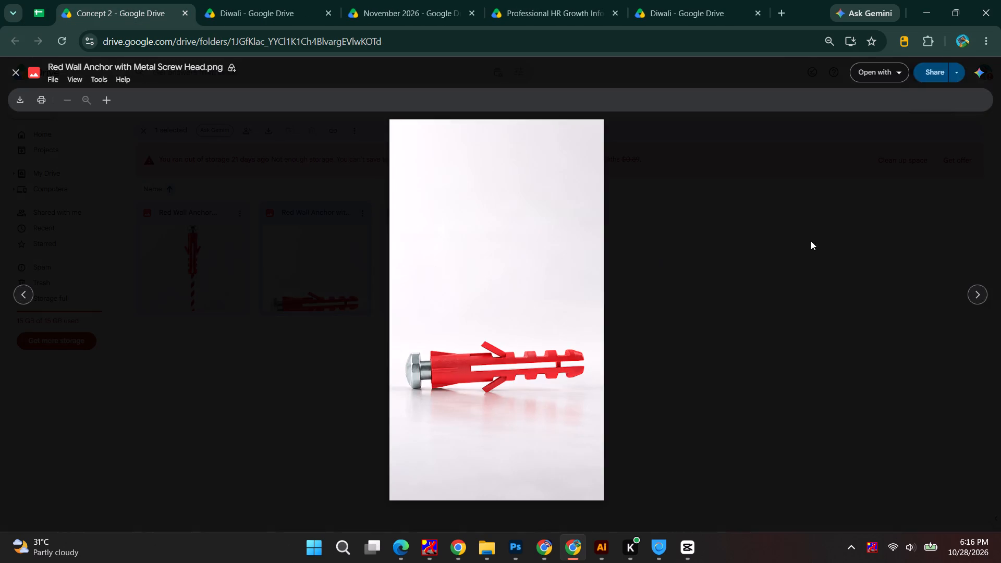
pyautogui.press('Escape')
pyautogui.doubleClick(444, 268)
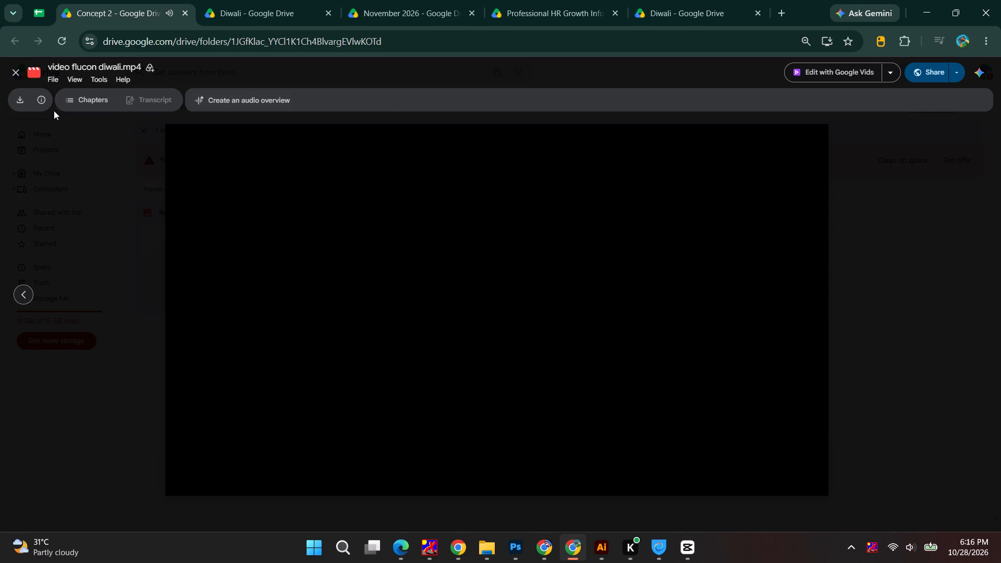
pyautogui.click(18, 100)
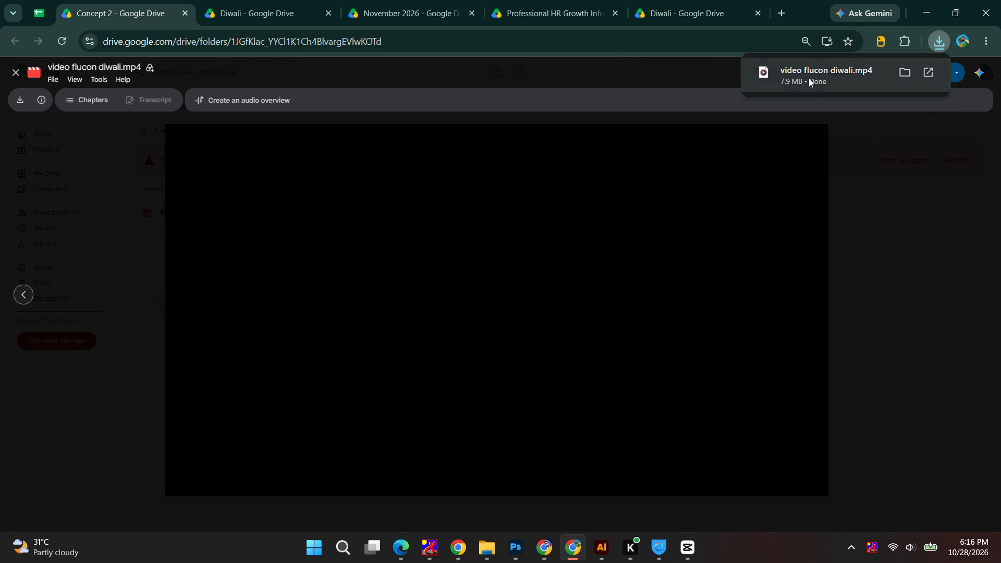
# Switch to CapCut, close the MTG diwali project and create a new empty project.
pyautogui.click(691, 533)
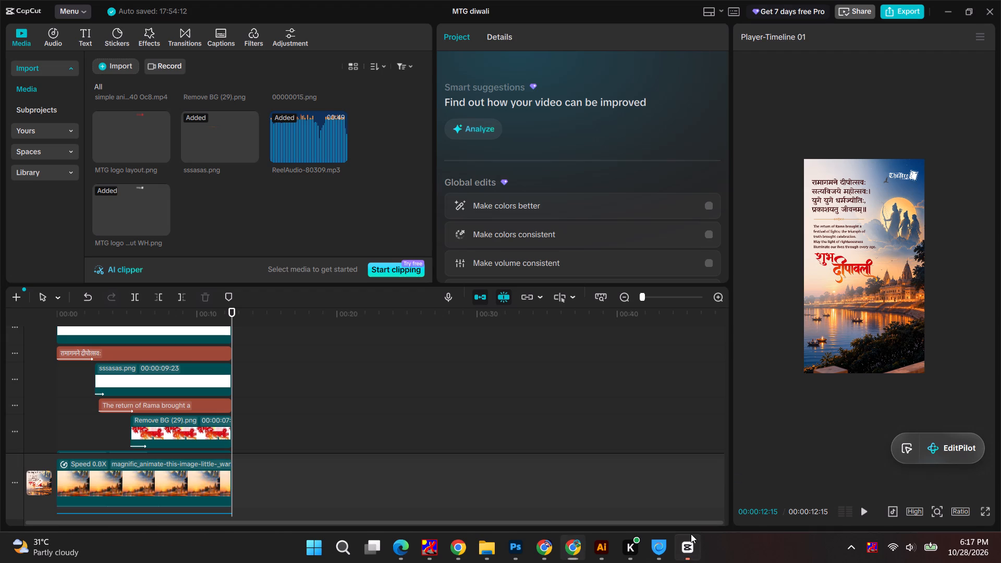
pyautogui.click(988, 14)
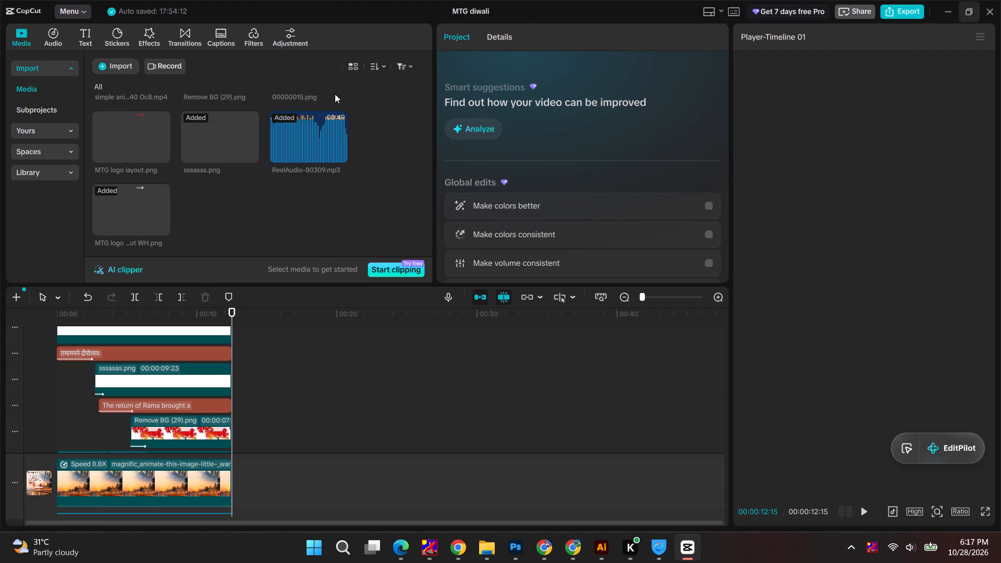
pyautogui.click(504, 102)
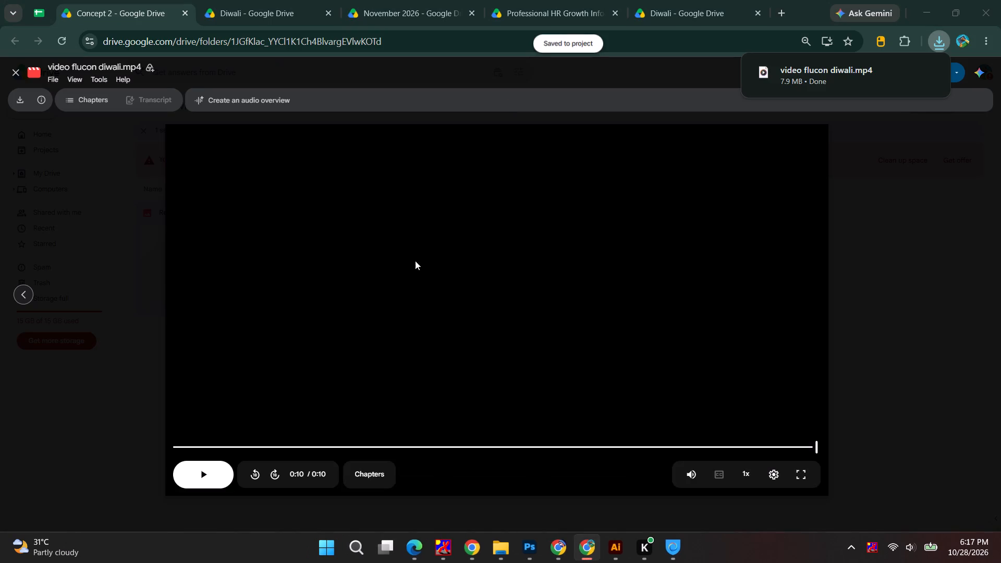
pyautogui.hotkey('alt', 'Tab')
pyautogui.hotkey('alt', 'Tab')
pyautogui.hotkey('alt', 'Tab')
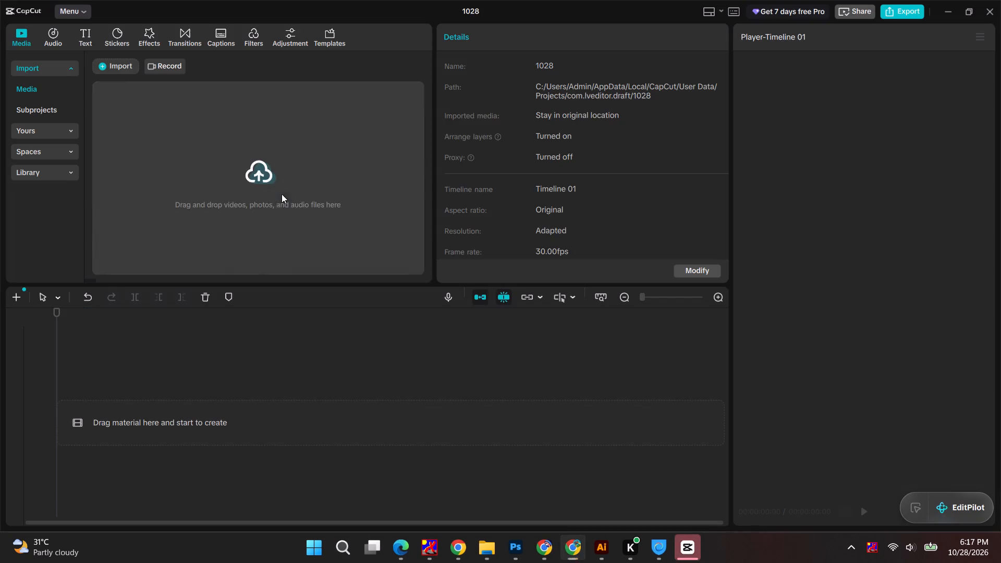
# Import the downloaded "video flucon diwali.mp4" from Chrome into the new CapCut project and place it at the start of the timeline.
pyautogui.hotkey('alt', 'Tab')
pyautogui.keyDown('alt'); pyautogui.click(425, 149); pyautogui.keyUp('alt')
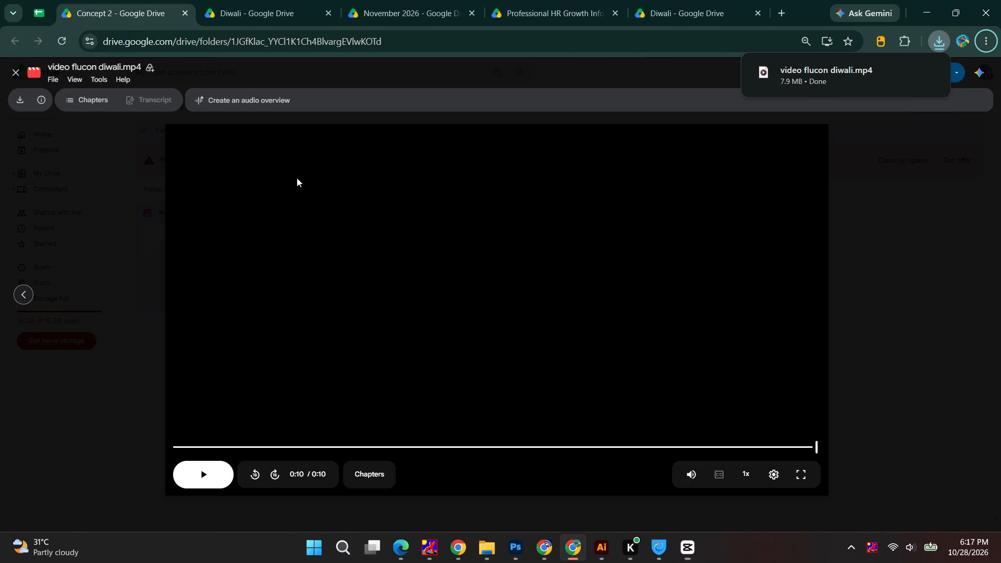
pyautogui.moveTo(785, 79); pyautogui.dragTo(203, 202)
pyautogui.hotkey('alt', 'Tab')
pyautogui.moveTo(139, 143); pyautogui.dragTo(121, 362)
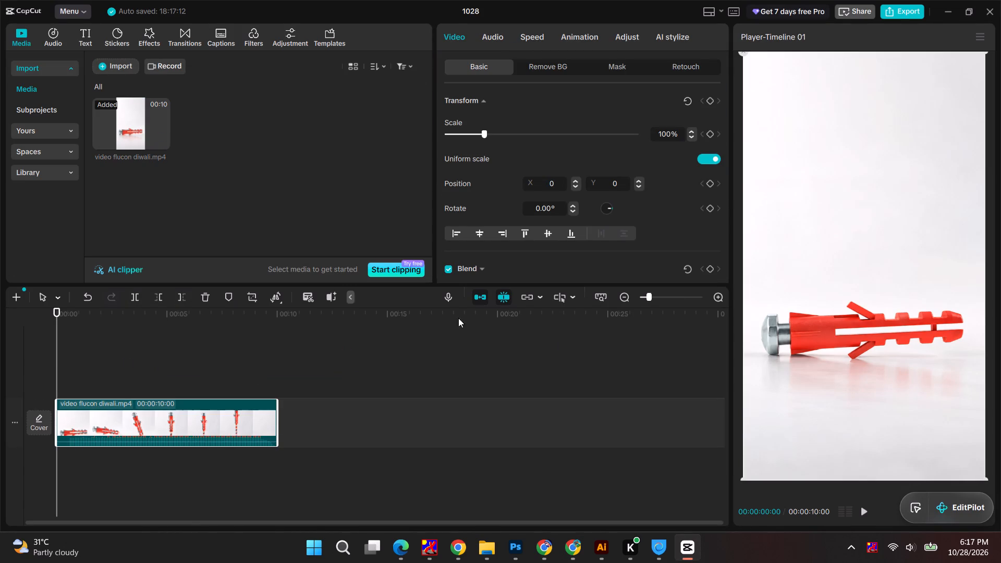
# Set the project's aspect ratio to 9:16.
pyautogui.keyDown('ctrl'); pyautogui.scroll(-3, 800, 326); pyautogui.keyUp('ctrl')
pyautogui.keyDown('ctrl'); pyautogui.scroll(1, 800, 327); pyautogui.keyUp('ctrl')
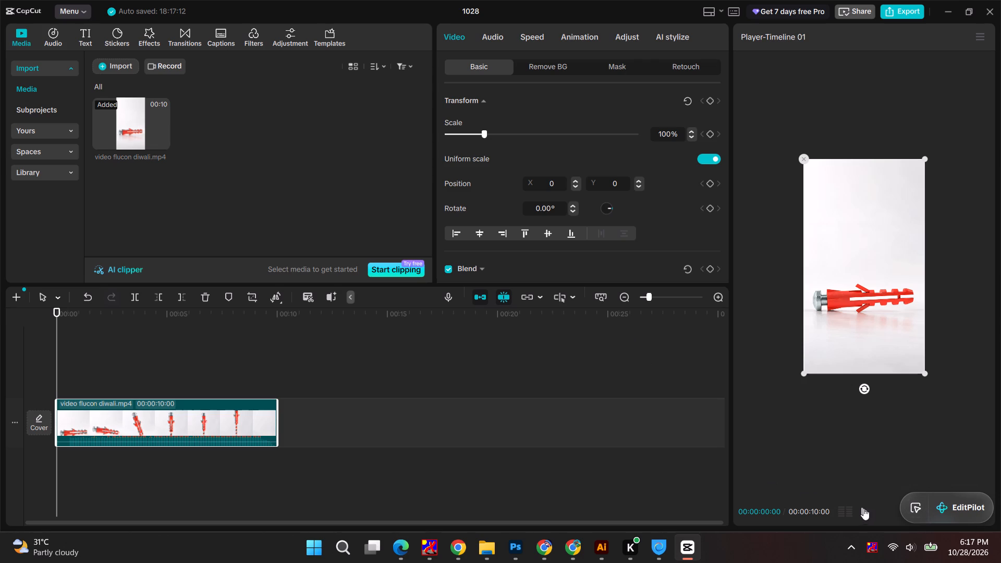
pyautogui.click(857, 464)
pyautogui.click(926, 454)
pyautogui.click(879, 338)
pyautogui.moveTo(946, 506); pyautogui.dragTo(947, 463)
pyautogui.click(952, 510)
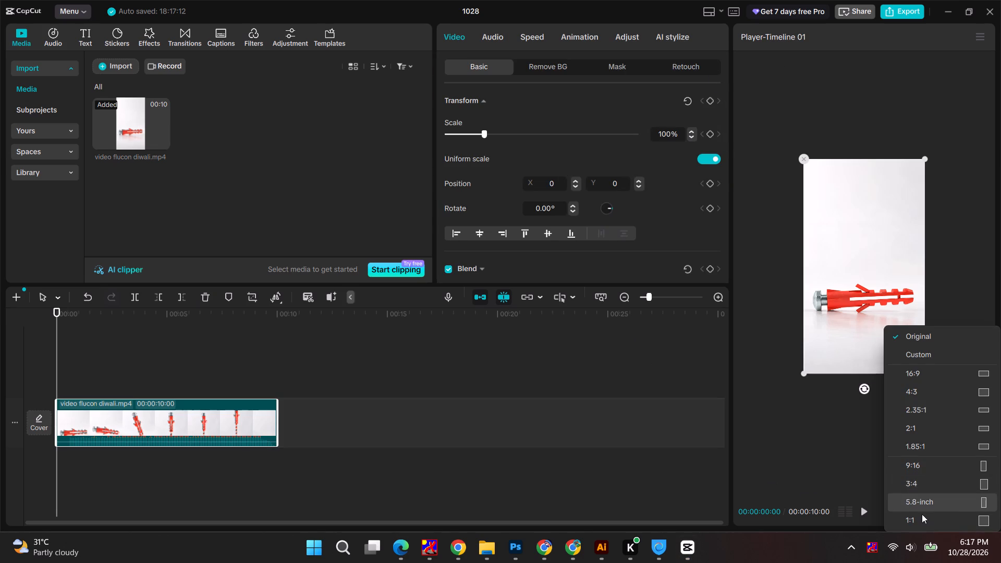
pyautogui.click(923, 466)
pyautogui.click(834, 455)
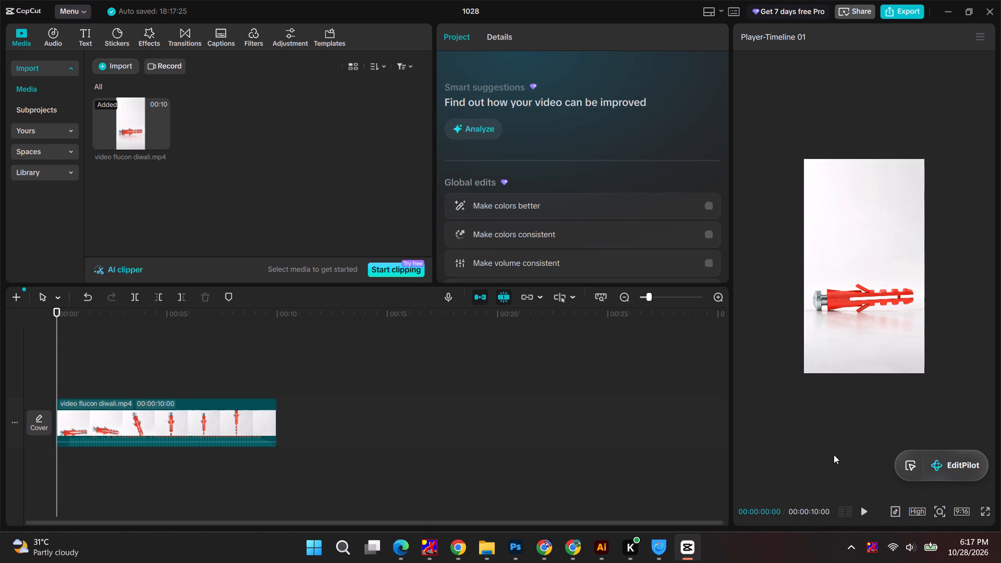
# Mute the video clip's audio by lowering its volume to -∞ dB.
pyautogui.click(835, 323)
pyautogui.moveTo(835, 319); pyautogui.dragTo(835, 307)
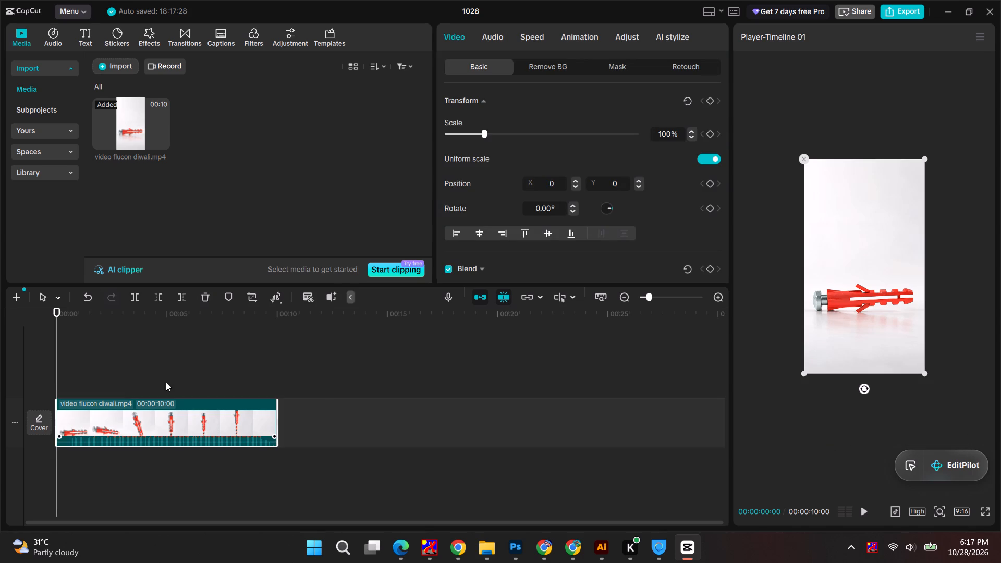
pyautogui.click(494, 33)
pyautogui.moveTo(466, 133); pyautogui.dragTo(402, 134)
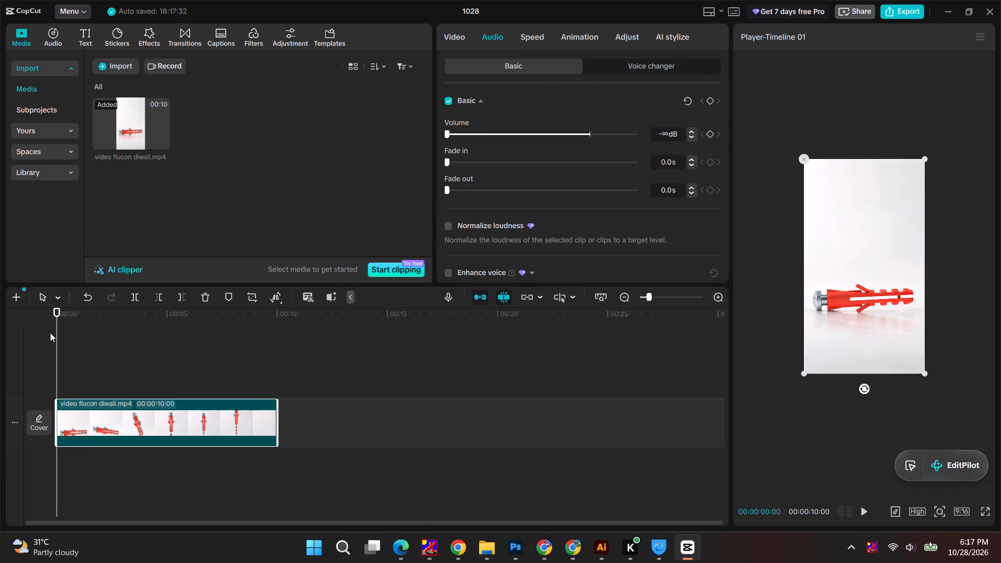
# Add a default text clip above the start of the video and place its text in the frame's upper area, above the wall anchor.
pyautogui.click(88, 40)
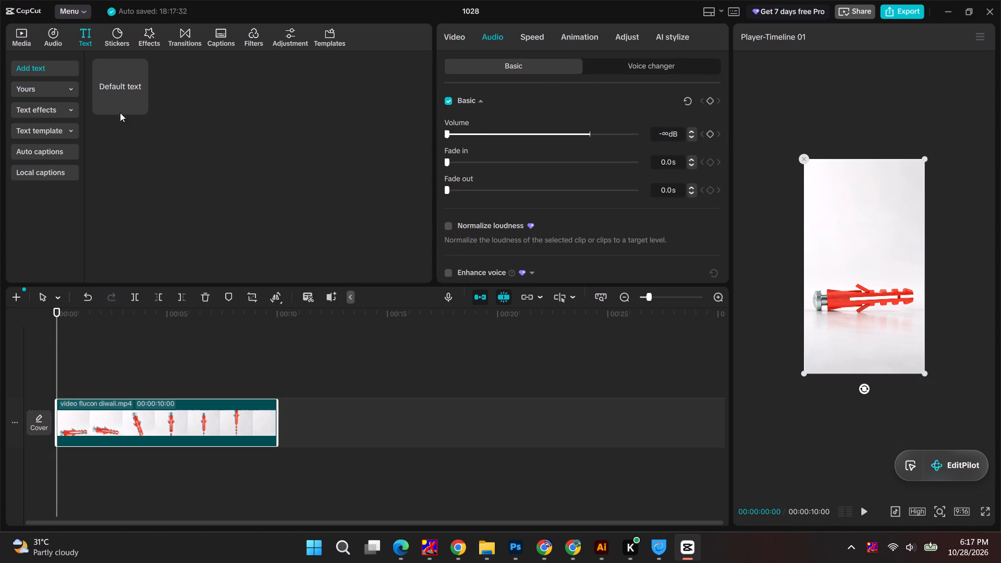
pyautogui.moveTo(118, 101); pyautogui.dragTo(55, 385)
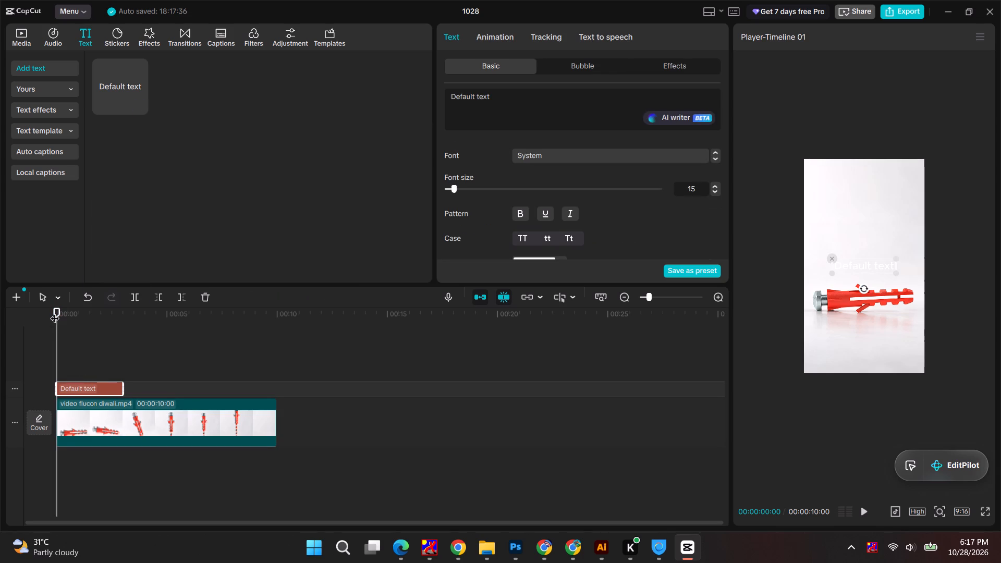
pyautogui.moveTo(55, 312); pyautogui.dragTo(64, 312)
pyautogui.moveTo(866, 263); pyautogui.dragTo(870, 216)
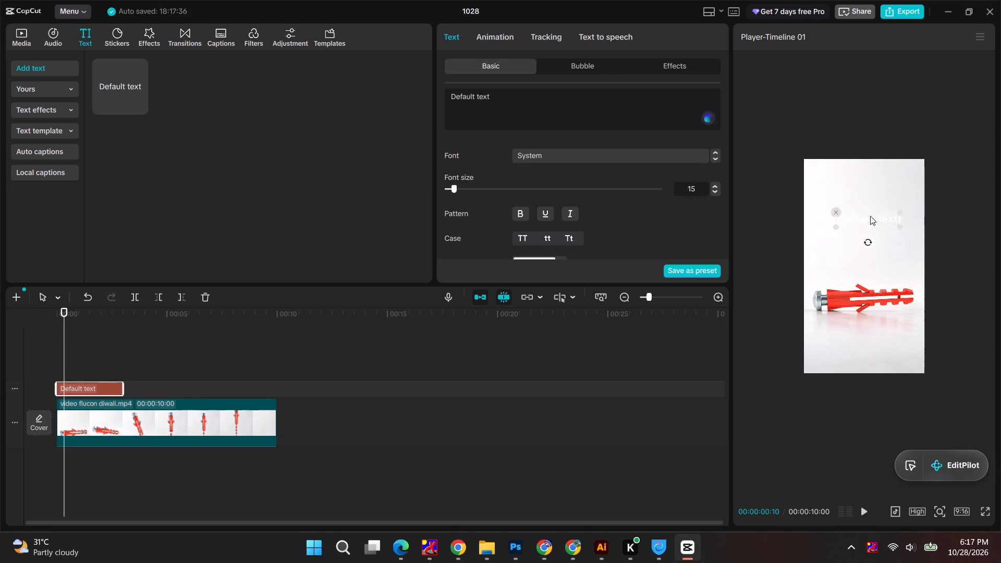
pyautogui.moveTo(870, 216); pyautogui.dragTo(866, 200)
pyautogui.moveTo(65, 309); pyautogui.dragTo(108, 310)
# Switch to the 2026 Social Media - Creative Designing spreadsheet in Chrome and copy "Built on Strength" from the Flucon reel row.
pyautogui.hotkey('alt', 'Tab')
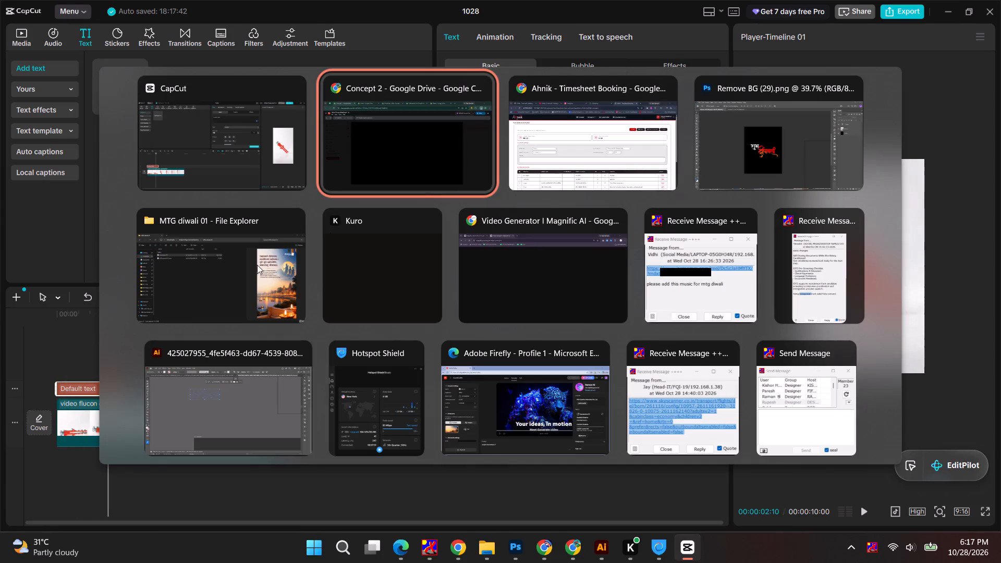
pyautogui.keyDown('alt'); pyautogui.click(551, 160); pyautogui.keyUp('alt')
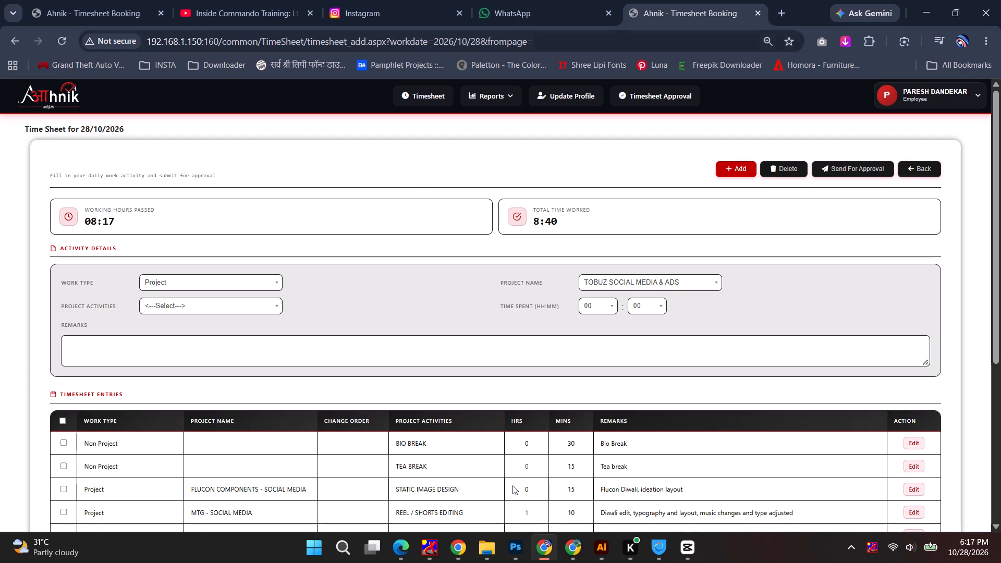
pyautogui.click(547, 554)
pyautogui.click(578, 549)
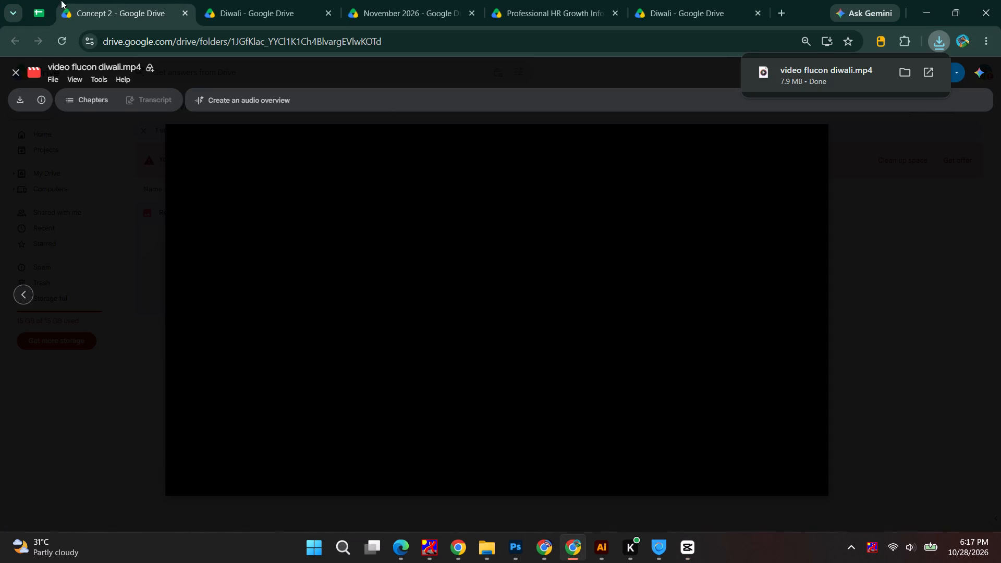
pyautogui.click(35, 0)
pyautogui.click(579, 289)
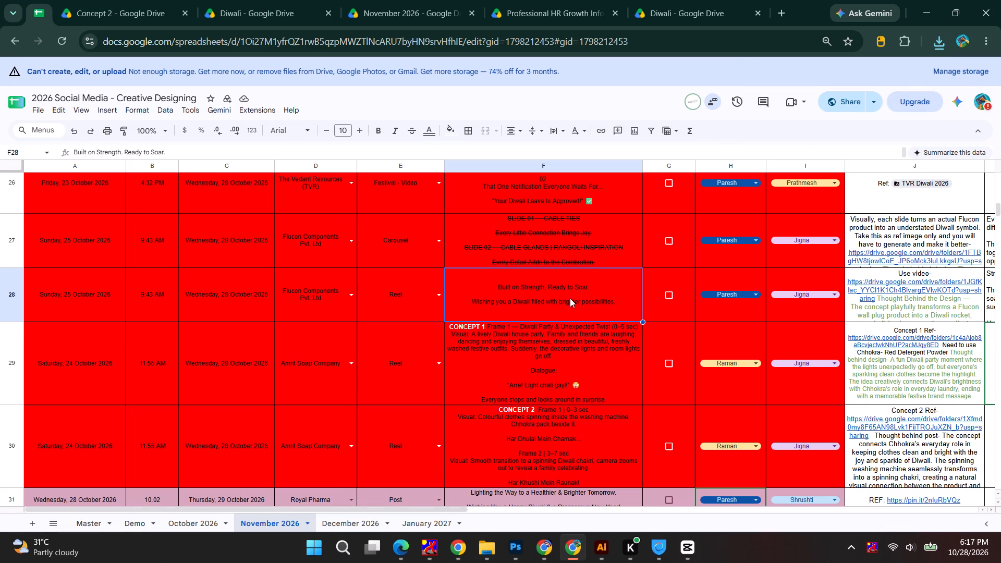
pyautogui.doubleClick(540, 288)
pyautogui.moveTo(543, 272); pyautogui.dragTo(444, 271)
pyautogui.hotkey('ctrl', 'c')
pyautogui.hotkey('ctrl', 'c')
# Switch back to CapCut, replace the default text with the copied "Built on Strength" and break it onto two lines before "Strength".
pyautogui.hotkey('alt', 'Tab')
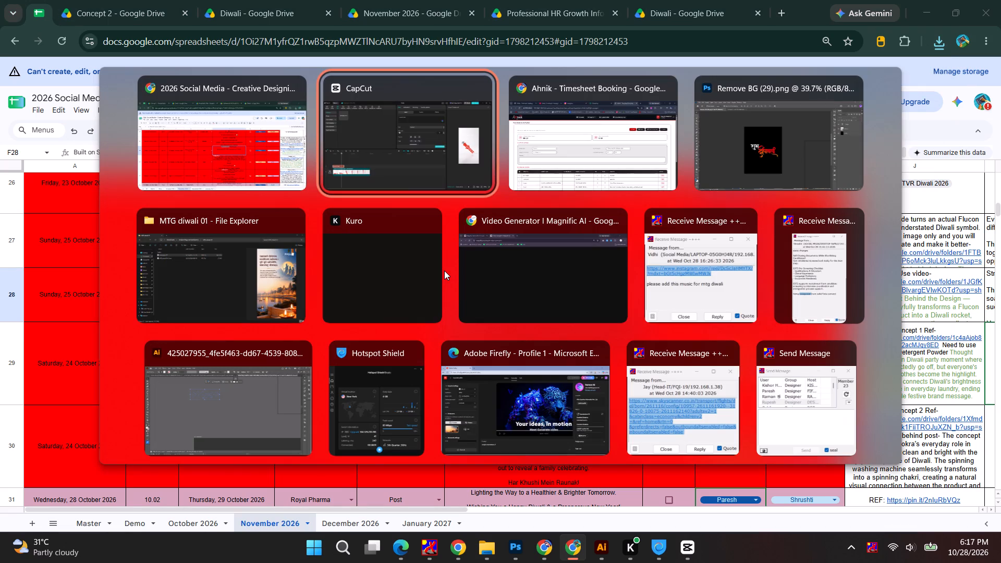
pyautogui.keyDown('alt'); pyautogui.click(412, 156); pyautogui.keyUp('alt')
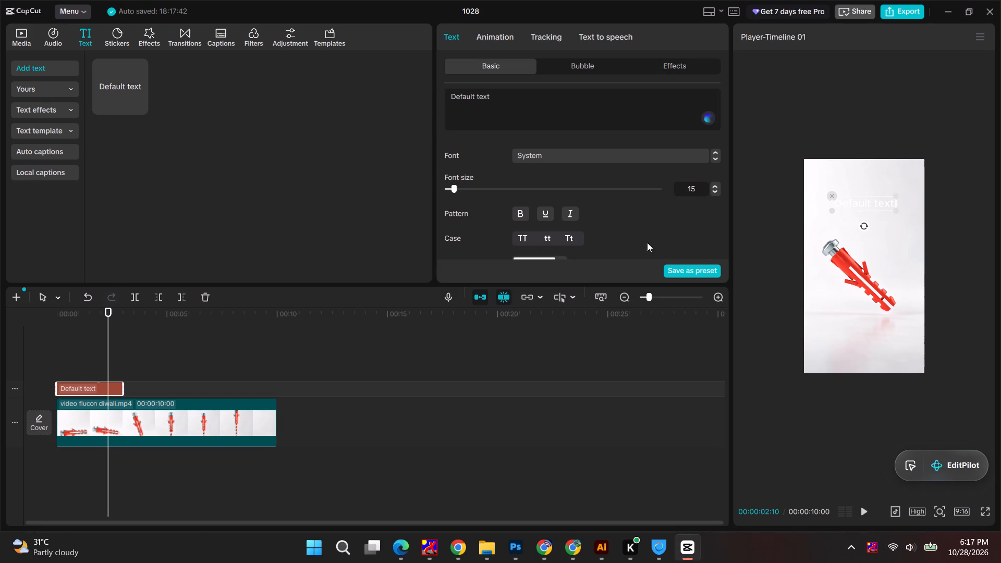
pyautogui.doubleClick(853, 207)
pyautogui.hotkey('ctrl', 'v')
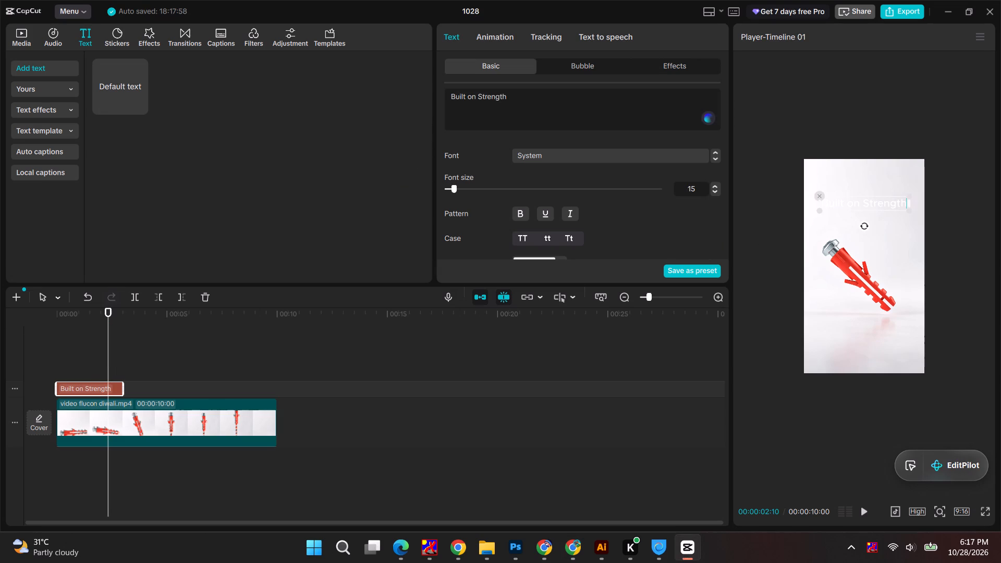
pyautogui.hotkey('ctrl', 'a')
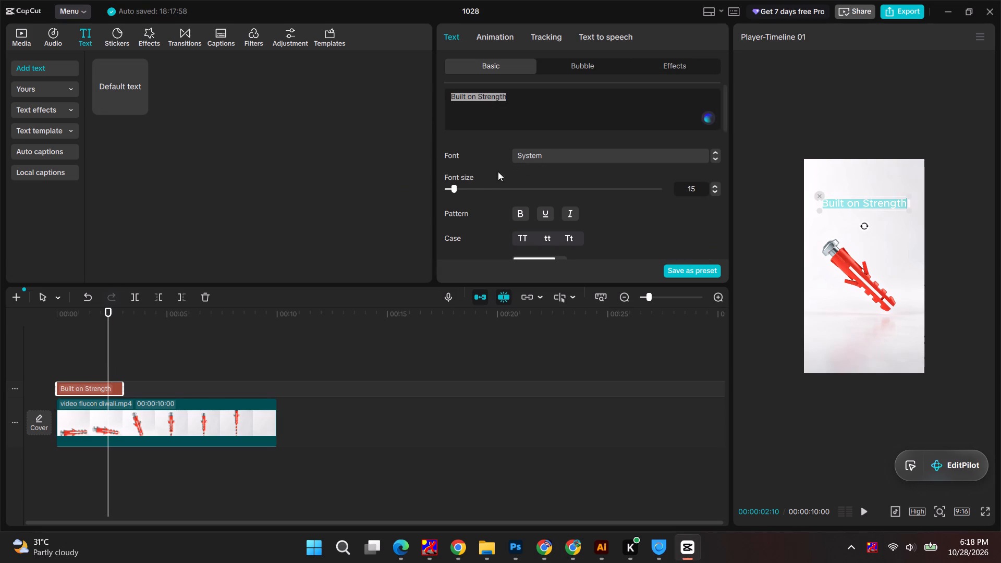
pyautogui.click(861, 203)
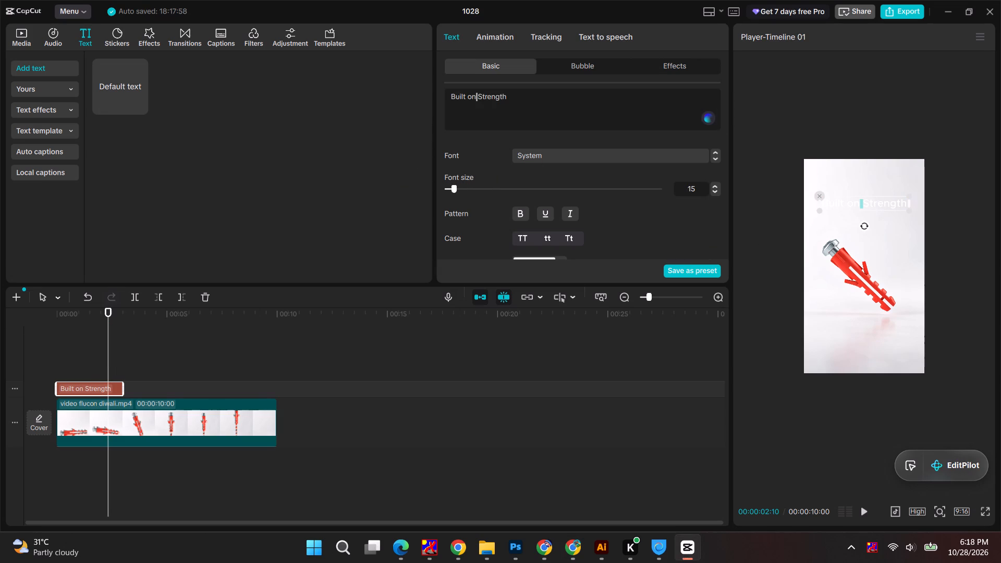
pyautogui.press('Return')
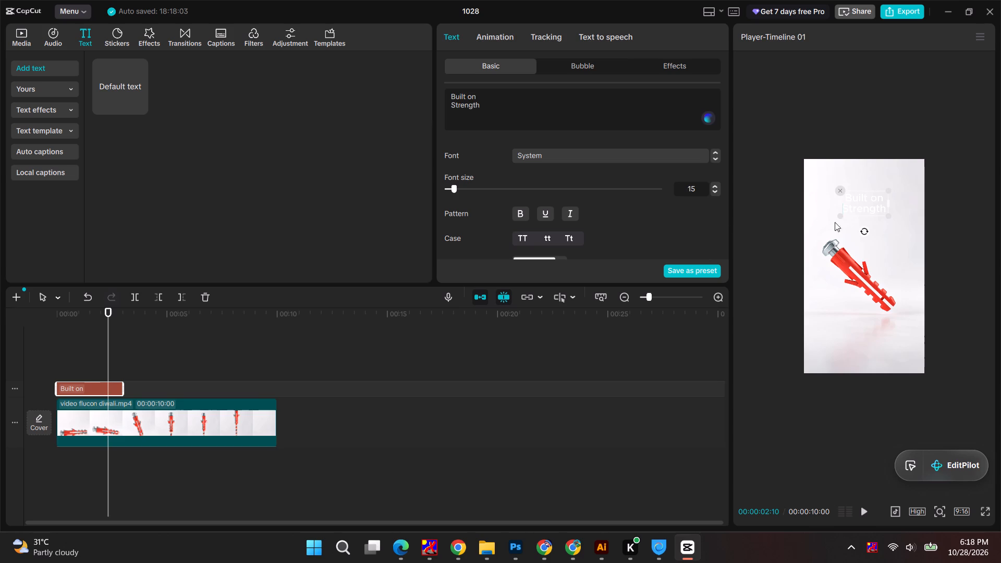
# Colour the words "Built on" near-black, hex 231D1D.
pyautogui.hotkey('ctrl', 'a')
pyautogui.moveTo(846, 195); pyautogui.dragTo(891, 195)
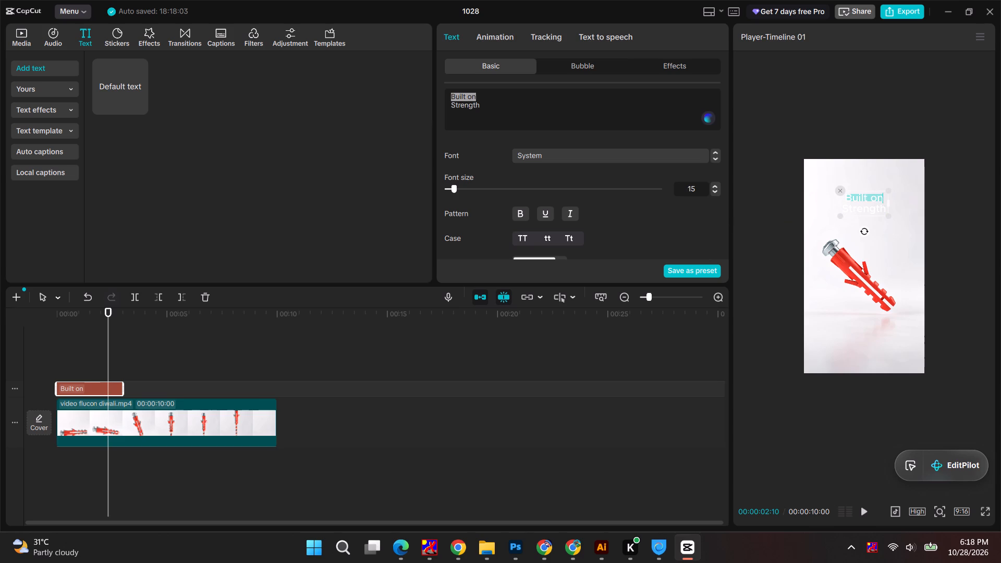
pyautogui.moveTo(891, 195); pyautogui.dragTo(903, 194)
pyautogui.scroll(-2, 543, 240)
pyautogui.click(534, 145)
pyautogui.moveTo(507, 219); pyautogui.dragTo(486, 218)
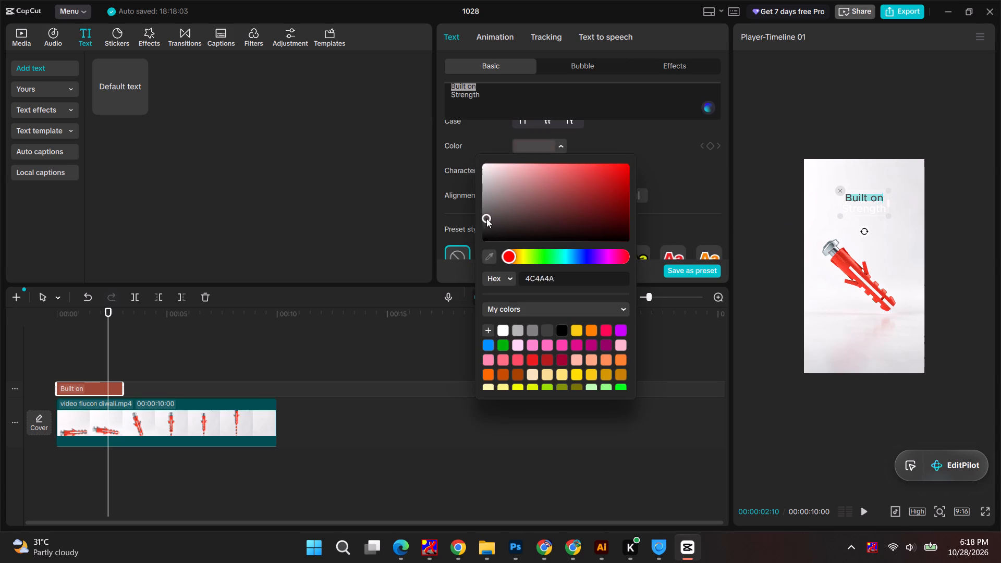
pyautogui.moveTo(486, 218); pyautogui.dragTo(508, 231)
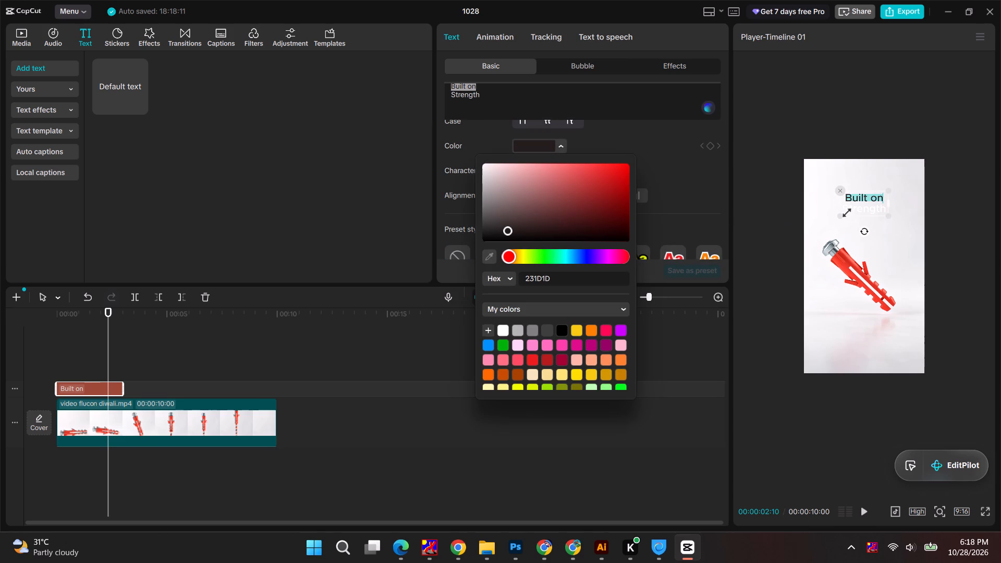
# Colour the word "Strength" red, hex DC3222, sampled from the wall anchor in the preview.
pyautogui.moveTo(845, 209); pyautogui.dragTo(901, 208)
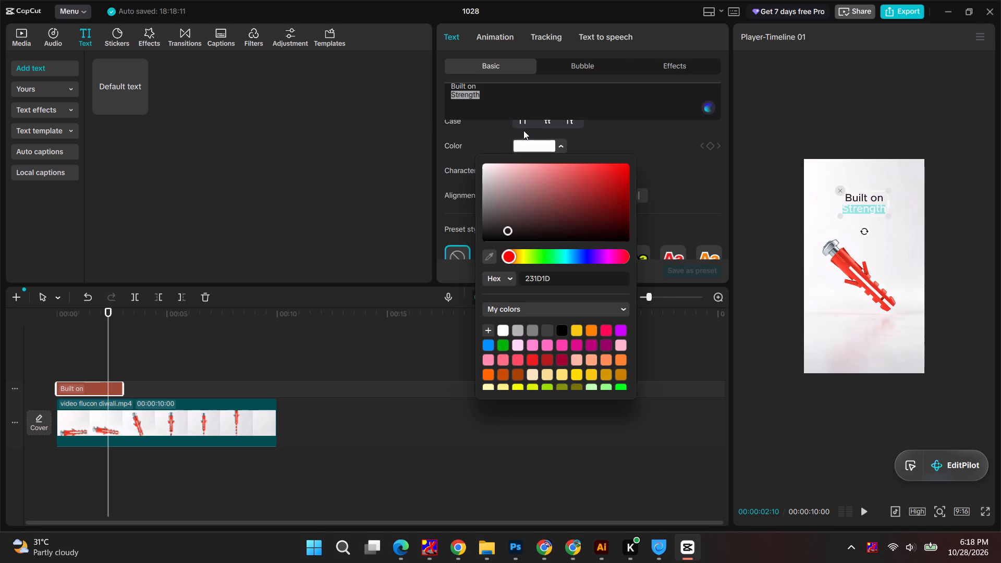
pyautogui.scroll(1, 523, 129)
pyautogui.click(521, 154)
pyautogui.click(531, 206)
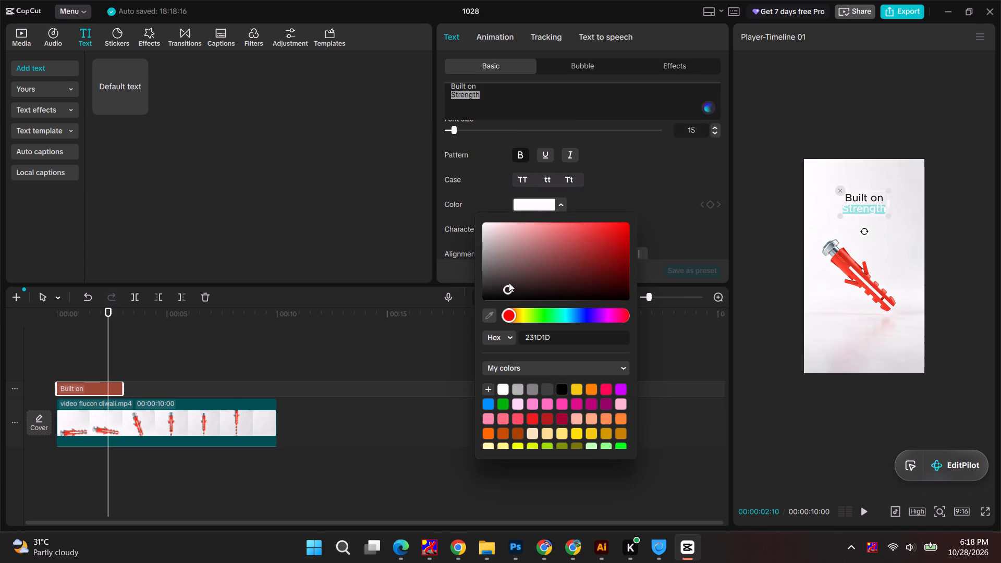
pyautogui.click(490, 319)
pyautogui.click(847, 264)
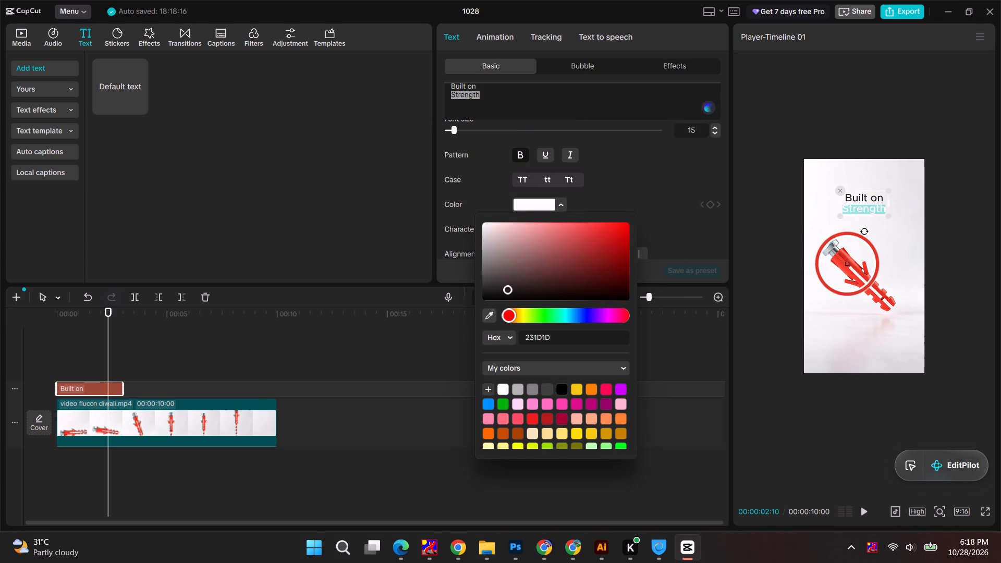
pyautogui.click(638, 154)
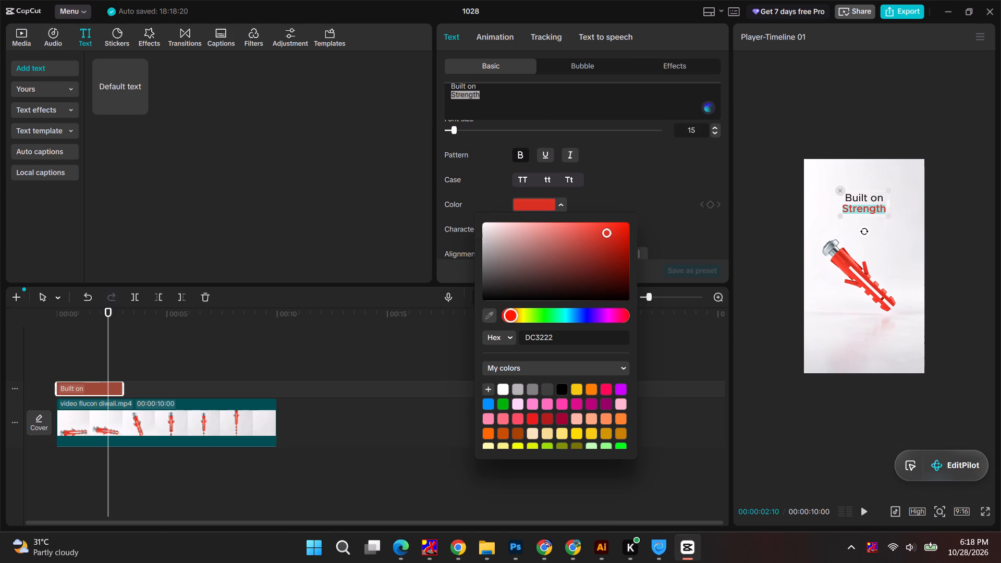
pyautogui.scroll(1, 635, 181)
pyautogui.click(692, 157)
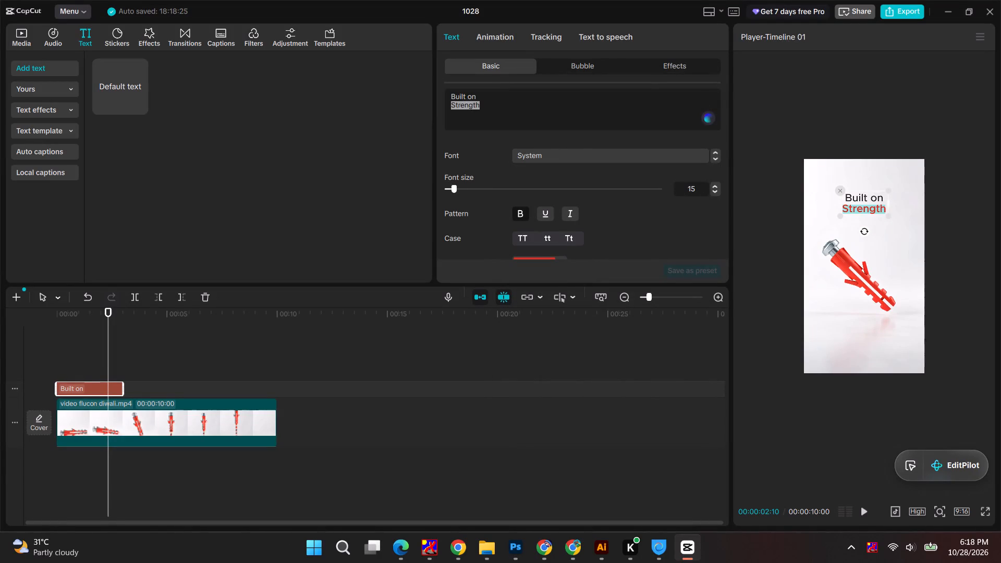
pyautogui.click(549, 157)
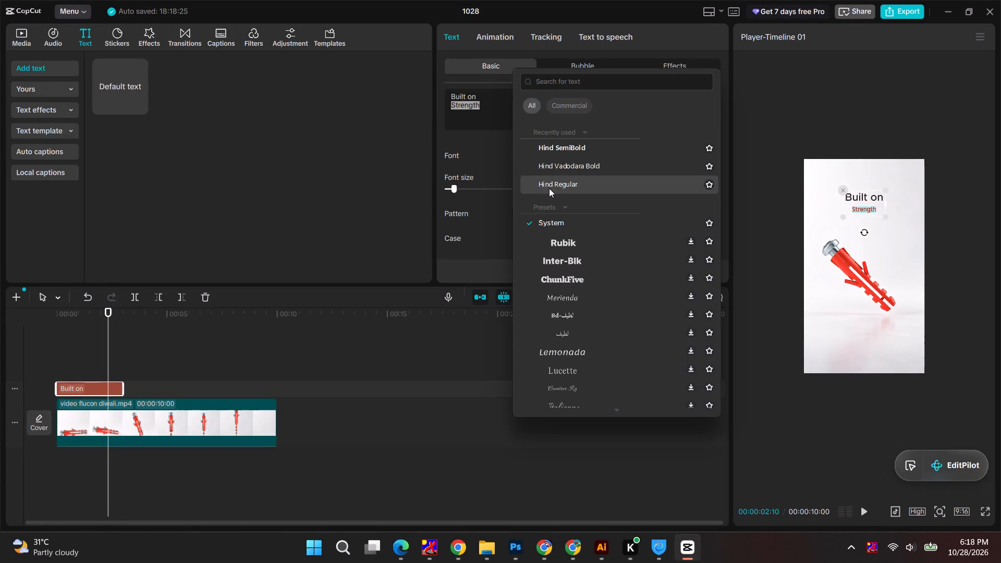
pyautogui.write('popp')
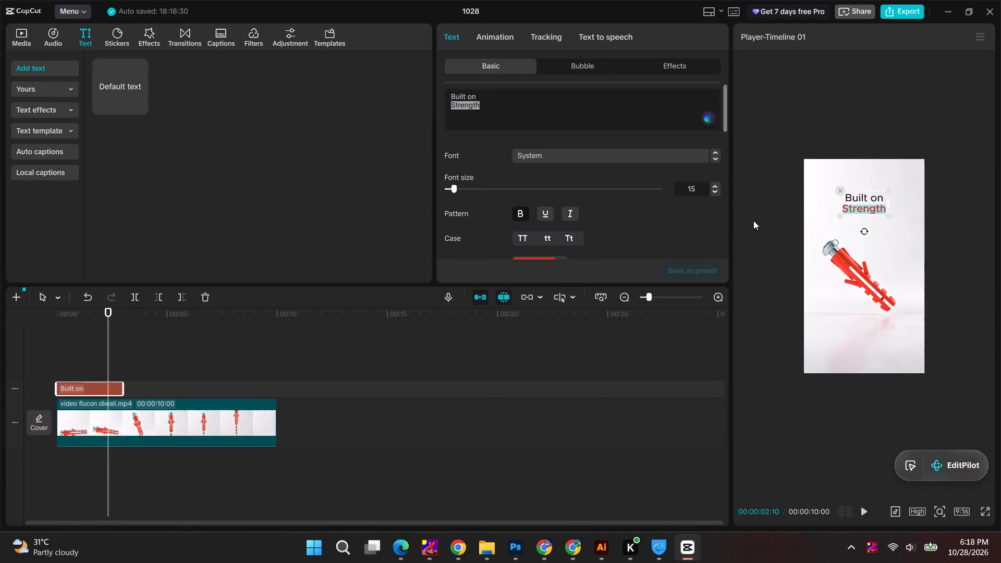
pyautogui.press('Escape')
# Search the fonts for "poppins" and set the whole "Built on Strength" text to Poppins SemiBold.
pyautogui.click(961, 198)
pyautogui.click(861, 208)
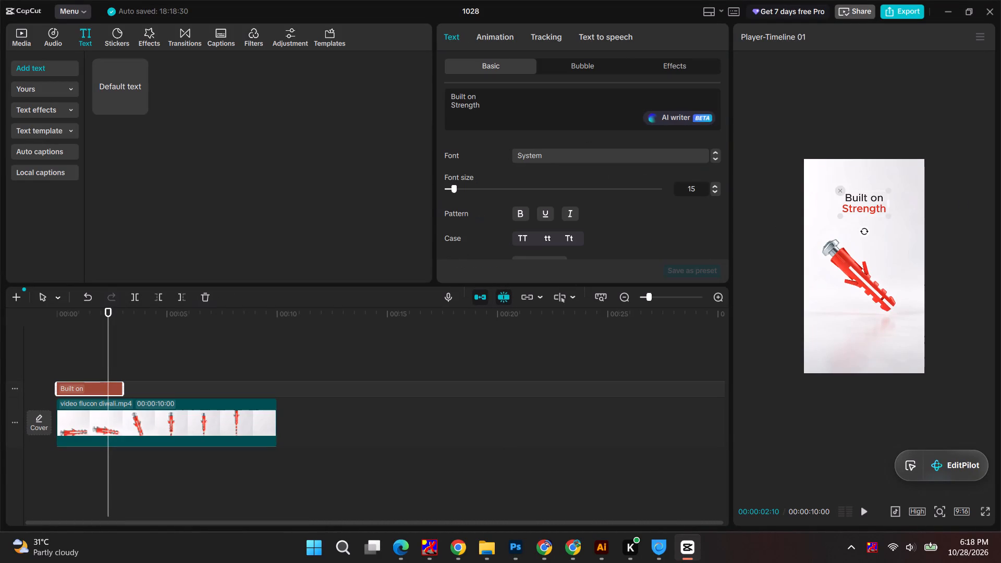
pyautogui.click(545, 151)
pyautogui.write('popp')
pyautogui.click(552, 83)
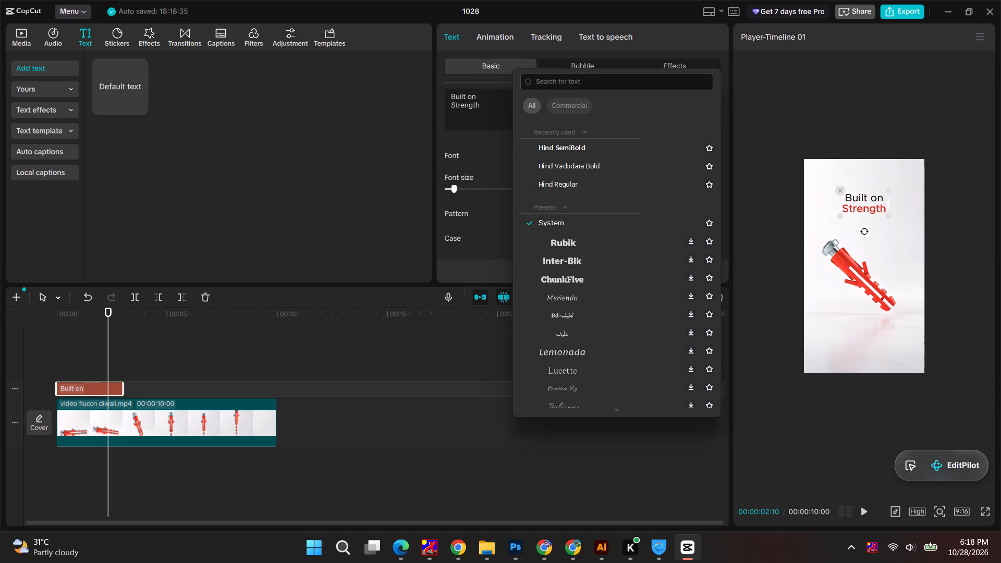
pyautogui.write('popp')
pyautogui.write('ins')
pyautogui.press('Return')
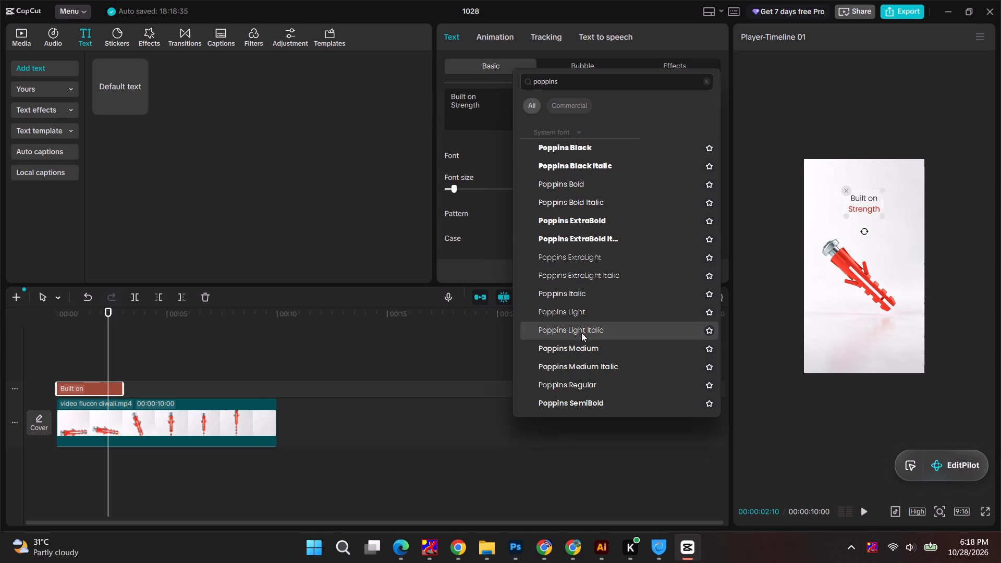
pyautogui.click(573, 401)
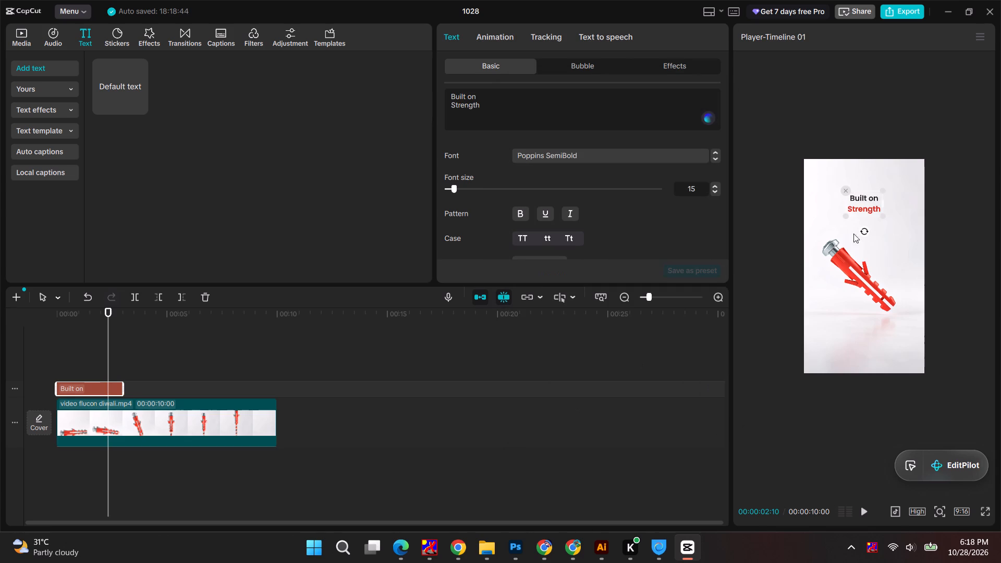
# Enlarge the "Built on Strength" text in the preview to about 125% scale.
pyautogui.keyDown('alt'); pyautogui.moveTo(879, 215); pyautogui.dragTo(886, 218); pyautogui.keyUp('alt')
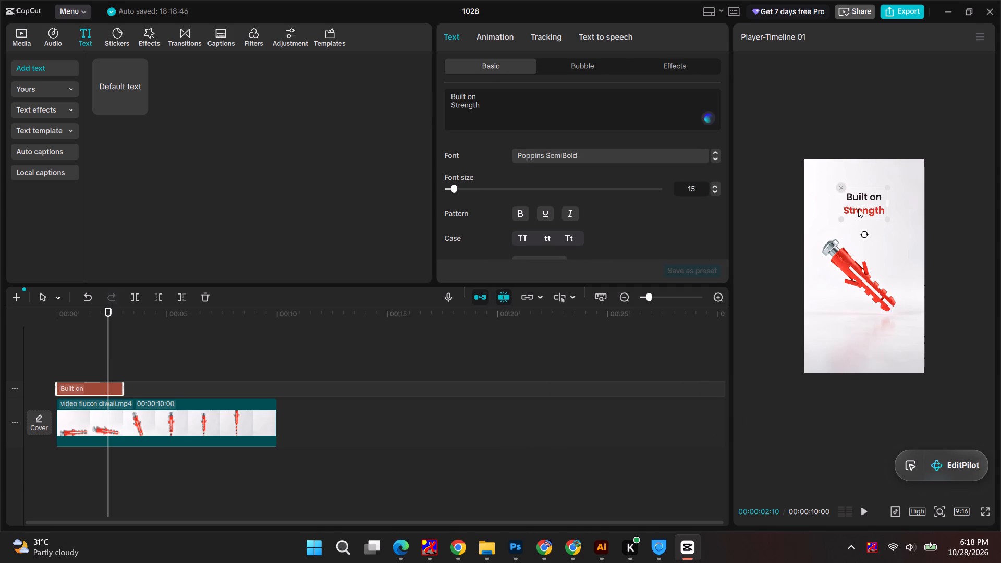
# Tighten the line spacing of the "Built on Strength" text to -4.
pyautogui.scroll(-2, 707, 205)
pyautogui.scroll(-2, 642, 189)
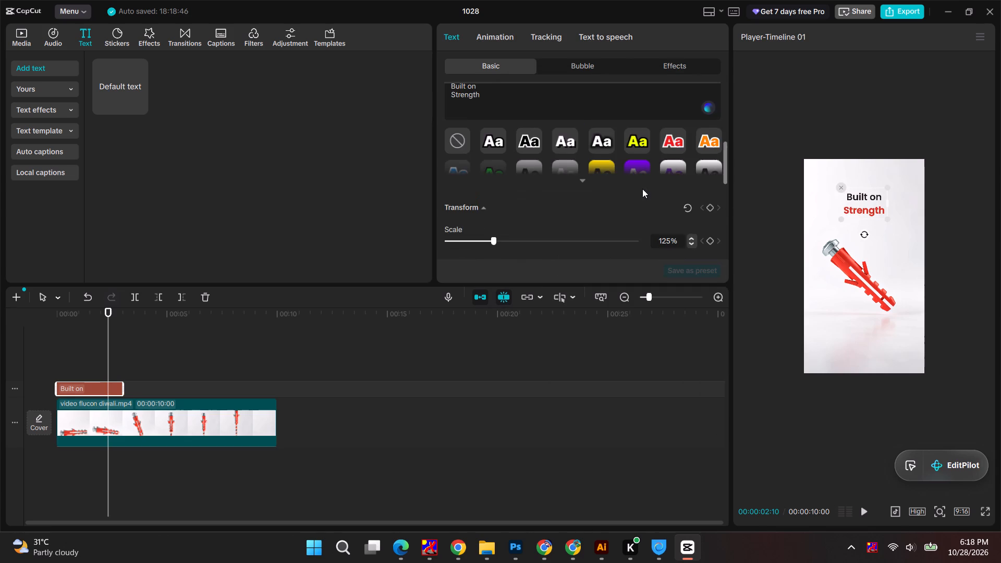
pyautogui.scroll(2, 640, 199)
pyautogui.tripleClick(620, 176)
pyautogui.click(620, 176)
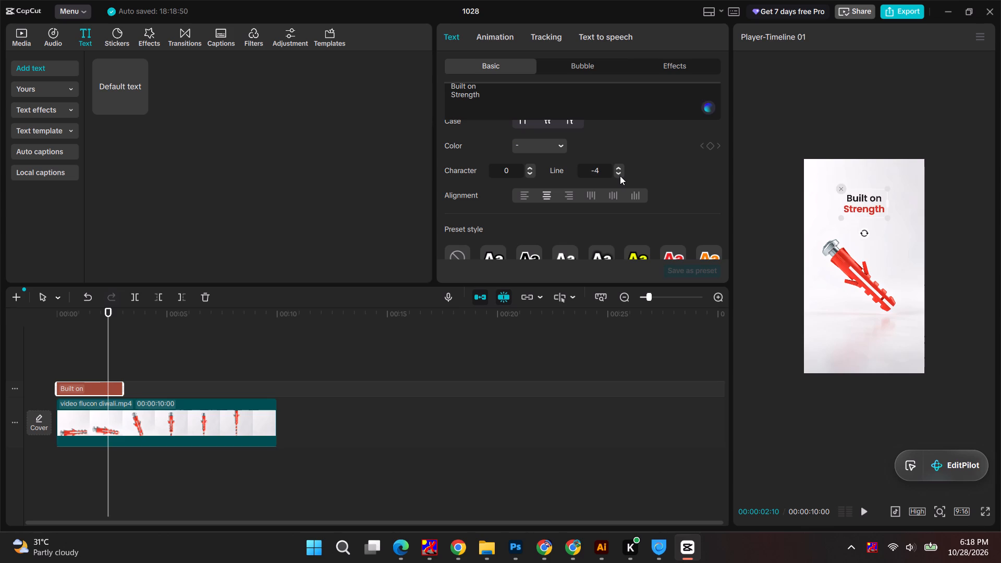
pyautogui.doubleClick(620, 176)
pyautogui.click(621, 167)
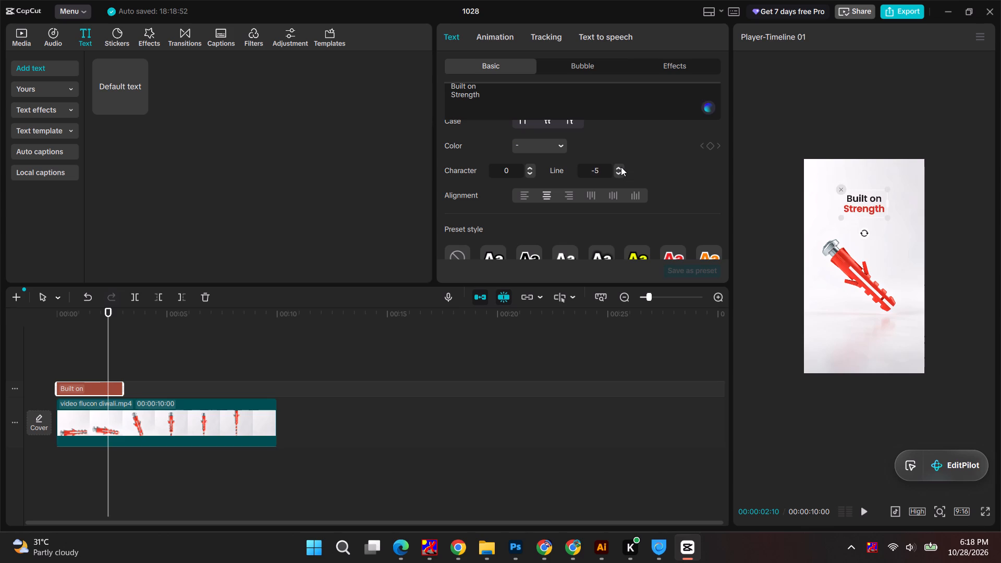
pyautogui.click(621, 167)
# Duplicate the "Built on Strength" text clip on the same track, starting at 00:00:03:26.
pyautogui.moveTo(110, 307); pyautogui.dragTo(140, 309)
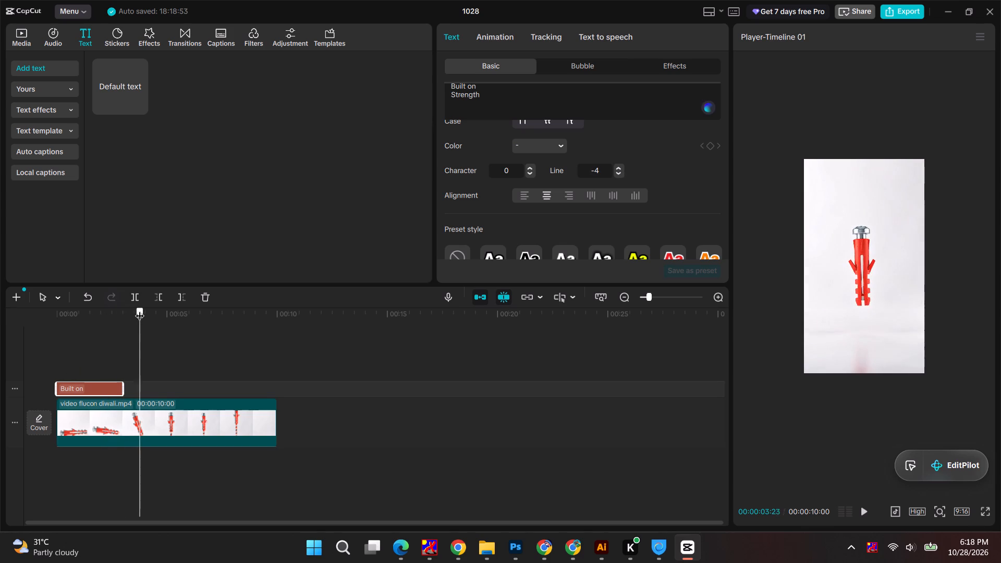
pyautogui.moveTo(140, 309); pyautogui.dragTo(142, 309)
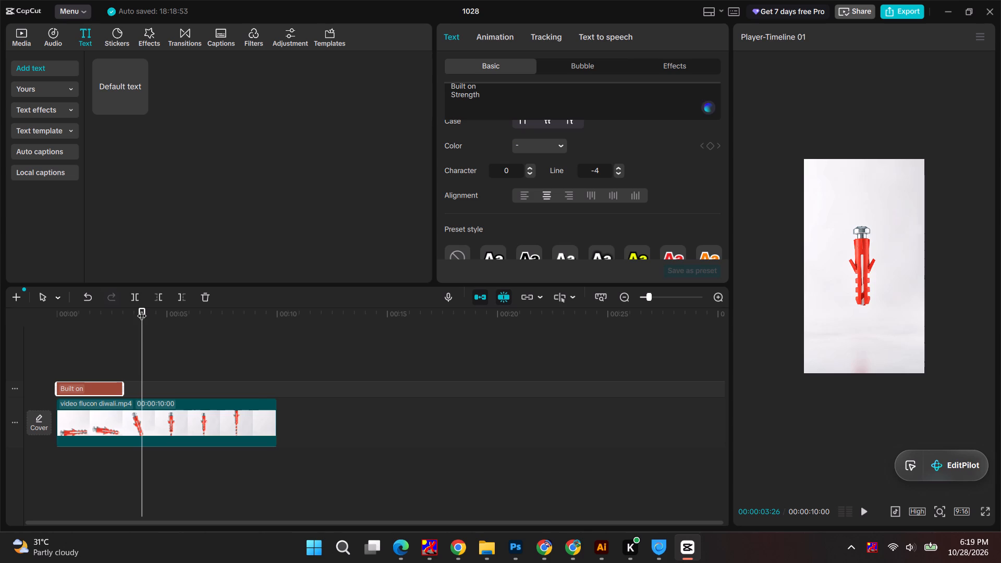
pyautogui.hotkey('ctrl', 'c')
pyautogui.hotkey('ctrl', 'v')
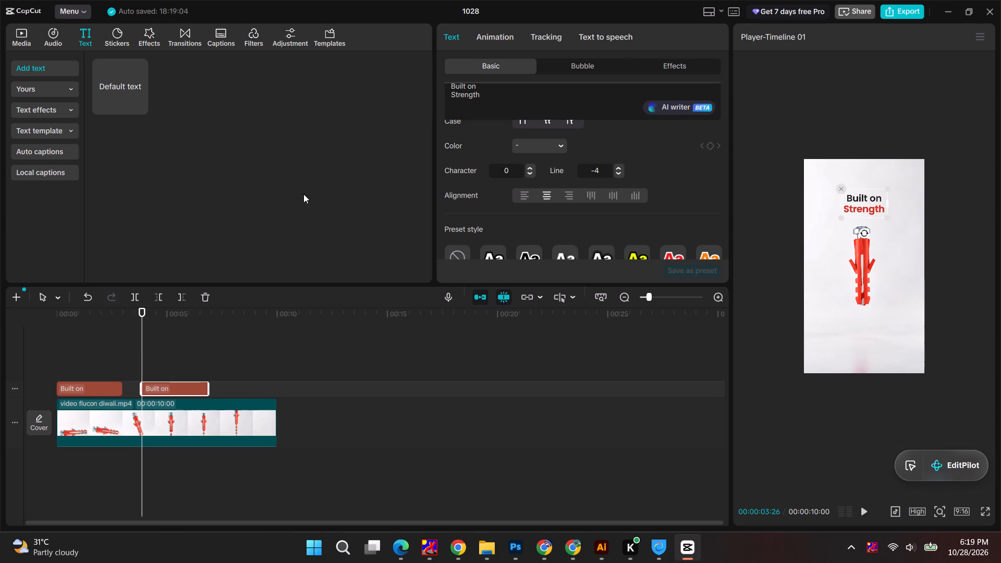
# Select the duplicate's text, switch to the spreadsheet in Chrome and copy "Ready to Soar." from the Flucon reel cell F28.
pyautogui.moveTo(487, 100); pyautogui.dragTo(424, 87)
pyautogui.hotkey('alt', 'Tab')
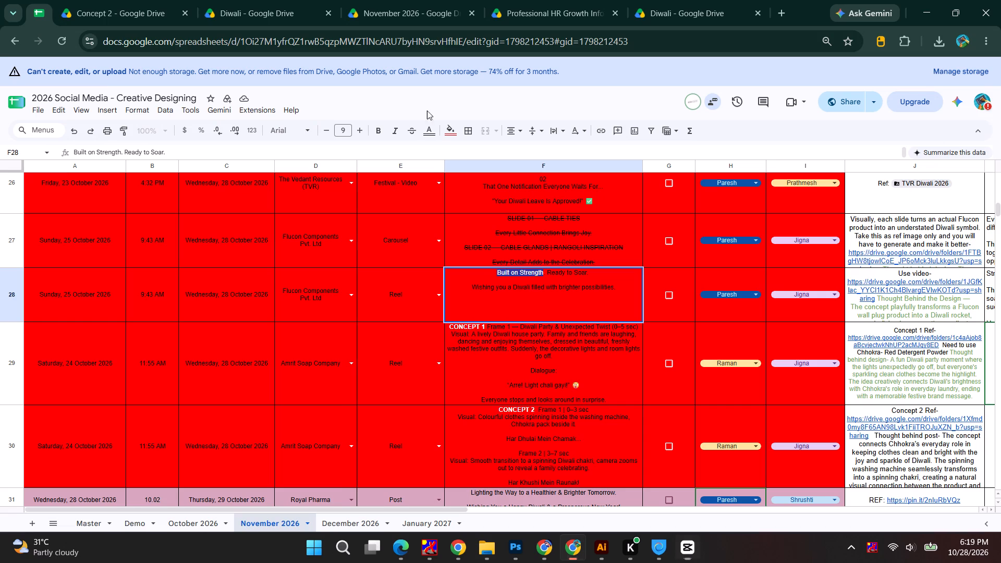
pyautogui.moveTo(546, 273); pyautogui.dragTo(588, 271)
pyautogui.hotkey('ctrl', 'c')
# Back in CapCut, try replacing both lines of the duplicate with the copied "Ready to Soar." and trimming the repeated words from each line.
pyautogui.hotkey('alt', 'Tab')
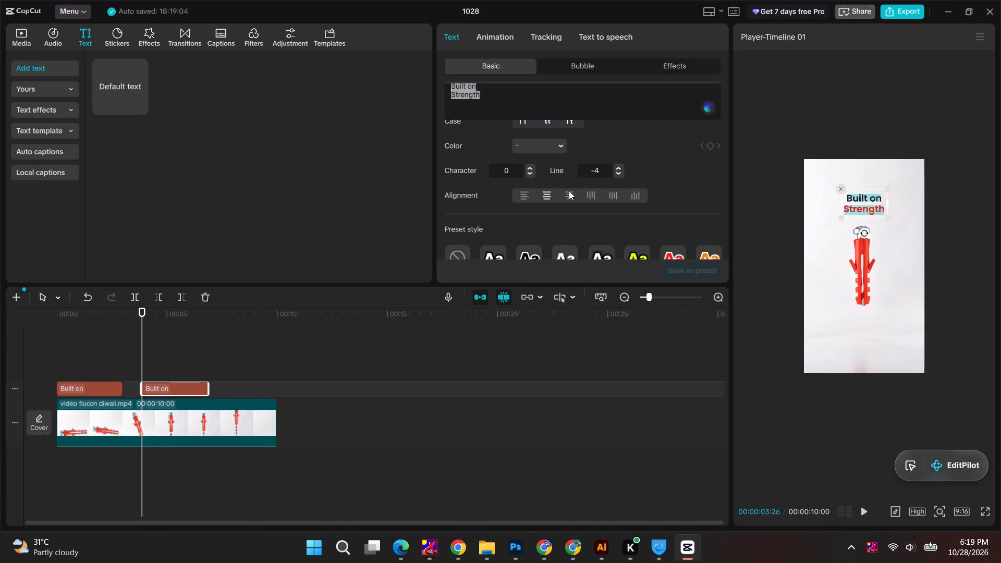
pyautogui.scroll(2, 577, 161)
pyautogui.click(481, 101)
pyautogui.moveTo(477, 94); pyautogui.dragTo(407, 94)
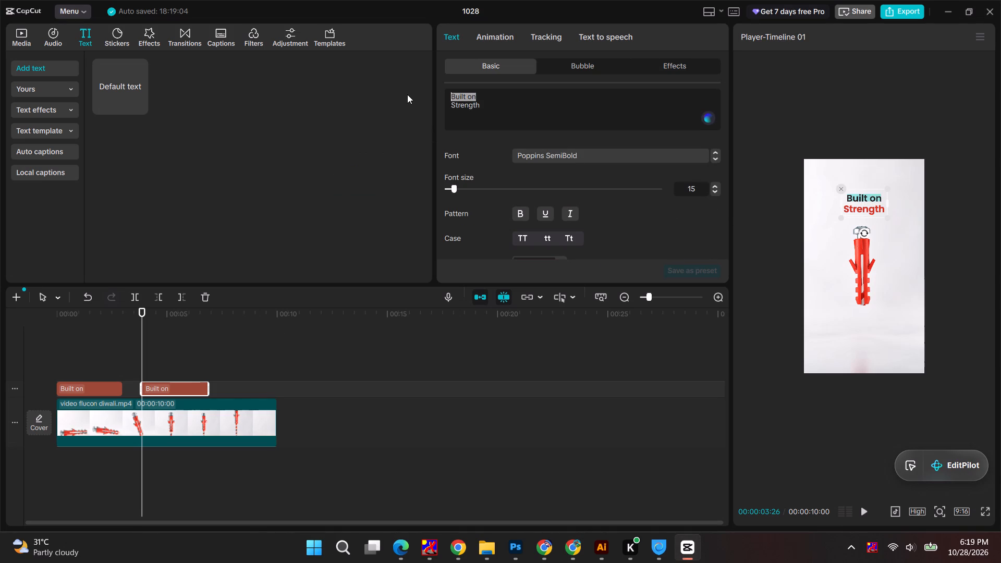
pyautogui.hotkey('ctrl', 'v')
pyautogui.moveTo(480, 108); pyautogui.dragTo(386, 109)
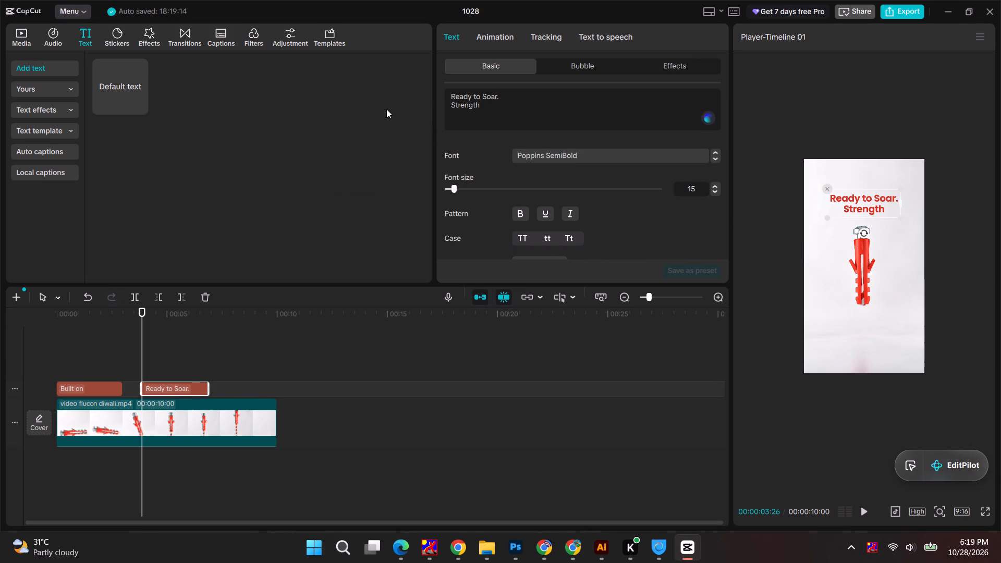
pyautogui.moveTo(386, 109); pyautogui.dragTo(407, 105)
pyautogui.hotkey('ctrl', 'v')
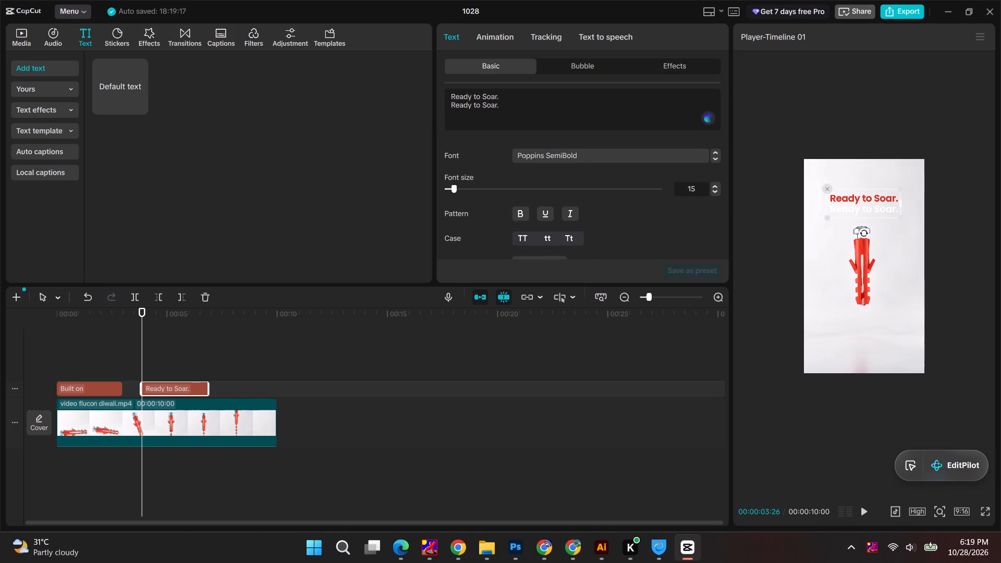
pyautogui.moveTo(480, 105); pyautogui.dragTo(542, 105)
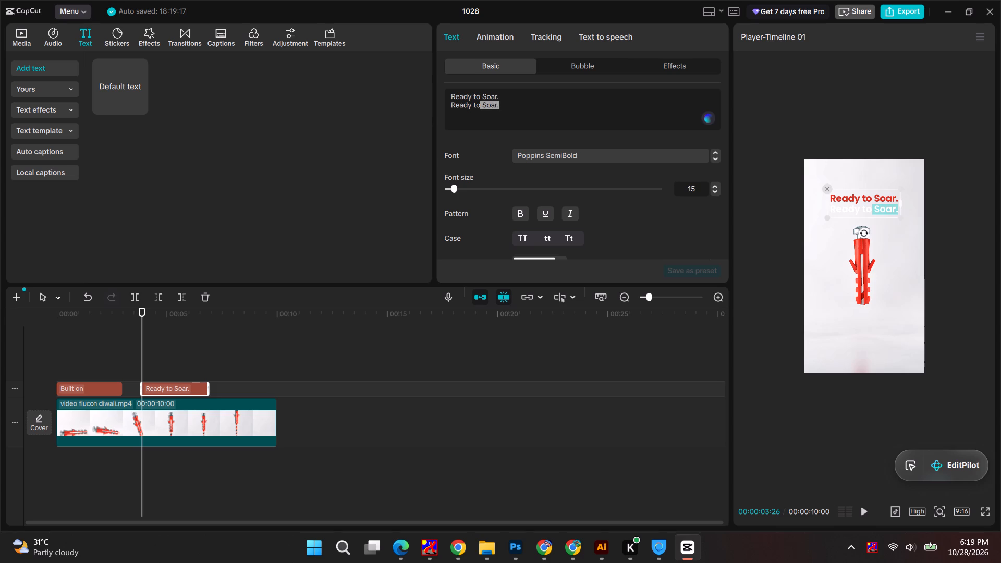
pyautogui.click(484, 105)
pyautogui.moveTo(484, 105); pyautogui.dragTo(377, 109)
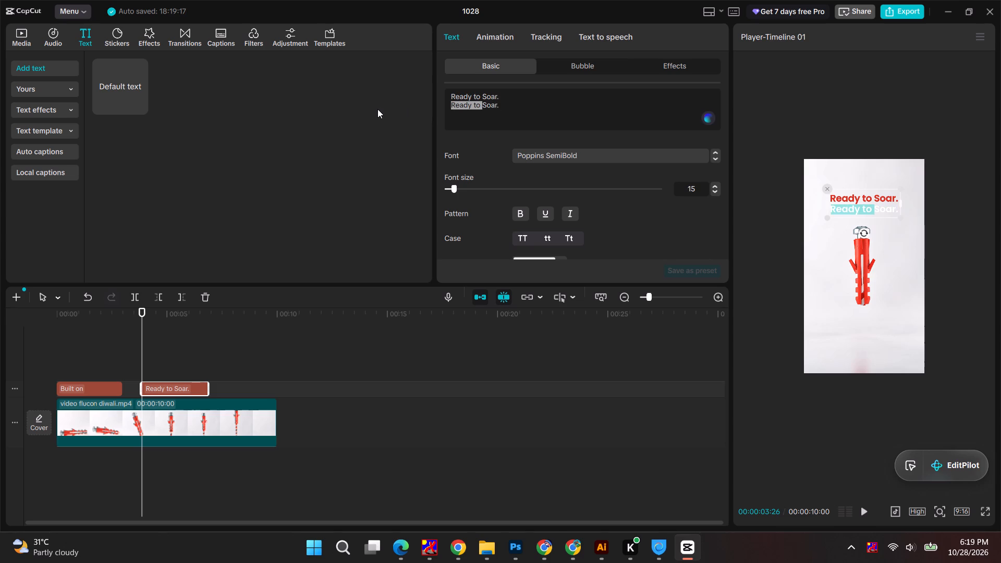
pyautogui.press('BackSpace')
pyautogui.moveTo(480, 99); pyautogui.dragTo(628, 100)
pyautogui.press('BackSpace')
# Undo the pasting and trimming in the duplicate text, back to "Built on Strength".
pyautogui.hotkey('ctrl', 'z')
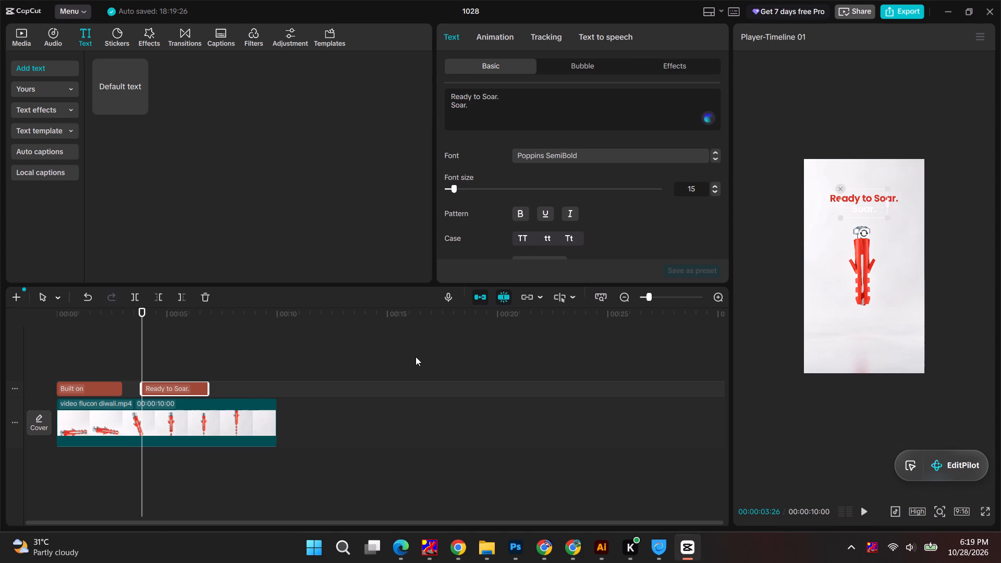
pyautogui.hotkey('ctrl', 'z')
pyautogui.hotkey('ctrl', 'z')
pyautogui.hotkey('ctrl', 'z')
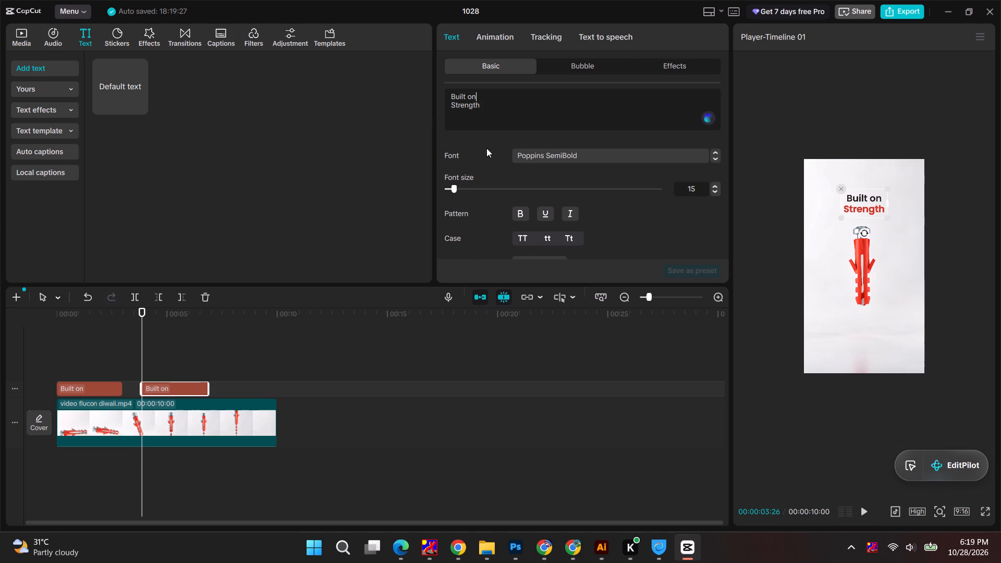
# Replace the duplicate's first line with "Ready to".
pyautogui.click(476, 100)
pyautogui.moveTo(476, 97); pyautogui.dragTo(404, 97)
pyautogui.write('Ready to')
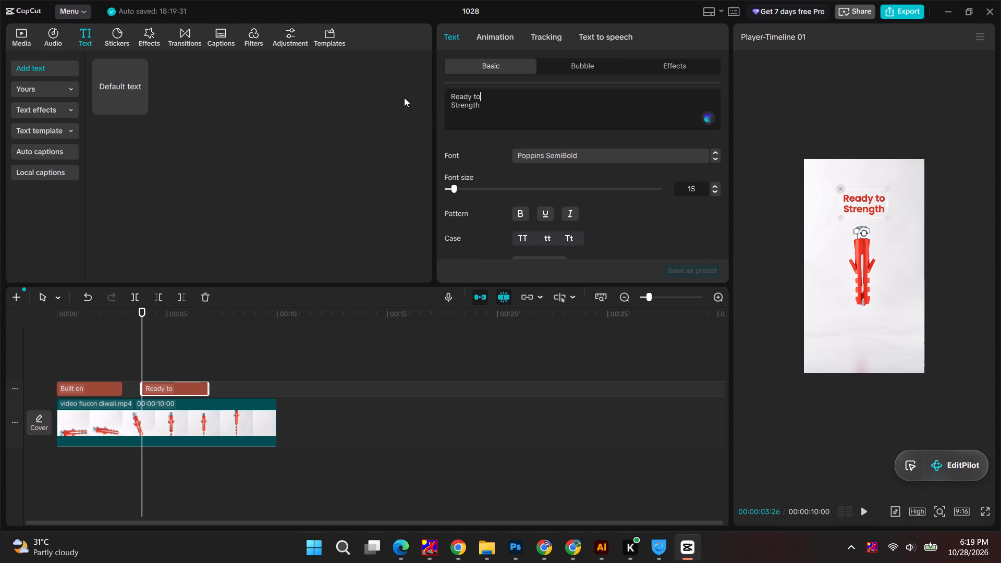
# Turn off bold for the words "Ready to".
pyautogui.keyDown('shift'); pyautogui.click(449, 93); pyautogui.keyUp('shift')
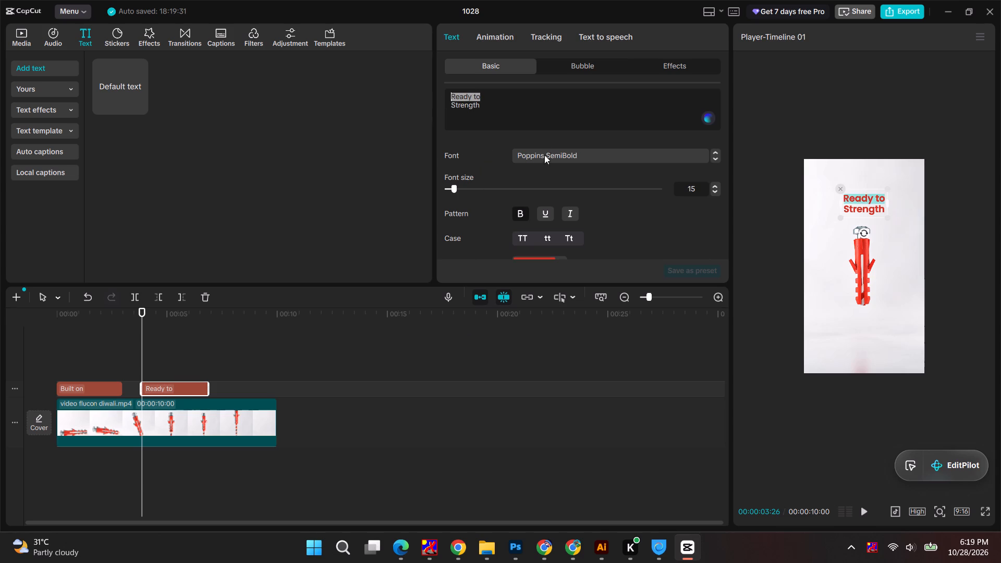
pyautogui.click(517, 217)
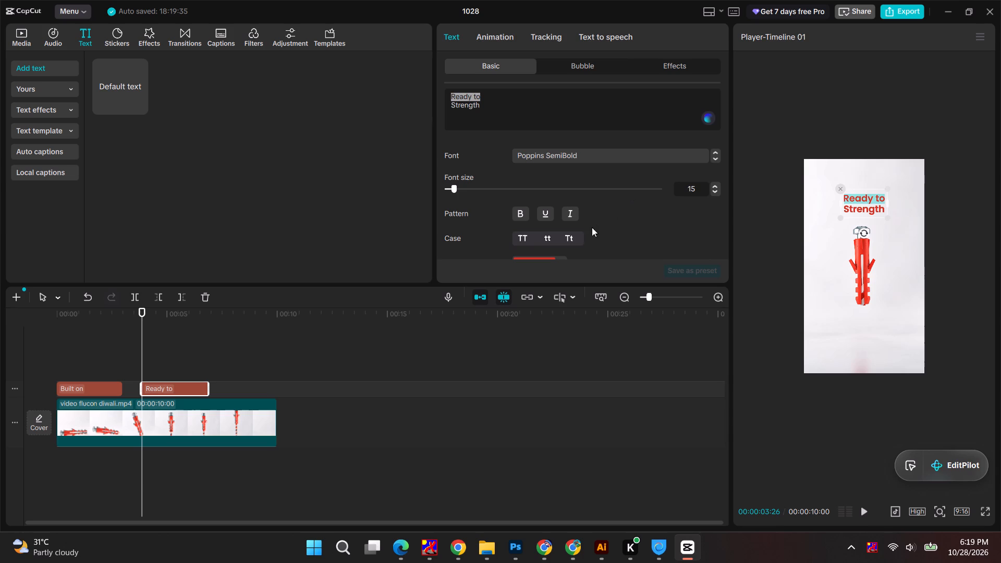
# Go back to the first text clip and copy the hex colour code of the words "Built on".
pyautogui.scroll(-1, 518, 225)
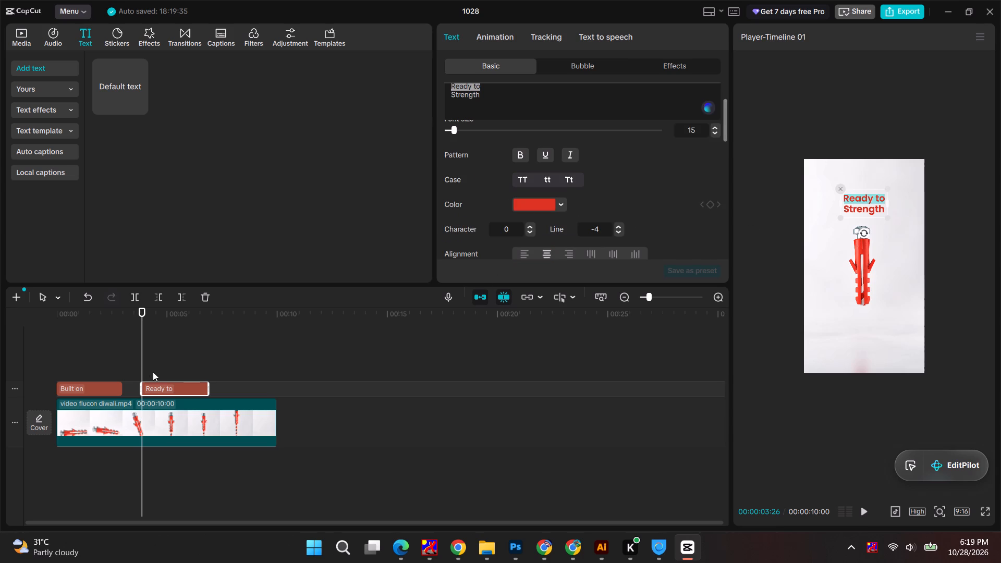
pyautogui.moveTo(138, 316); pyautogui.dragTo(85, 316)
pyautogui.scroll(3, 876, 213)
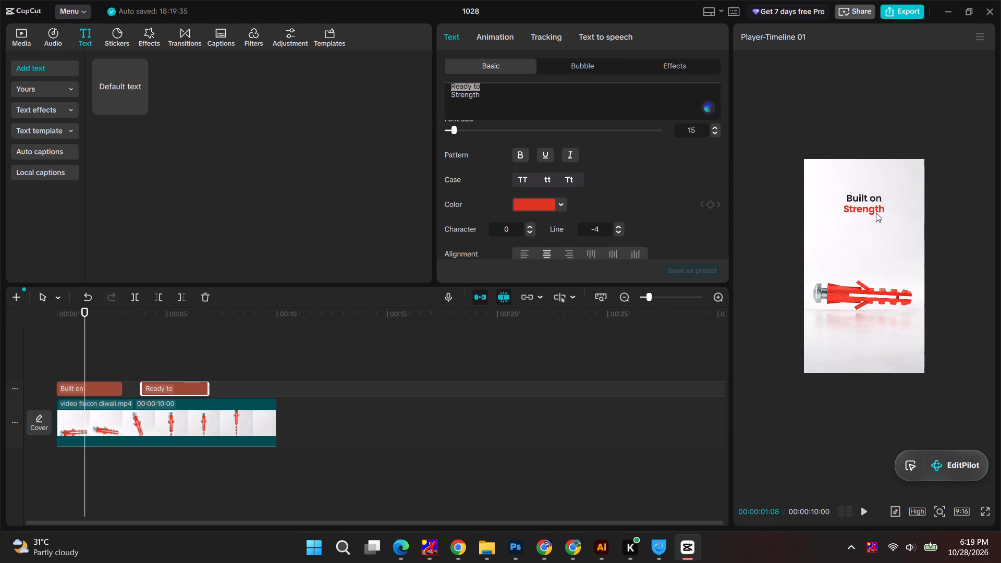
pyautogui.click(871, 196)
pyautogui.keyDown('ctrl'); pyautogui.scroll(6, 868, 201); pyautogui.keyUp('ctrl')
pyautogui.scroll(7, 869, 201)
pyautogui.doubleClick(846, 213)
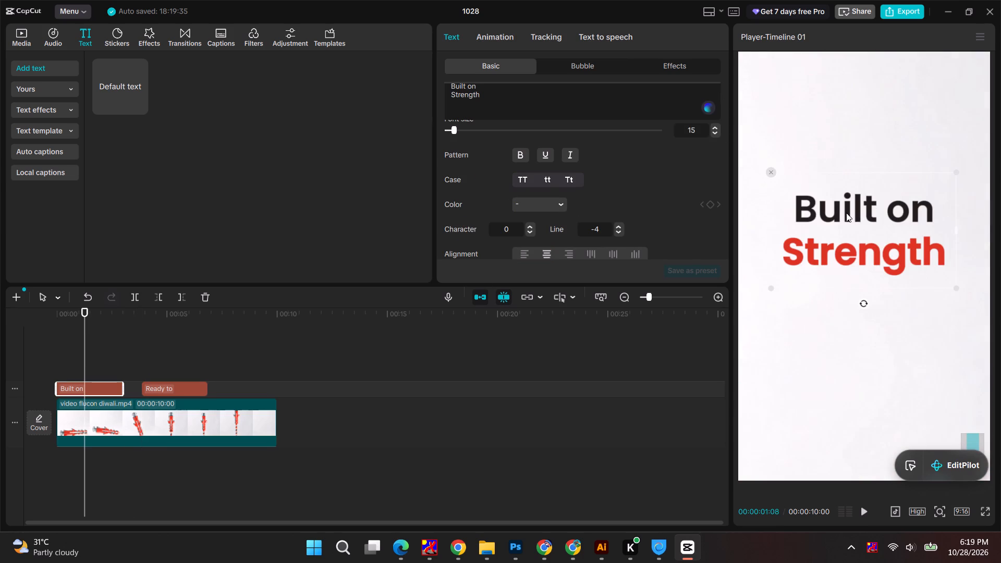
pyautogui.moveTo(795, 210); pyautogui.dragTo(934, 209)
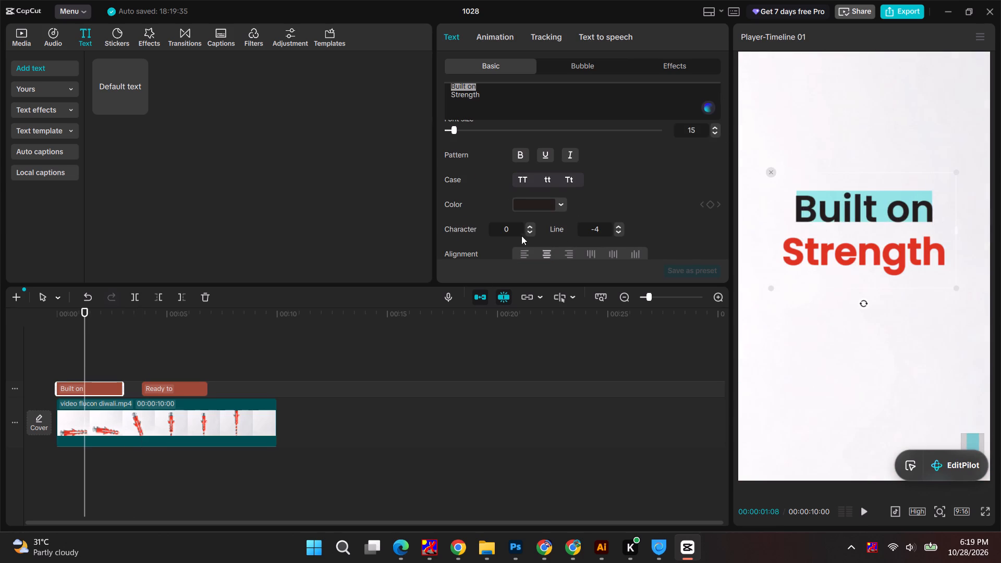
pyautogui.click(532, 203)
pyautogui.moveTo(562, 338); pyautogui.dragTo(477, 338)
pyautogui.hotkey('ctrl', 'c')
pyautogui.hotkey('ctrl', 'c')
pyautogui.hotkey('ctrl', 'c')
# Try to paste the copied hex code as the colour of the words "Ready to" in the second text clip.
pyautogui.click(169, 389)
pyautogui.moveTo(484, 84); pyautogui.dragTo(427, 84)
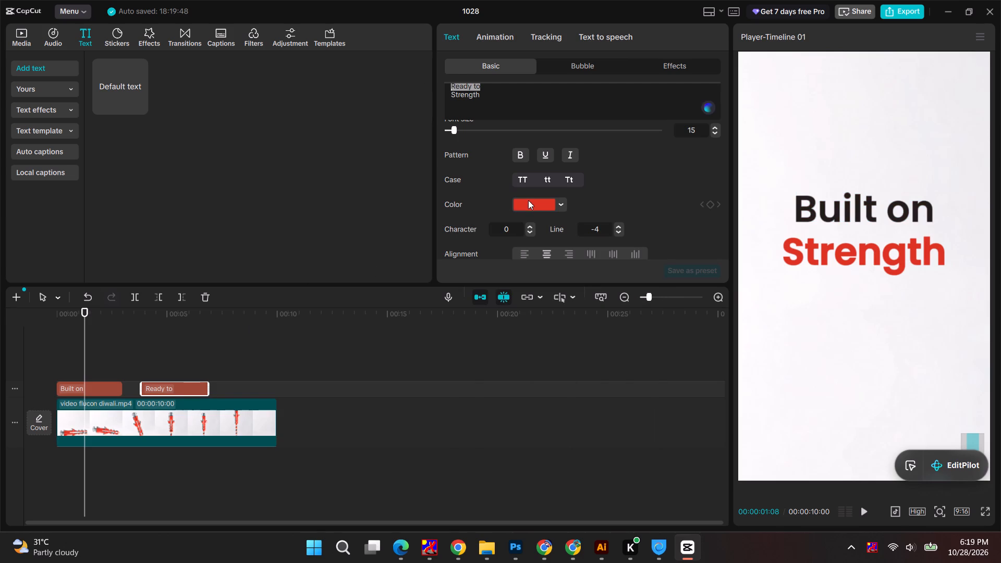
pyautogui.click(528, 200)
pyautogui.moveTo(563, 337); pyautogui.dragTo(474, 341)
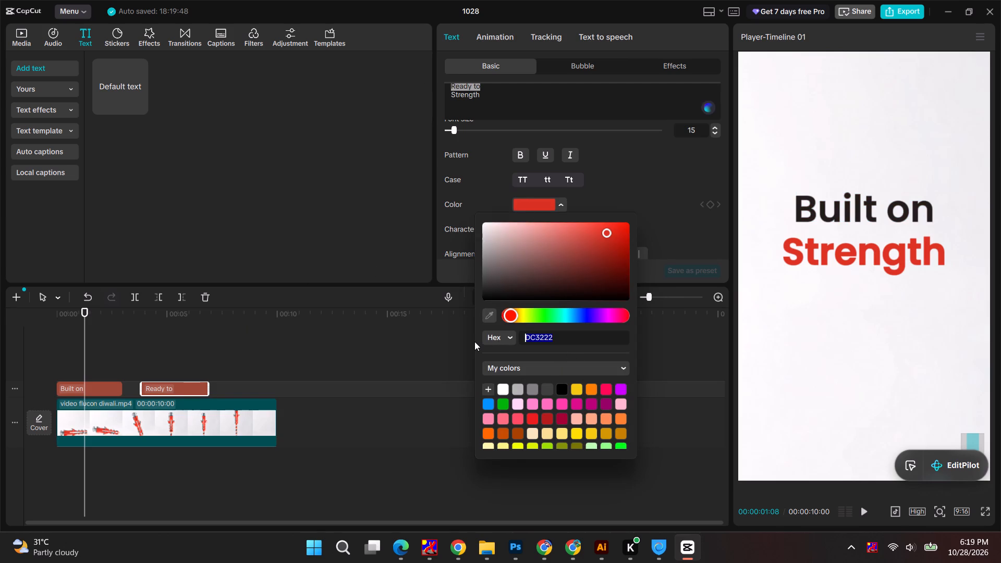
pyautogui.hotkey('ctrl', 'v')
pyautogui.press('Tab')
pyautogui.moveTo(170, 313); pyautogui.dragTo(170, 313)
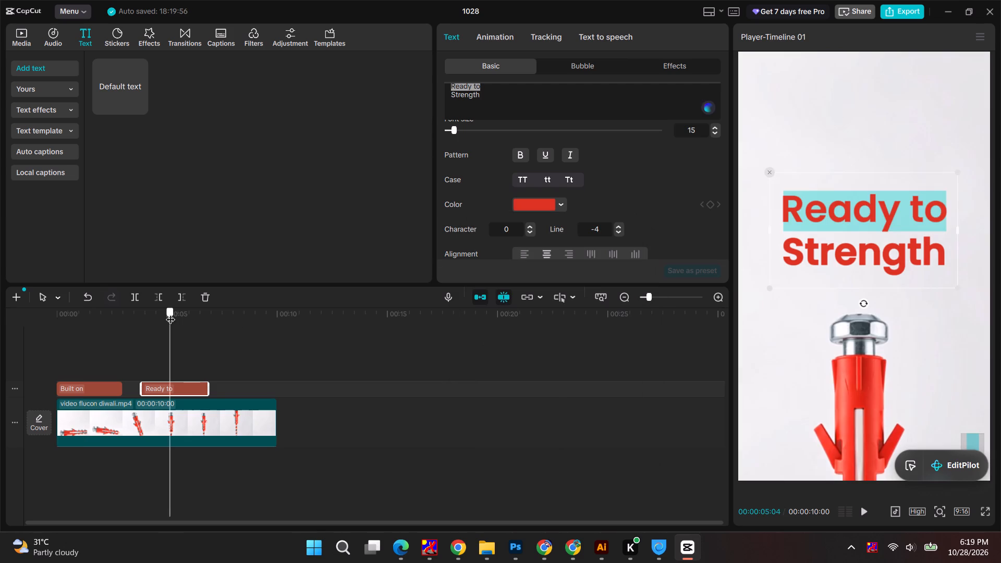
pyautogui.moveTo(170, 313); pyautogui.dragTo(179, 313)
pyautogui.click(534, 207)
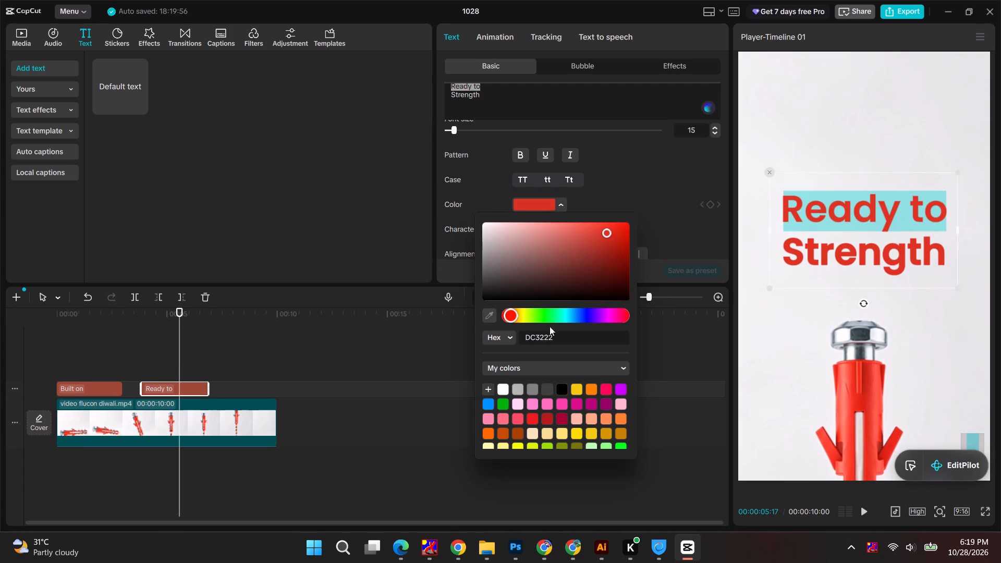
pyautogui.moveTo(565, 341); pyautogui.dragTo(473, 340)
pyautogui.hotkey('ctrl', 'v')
# Colour the words "Ready to" black, hex 000000, from the preset swatches.
pyautogui.click(559, 387)
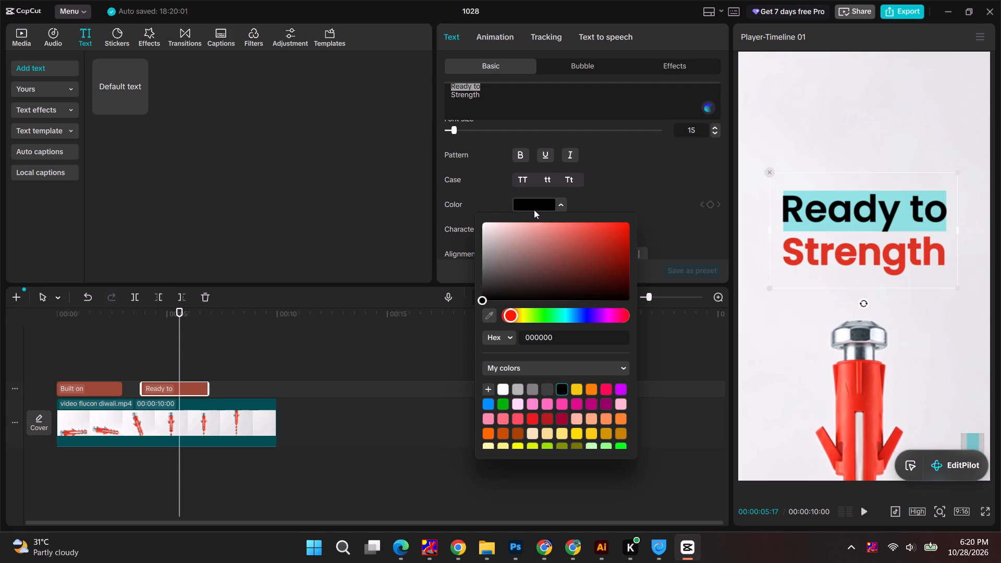
pyautogui.click(534, 206)
# Go back to the first text clip and recolour the words "Built on" dark grey, hex 252121, from the colour spectrum.
pyautogui.click(85, 384)
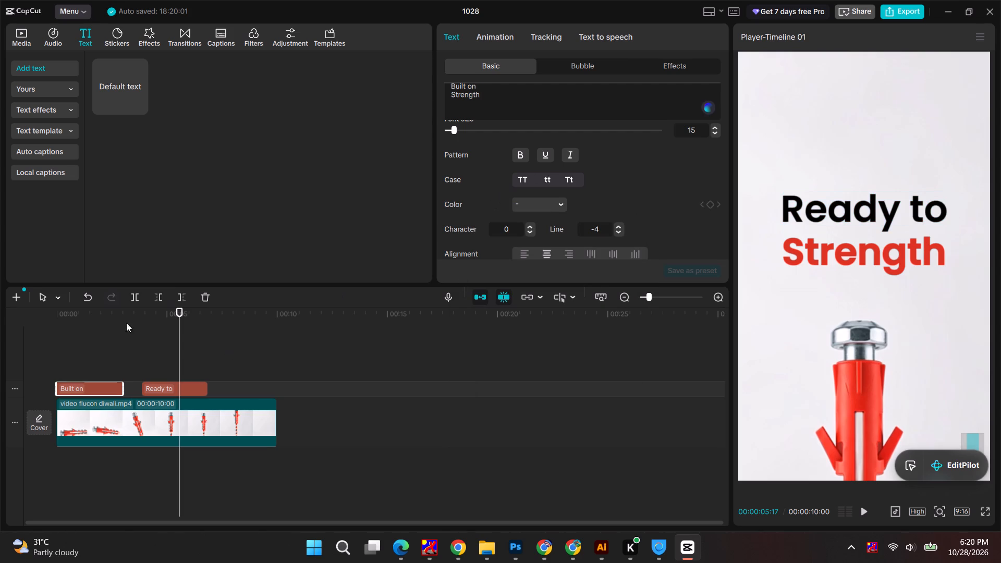
pyautogui.click(95, 309)
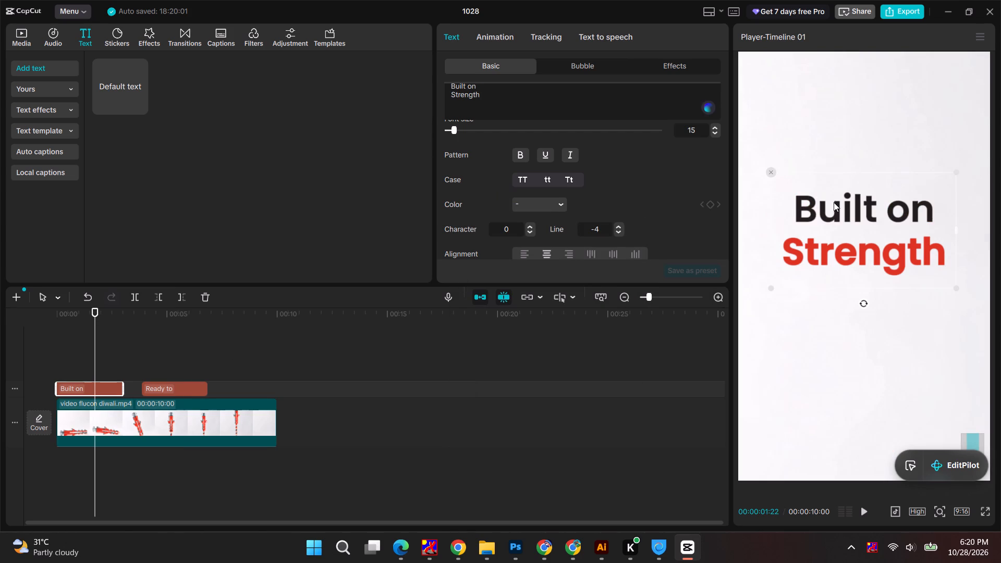
pyautogui.doubleClick(835, 203)
pyautogui.moveTo(792, 206); pyautogui.dragTo(968, 206)
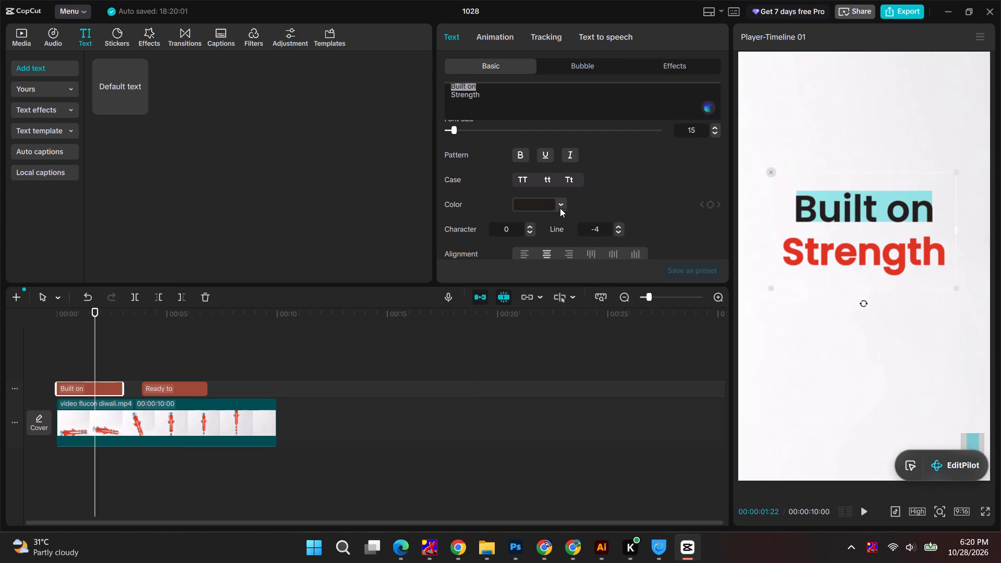
pyautogui.click(539, 207)
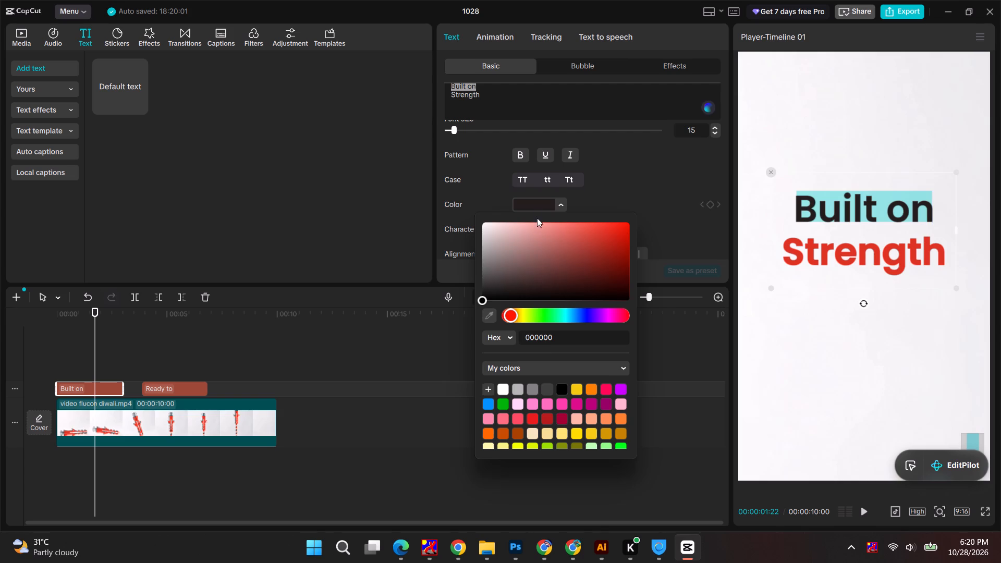
pyautogui.doubleClick(534, 204)
pyautogui.click(489, 316)
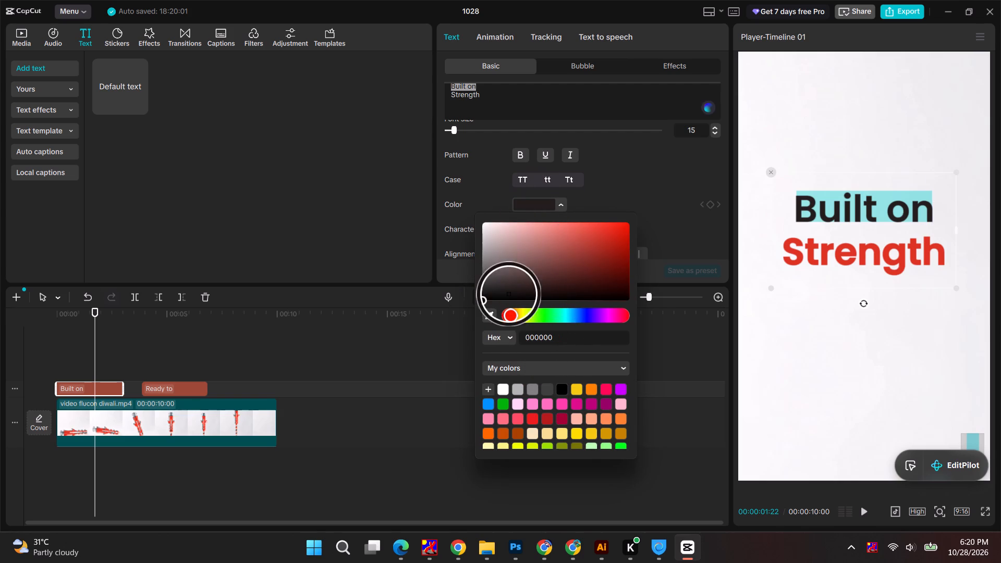
pyautogui.click(499, 281)
pyautogui.click(503, 289)
pyautogui.click(503, 289)
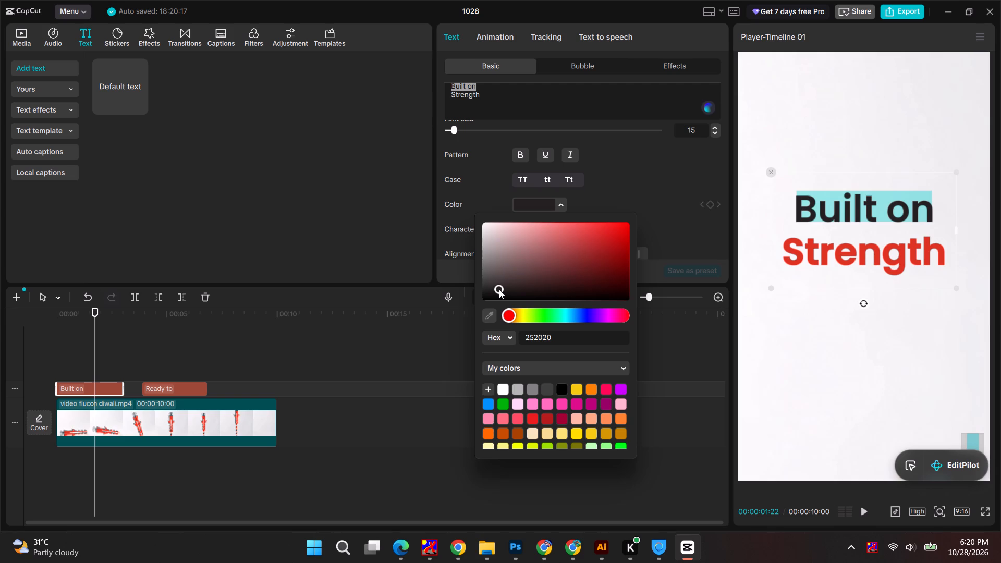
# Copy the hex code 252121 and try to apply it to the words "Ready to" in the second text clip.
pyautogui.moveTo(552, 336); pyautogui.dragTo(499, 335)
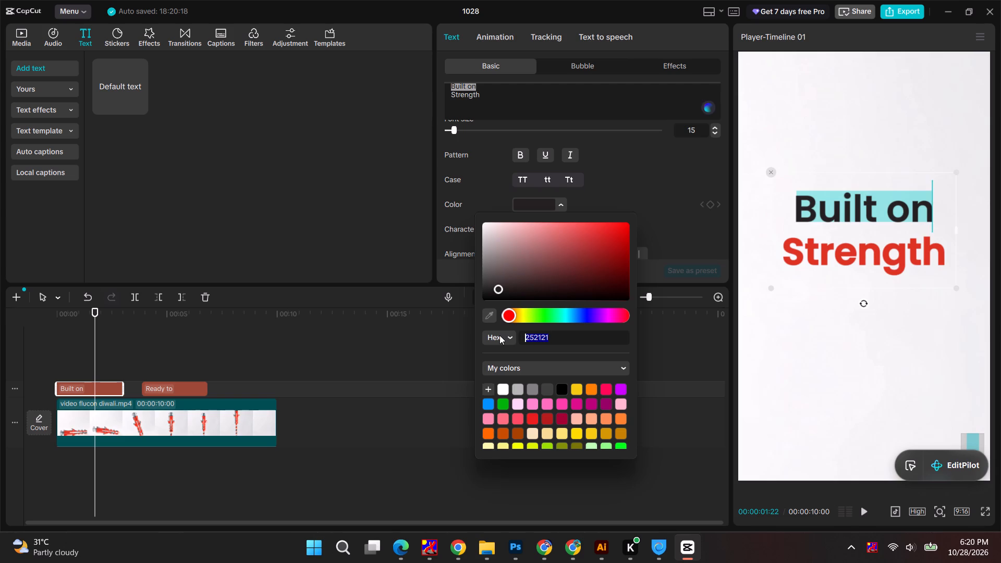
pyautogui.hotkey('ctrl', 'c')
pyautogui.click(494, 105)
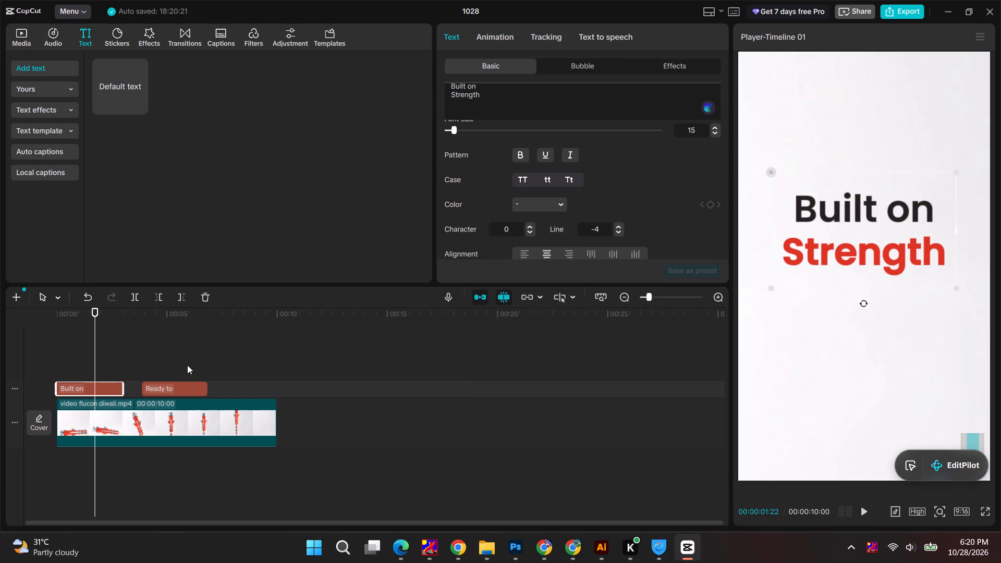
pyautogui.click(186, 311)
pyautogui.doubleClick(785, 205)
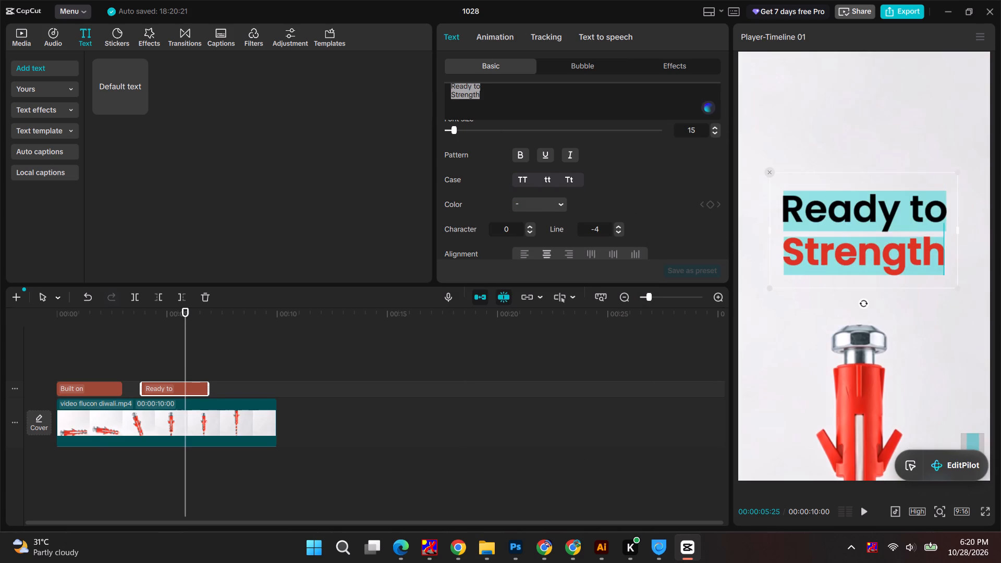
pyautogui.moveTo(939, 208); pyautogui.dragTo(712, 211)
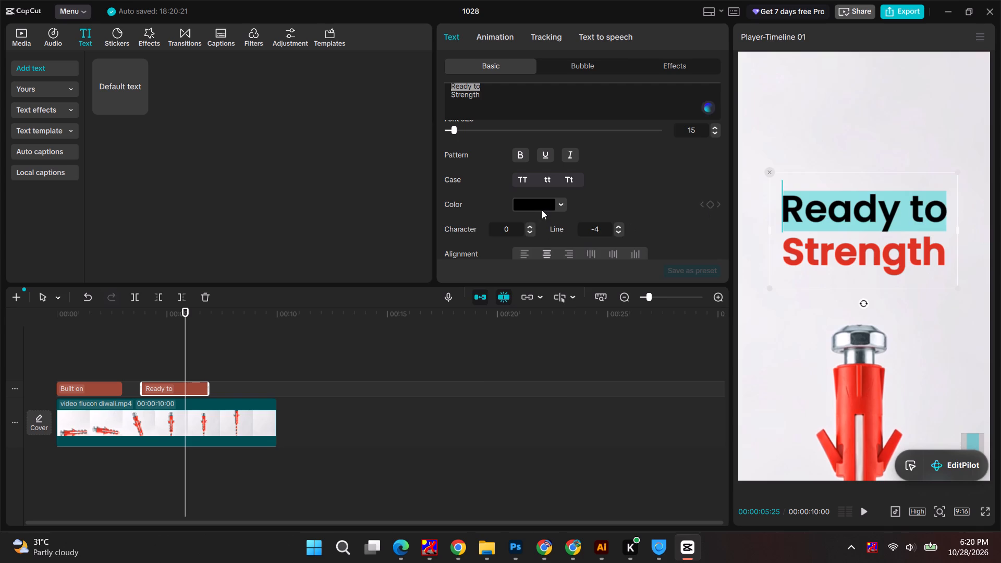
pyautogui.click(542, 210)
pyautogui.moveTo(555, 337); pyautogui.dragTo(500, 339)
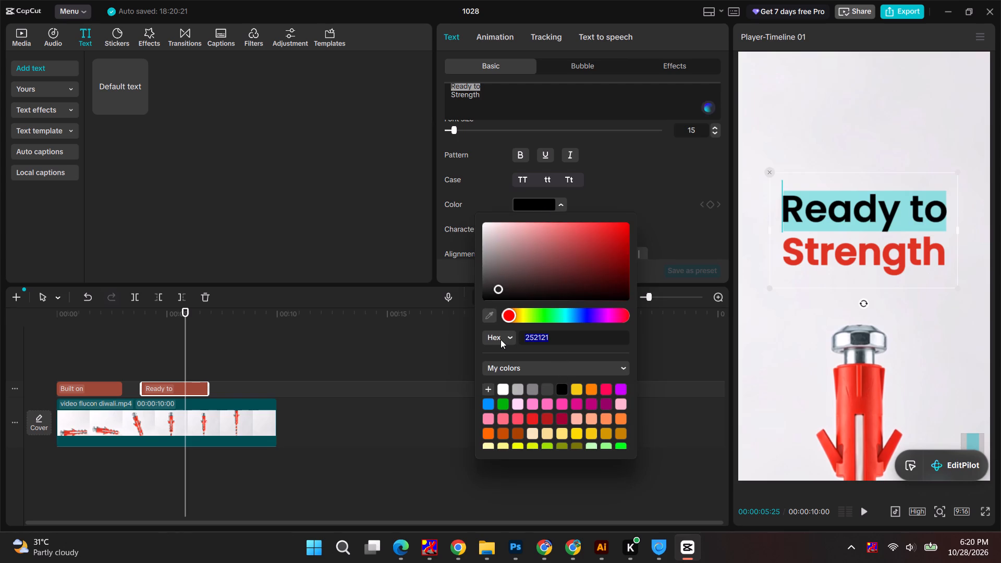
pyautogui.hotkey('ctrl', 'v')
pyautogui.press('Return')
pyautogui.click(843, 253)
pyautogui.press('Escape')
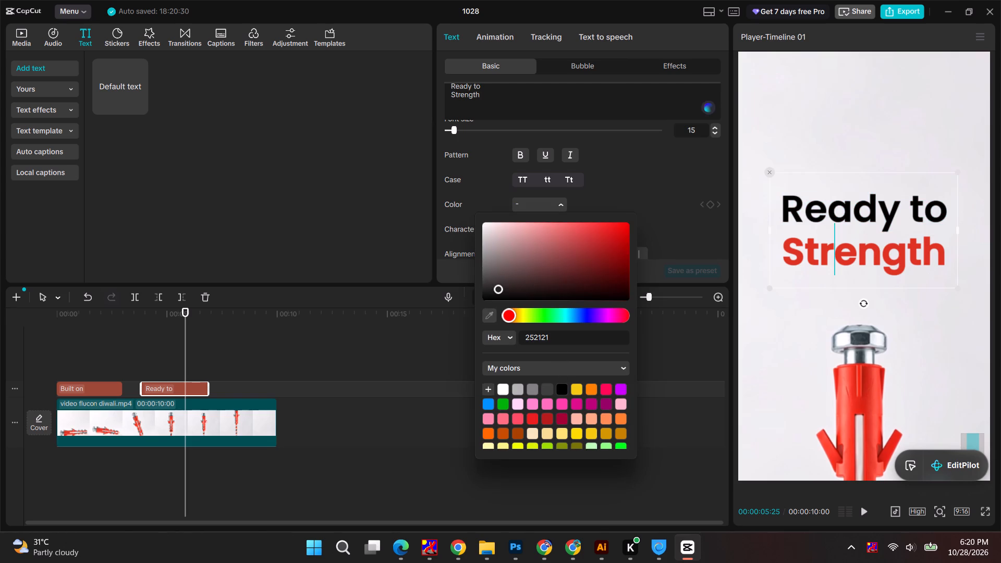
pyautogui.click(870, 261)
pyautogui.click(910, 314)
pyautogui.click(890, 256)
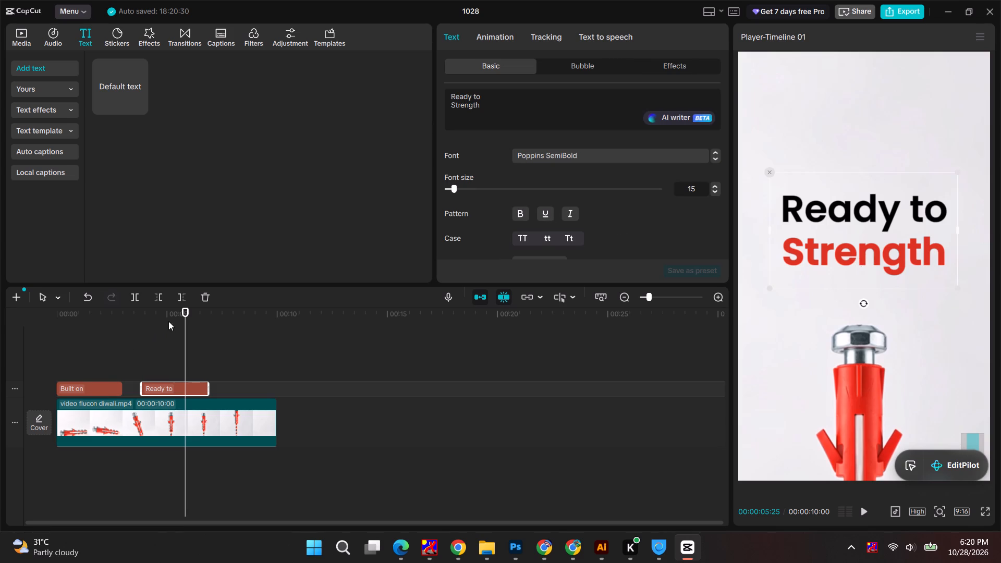
# Colour the words "Ready to" in the second text clip dark grey, hex 2B2626, from the colour spectrum.
pyautogui.moveTo(182, 312); pyautogui.dragTo(154, 313)
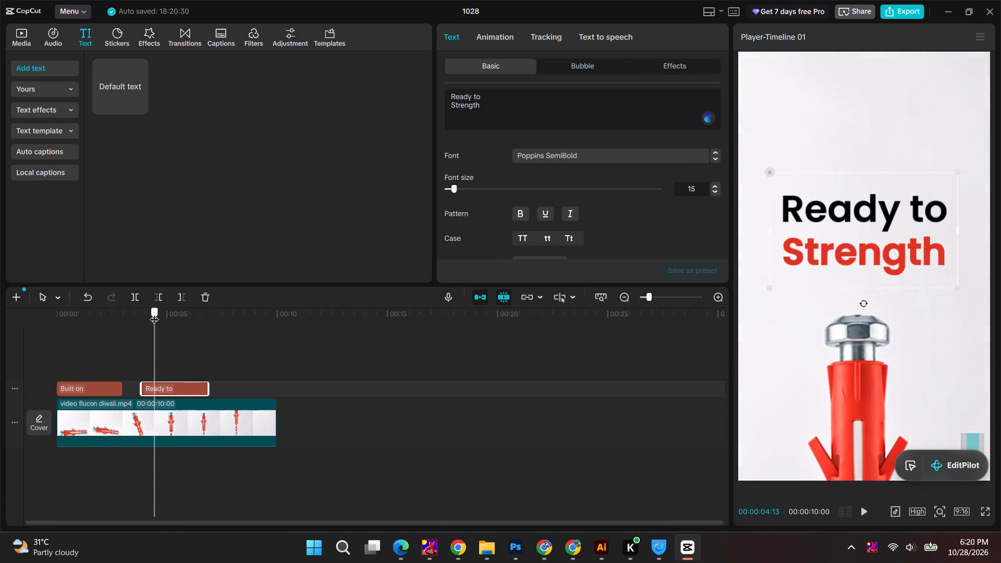
pyautogui.moveTo(154, 313); pyautogui.dragTo(163, 313)
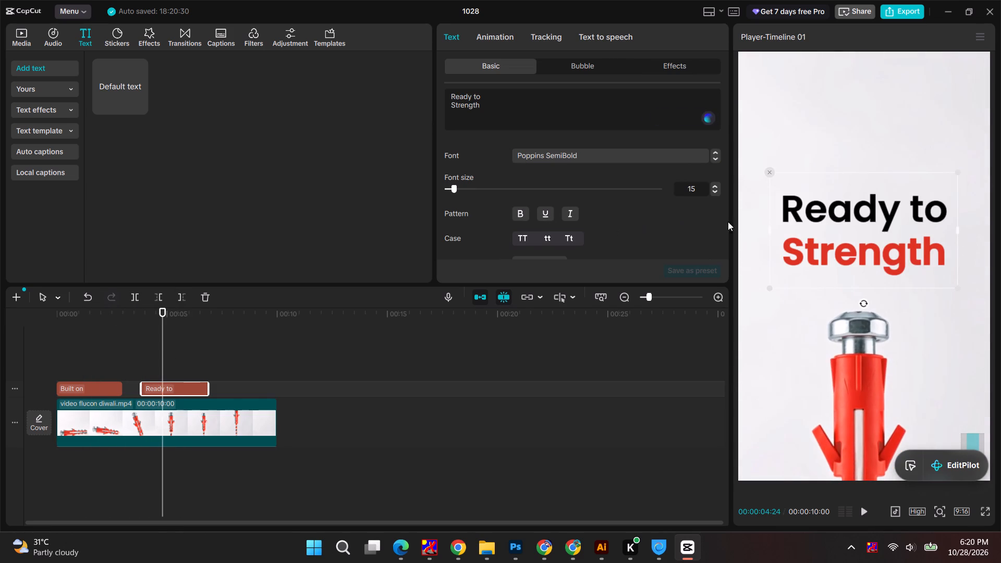
pyautogui.doubleClick(825, 204)
pyautogui.moveTo(784, 211); pyautogui.dragTo(986, 211)
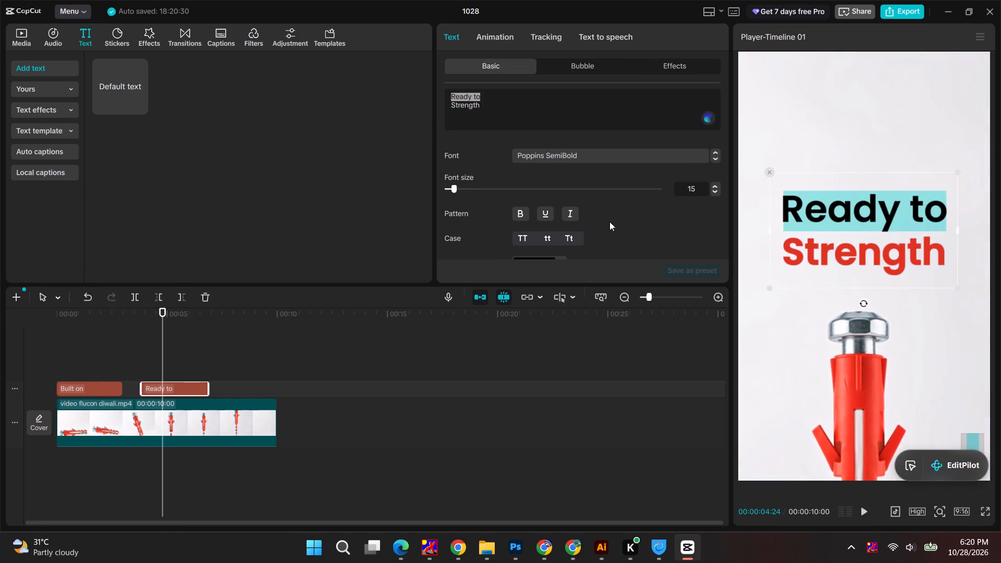
pyautogui.scroll(-1, 573, 241)
pyautogui.click(538, 204)
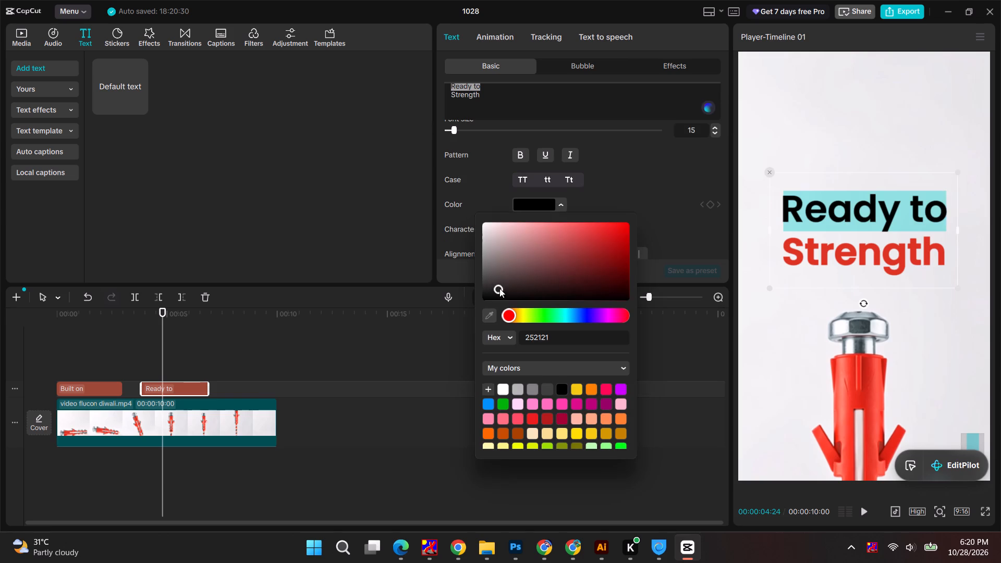
pyautogui.click(497, 286)
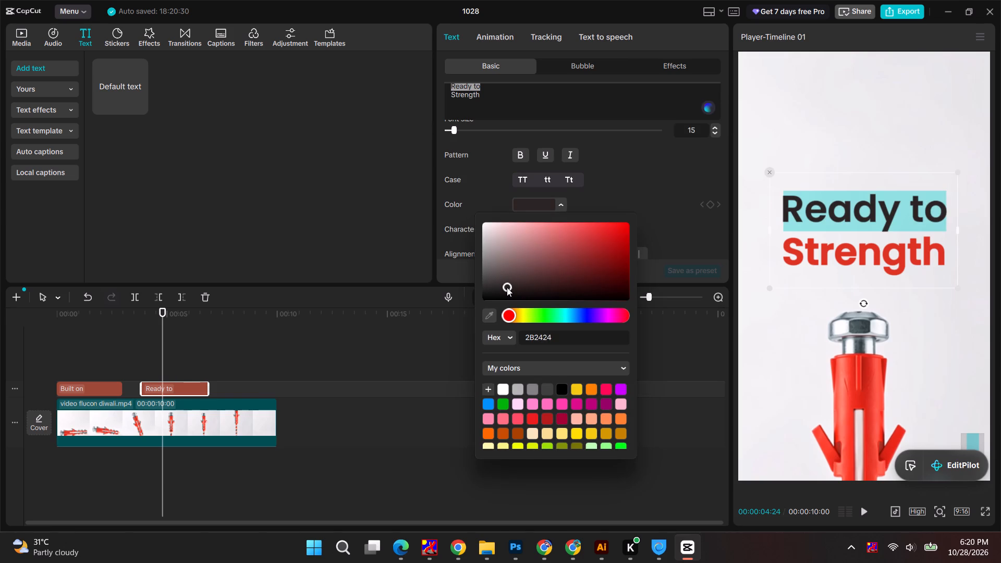
pyautogui.click(657, 187)
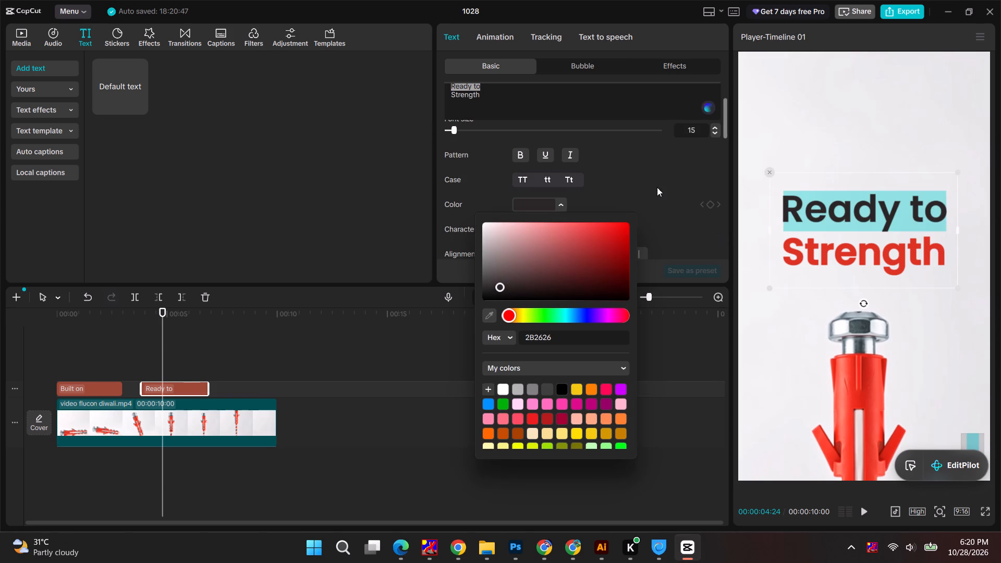
# Scrub through the whole reel and back to the start to review both text clips over the video.
pyautogui.moveTo(163, 310); pyautogui.dragTo(211, 309)
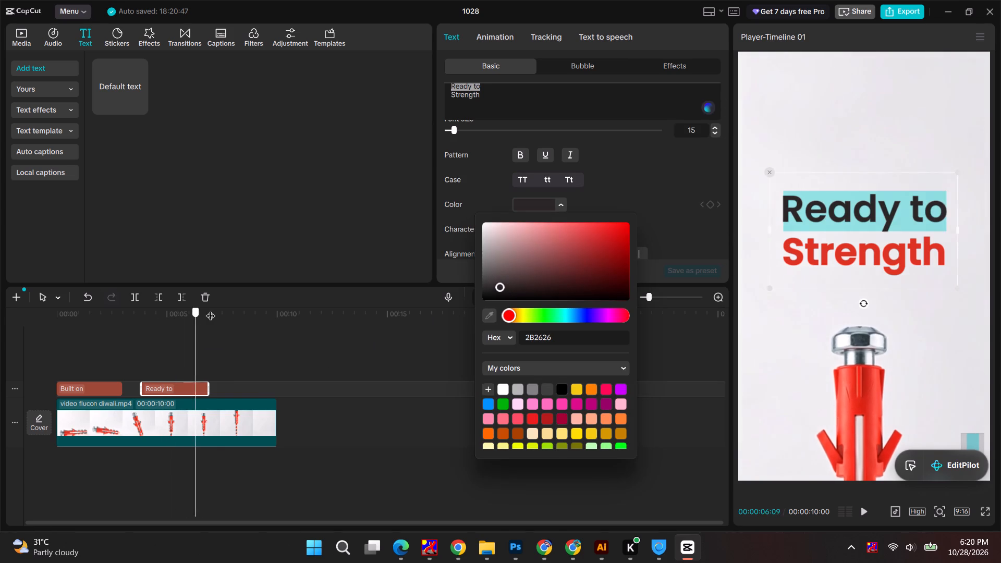
pyautogui.moveTo(211, 309); pyautogui.dragTo(167, 328)
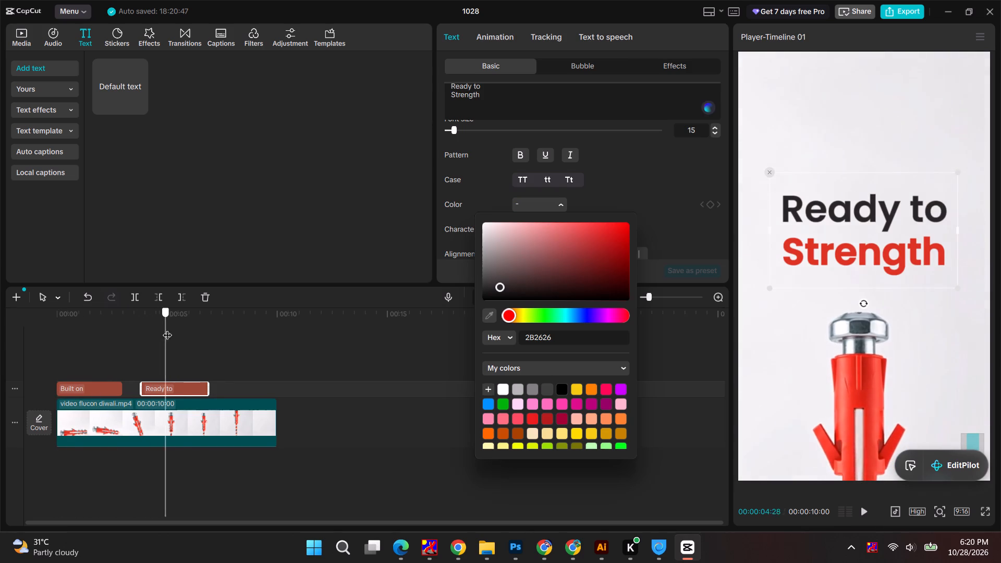
pyautogui.moveTo(167, 328); pyautogui.dragTo(234, 324)
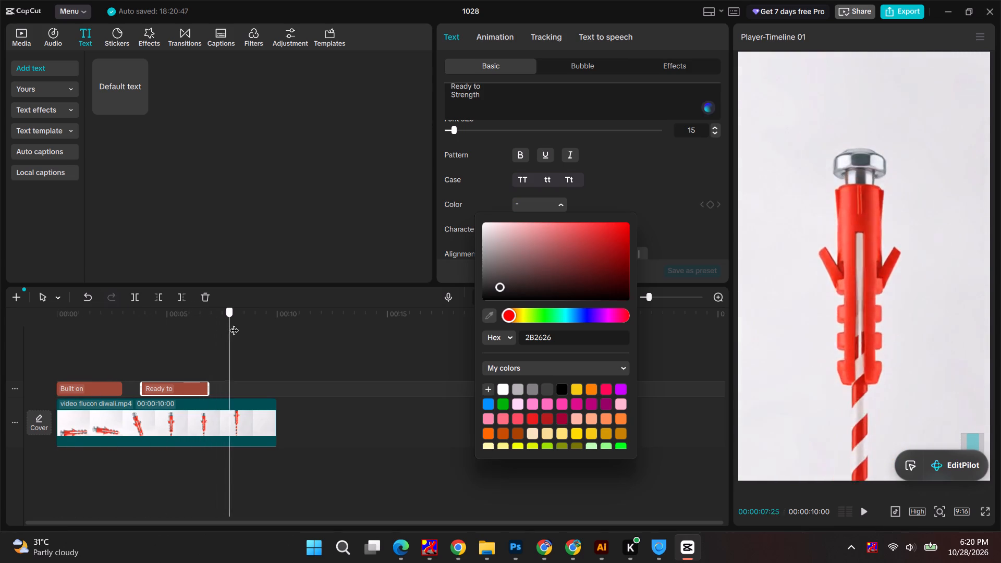
pyautogui.moveTo(234, 324); pyautogui.dragTo(358, 318)
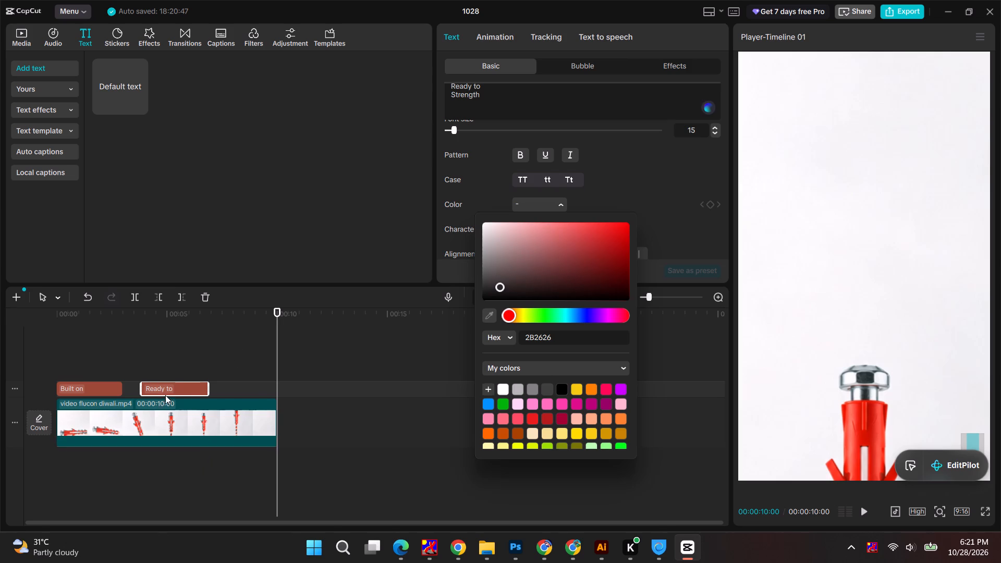
pyautogui.moveTo(59, 317); pyautogui.dragTo(17, 313)
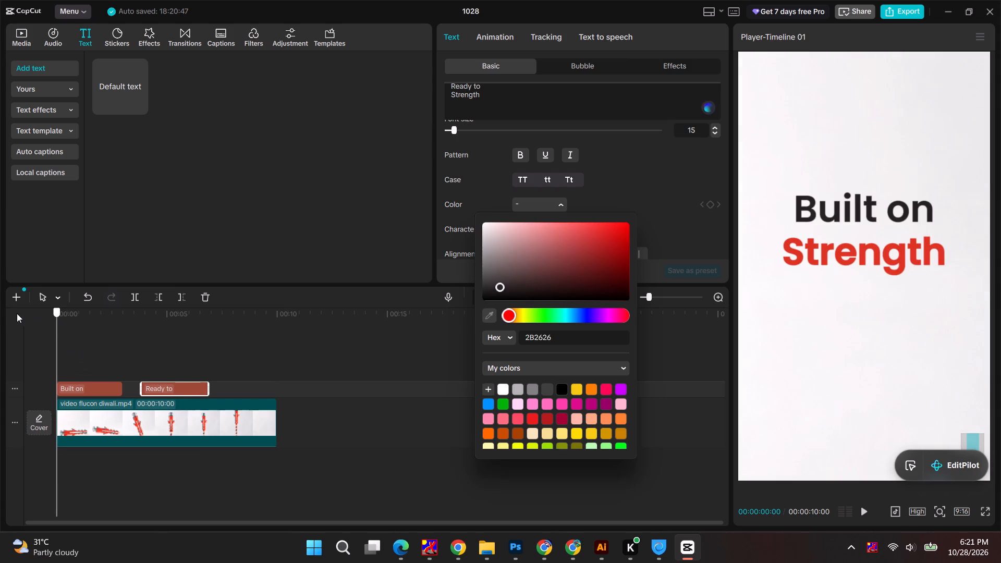
pyautogui.moveTo(17, 313); pyautogui.dragTo(15, 313)
# Select both the "Built on" and "Ready to" text clips and move them slightly lower in the frame.
pyautogui.keyDown('ctrl'); pyautogui.scroll(-11, 741, 311); pyautogui.keyUp('ctrl')
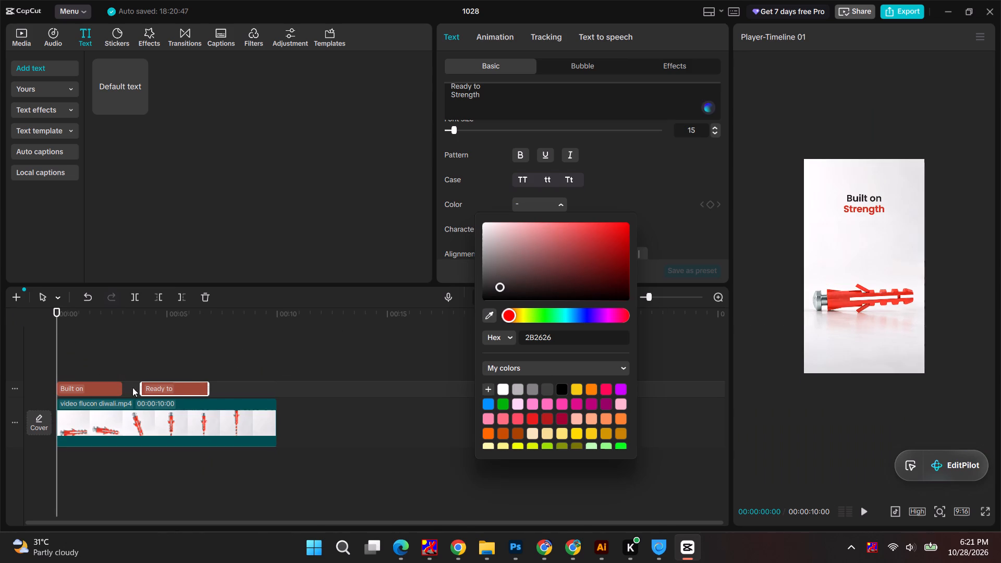
pyautogui.keyDown('shift'); pyautogui.click(88, 388); pyautogui.keyUp('shift')
pyautogui.keyDown('ctrl'); pyautogui.click(179, 386); pyautogui.keyUp('ctrl')
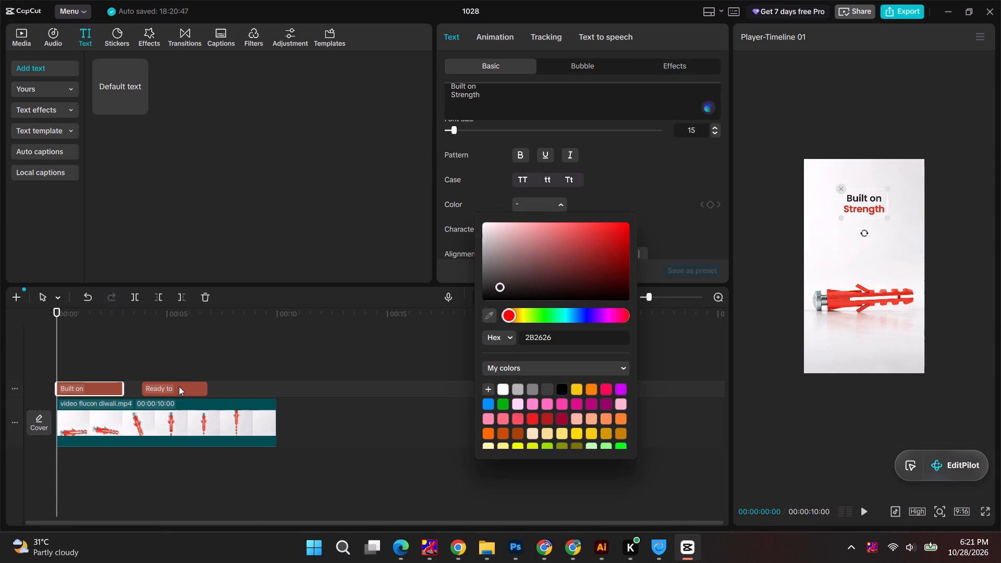
pyautogui.moveTo(867, 201); pyautogui.dragTo(867, 216)
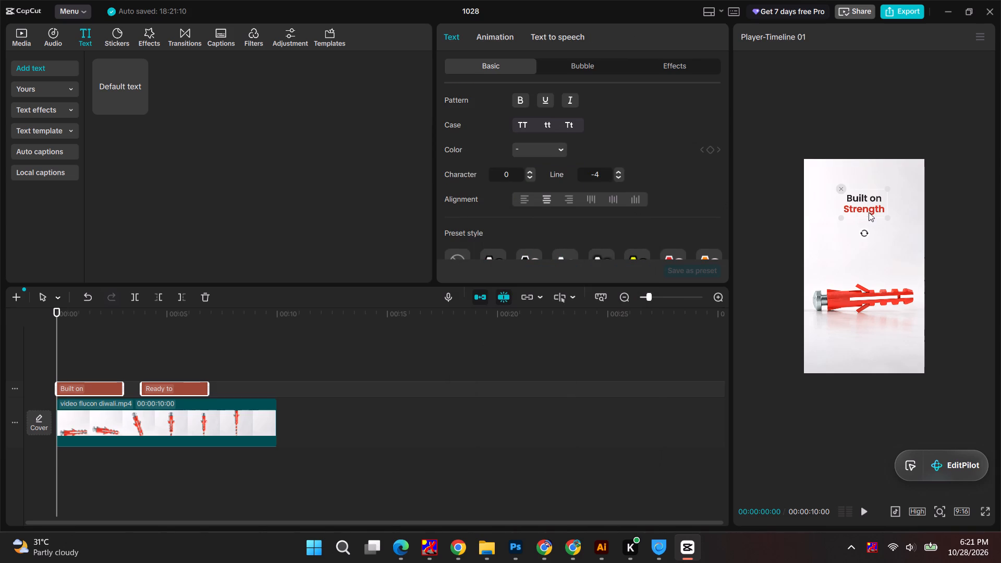
pyautogui.click(869, 211)
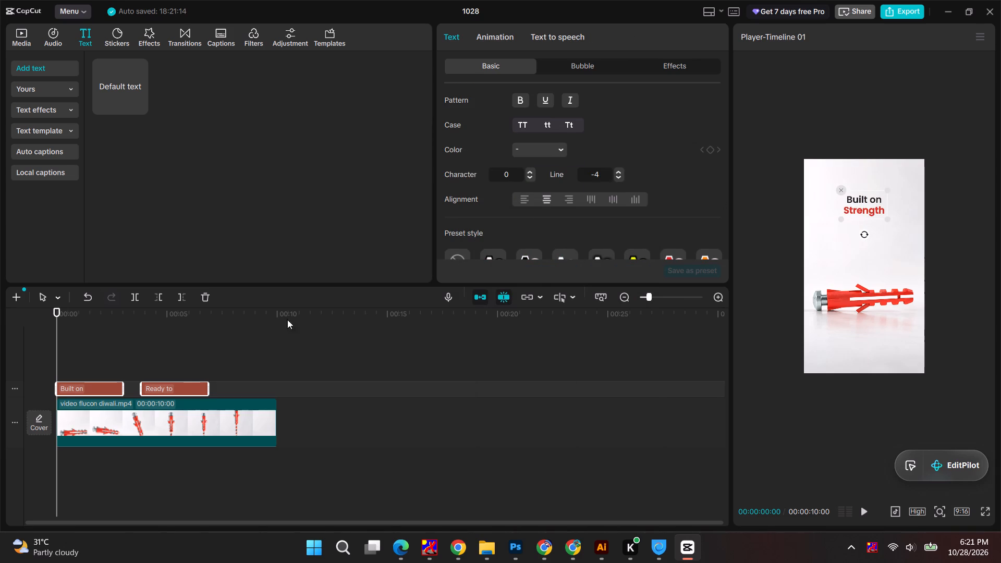
# Scrub the reel from start to end and examine the final second of the video around 00:00:09:21.
pyautogui.moveTo(55, 311); pyautogui.dragTo(290, 312)
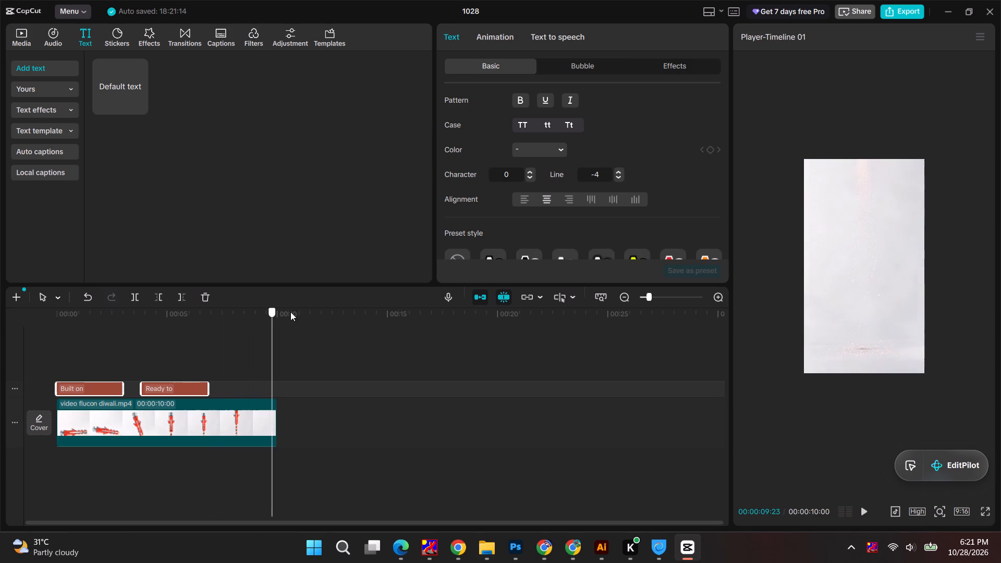
pyautogui.moveTo(290, 312); pyautogui.dragTo(46, 320)
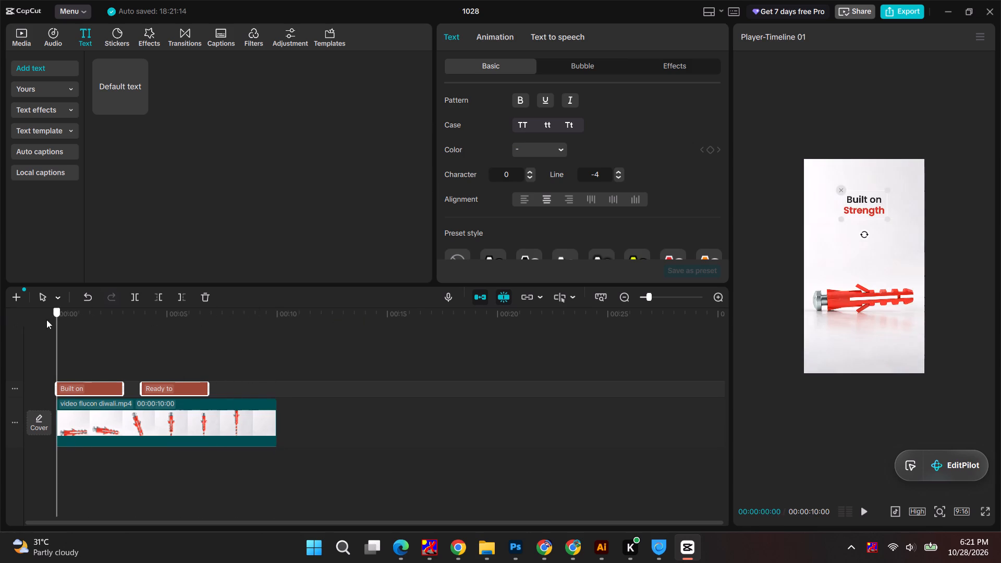
pyautogui.moveTo(46, 320); pyautogui.dragTo(282, 310)
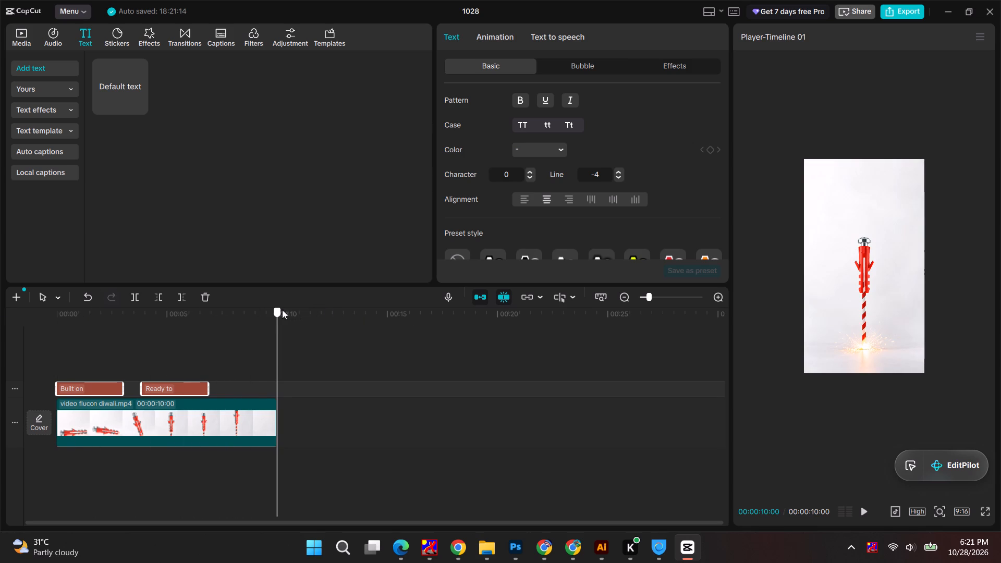
pyautogui.moveTo(282, 310); pyautogui.dragTo(267, 313)
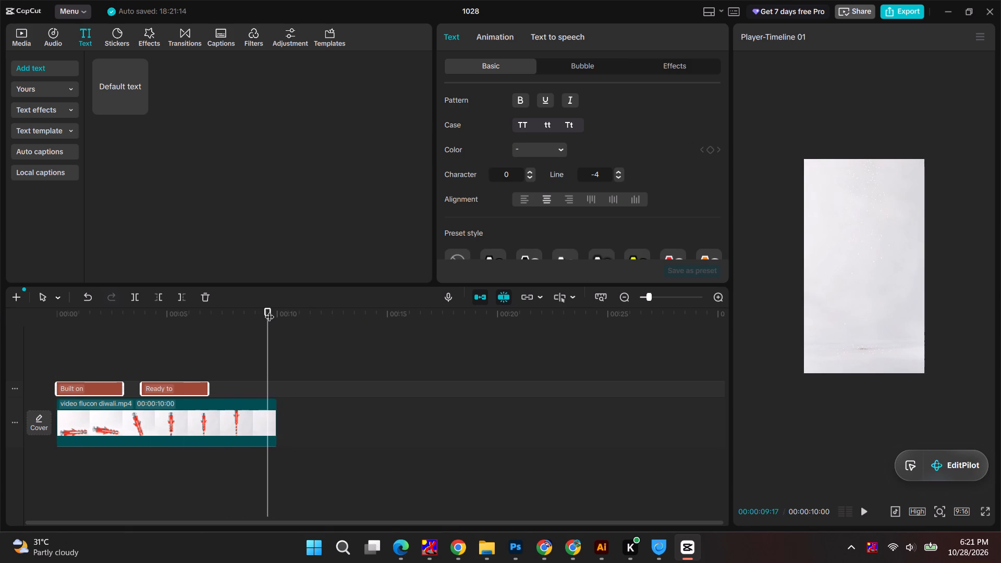
pyautogui.click(270, 310)
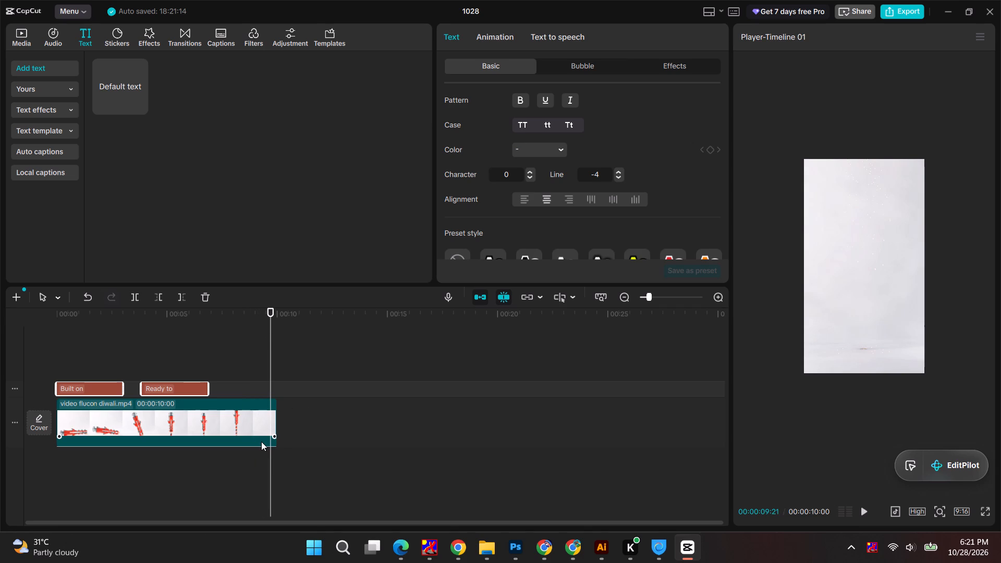
# Play the reel from the start to review the two text clips over the video and return to the beginning.
pyautogui.hotkey('alt', 'Tab')
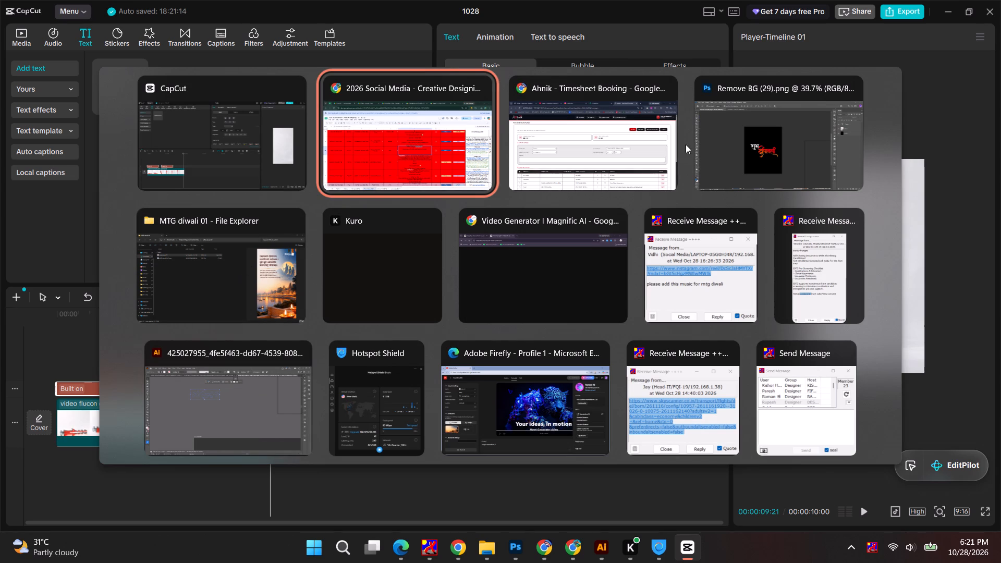
pyautogui.hotkey('alt', 'Tab')
pyautogui.hotkey('alt', 'Tab')
pyautogui.hotkey('alt', 'Tab')
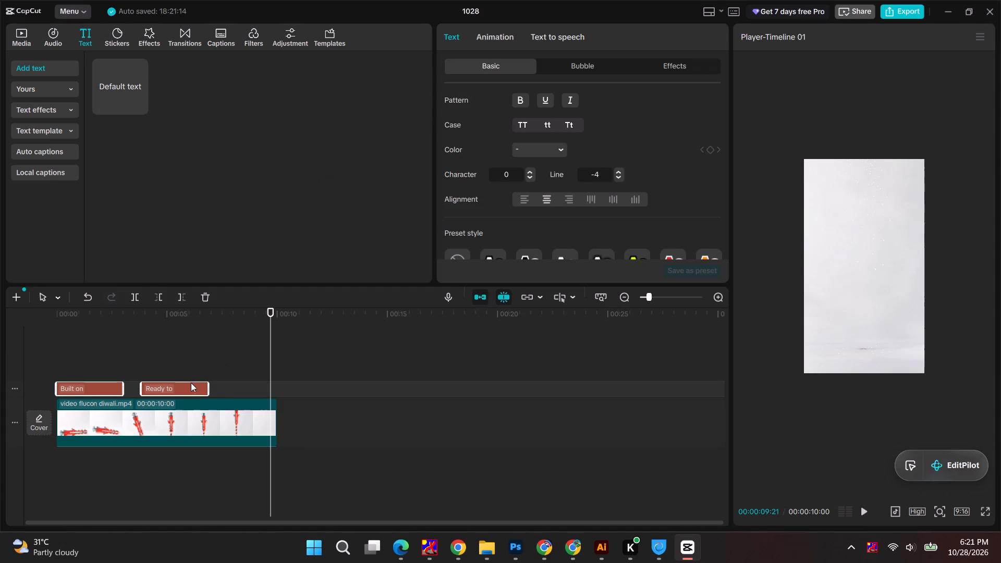
pyautogui.moveTo(93, 319); pyautogui.dragTo(0, 315)
pyautogui.press('space')
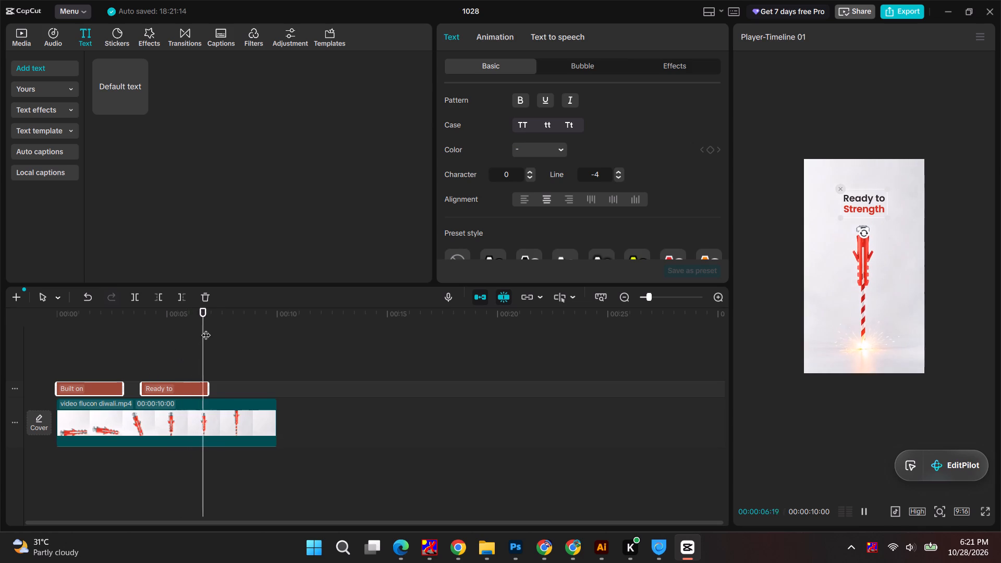
pyautogui.moveTo(212, 311); pyautogui.dragTo(13, 316)
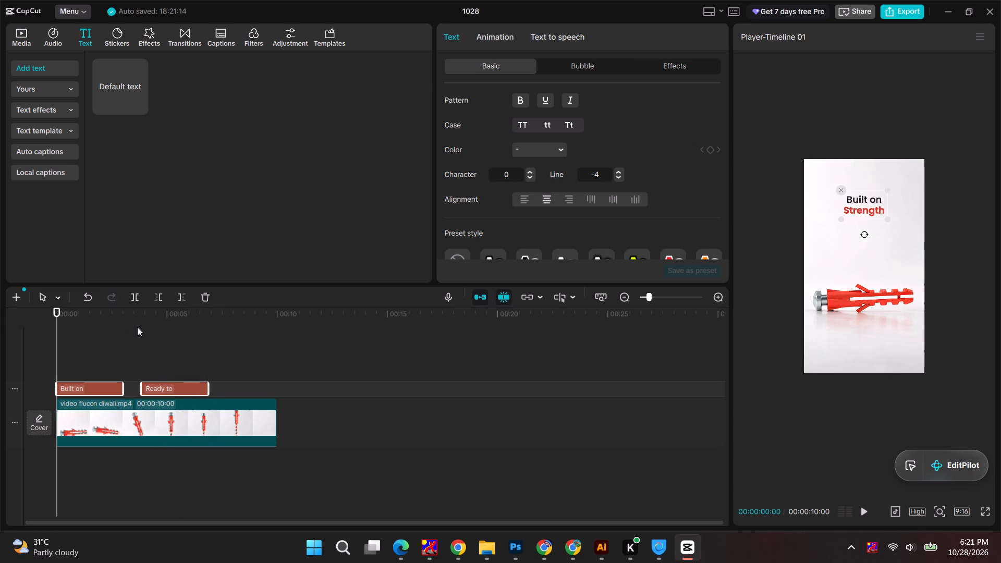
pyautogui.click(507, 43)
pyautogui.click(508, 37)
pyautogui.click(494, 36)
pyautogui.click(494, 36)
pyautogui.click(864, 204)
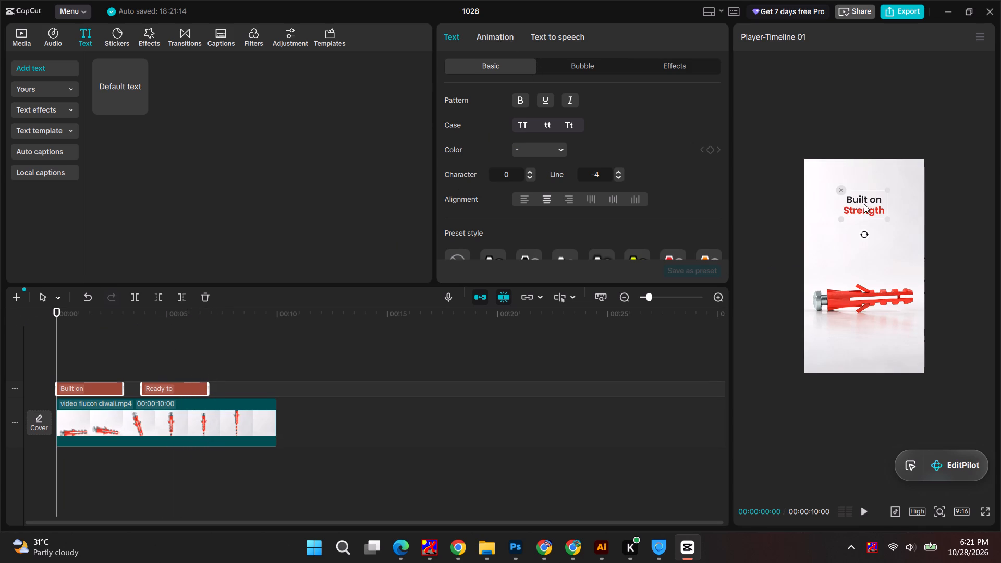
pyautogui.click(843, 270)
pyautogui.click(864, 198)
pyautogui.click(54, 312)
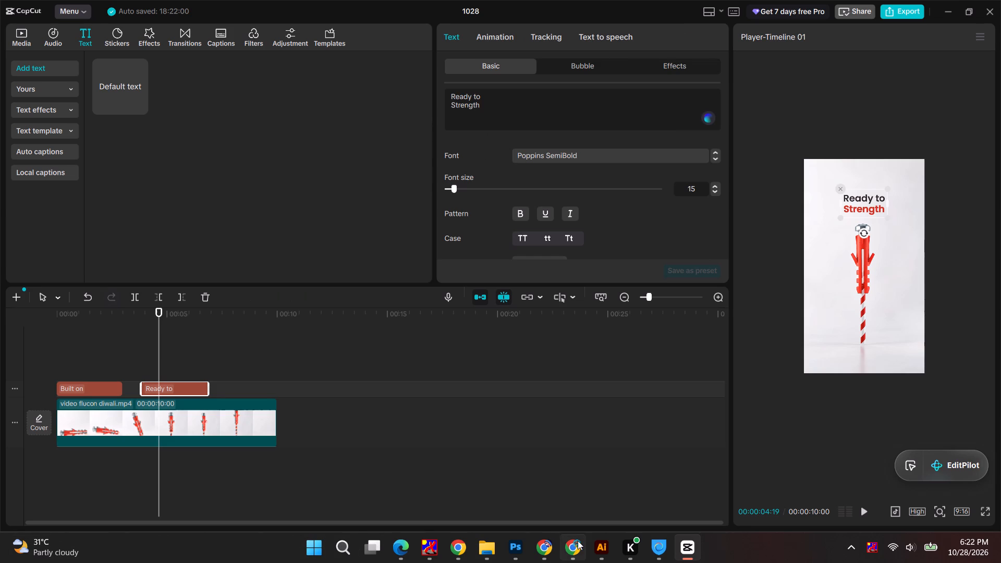
# Switch to Instagram in Chrome, search for "flucon", and open the reels of the flucon_pvt_ltd__ profile.
pyautogui.click(546, 550)
pyautogui.click(377, 4)
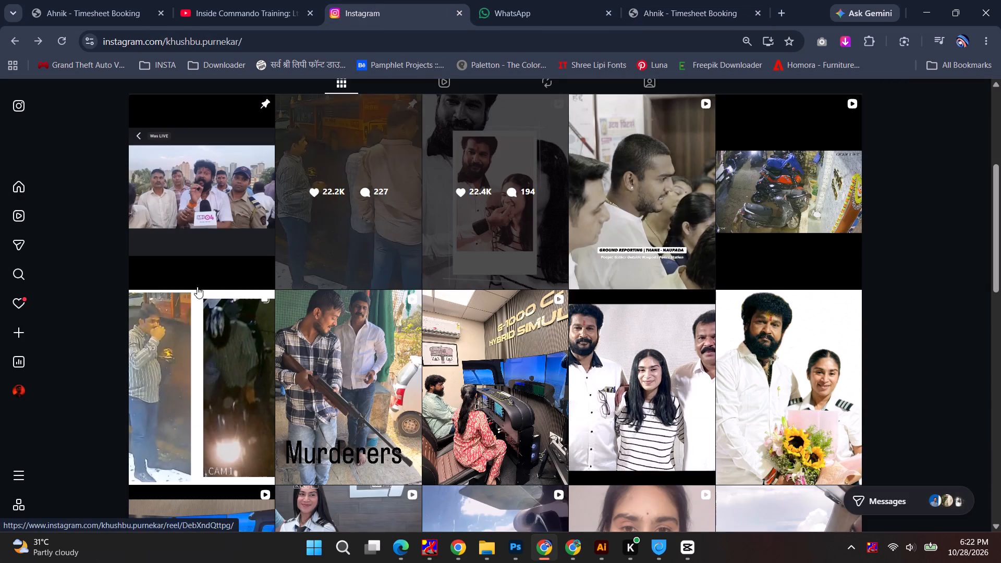
pyautogui.click(24, 281)
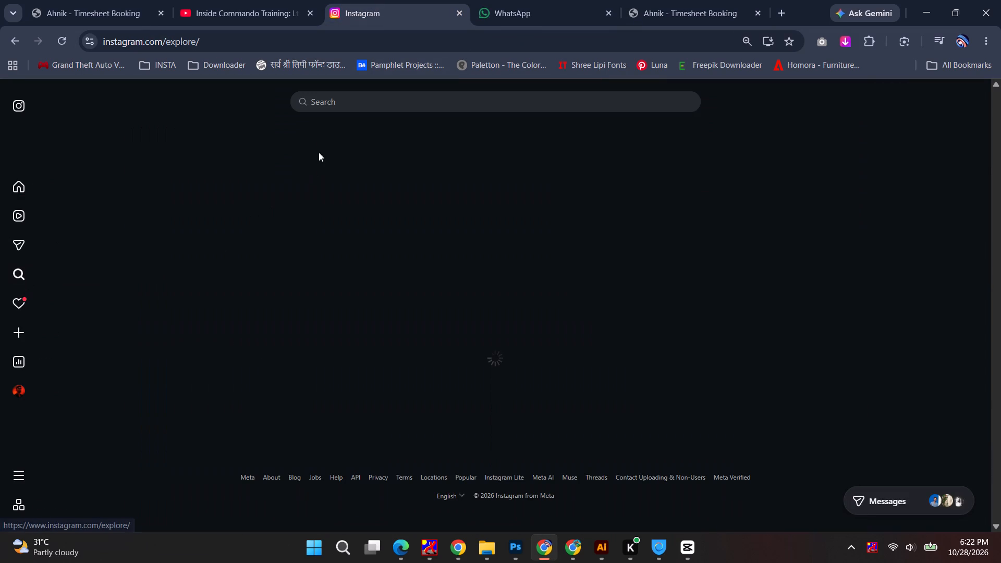
pyautogui.click(333, 104)
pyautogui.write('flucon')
pyautogui.click(467, 145)
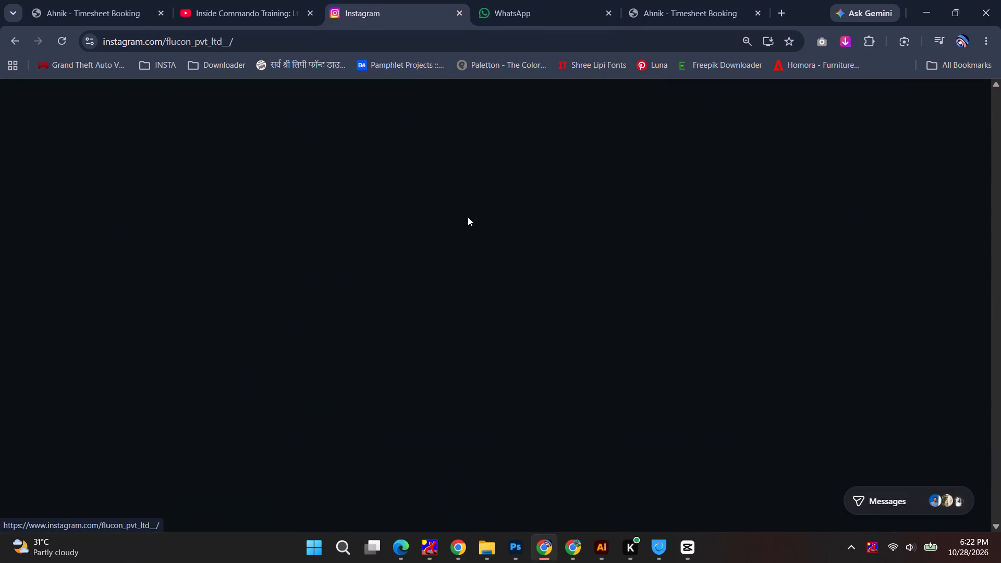
pyautogui.scroll(-6, 471, 390)
pyautogui.scroll(4, 486, 327)
pyautogui.click(443, 136)
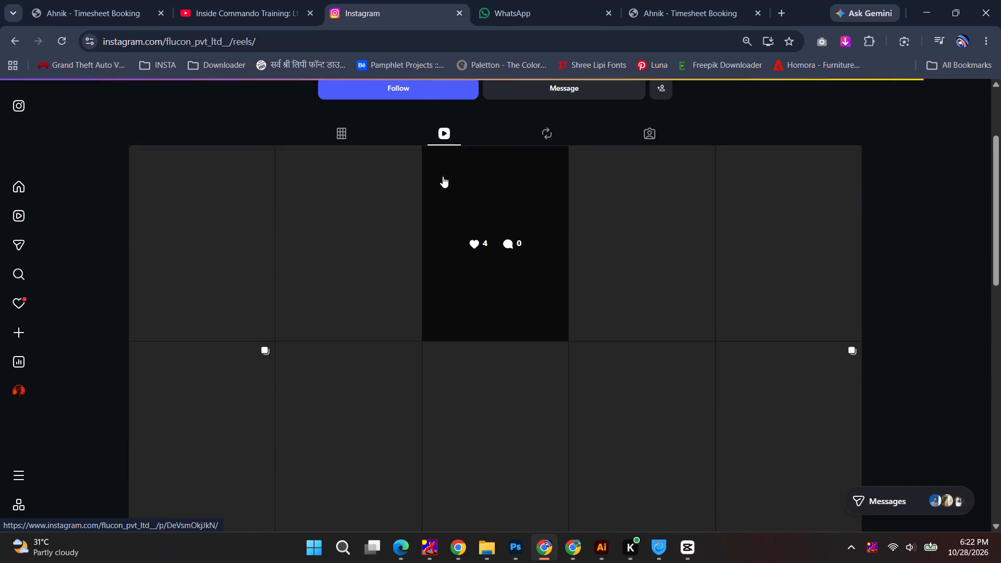
# Examine the Drawing Pocket Holder, "Advanced manufacturing" and "Behind every Flucon product" reels as references, closing each one after viewing.
pyautogui.click(480, 441)
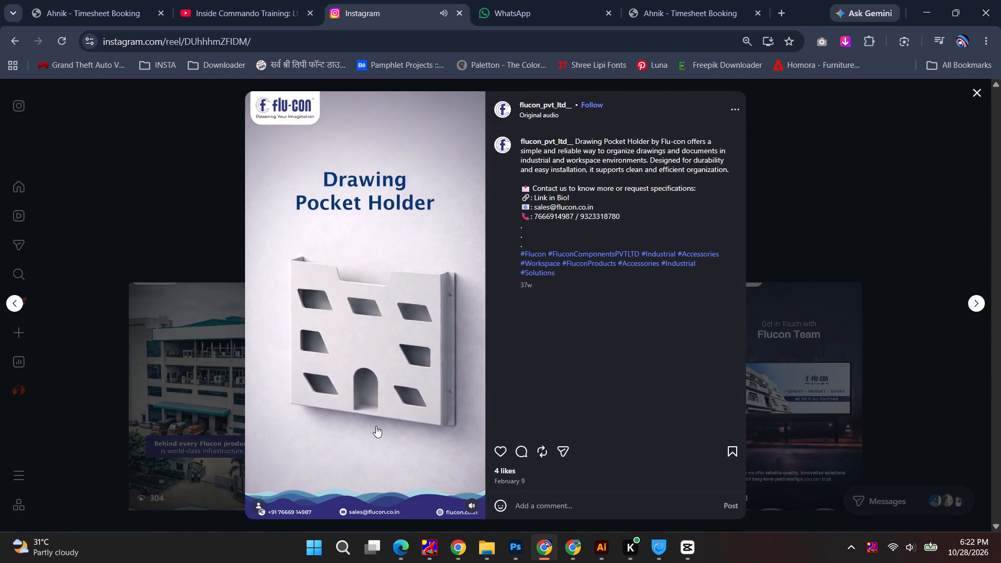
pyautogui.press('Escape')
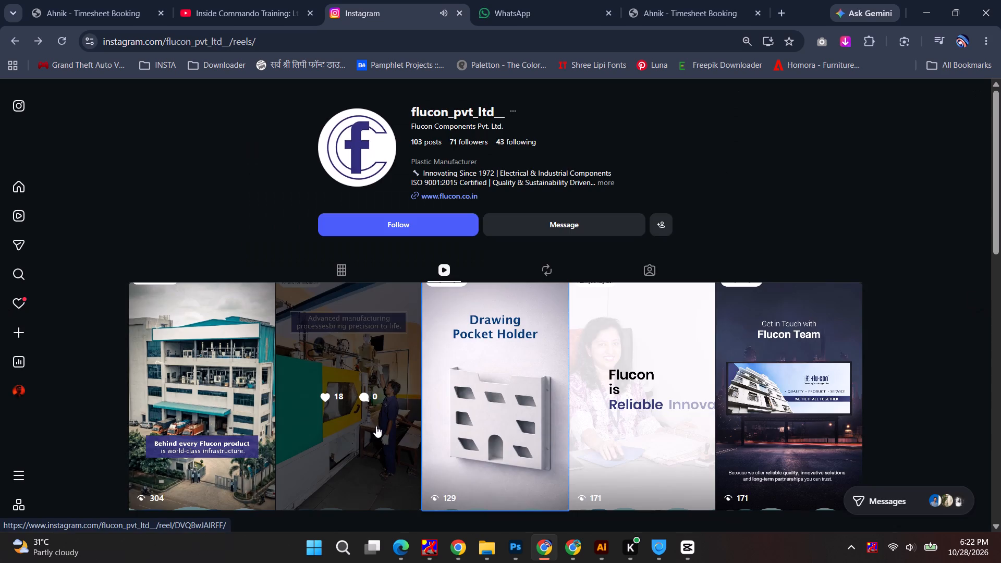
pyautogui.click(371, 362)
pyautogui.press('Escape')
pyautogui.click(178, 391)
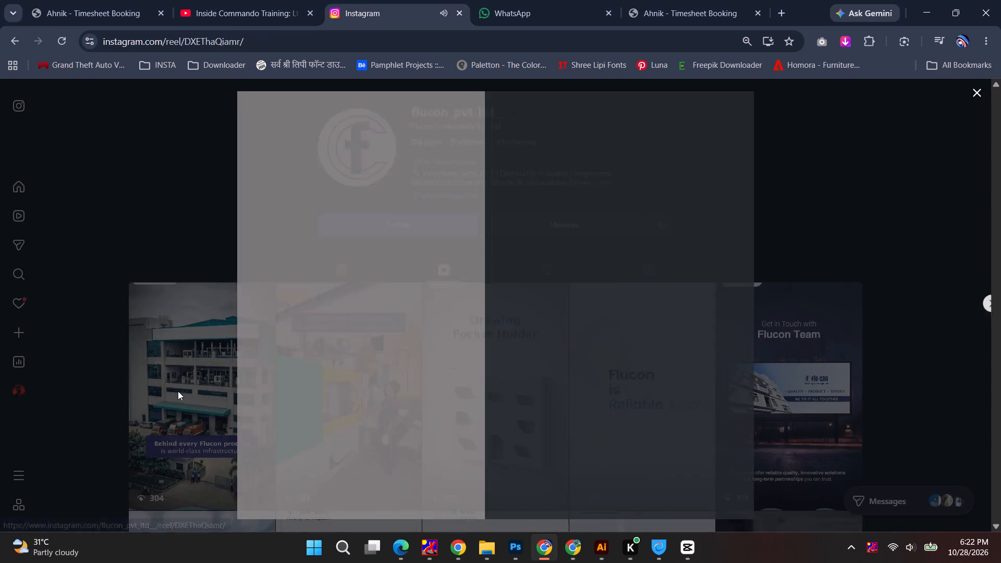
pyautogui.press('Escape')
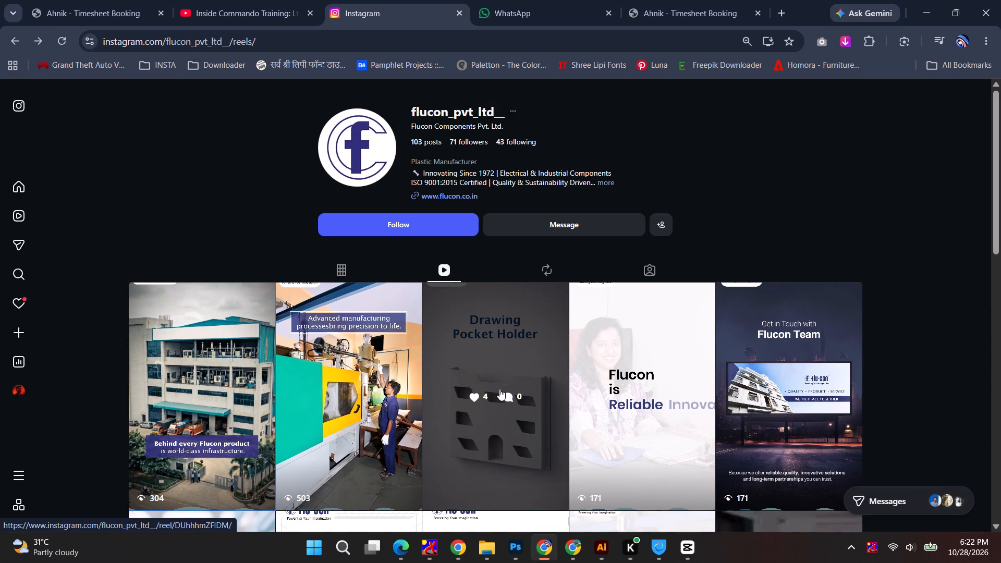
# Back in CapCut, duplicate the "Ready to" text clip and place the copy after the original, near the end of the video.
pyautogui.hotkey('alt', 'Tab')
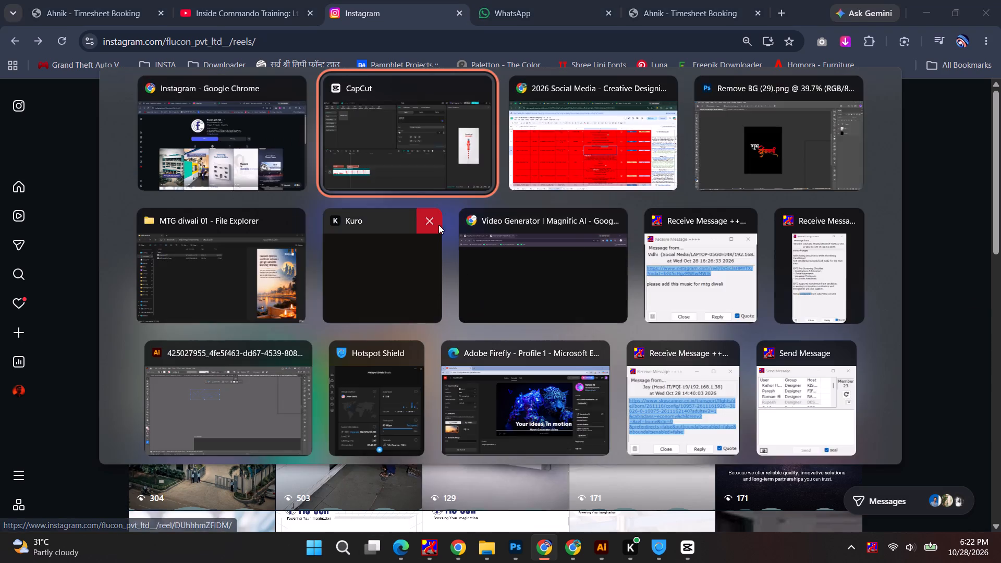
pyautogui.click(159, 309)
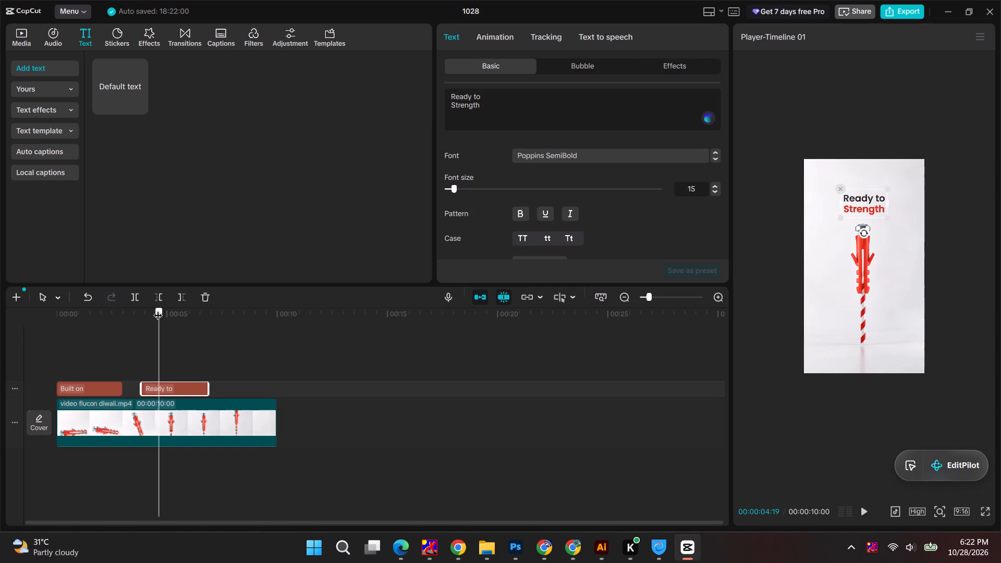
pyautogui.keyDown('alt'); pyautogui.moveTo(179, 387); pyautogui.dragTo(254, 387); pyautogui.keyUp('alt')
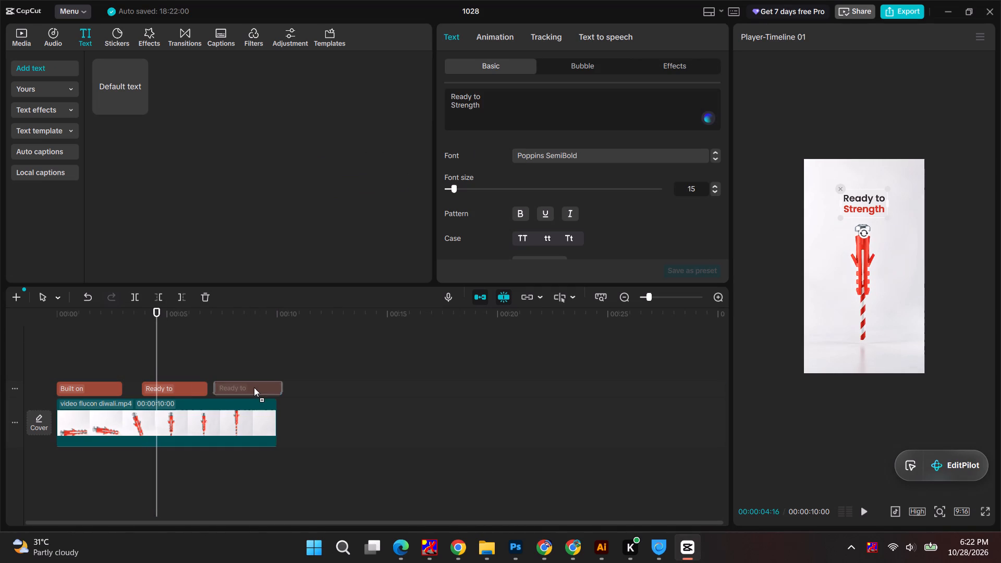
pyautogui.keyDown('alt'); pyautogui.moveTo(254, 387); pyautogui.dragTo(248, 387); pyautogui.keyUp('alt')
# Switch back to the Flucon Instagram page in Chrome.
pyautogui.hotkey('alt', 'Tab')
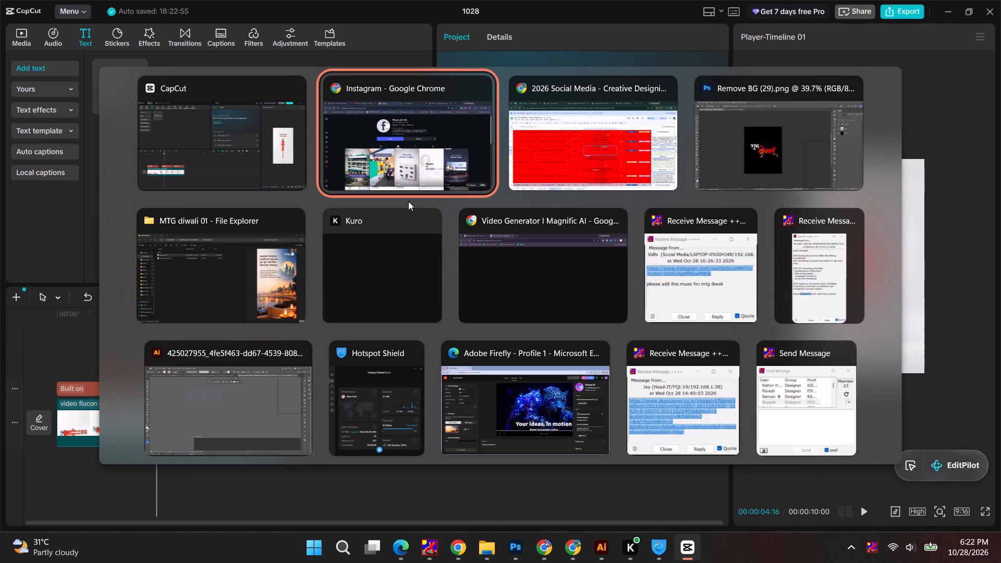
# Copy "Wishing you a Diwali filled with brighter possibilities." from the Flucon reel row in the Google Sheets planner and return to CapCut.
pyautogui.keyDown('alt'); pyautogui.click(567, 168); pyautogui.keyUp('alt')
pyautogui.moveTo(467, 286); pyautogui.dragTo(614, 288)
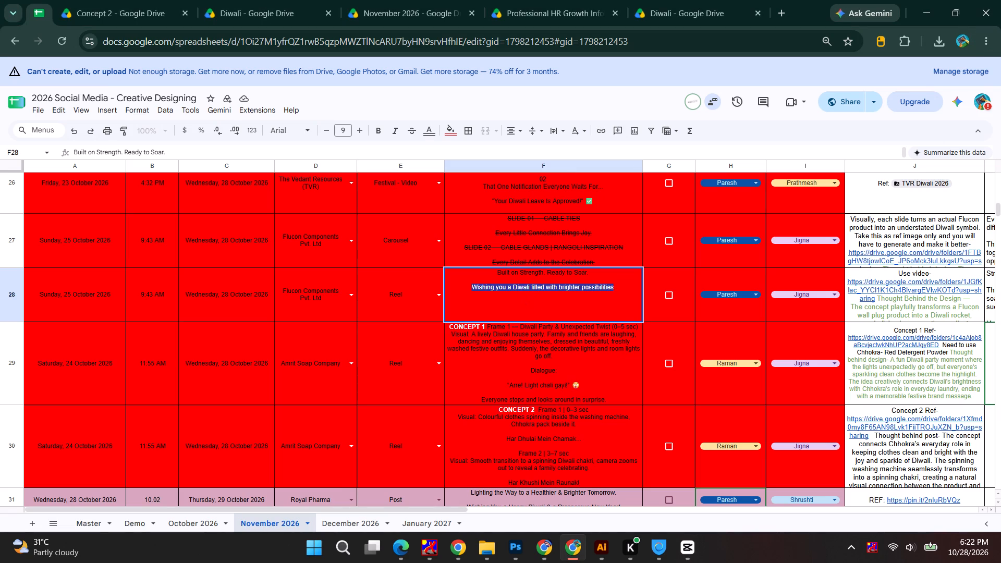
pyautogui.moveTo(614, 288); pyautogui.dragTo(615, 288)
pyautogui.scroll(-1, 611, 288)
pyautogui.hotkey('ctrl', 'c')
pyautogui.hotkey('alt', 'Tab')
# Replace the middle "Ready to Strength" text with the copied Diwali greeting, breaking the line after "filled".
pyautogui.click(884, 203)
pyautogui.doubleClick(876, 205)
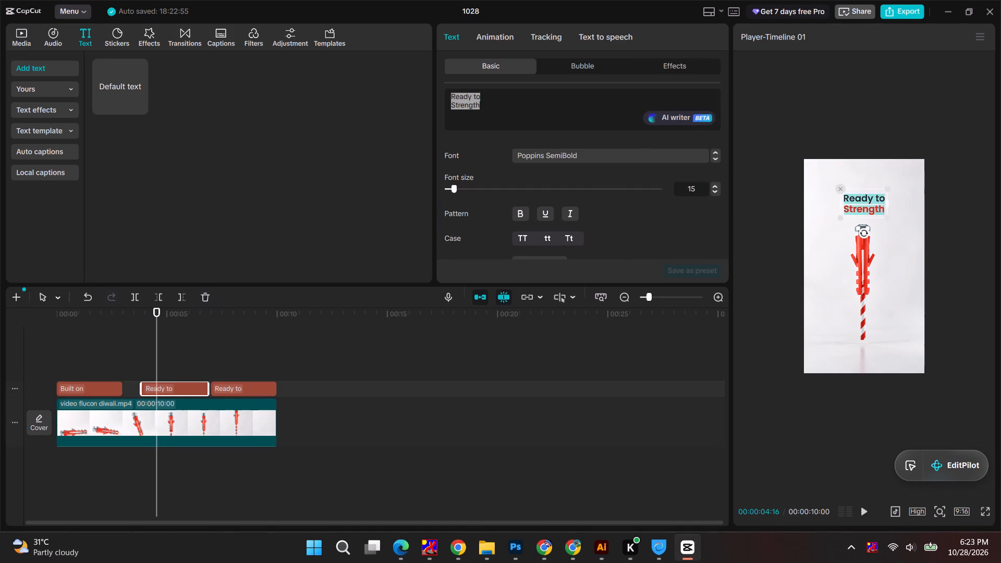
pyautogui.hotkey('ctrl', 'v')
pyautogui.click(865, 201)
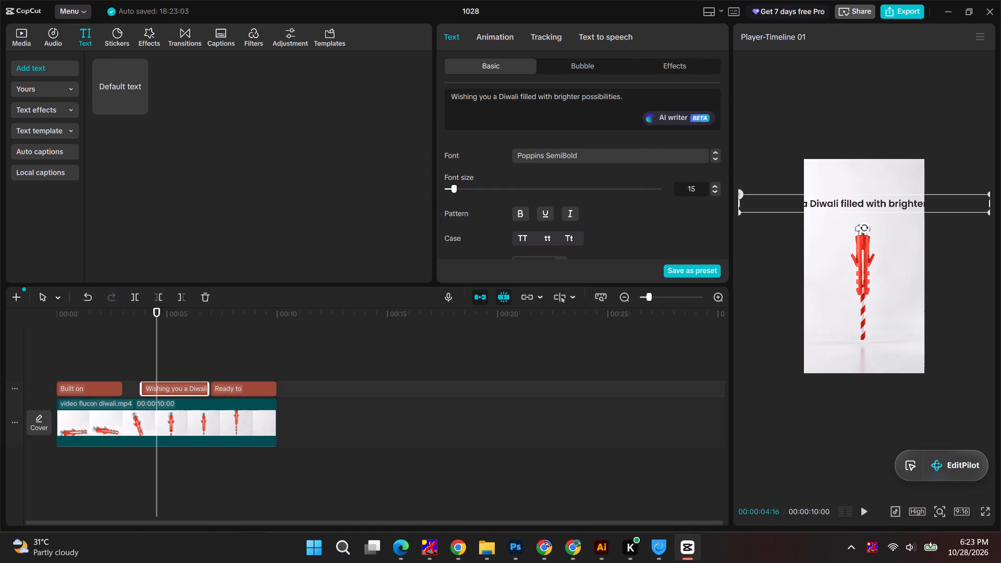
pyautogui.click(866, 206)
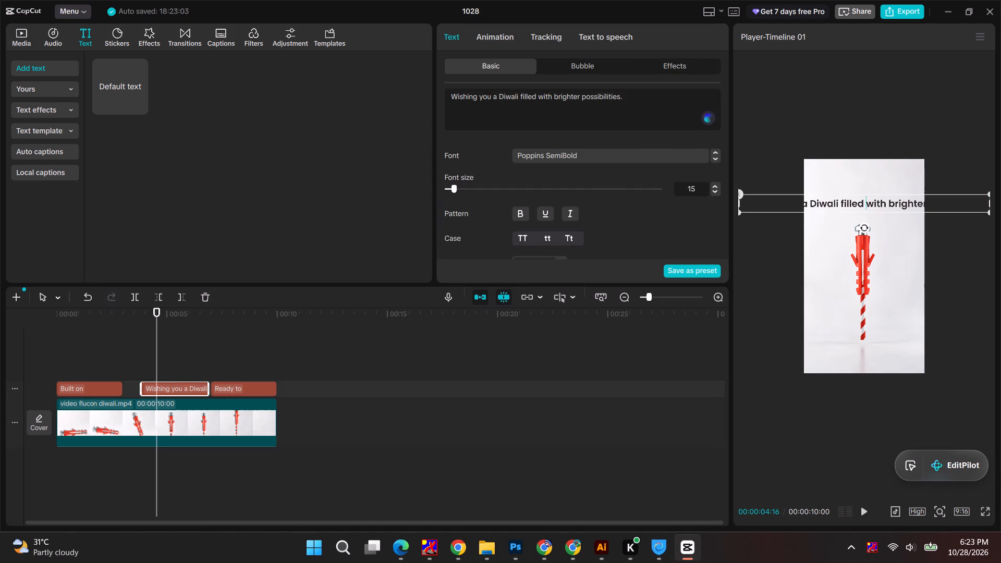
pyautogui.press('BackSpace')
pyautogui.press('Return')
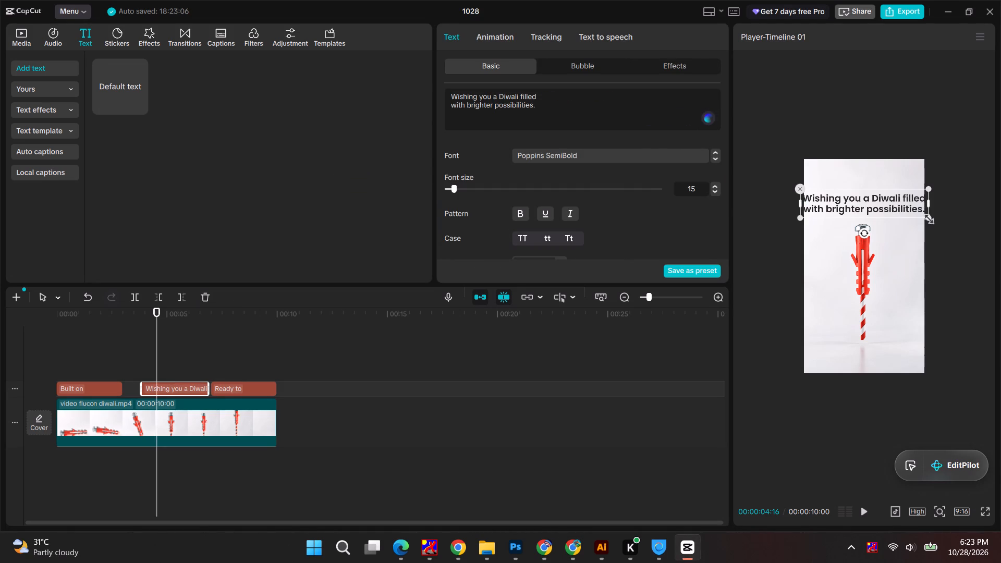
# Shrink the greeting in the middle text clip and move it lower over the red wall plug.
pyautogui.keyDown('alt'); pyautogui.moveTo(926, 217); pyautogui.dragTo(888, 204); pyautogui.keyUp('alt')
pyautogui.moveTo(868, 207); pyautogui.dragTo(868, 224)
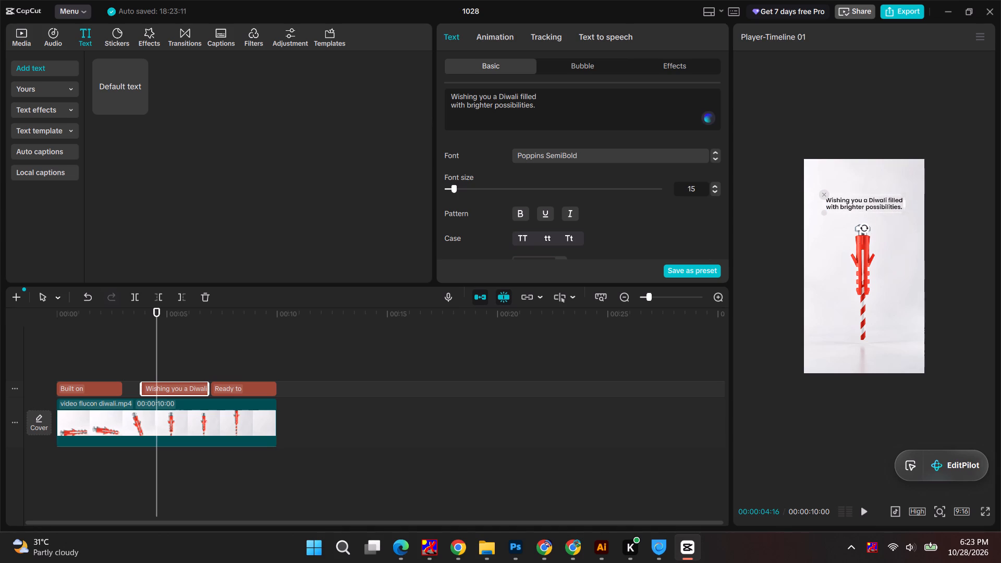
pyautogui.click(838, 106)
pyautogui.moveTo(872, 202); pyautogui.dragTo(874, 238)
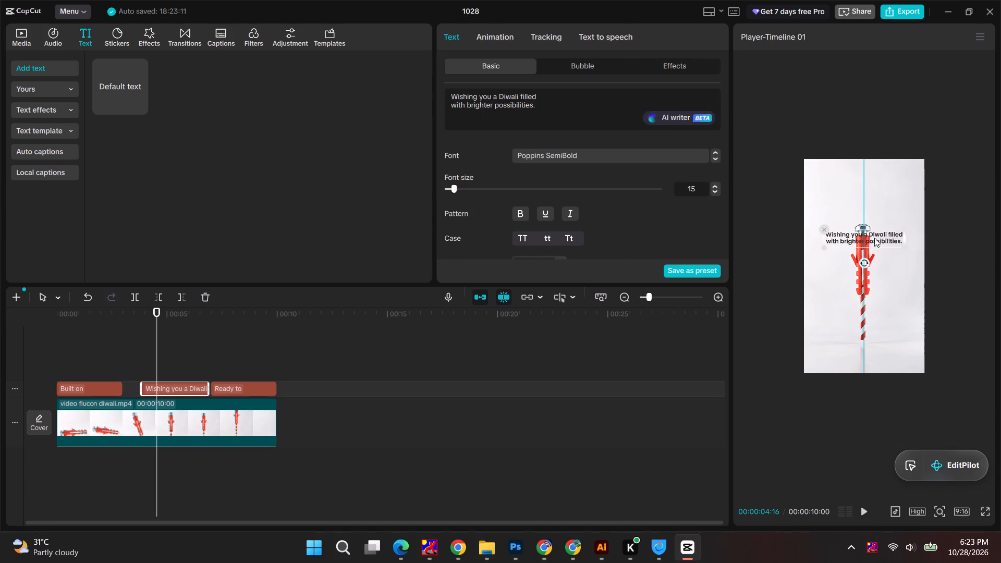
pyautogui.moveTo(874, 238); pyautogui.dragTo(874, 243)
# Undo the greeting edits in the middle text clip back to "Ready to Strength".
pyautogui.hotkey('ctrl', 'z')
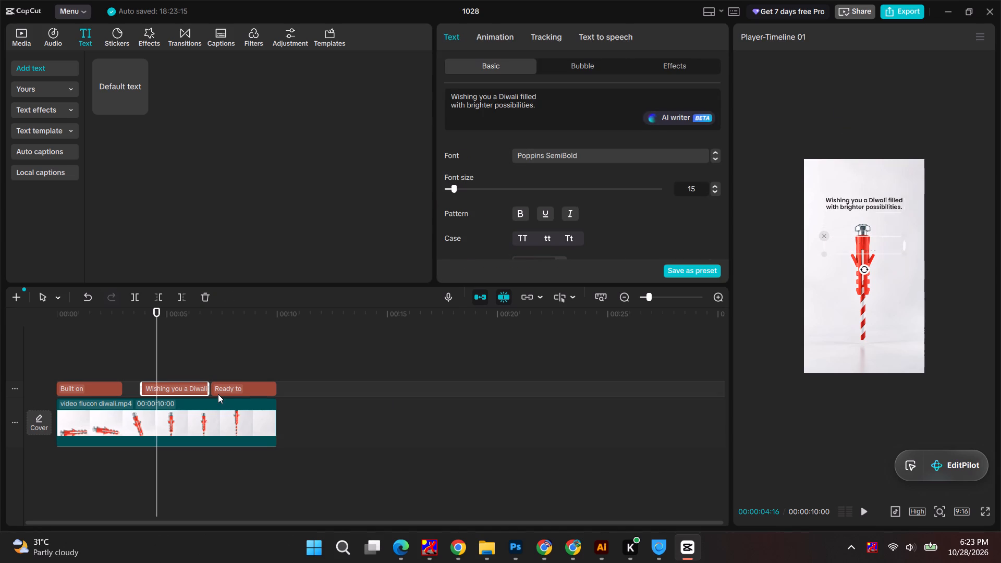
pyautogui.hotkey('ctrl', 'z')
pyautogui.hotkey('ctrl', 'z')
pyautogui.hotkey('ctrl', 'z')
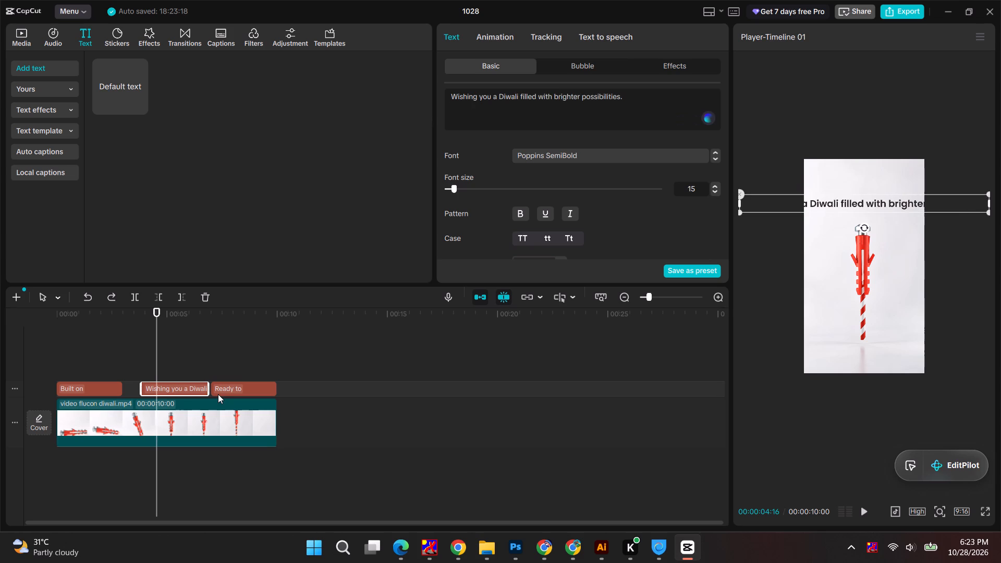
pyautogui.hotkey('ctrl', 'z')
# Replace the last text clip's wording with "Wishing you a Diwali filled with brighter possibilities.", breaking the line after "filled".
pyautogui.click(239, 322)
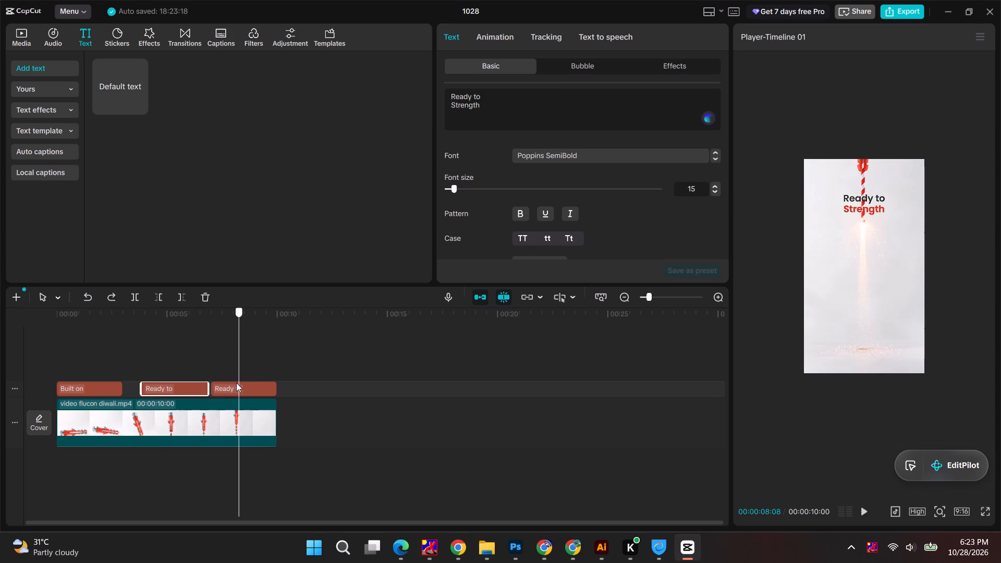
pyautogui.click(236, 384)
pyautogui.doubleClick(866, 204)
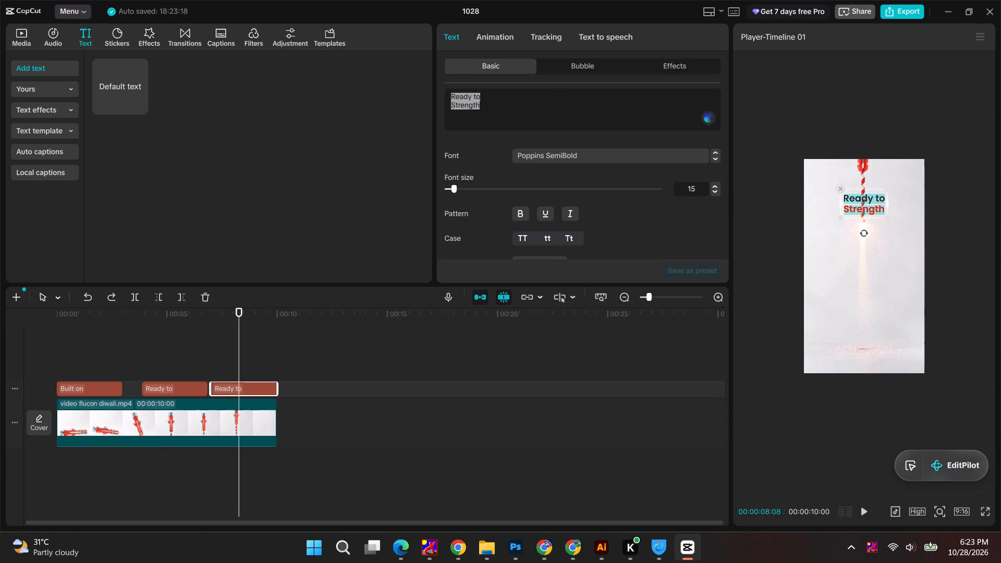
pyautogui.hotkey('ctrl', 'v')
pyautogui.click(868, 199)
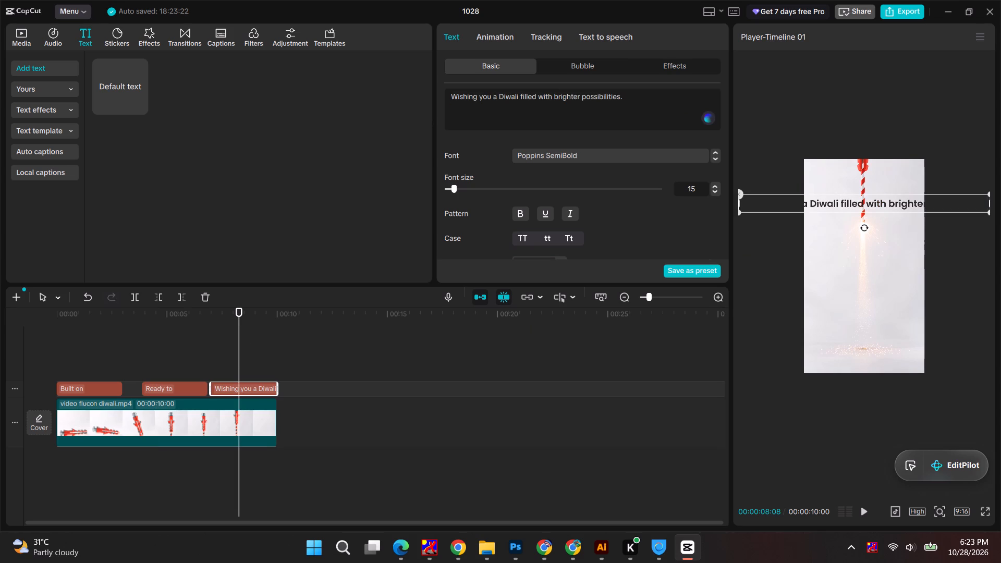
pyautogui.press('BackSpace')
pyautogui.press('Return')
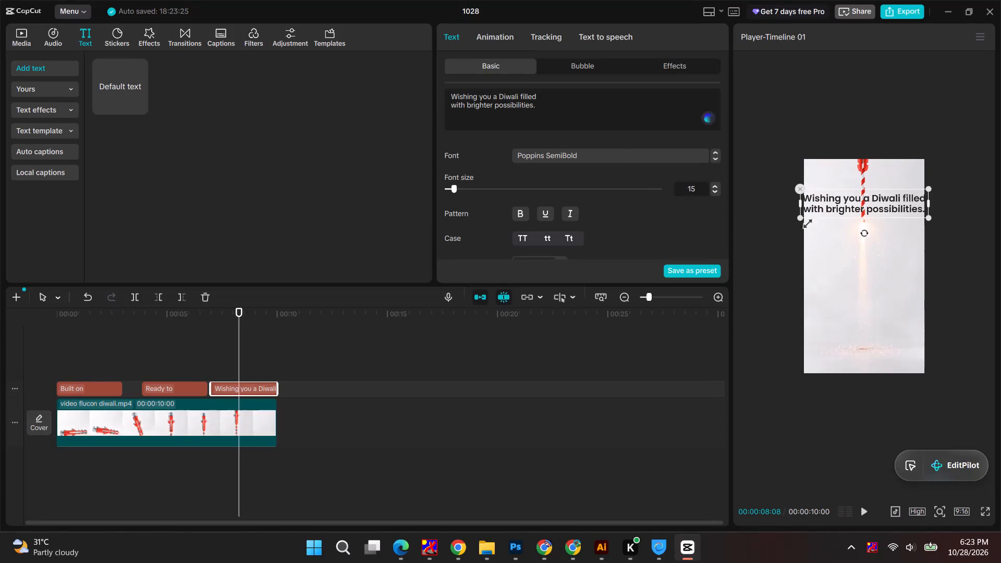
# Shrink the greeting text to about two thirds of the frame width and place it slightly lower, centred, undoing the extra move.
pyautogui.keyDown('alt'); pyautogui.moveTo(801, 219); pyautogui.dragTo(836, 206); pyautogui.keyUp('alt')
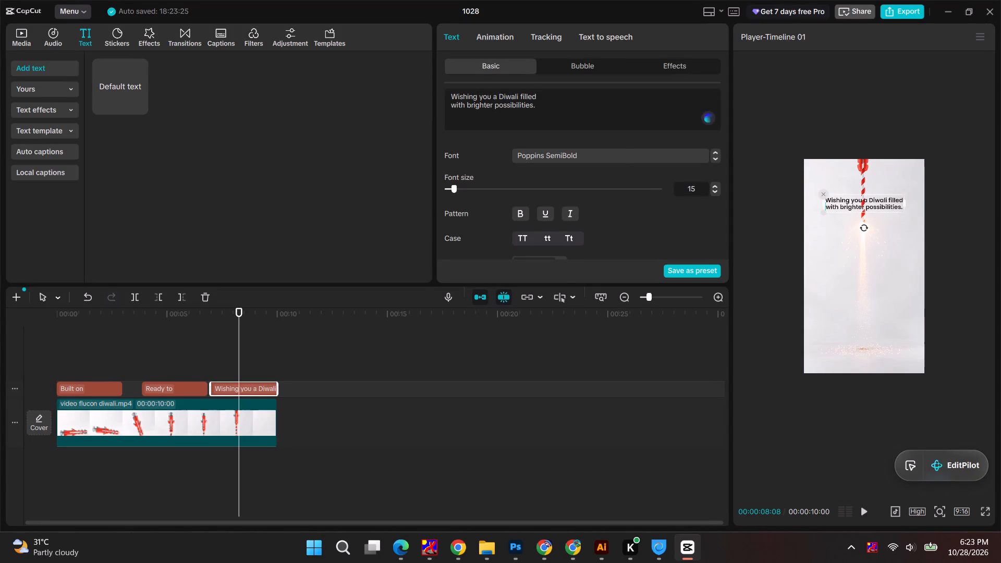
pyautogui.click(962, 201)
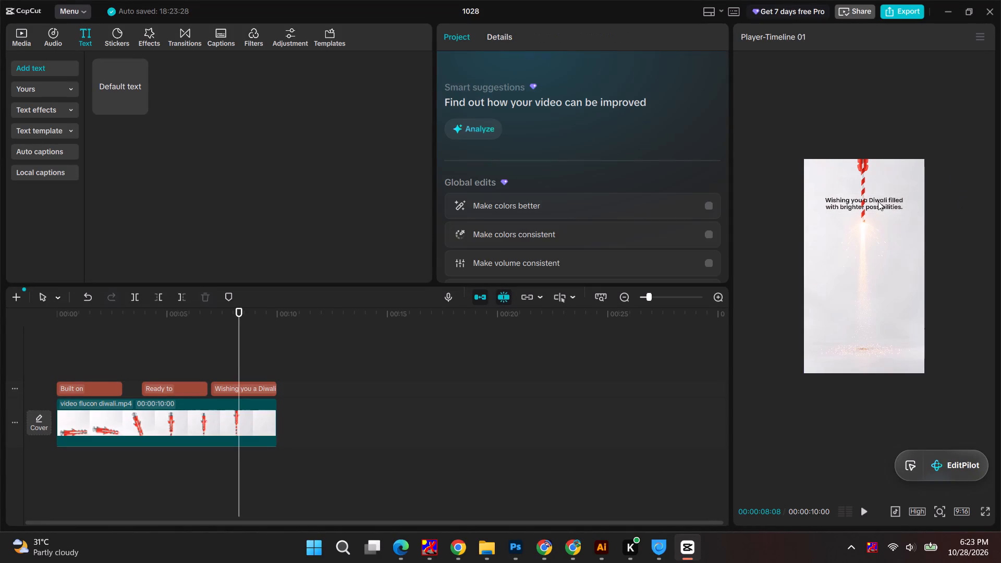
pyautogui.moveTo(878, 201); pyautogui.dragTo(880, 226)
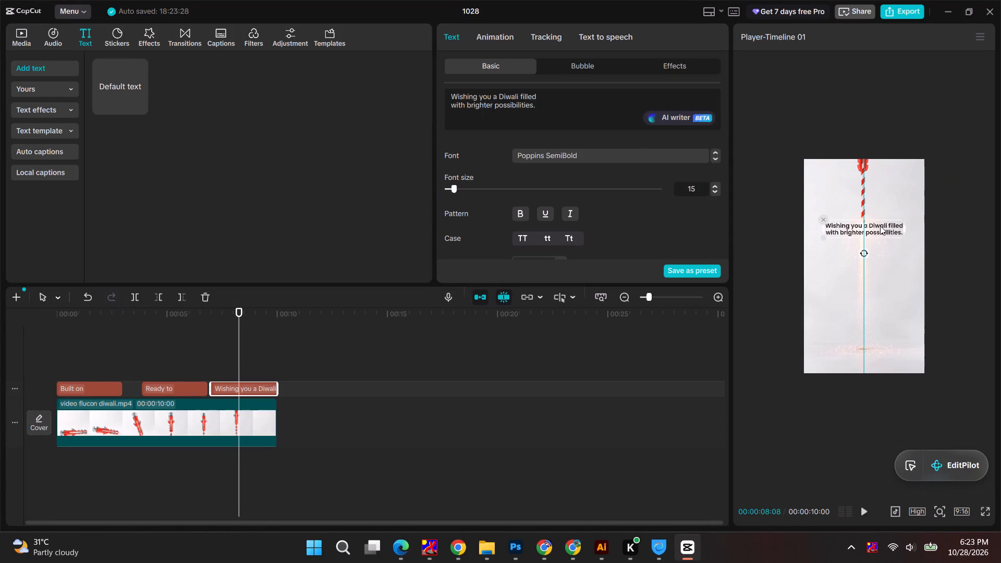
pyautogui.moveTo(880, 226); pyautogui.dragTo(880, 224)
pyautogui.keyDown('alt'); pyautogui.click(883, 223); pyautogui.keyUp('alt')
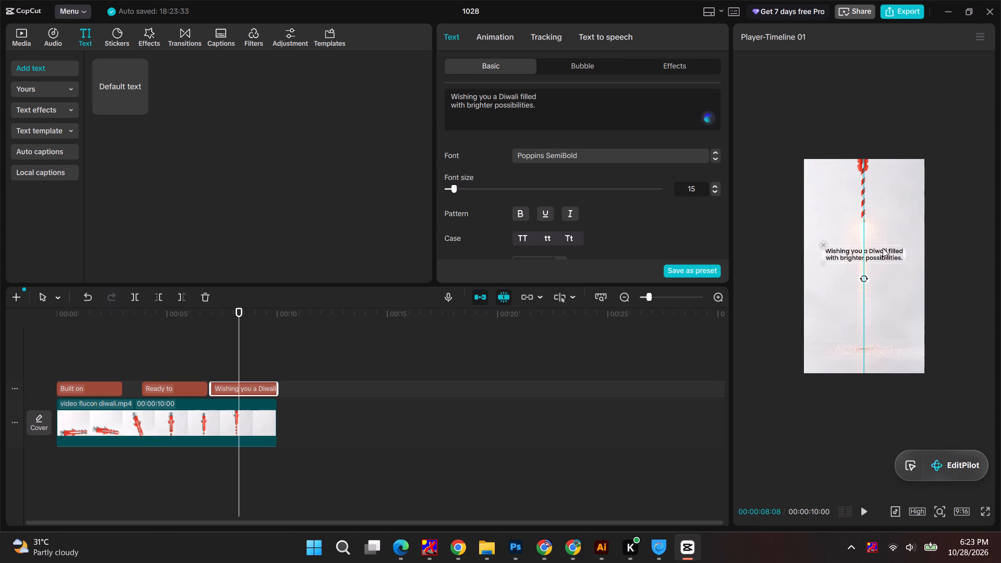
pyautogui.hotkey('ctrl', 'z')
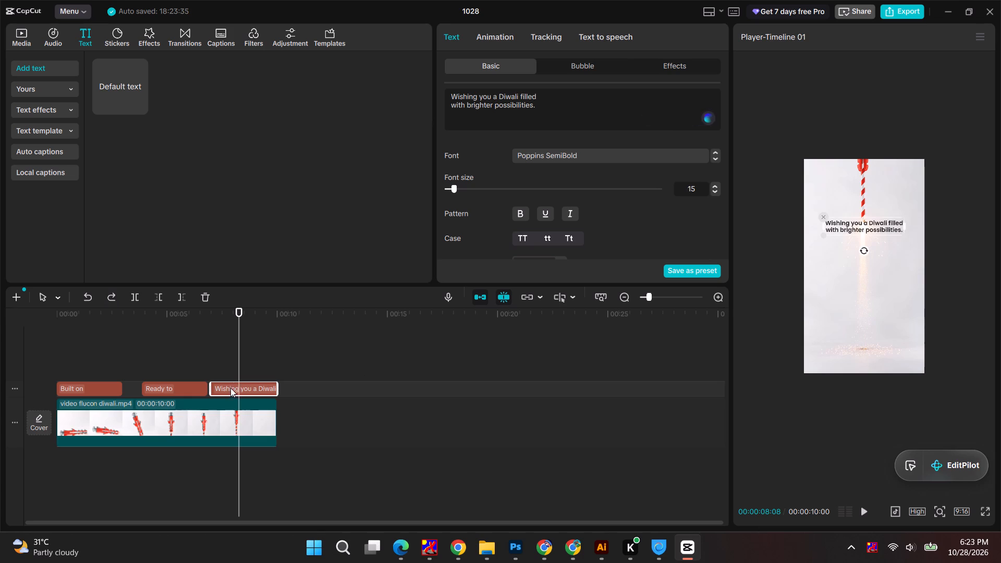
# Duplicate the greeting clip onto a track directly above it and move the copy's text just below the original greeting.
pyautogui.keyDown('alt'); pyautogui.moveTo(230, 388); pyautogui.dragTo(231, 375); pyautogui.keyUp('alt')
pyautogui.moveTo(874, 231); pyautogui.dragTo(874, 232)
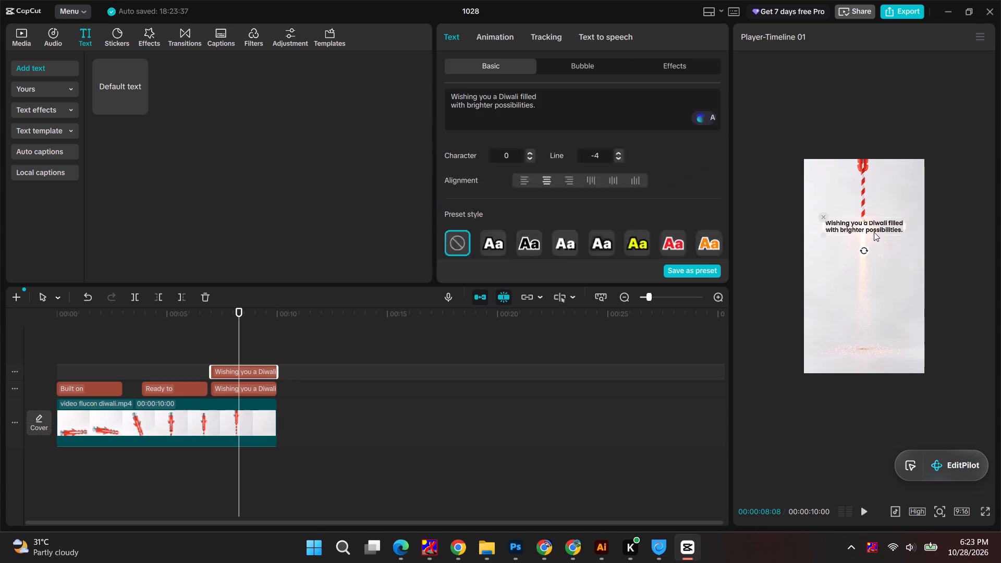
pyautogui.moveTo(874, 232); pyautogui.dragTo(874, 245)
pyautogui.moveTo(879, 228); pyautogui.dragTo(879, 252)
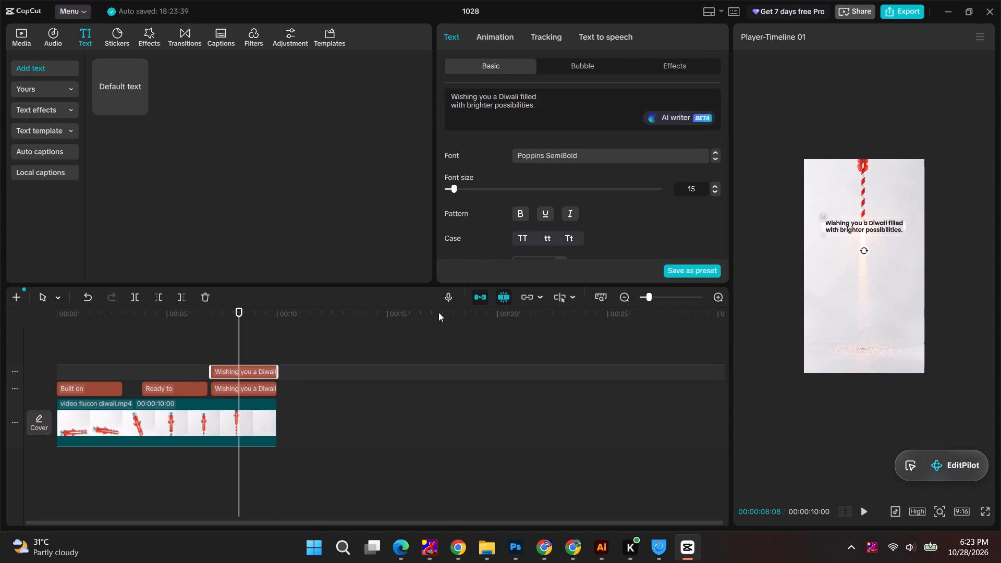
pyautogui.moveTo(890, 223); pyautogui.dragTo(890, 240)
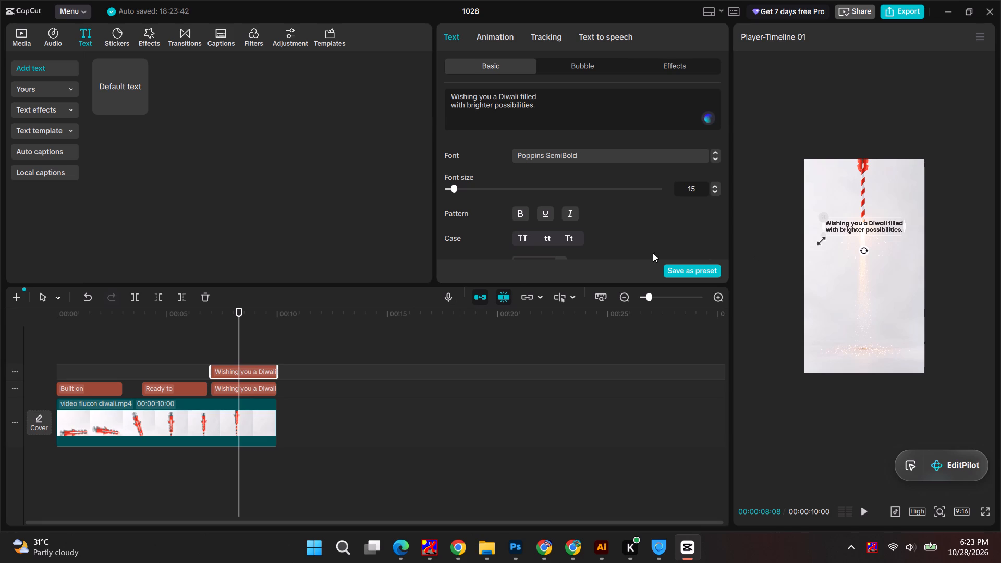
pyautogui.moveTo(886, 224); pyautogui.dragTo(887, 244)
# Replace the duplicated greeting's text with "HAPPY DIWALI".
pyautogui.doubleClick(887, 244)
pyautogui.write('HAPYY')
pyautogui.press('space')
pyautogui.hotkey('shift', 'BackSpace')
pyautogui.hotkey('shift', 'BackSpace')
pyautogui.hotkey('shift', 'BackSpace')
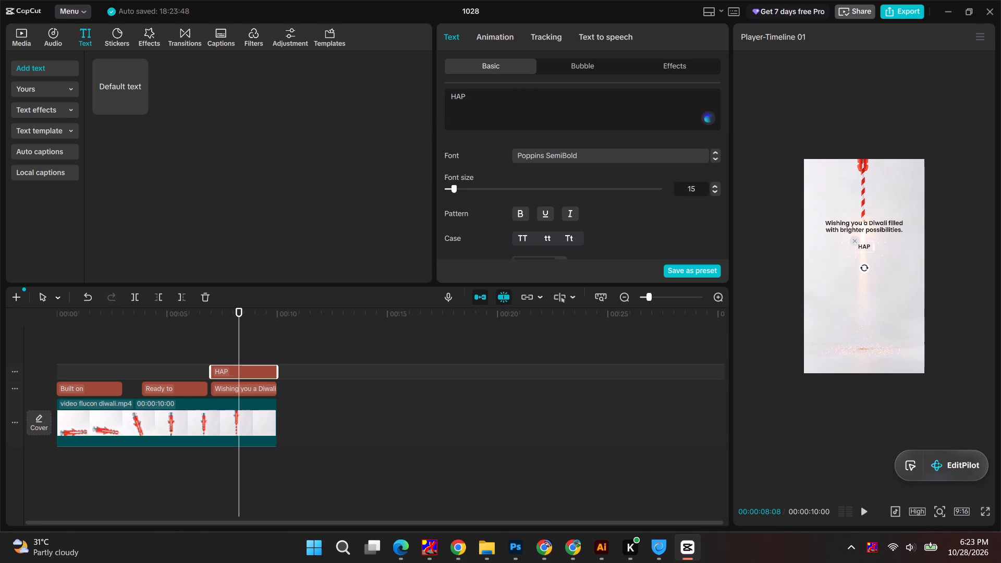
pyautogui.write('PY DIWALI')
# Enlarge the "HAPPY DIWALI" text to about three quarters of the frame width beneath the greeting.
pyautogui.hotkey('ctrl', 'a')
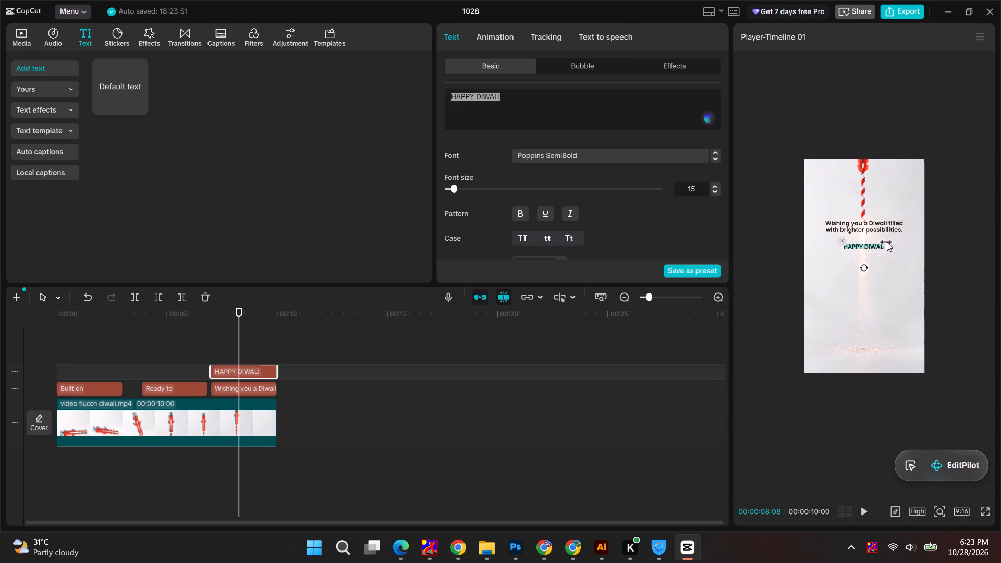
pyautogui.keyDown('alt'); pyautogui.scroll(4, 885, 258); pyautogui.keyUp('alt')
pyautogui.keyDown('ctrl'); pyautogui.scroll(5, 884, 267); pyautogui.keyUp('ctrl')
pyautogui.keyDown('alt'); pyautogui.moveTo(788, 222); pyautogui.dragTo(733, 276); pyautogui.keyUp('alt')
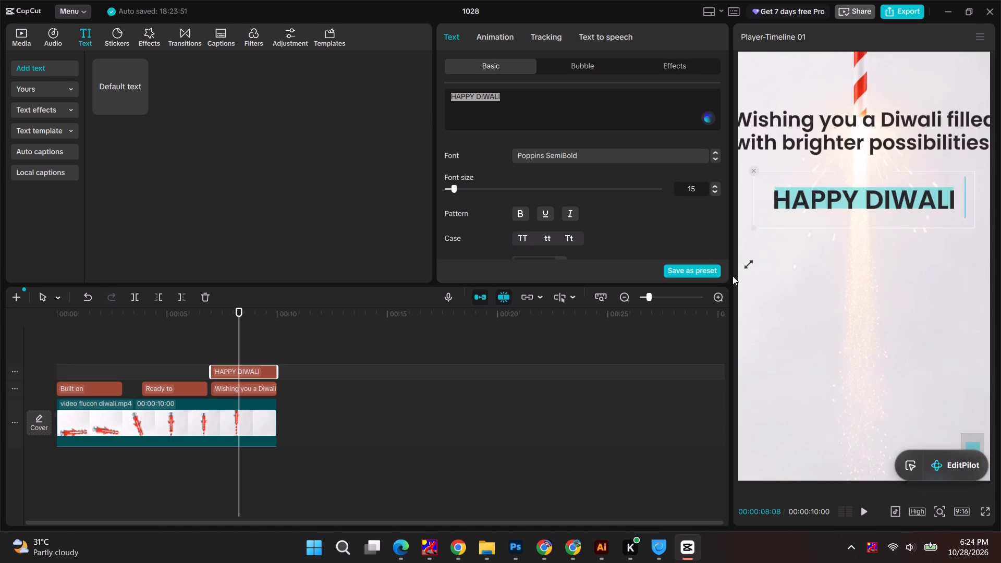
pyautogui.keyDown('alt'); pyautogui.moveTo(733, 276); pyautogui.dragTo(683, 314); pyautogui.keyUp('alt')
pyautogui.keyDown('ctrl'); pyautogui.scroll(-5, 877, 254); pyautogui.keyUp('ctrl')
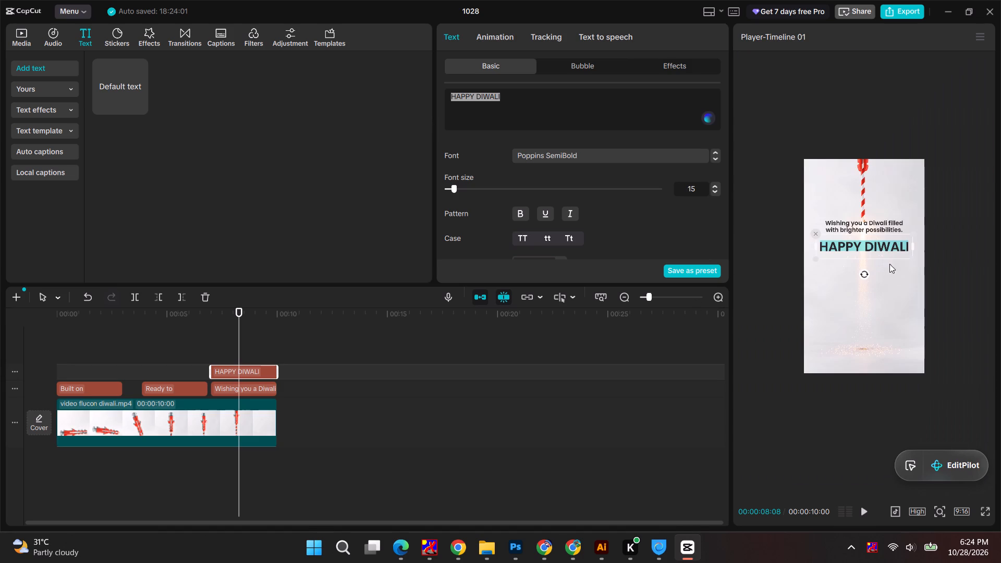
# Shrink the "HAPPY DIWALI" text slightly to about two thirds of the frame width.
pyautogui.keyDown('ctrl'); pyautogui.moveTo(814, 259); pyautogui.dragTo(825, 254); pyautogui.keyUp('ctrl')
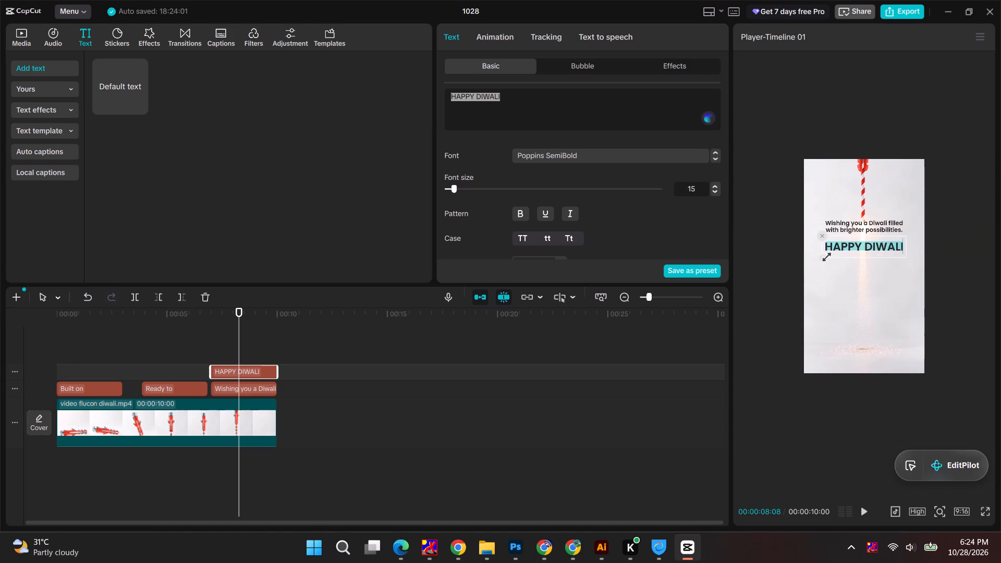
pyautogui.keyDown('ctrl'); pyautogui.moveTo(825, 254); pyautogui.dragTo(821, 254); pyautogui.keyUp('ctrl')
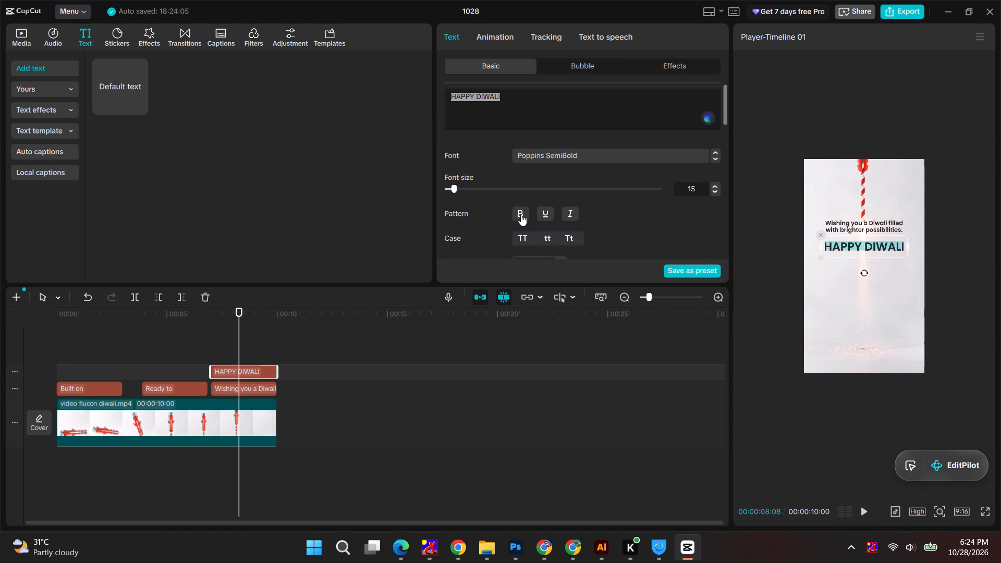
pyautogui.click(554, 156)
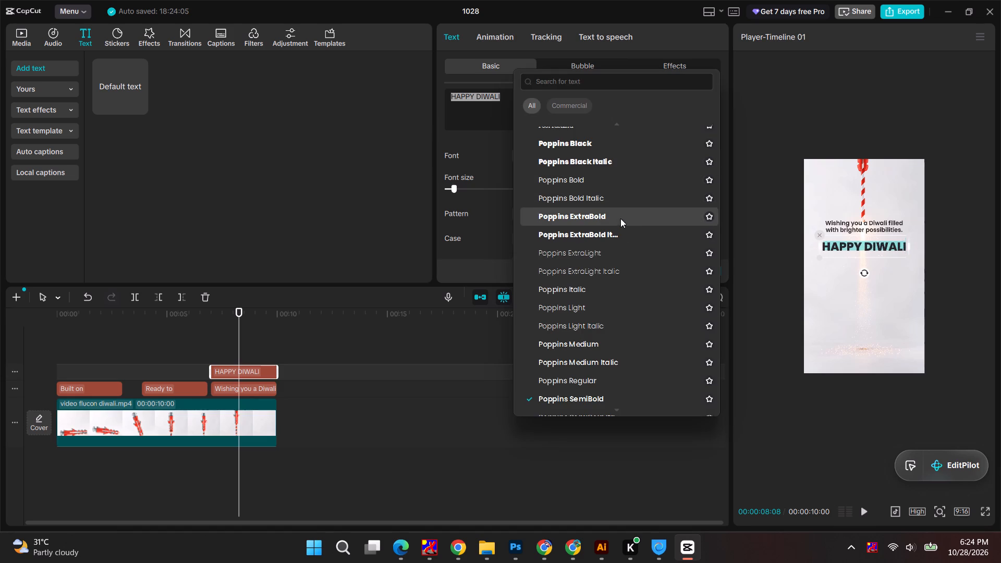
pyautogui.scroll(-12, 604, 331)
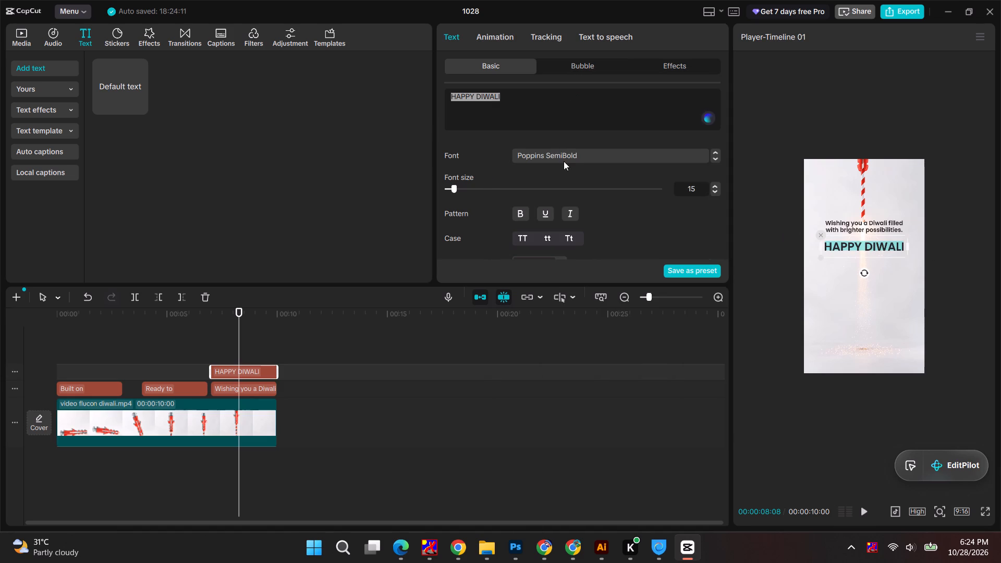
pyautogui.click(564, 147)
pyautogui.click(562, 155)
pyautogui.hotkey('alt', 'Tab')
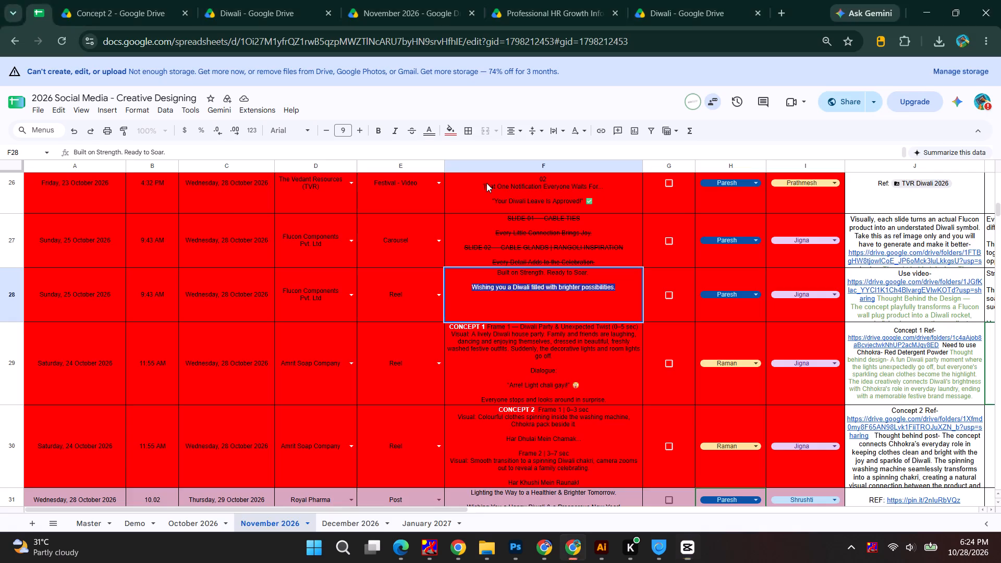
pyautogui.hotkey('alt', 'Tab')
# Search the fonts for "cinzel" and set the "HAPPY DIWALI" text to Cinzel SemiBold.
pyautogui.click(547, 169)
pyautogui.click(553, 159)
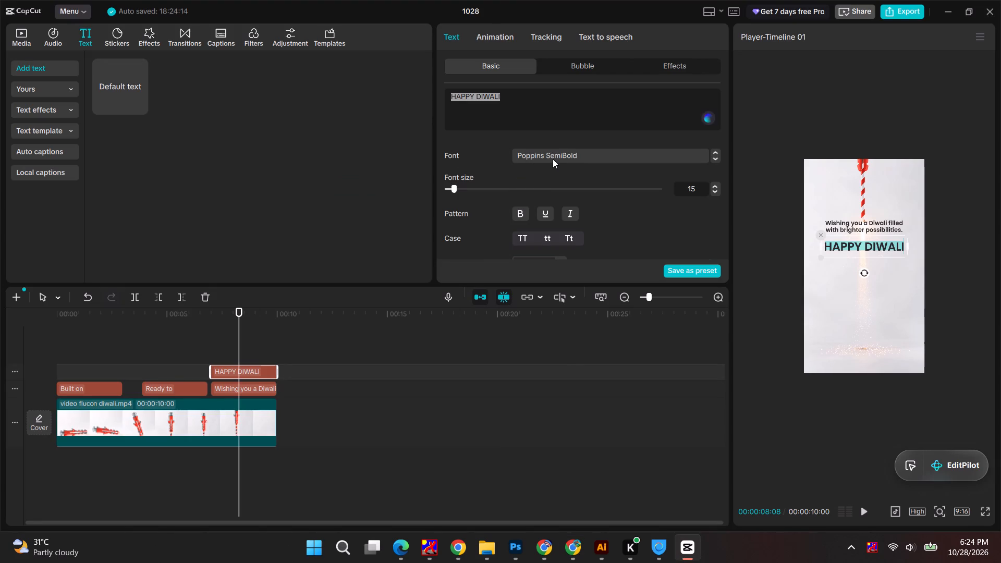
pyautogui.click(544, 158)
pyautogui.click(558, 155)
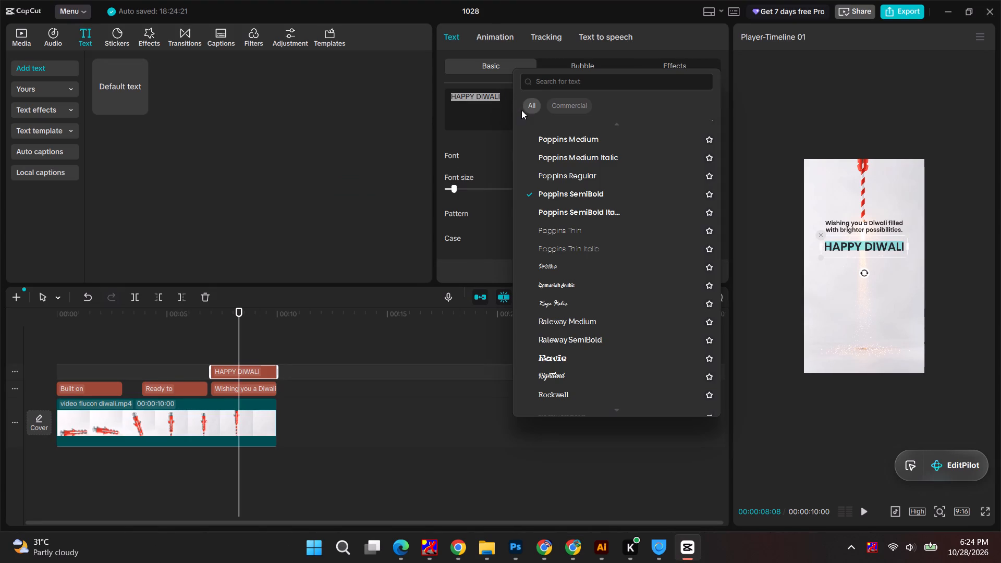
pyautogui.click(527, 106)
pyautogui.click(544, 82)
pyautogui.write('ci')
pyautogui.write('nzel')
pyautogui.press('Return')
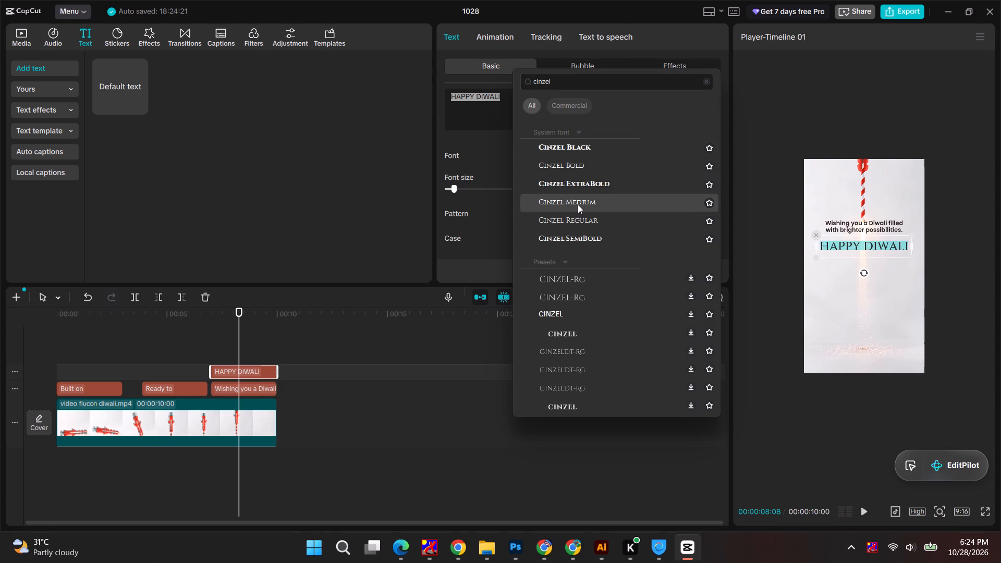
pyautogui.click(579, 235)
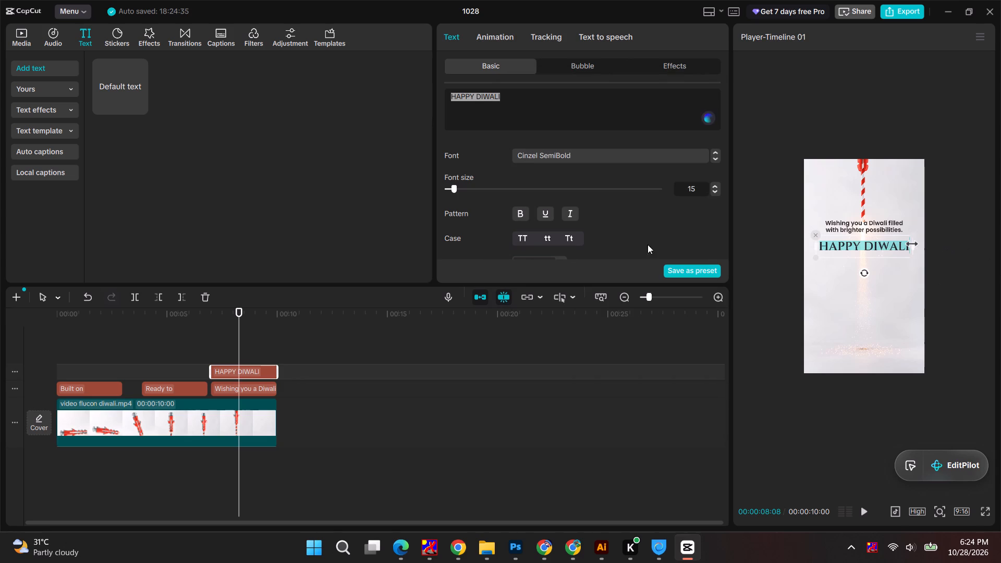
# Colour the "HAPPY DIWALI" text red (DF2A1A) by sampling the red plug in the video.
pyautogui.scroll(-2, 542, 204)
pyautogui.click(528, 148)
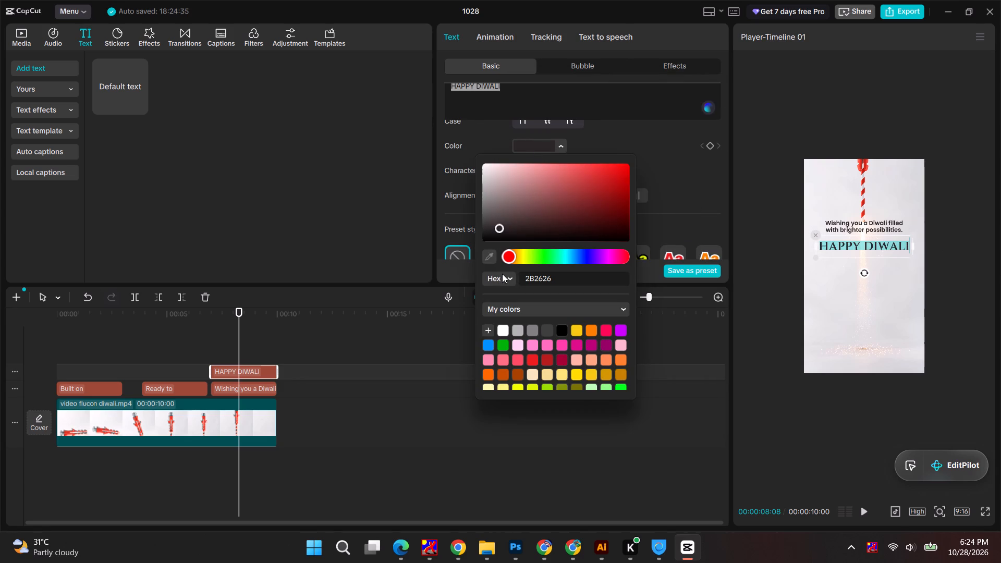
pyautogui.click(492, 257)
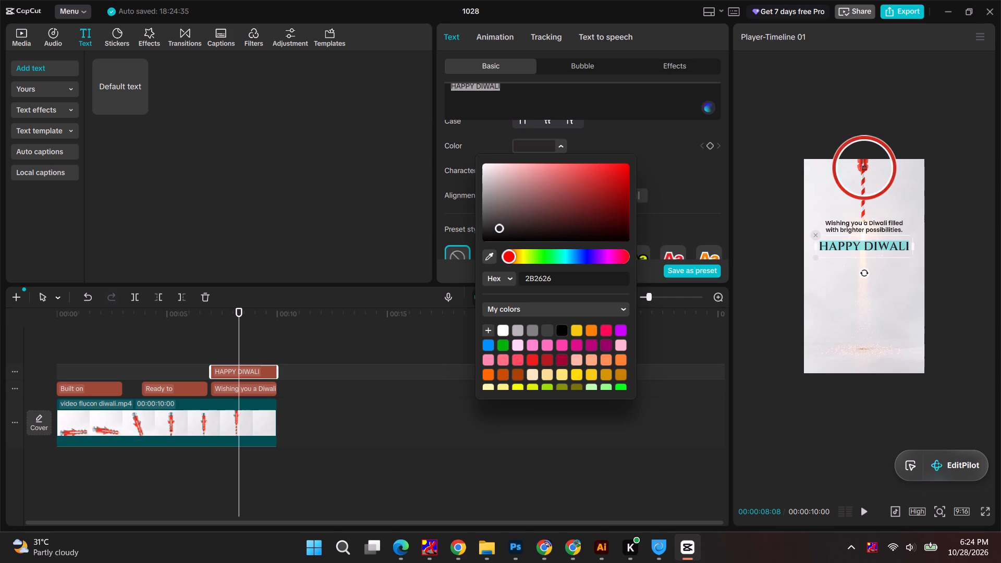
pyautogui.click(866, 168)
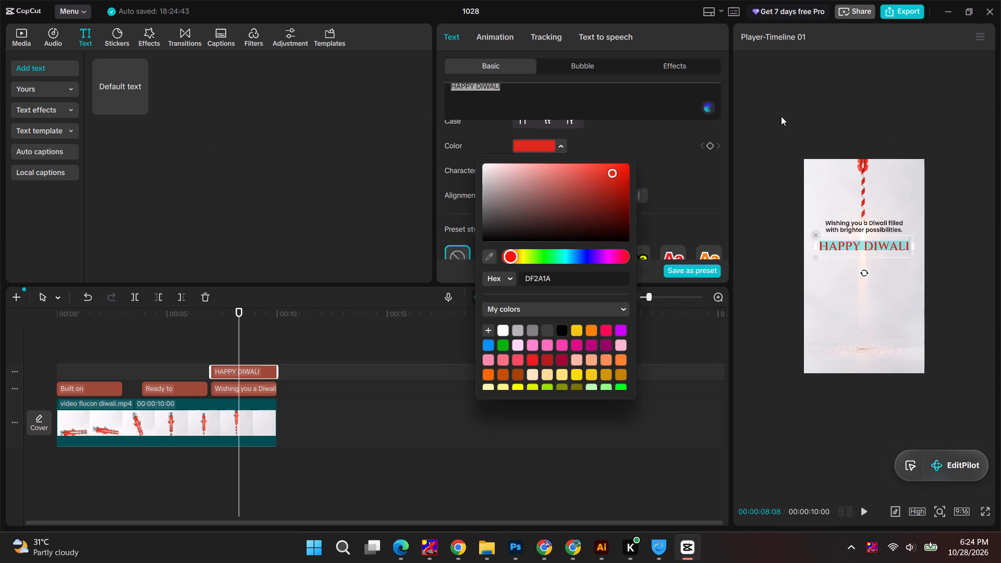
pyautogui.click(781, 116)
# Break the "HAPPY DIWALI" text onto two lines after "HAPPY" and enlarge it slightly.
pyautogui.click(878, 228)
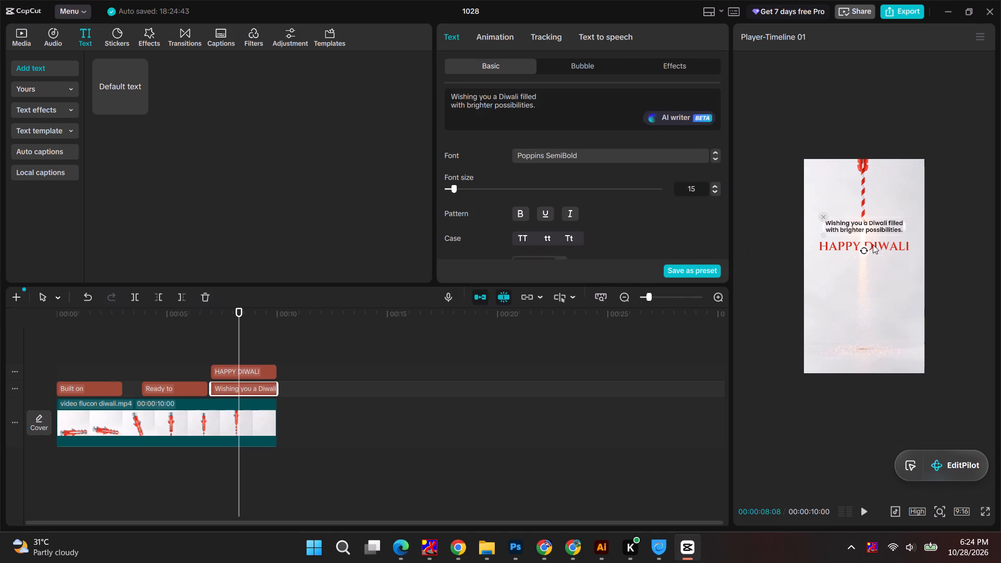
pyautogui.doubleClick(873, 244)
pyautogui.click(861, 246)
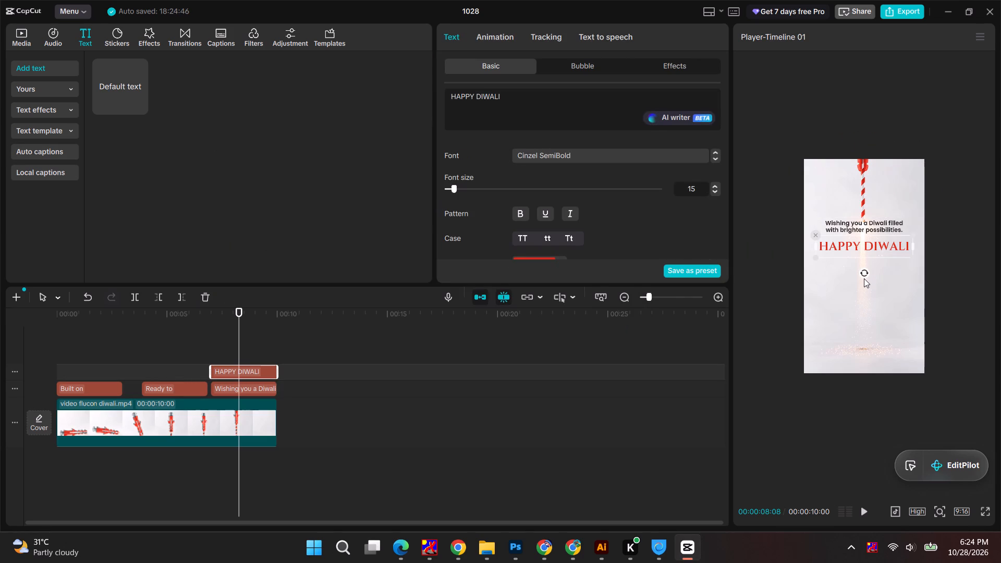
pyautogui.press('Return')
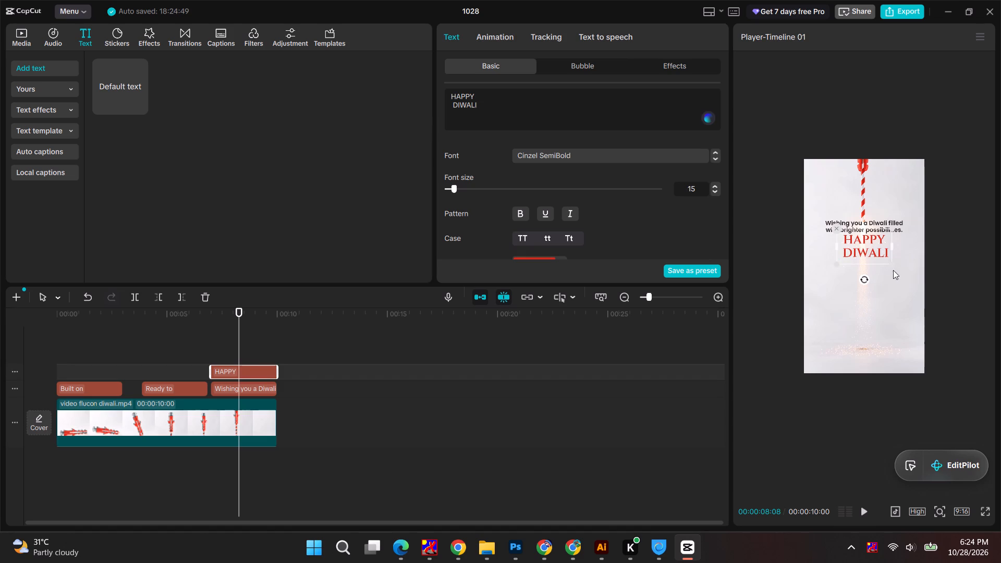
pyautogui.keyDown('alt'); pyautogui.moveTo(892, 265); pyautogui.dragTo(905, 276); pyautogui.keyUp('alt')
pyautogui.moveTo(873, 251); pyautogui.dragTo(873, 268)
# Centre-align the two-line "HAPPY DIWALI" text and delete the leading space before "DIWALI".
pyautogui.doubleClick(872, 252)
pyautogui.hotkey('ctrl', 'a')
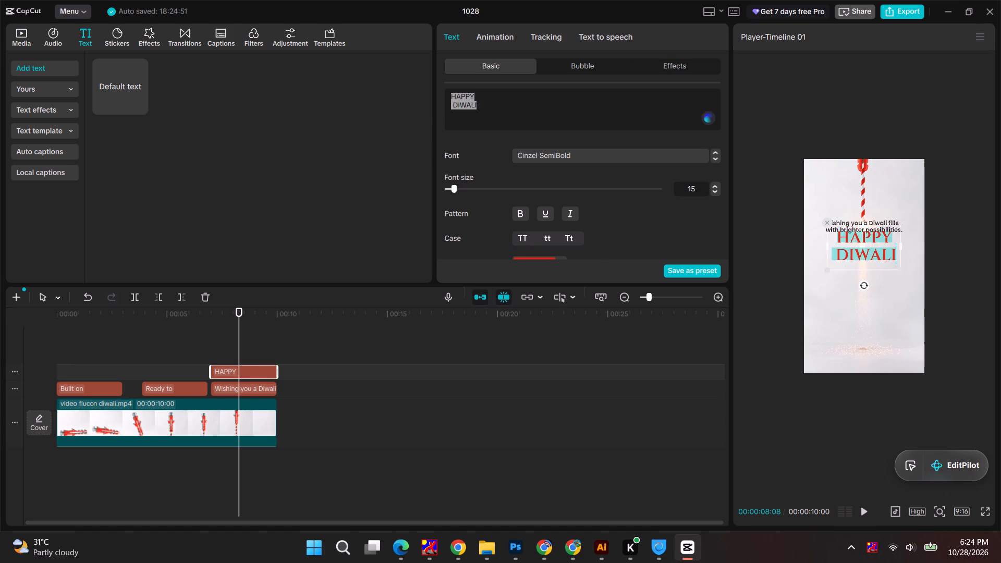
pyautogui.scroll(-3, 595, 230)
pyautogui.click(549, 138)
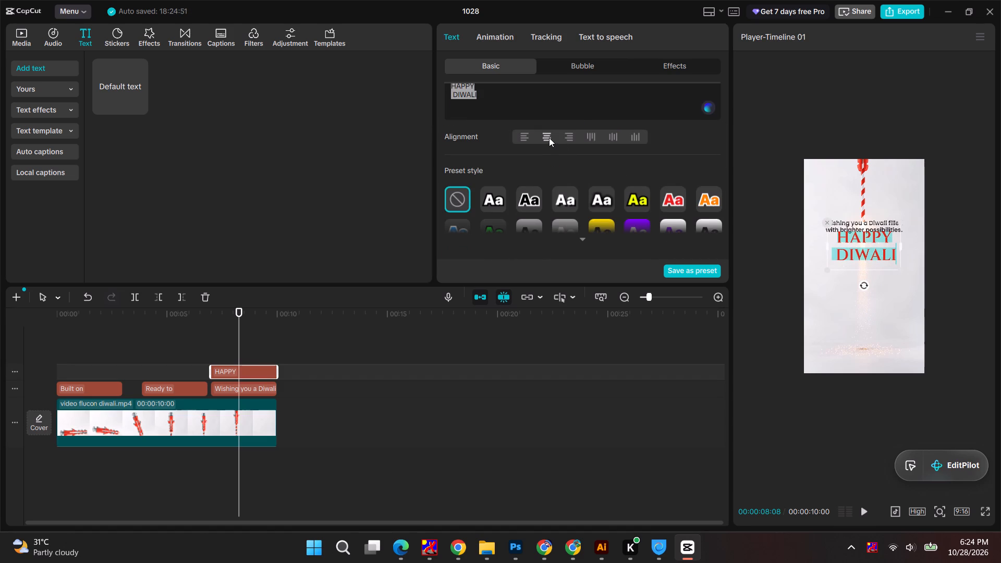
pyautogui.click(548, 137)
pyautogui.click(895, 240)
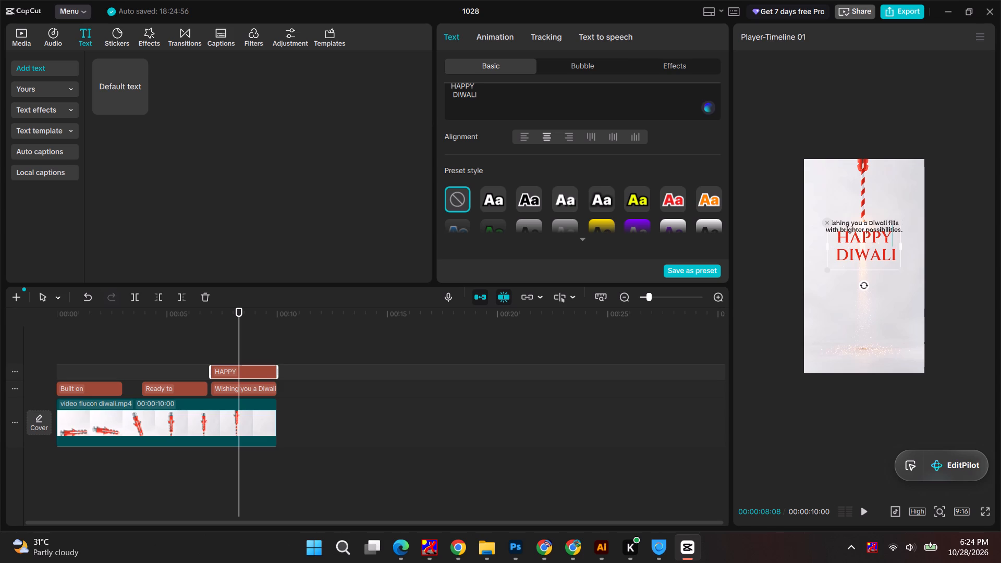
pyautogui.click(836, 252)
pyautogui.press('BackSpace')
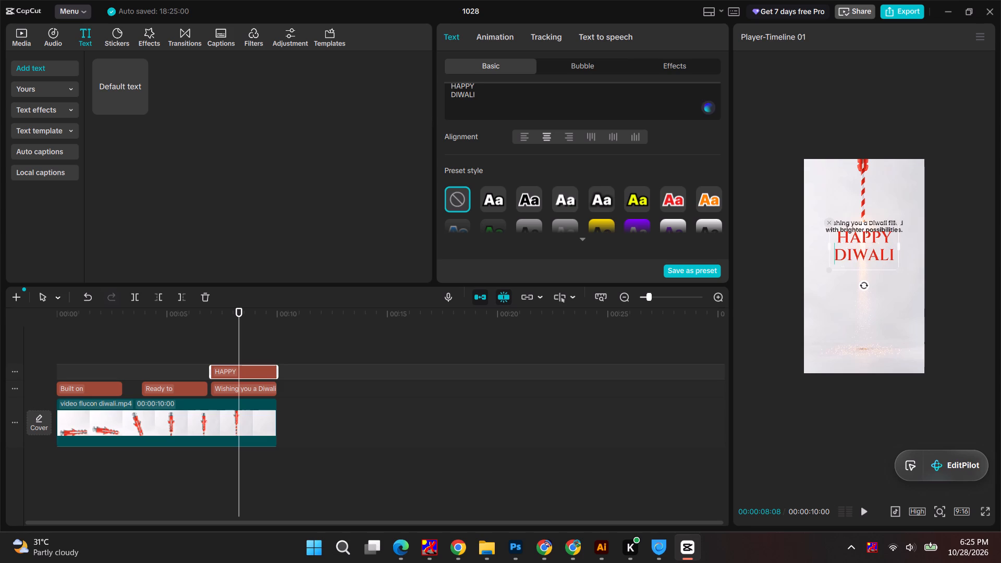
# Move the "HAPPY DIWALI" text below the greeting and enlarge it to just over half the frame width.
pyautogui.press('Escape')
pyautogui.moveTo(863, 241); pyautogui.dragTo(863, 259)
pyautogui.click(948, 267)
pyautogui.moveTo(887, 254); pyautogui.dragTo(887, 282)
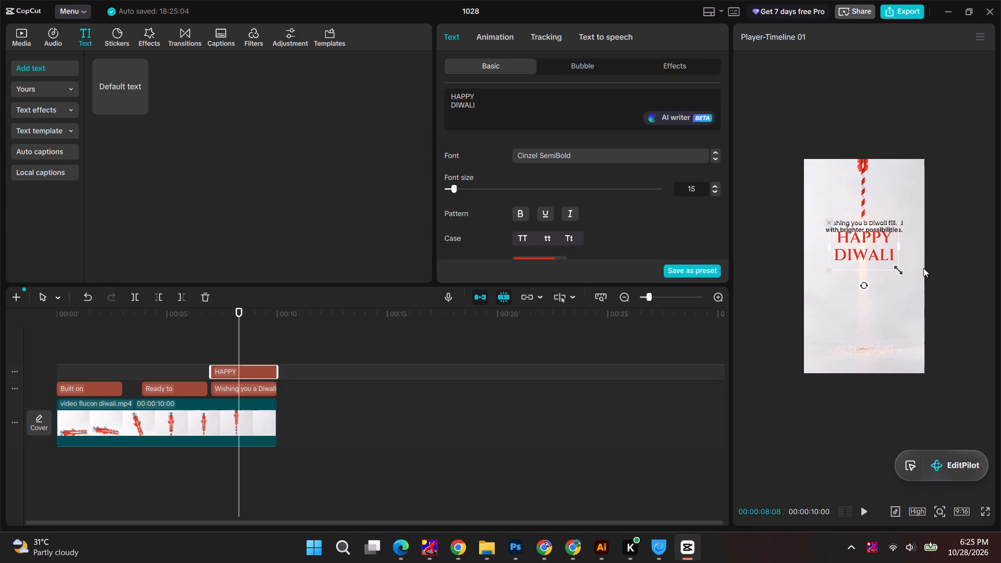
pyautogui.moveTo(881, 260); pyautogui.dragTo(881, 280)
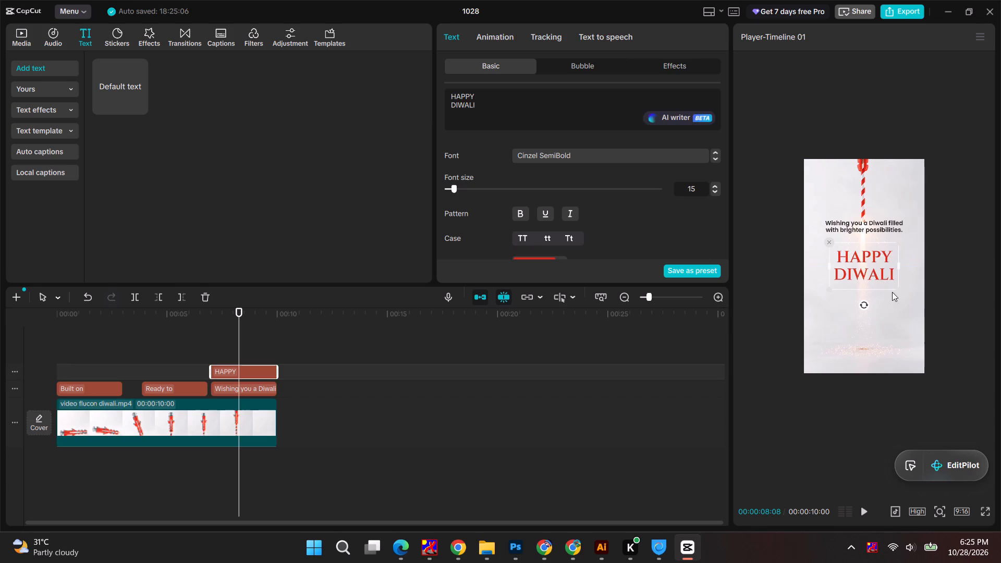
pyautogui.keyDown('alt'); pyautogui.keyDown('shift'); pyautogui.moveTo(898, 291); pyautogui.dragTo(901, 297); pyautogui.keyUp('shift'); pyautogui.keyUp('alt')
pyautogui.click(962, 235)
# Lower the greeting slightly so it sits just above "HAPPY DIWALI" and set its font to Poppins Medium.
pyautogui.moveTo(886, 229); pyautogui.dragTo(886, 238)
pyautogui.click(876, 234)
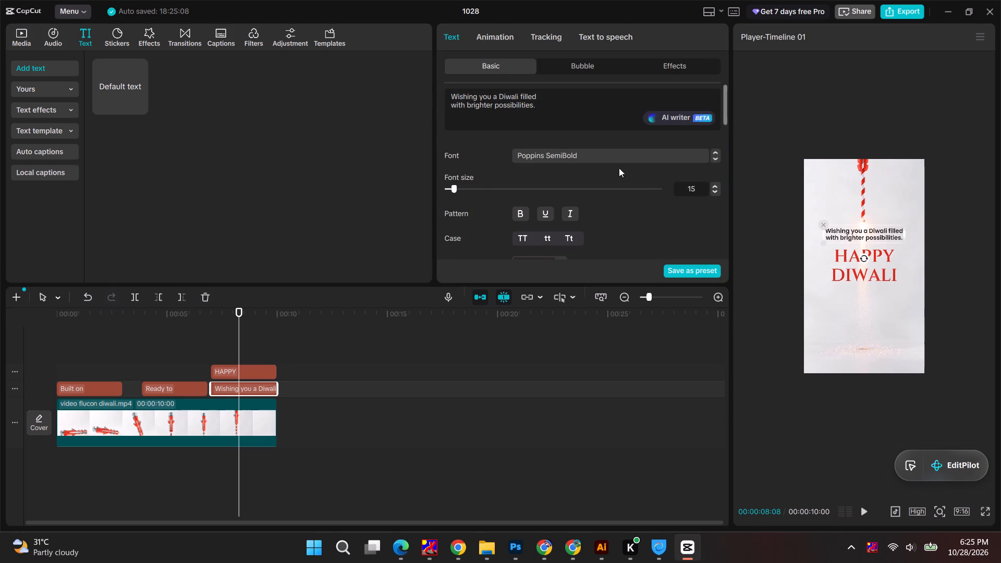
pyautogui.click(676, 157)
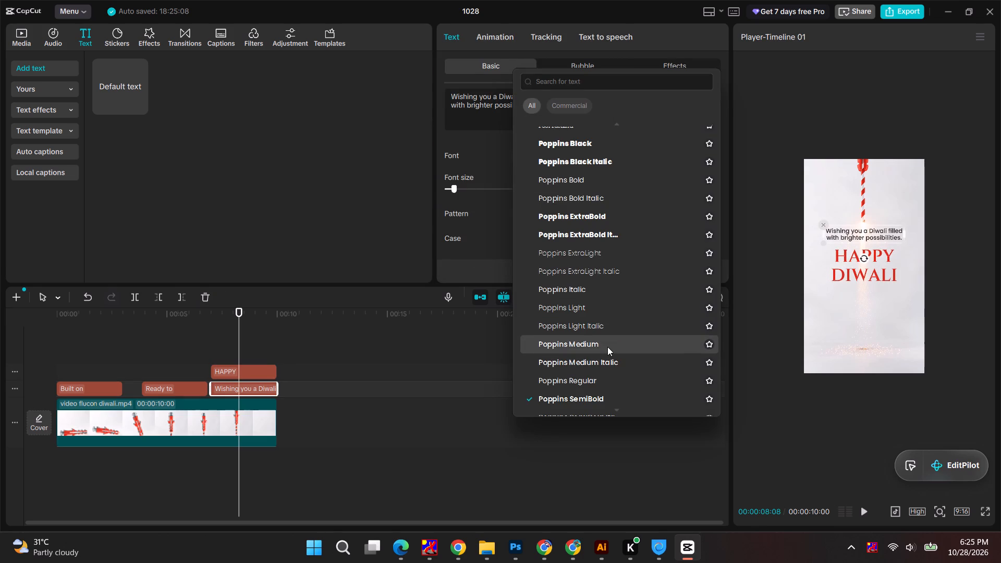
pyautogui.click(607, 342)
pyautogui.click(947, 253)
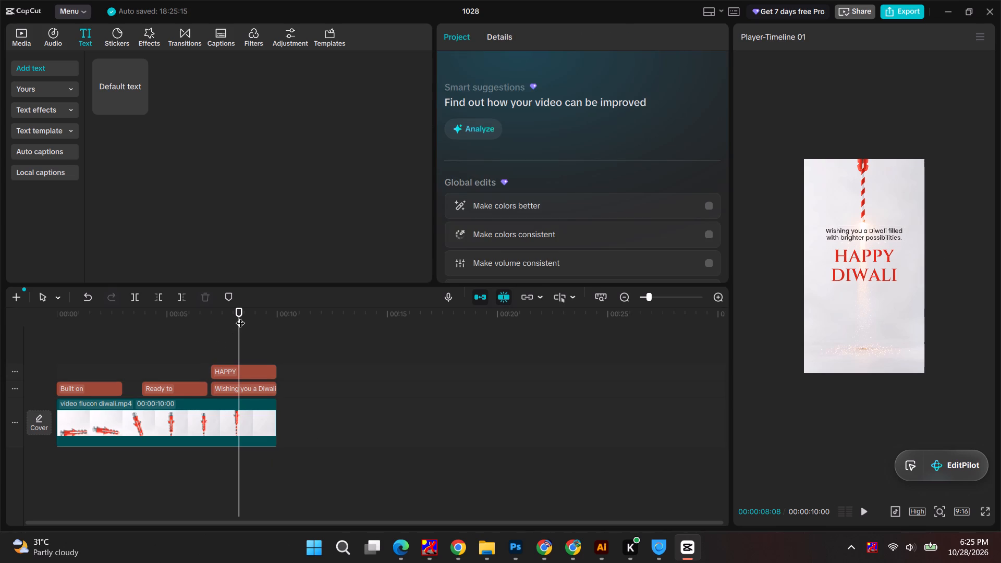
# Trim the starts of the greeting and "HAPPY DIWALI" clips together so both begin at about 00:00:08:07.
pyautogui.moveTo(240, 314); pyautogui.dragTo(214, 314)
pyautogui.keyDown('ctrl'); pyautogui.scroll(2, 218, 378); pyautogui.keyUp('ctrl')
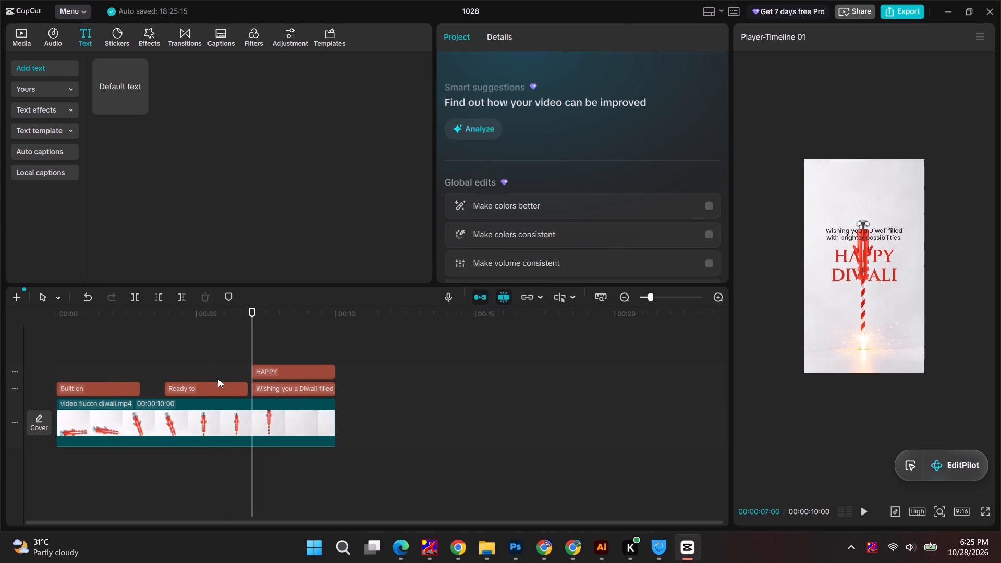
pyautogui.keyDown('ctrl'); pyautogui.scroll(2, 218, 378); pyautogui.keyUp('ctrl')
pyautogui.keyDown('ctrl'); pyautogui.scroll(4, 273, 377); pyautogui.keyUp('ctrl')
pyautogui.click(336, 371)
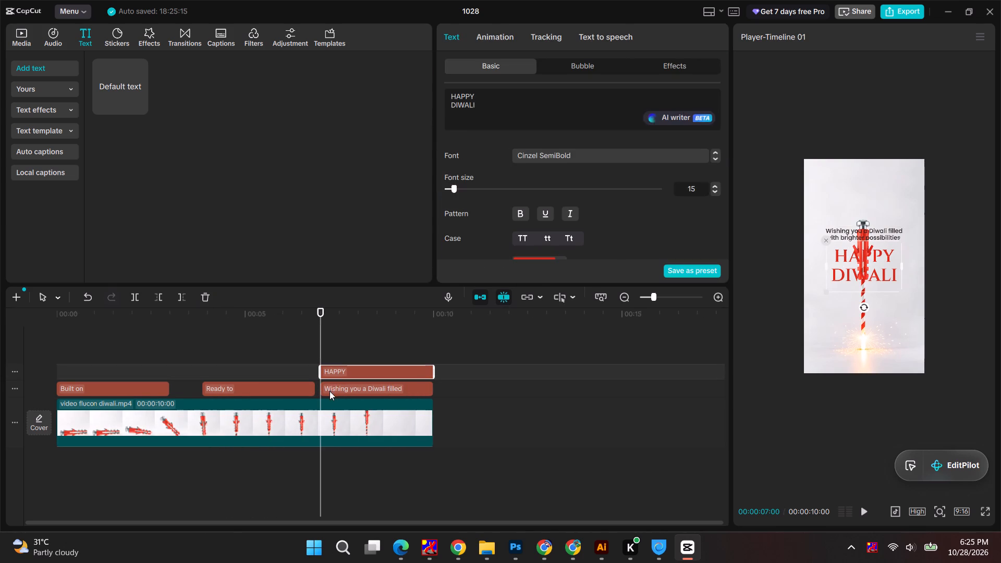
pyautogui.keyDown('ctrl'); pyautogui.click(329, 391); pyautogui.keyUp('ctrl')
pyautogui.moveTo(322, 378); pyautogui.dragTo(362, 378)
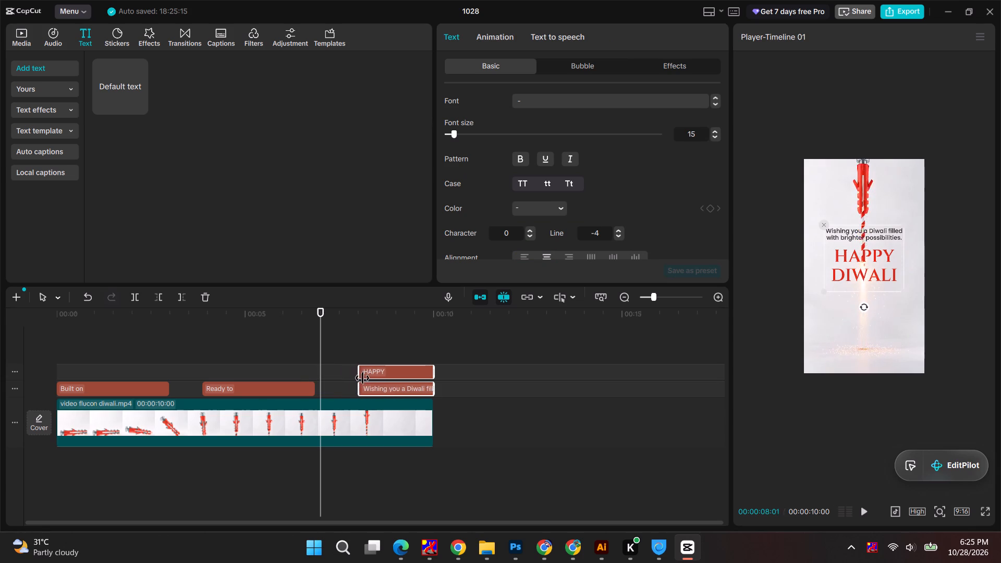
pyautogui.moveTo(362, 378); pyautogui.dragTo(369, 378)
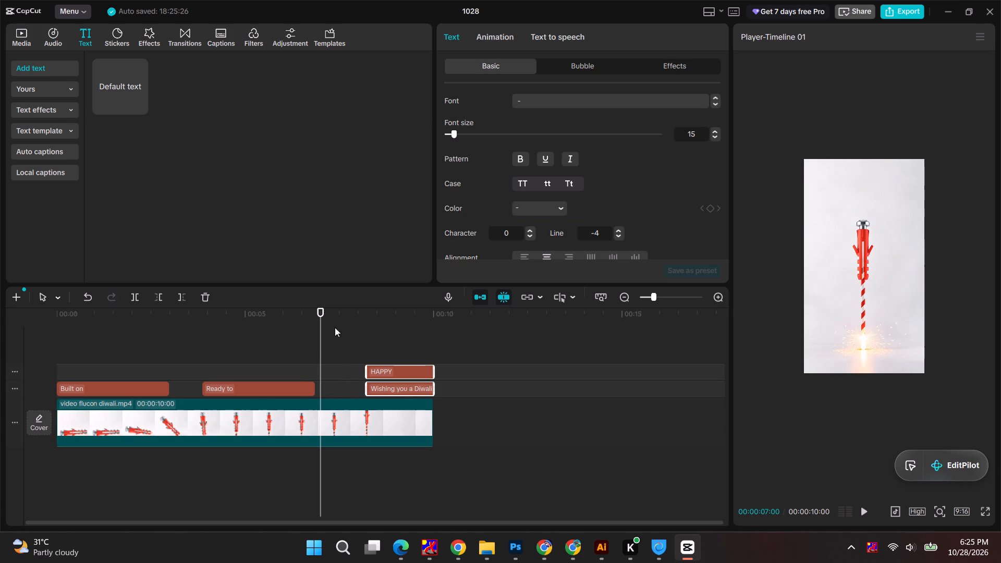
# Place the playhead at the start of the two closing text clips and open their animation settings.
pyautogui.moveTo(322, 310); pyautogui.dragTo(365, 317)
pyautogui.click(497, 30)
pyautogui.click(497, 36)
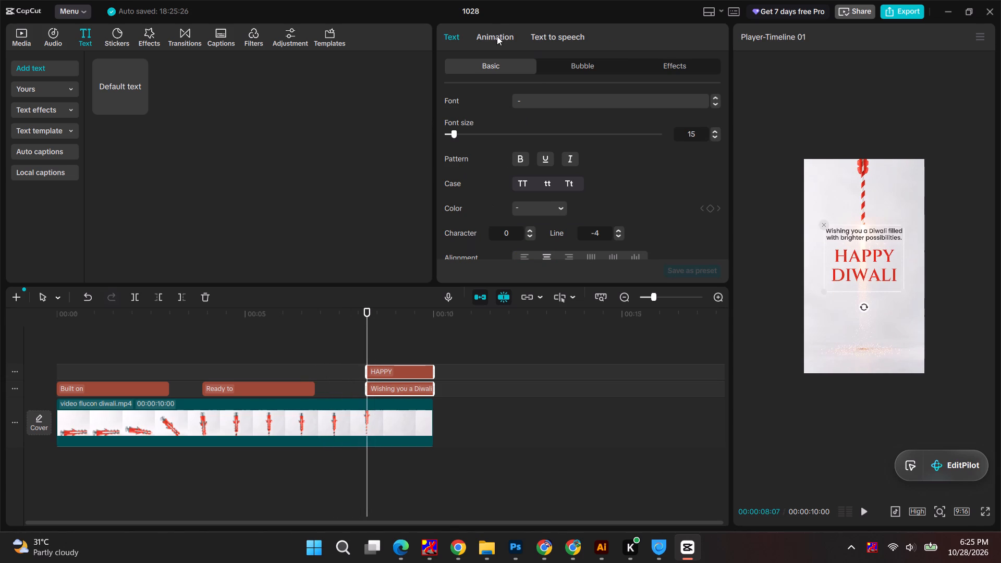
pyautogui.click(497, 36)
pyautogui.click(497, 36)
pyautogui.click(496, 36)
pyautogui.click(403, 391)
pyautogui.click(510, 350)
pyautogui.keyDown('alt'); pyautogui.scroll(-3, 498, 348); pyautogui.keyUp('alt')
pyautogui.scroll(-3, 479, 366)
pyautogui.keyDown('ctrl'); pyautogui.scroll(-4, 479, 367); pyautogui.keyUp('ctrl')
pyautogui.click(825, 87)
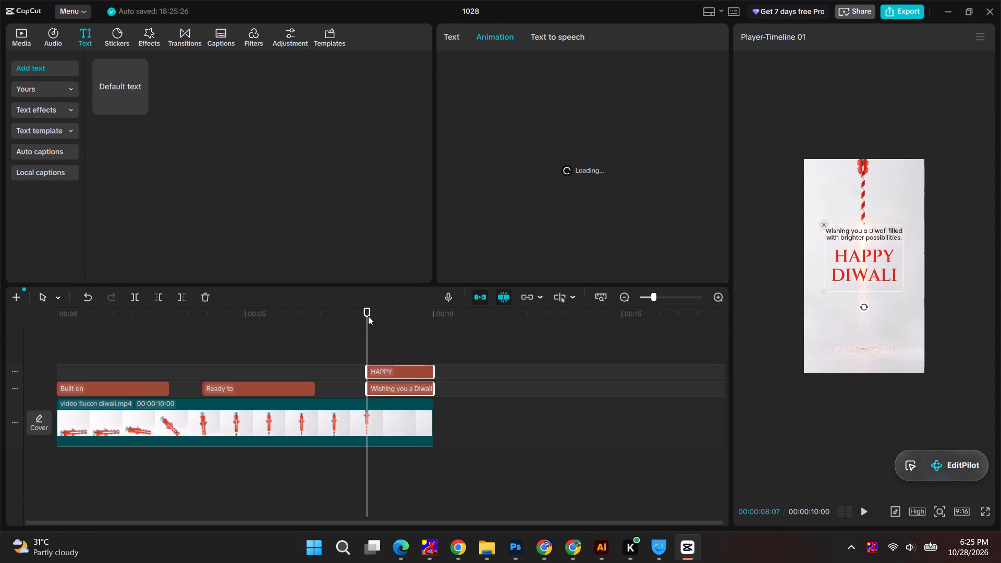
# Scrub the playhead back to the start of the timeline.
pyautogui.moveTo(367, 314); pyautogui.dragTo(86, 319)
pyautogui.moveTo(81, 312); pyautogui.dragTo(37, 312)
# Bring up the other open windows to switch away from CapCut.
pyautogui.hotkey('alt', 'Tab')
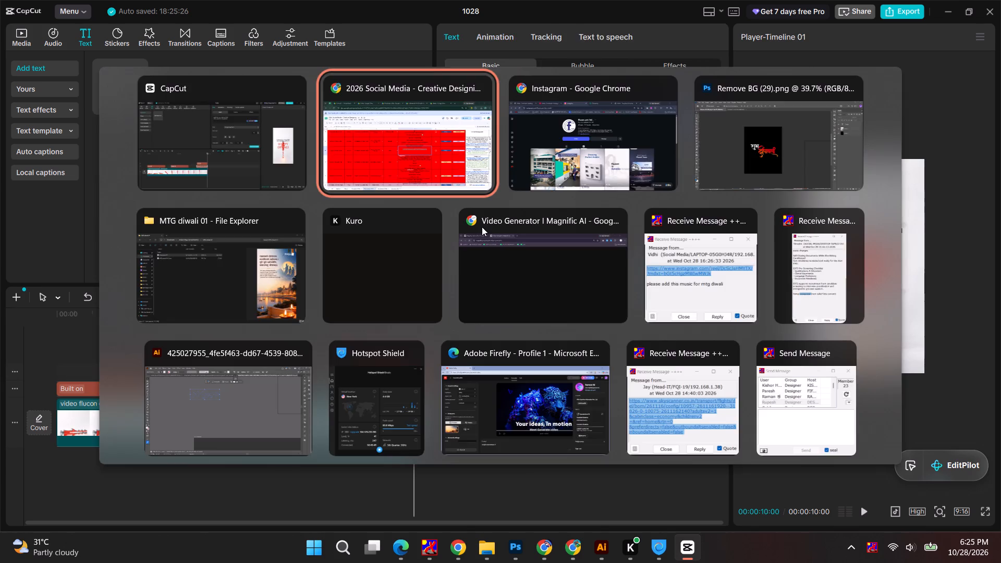
# Switch to the 2026 Social Media - Creative Designing spreadsheet in Chrome, at the Flucon reel's text entry.
pyautogui.hotkey('alt', 'Tab')
pyautogui.hotkey('alt', 'Tab')
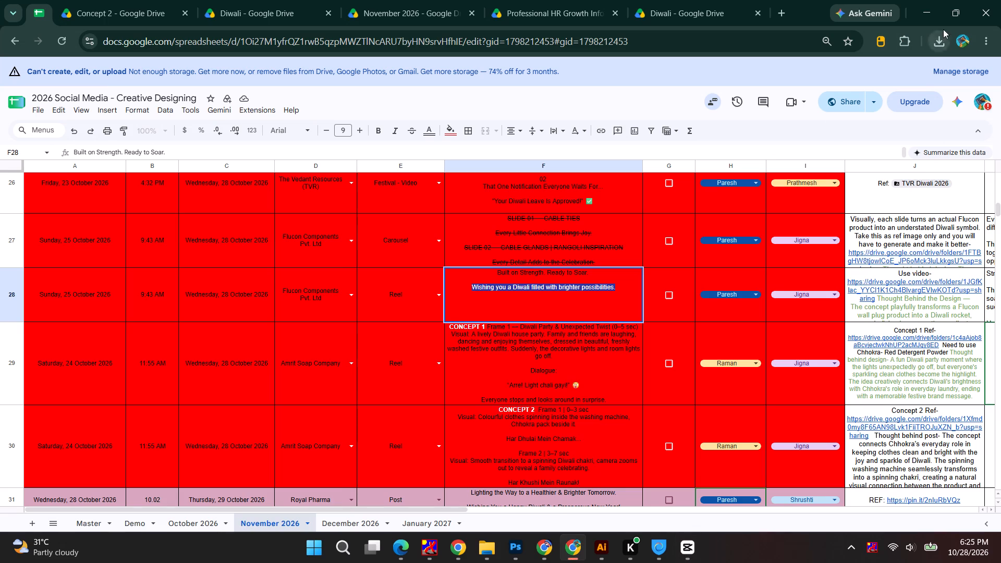
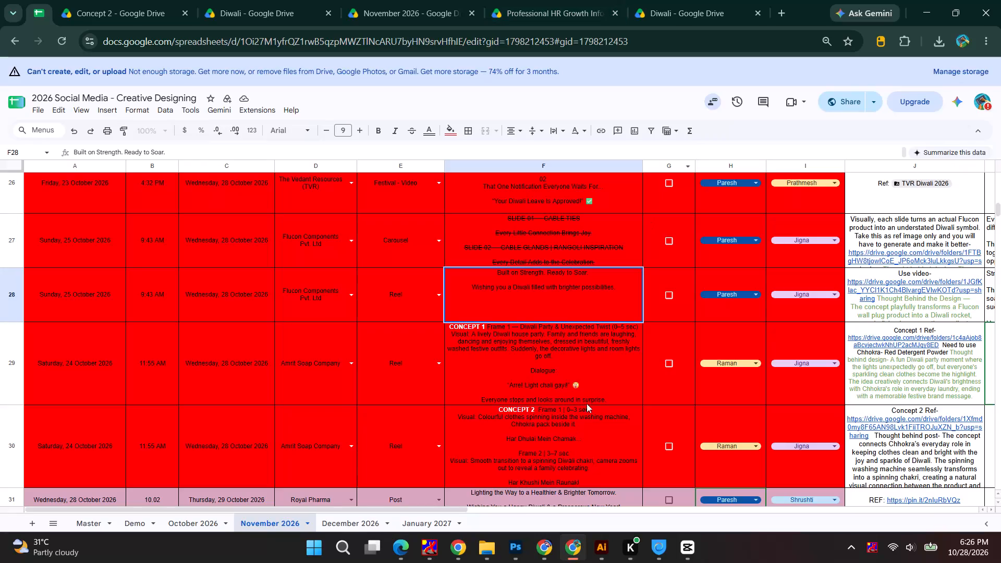
# Check the Flucon Diwali reel's copy and reference notes in the content spreadsheet and browse the company's Instagram reels.
pyautogui.press('Escape')
pyautogui.click(591, 352)
pyautogui.click(596, 308)
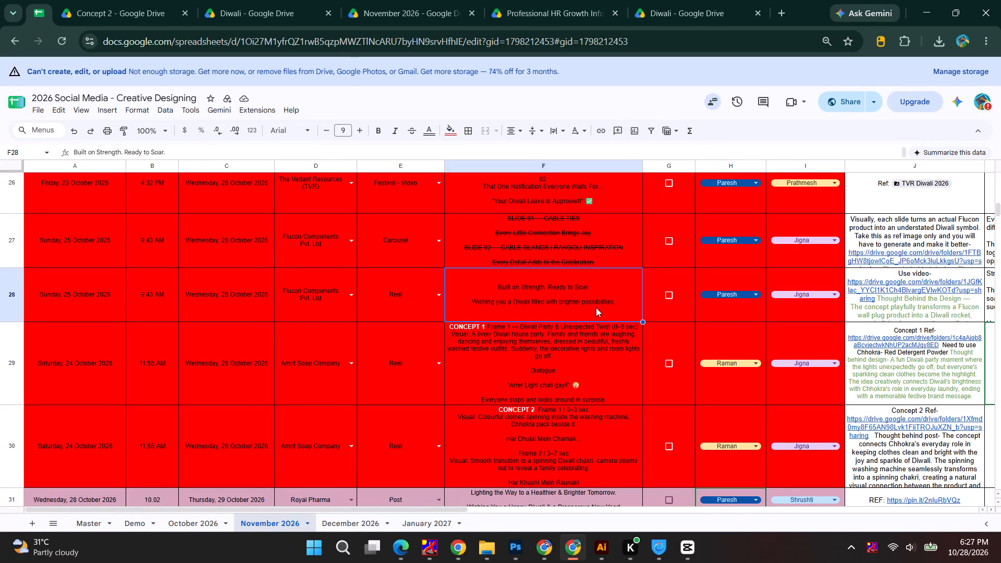
pyautogui.click(914, 303)
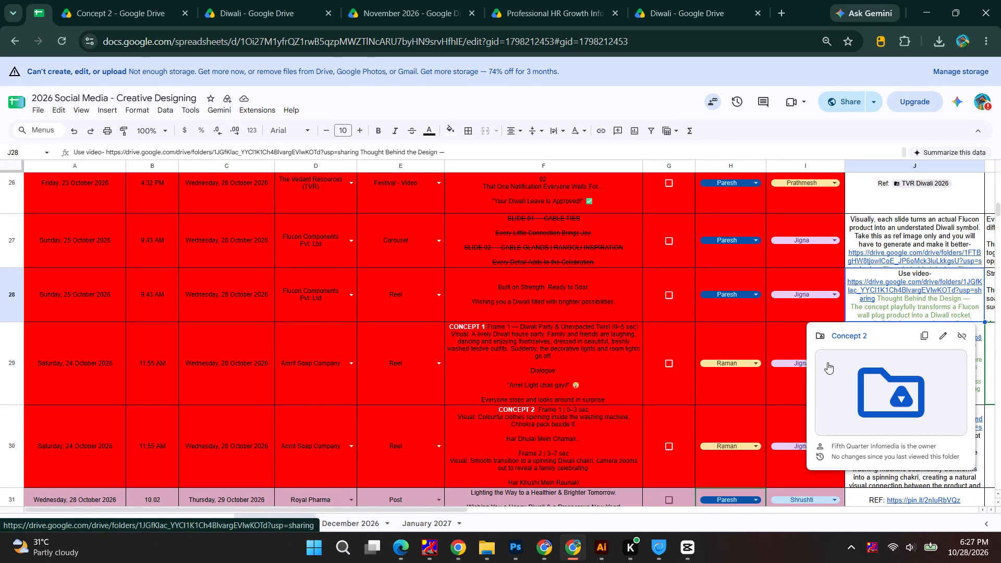
pyautogui.hotkey('alt', 'Tab')
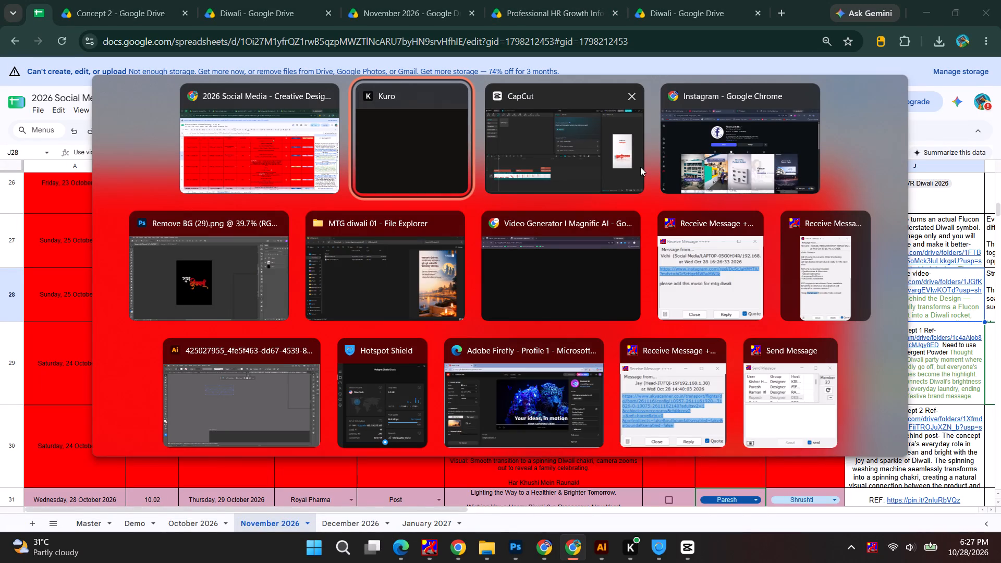
pyautogui.keyDown('alt'); pyautogui.click(714, 160); pyautogui.keyUp('alt')
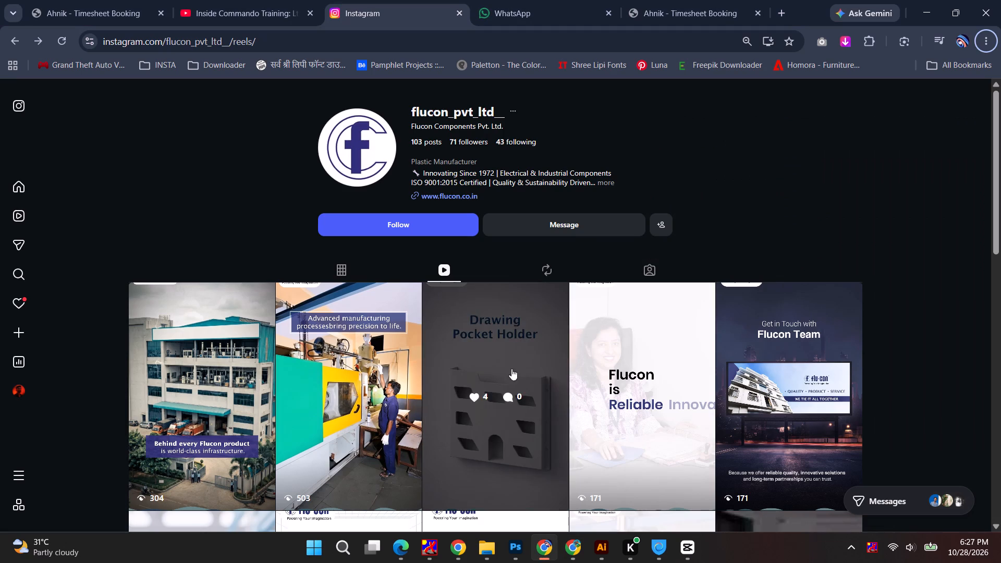
pyautogui.scroll(-3, 345, 368)
pyautogui.hotkey('alt', 'Tab')
pyautogui.hotkey('alt', 'Tab')
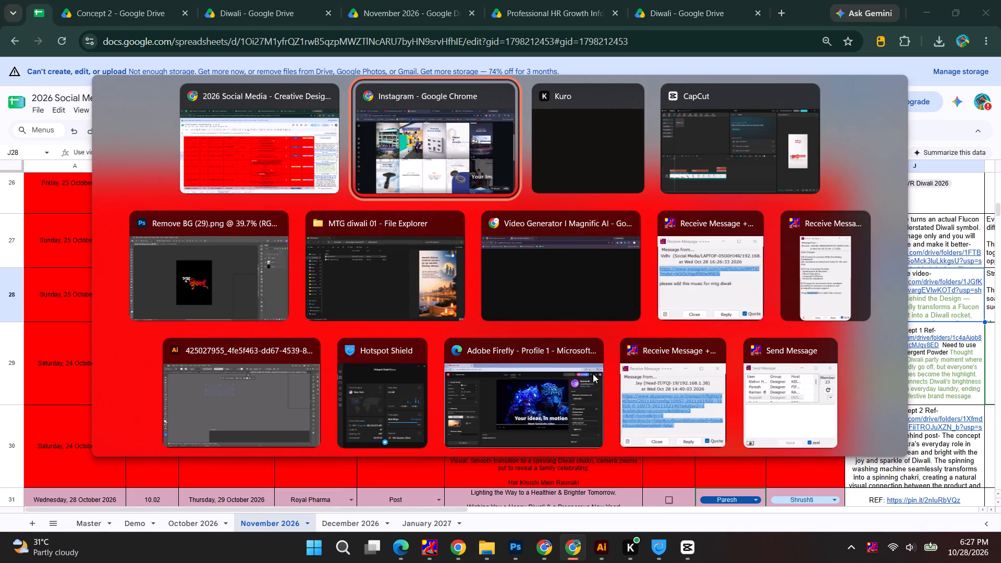
pyautogui.hotkey('alt', 'Tab')
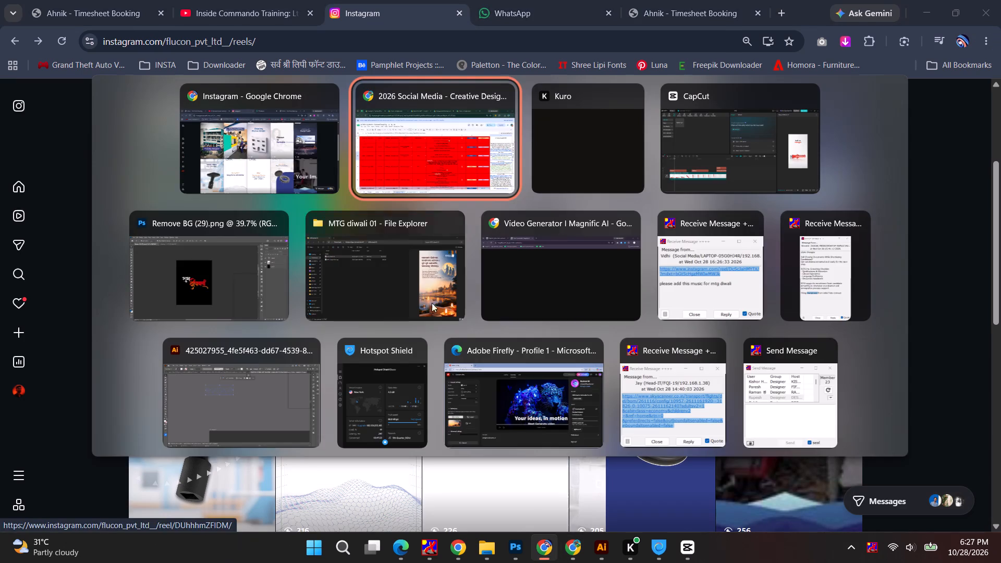
# Switch to Photoshop and open the Flucon Dhanteras PSD from the recent files.
pyautogui.keyDown('alt'); pyautogui.click(515, 552); pyautogui.keyUp('alt')
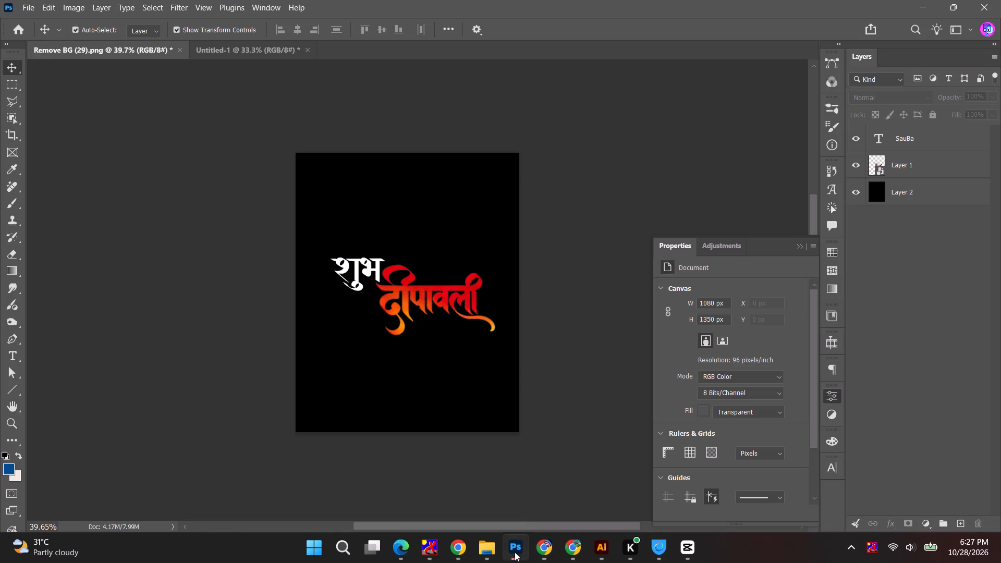
pyautogui.click(18, 29)
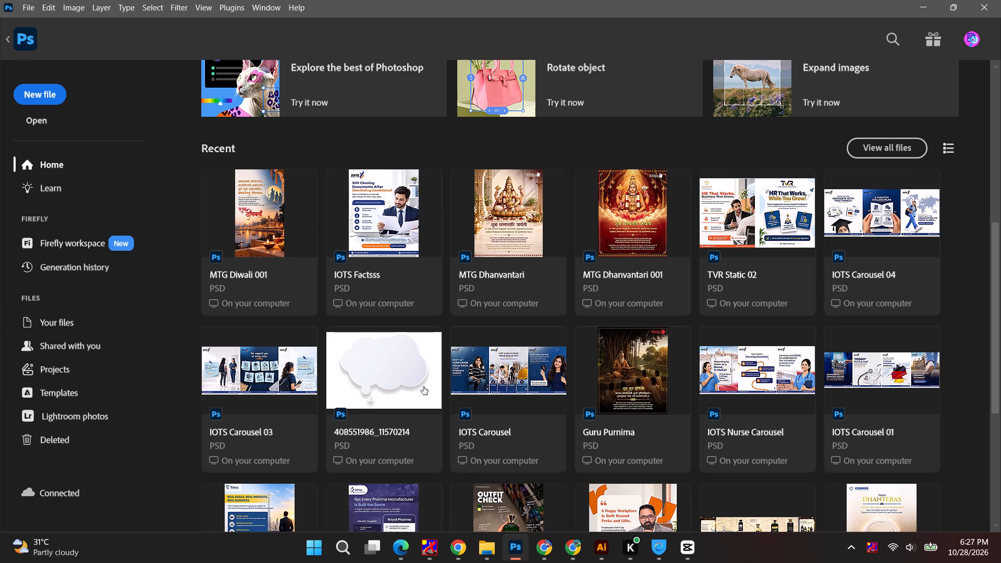
pyautogui.scroll(-3, 408, 287)
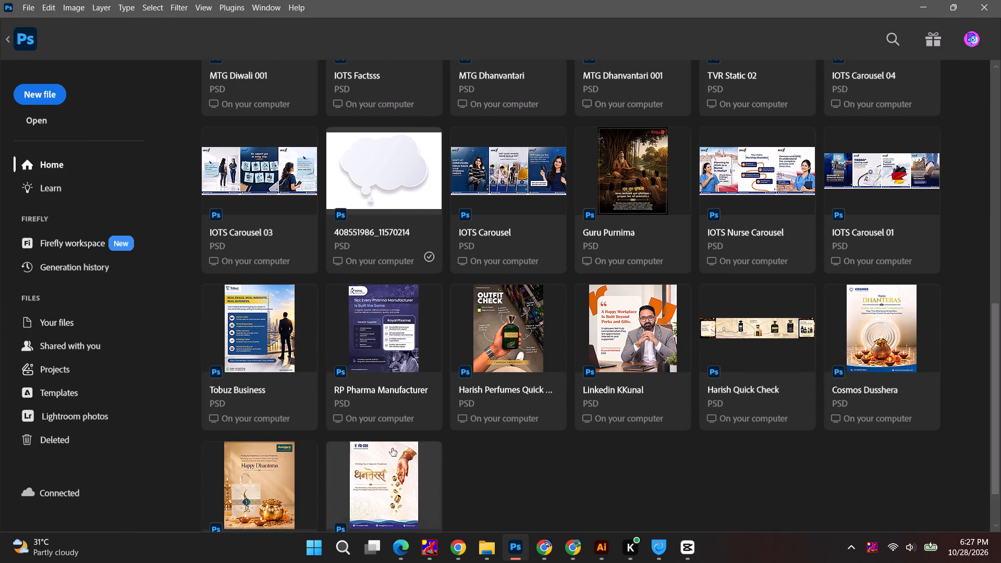
pyautogui.scroll(-1, 392, 448)
pyautogui.click(391, 427)
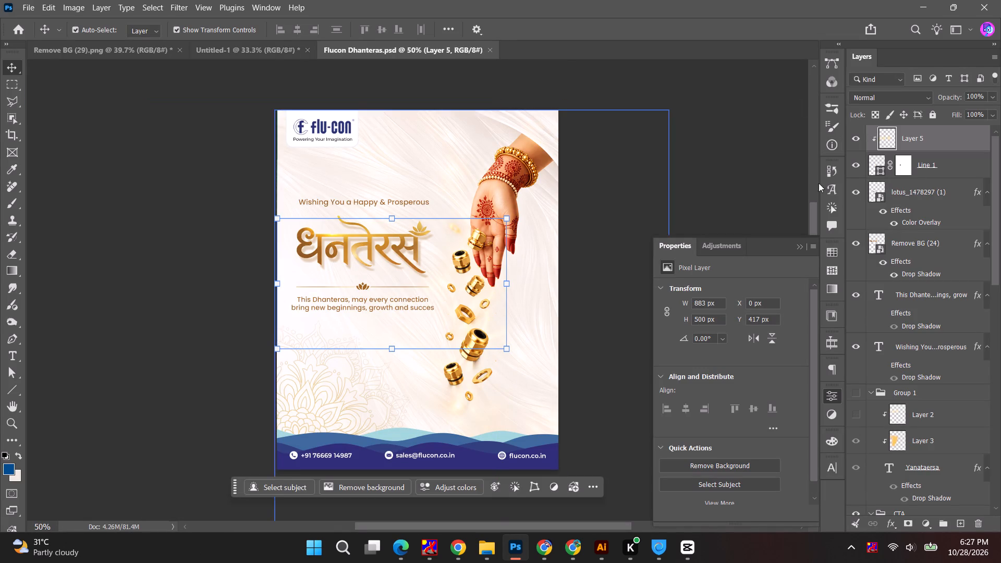
# Hide all layers of the Untitled-1 Photoshop document, from Harmonized layer down to Background.
pyautogui.scroll(9, 926, 212)
pyautogui.click(198, 49)
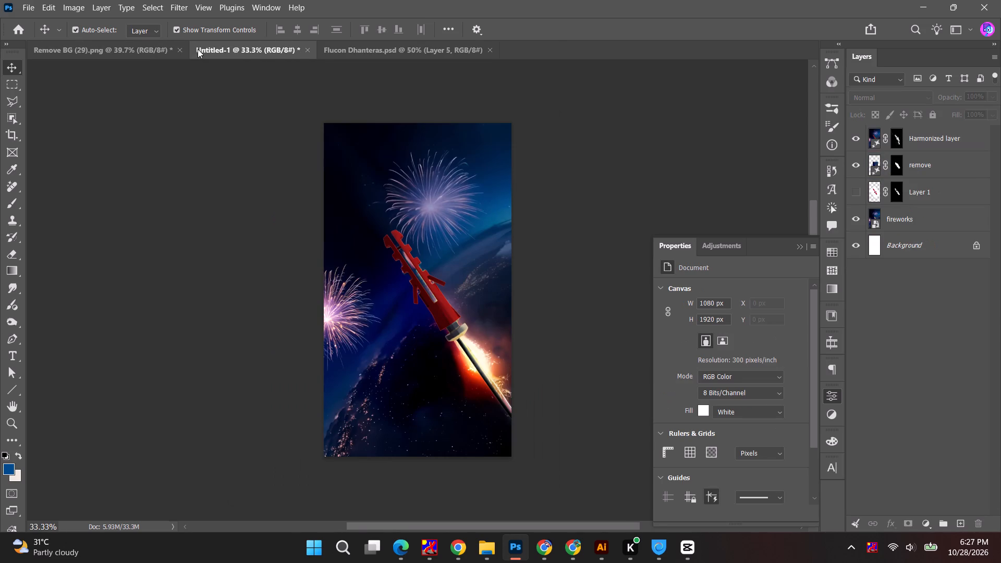
pyautogui.moveTo(857, 138); pyautogui.dragTo(854, 246)
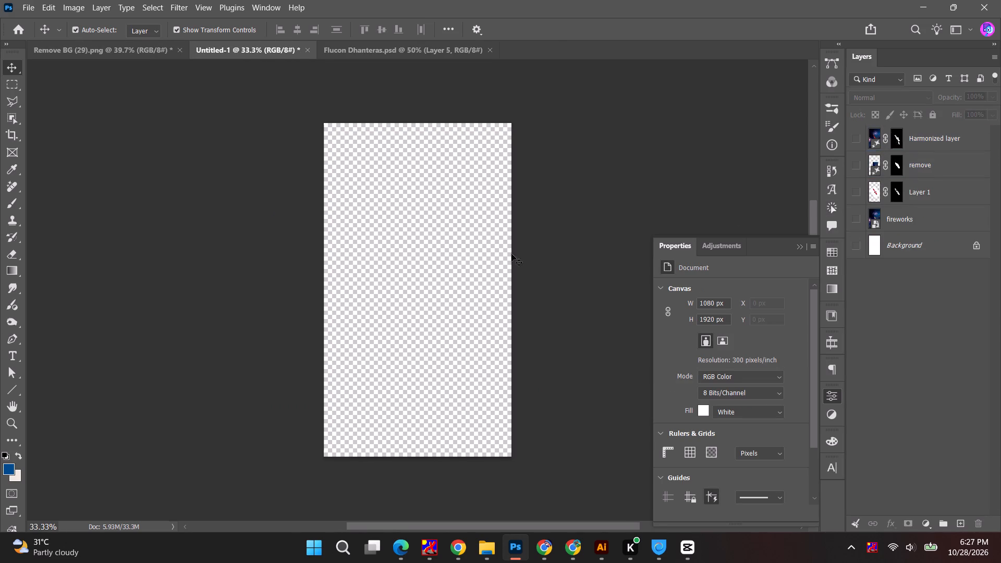
# Duplicate the CTA group from Flucon Dhanteras.psd into the Untitled-1 document, naming it CTA.
pyautogui.click(96, 51)
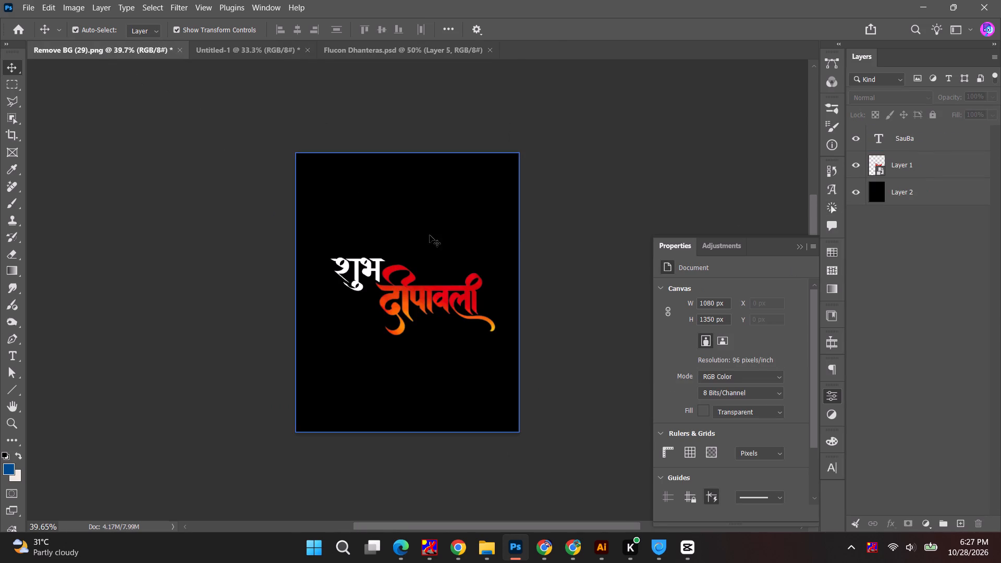
pyautogui.click(222, 51)
pyautogui.click(371, 46)
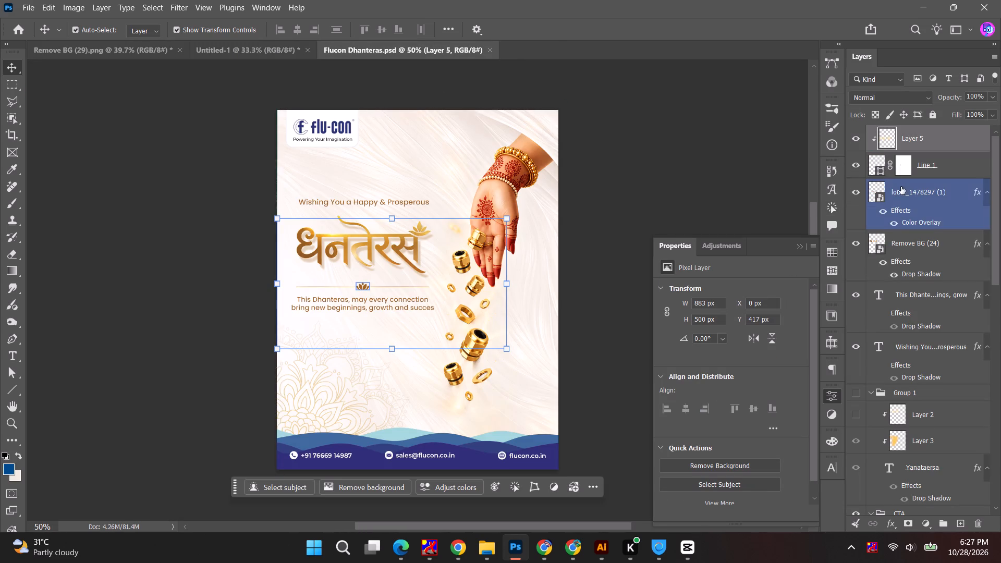
pyautogui.scroll(-6, 911, 425)
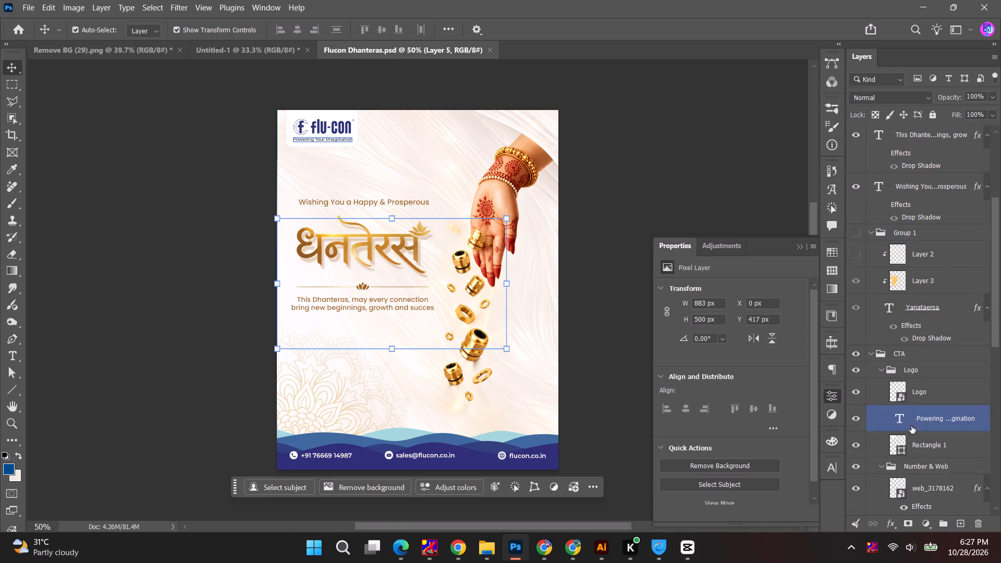
pyautogui.click(907, 354)
pyautogui.rightClick(905, 354)
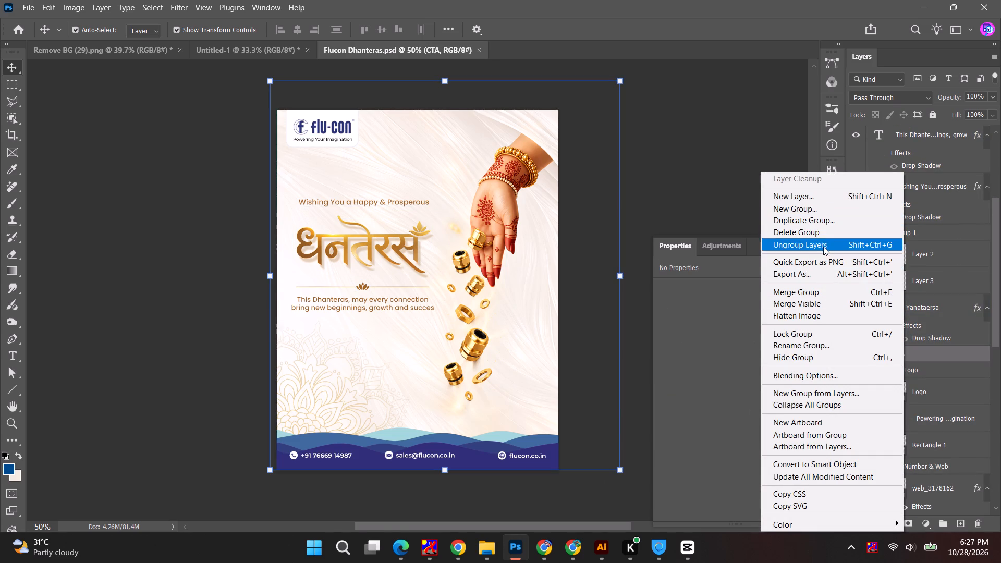
pyautogui.click(798, 222)
pyautogui.click(484, 191)
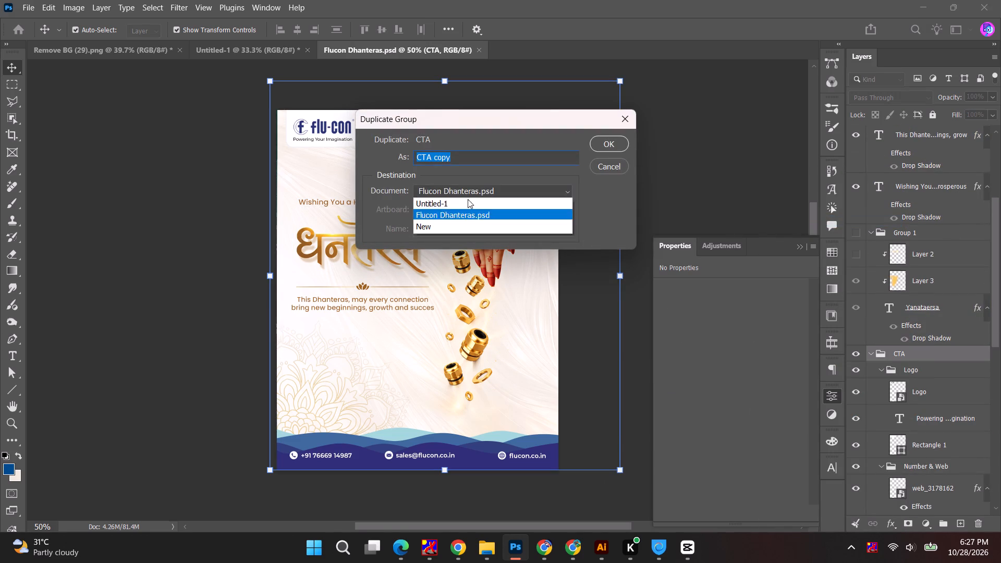
pyautogui.click(437, 216)
pyautogui.click(616, 146)
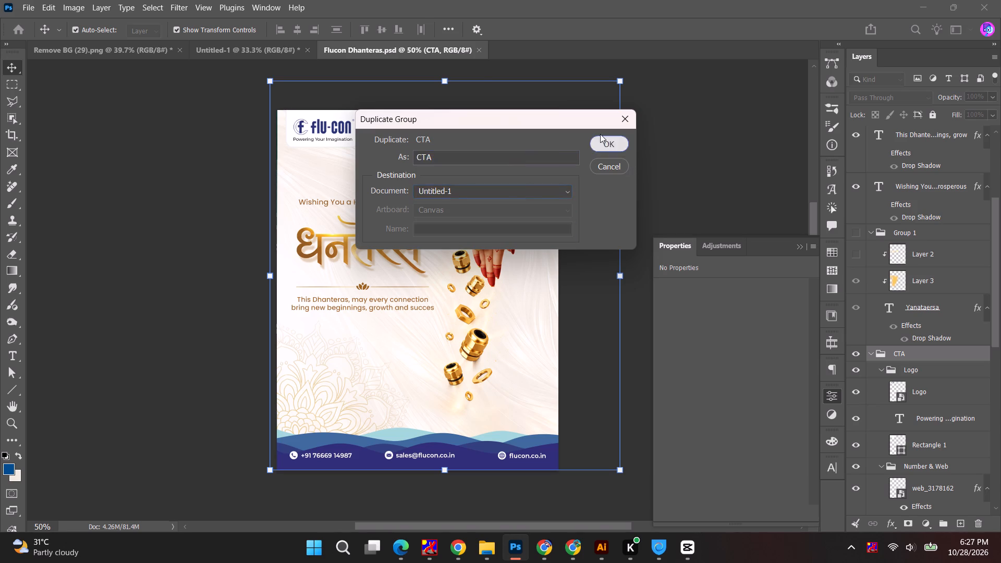
# In Untitled-1, move the wave footer with its contact details straight down about 536 px to the canvas's bottom edge.
pyautogui.click(283, 43)
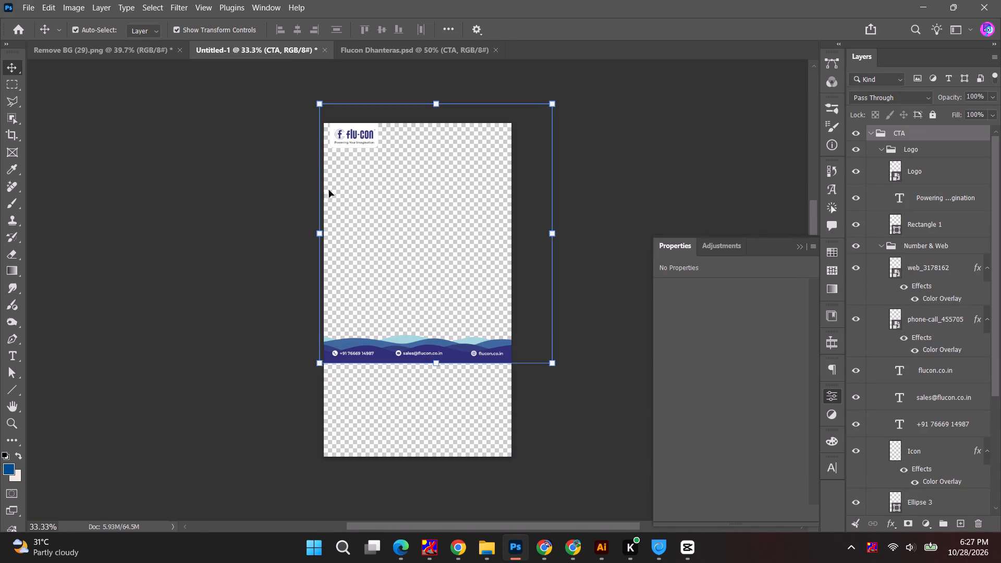
pyautogui.click(636, 271)
pyautogui.moveTo(204, 315); pyautogui.dragTo(595, 389)
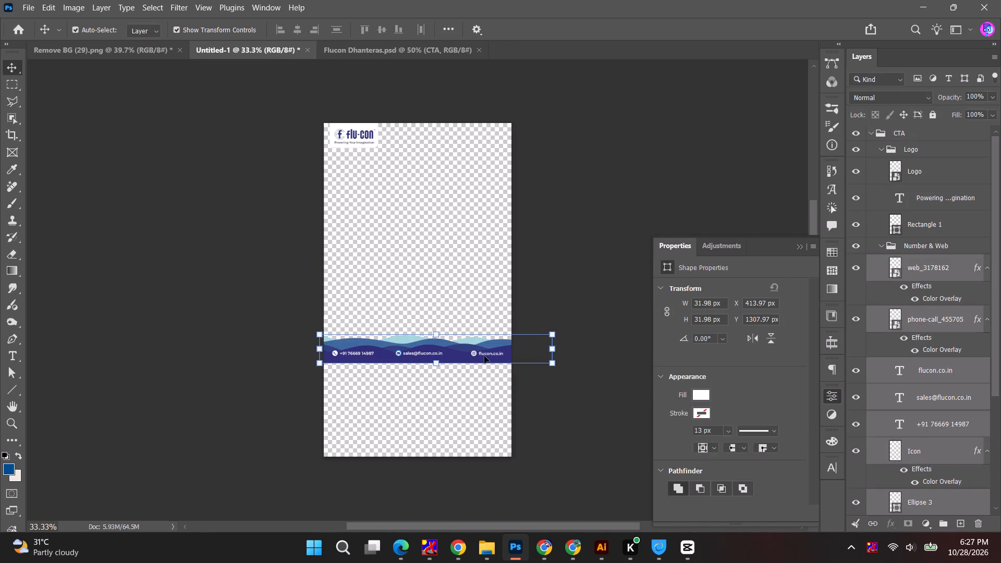
pyautogui.keyDown('alt'); pyautogui.scroll(11, 434, 359); pyautogui.keyUp('alt')
pyautogui.press('space')
pyautogui.press('space')
pyautogui.moveTo(448, 378); pyautogui.dragTo(465, 170)
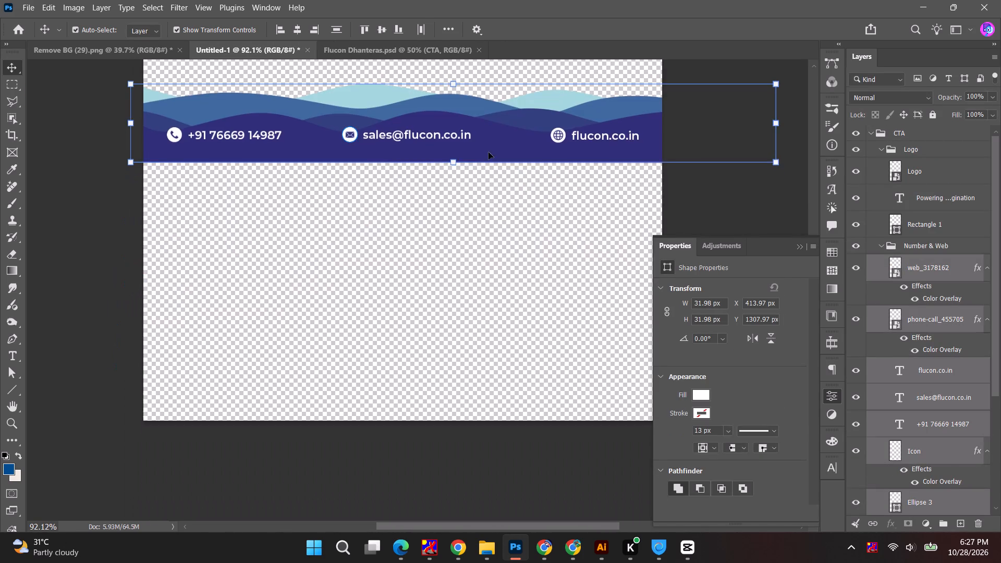
pyautogui.moveTo(491, 146); pyautogui.dragTo(488, 402)
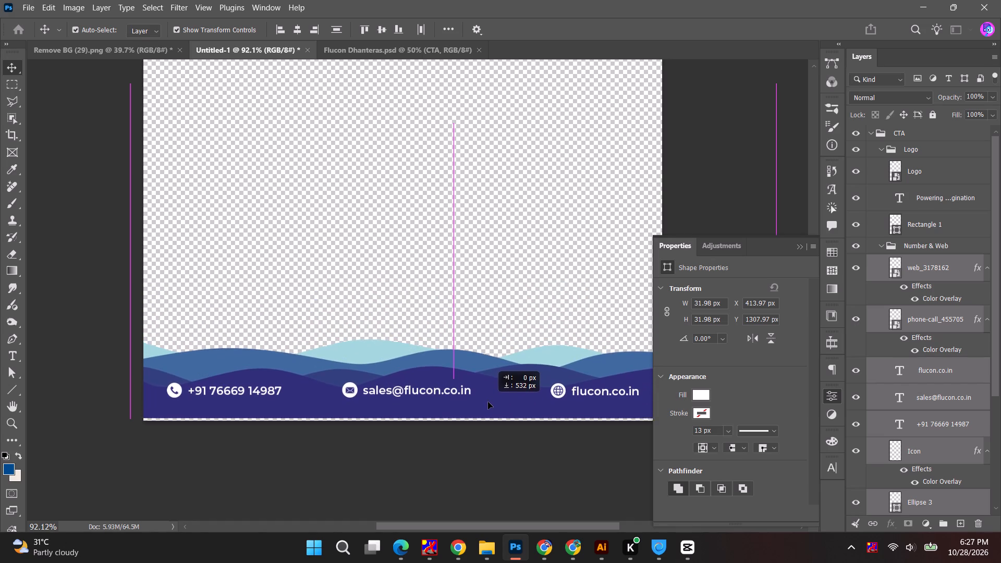
pyautogui.moveTo(488, 402); pyautogui.dragTo(488, 404)
pyautogui.scroll(-6, 492, 260)
pyautogui.keyDown('alt'); pyautogui.scroll(-2, 494, 244); pyautogui.keyUp('alt')
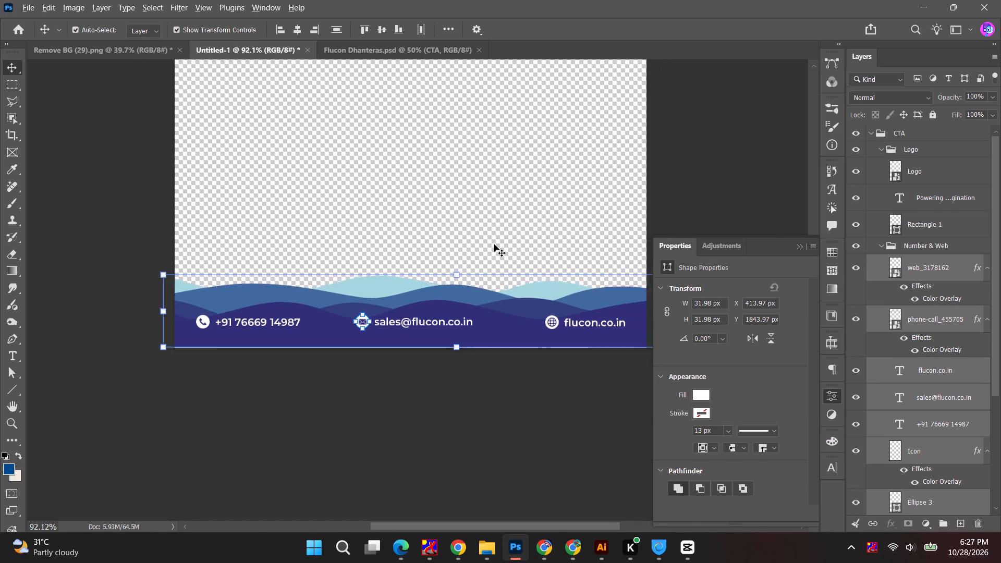
pyautogui.keyDown('alt'); pyautogui.scroll(-4, 494, 244); pyautogui.keyUp('alt')
pyautogui.click(509, 165)
pyautogui.press('space')
pyautogui.scroll(-10, 511, 152)
pyautogui.press('space')
pyautogui.press('space')
pyautogui.press('space')
pyautogui.press('space')
pyautogui.moveTo(515, 138); pyautogui.dragTo(459, 366)
# Export the Untitled-1 design as a PNG named "Flucon CTA Vid" in the Paresh > Flucon folder.
pyautogui.click(921, 133)
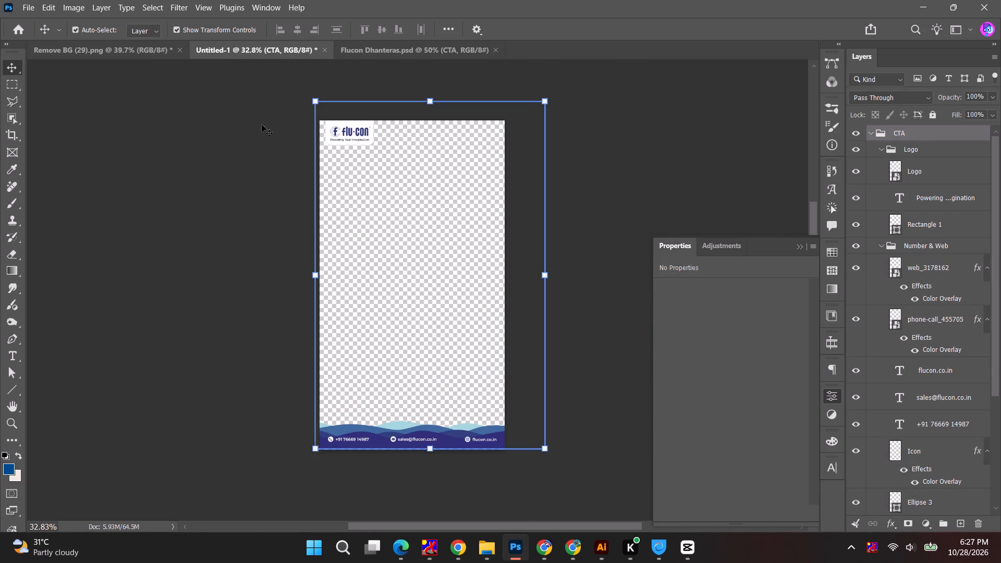
pyautogui.click(37, 7)
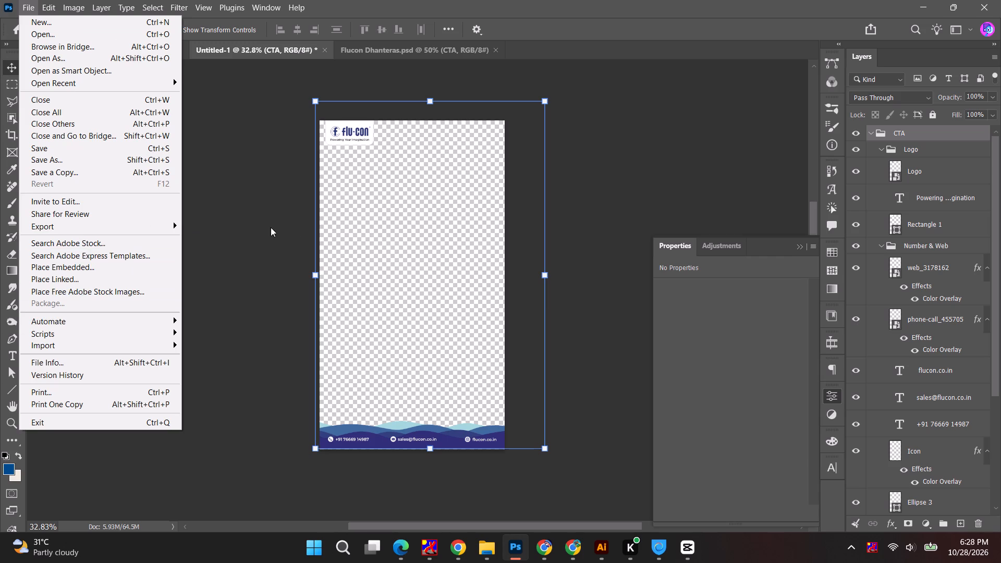
pyautogui.click(138, 227)
pyautogui.click(258, 223)
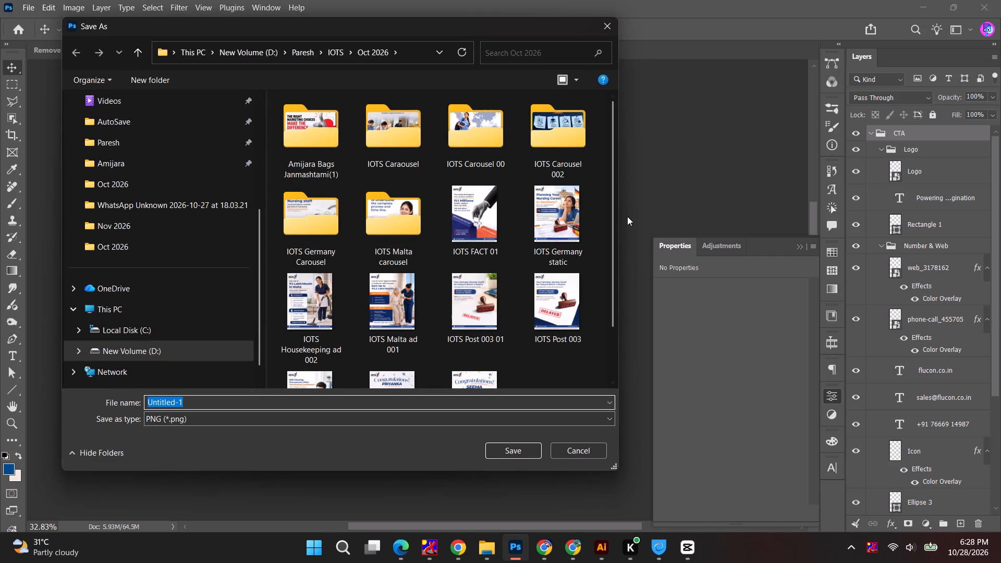
pyautogui.scroll(-4, 424, 292)
pyautogui.scroll(4, 403, 290)
pyautogui.click(295, 47)
pyautogui.doubleClick(482, 216)
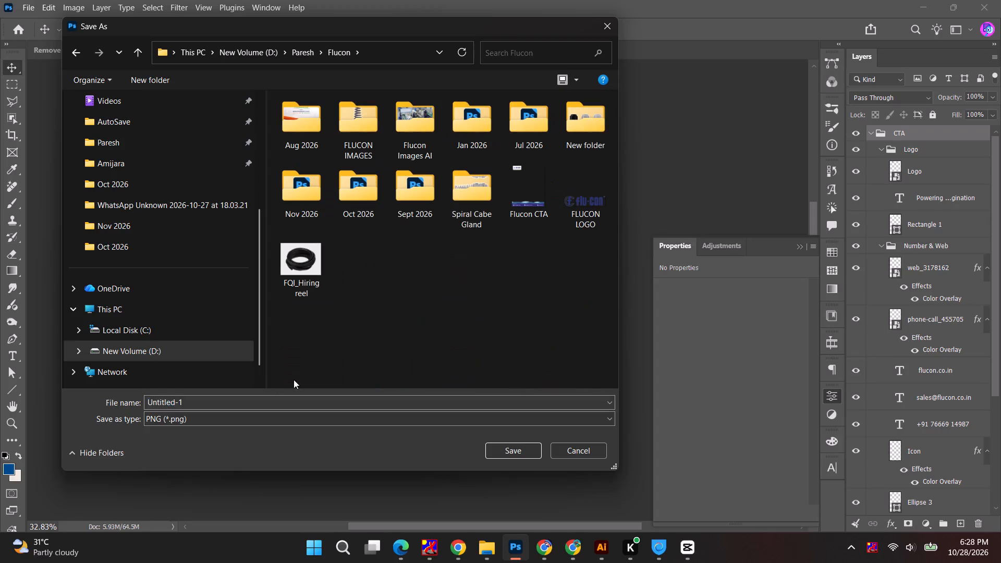
pyautogui.click(522, 211)
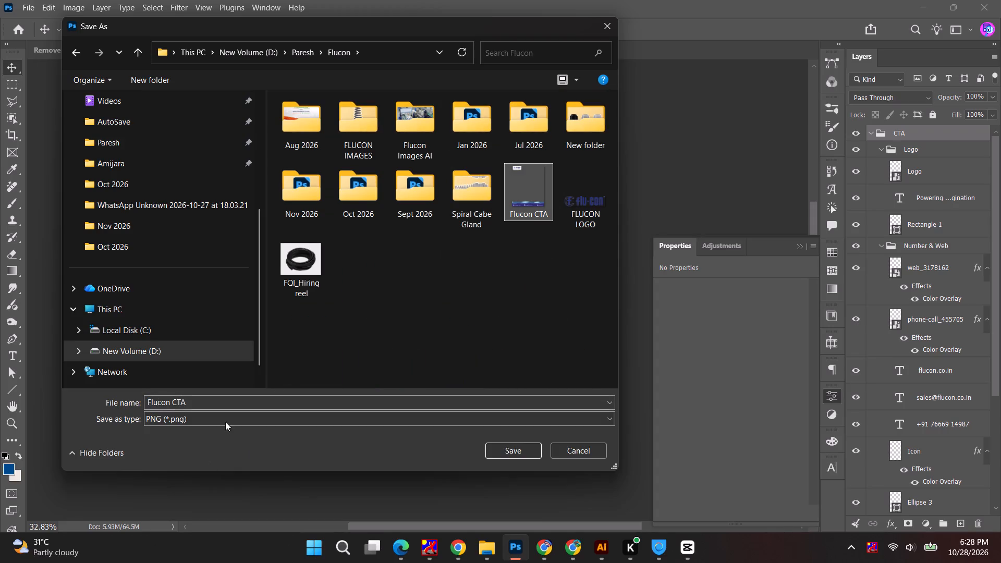
pyautogui.click(223, 401)
pyautogui.click(259, 407)
pyautogui.press('space')
pyautogui.write('Vid')
pyautogui.press('Return')
# Switch to File Explorer and open the Flucon folder inside Paresh.
pyautogui.hotkey('alt', 'Tab')
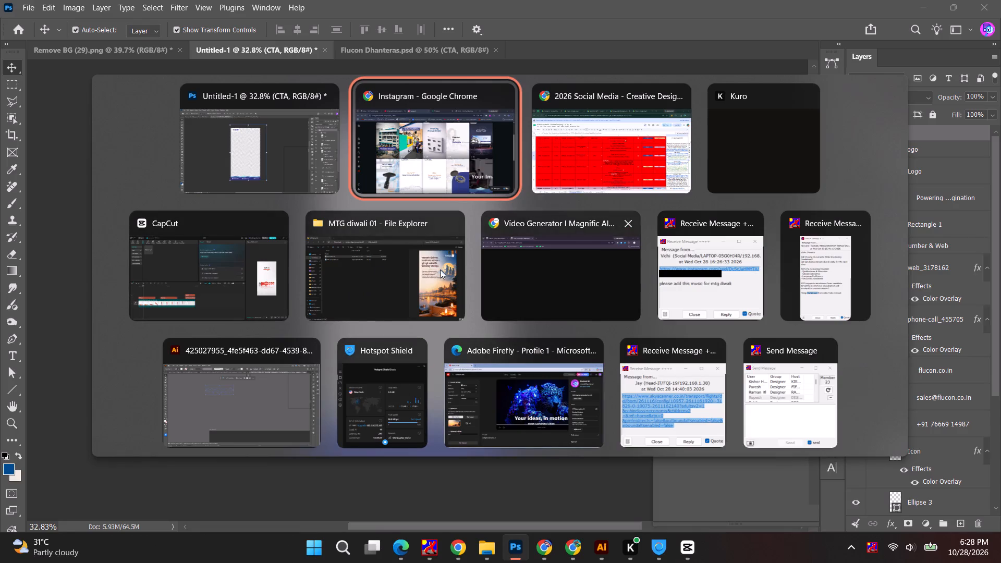
pyautogui.keyDown('alt'); pyautogui.click(377, 271); pyautogui.keyUp('alt')
pyautogui.click(57, 268)
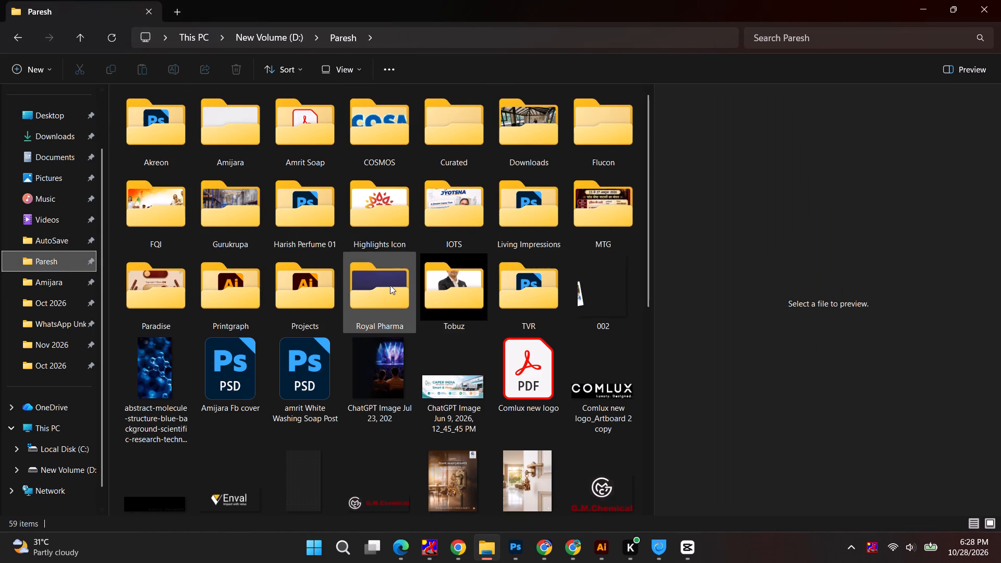
pyautogui.click(390, 285)
pyautogui.click(318, 237)
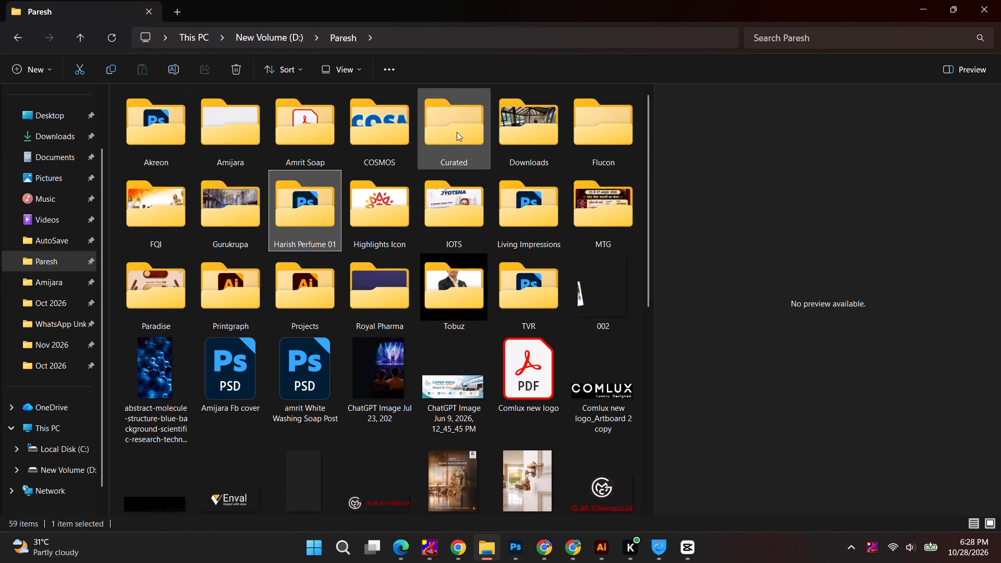
pyautogui.doubleClick(573, 126)
# Add the Flucon CTA Vid image from File Explorer to the CapCut timeline, on a track above the text clips.
pyautogui.click(386, 222)
pyautogui.moveTo(386, 220); pyautogui.dragTo(389, 242)
pyautogui.hotkey('alt', 'Tab')
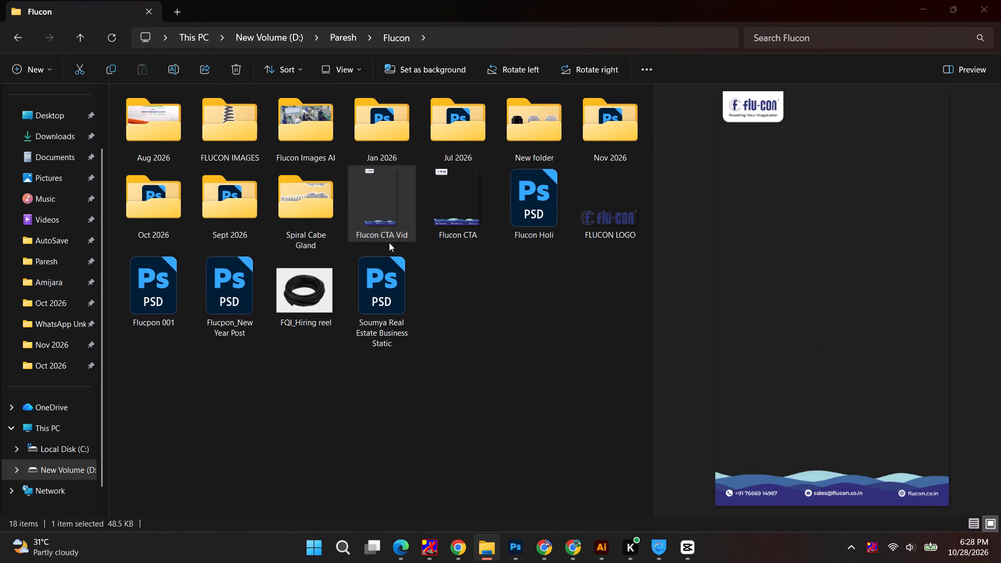
pyautogui.moveTo(389, 242); pyautogui.dragTo(387, 248)
pyautogui.click(753, 35)
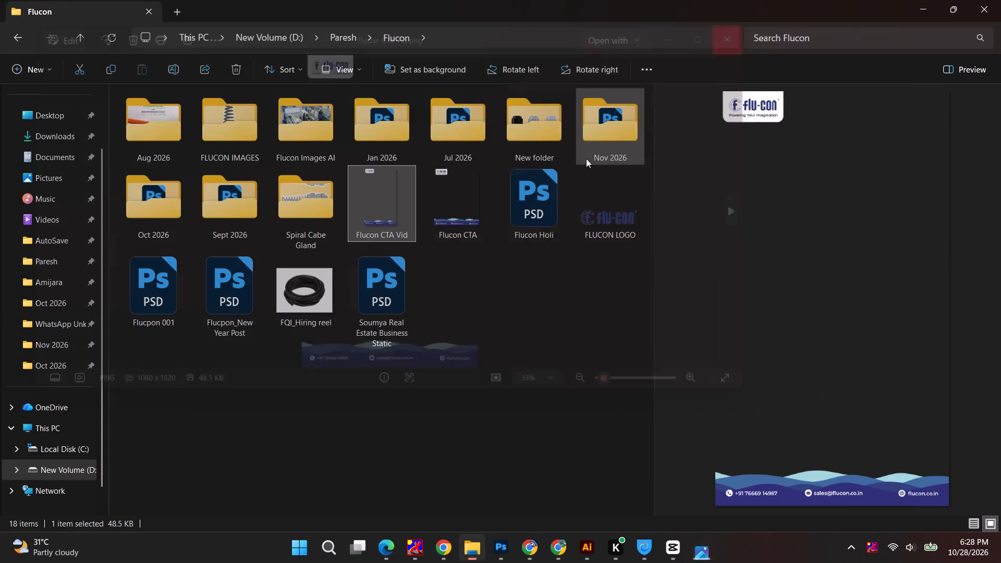
pyautogui.moveTo(396, 222); pyautogui.dragTo(396, 252)
pyautogui.hotkey('alt', 'Tab')
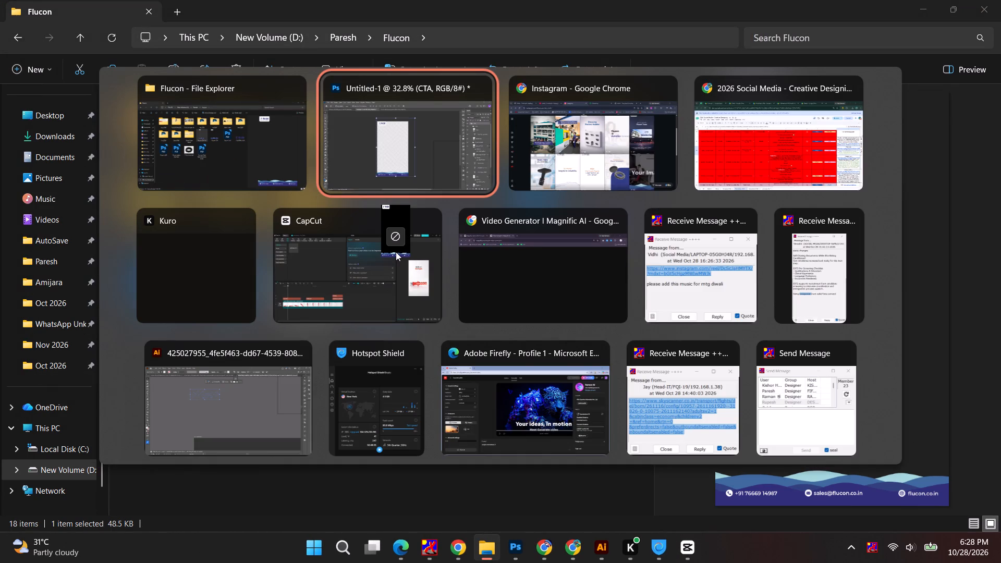
pyautogui.moveTo(396, 252); pyautogui.dragTo(297, 231)
pyautogui.hotkey('alt', 'Tab')
pyautogui.hotkey('alt', 'Tab')
pyautogui.hotkey('alt', 'Tab')
pyautogui.hotkey('alt', 'Tab')
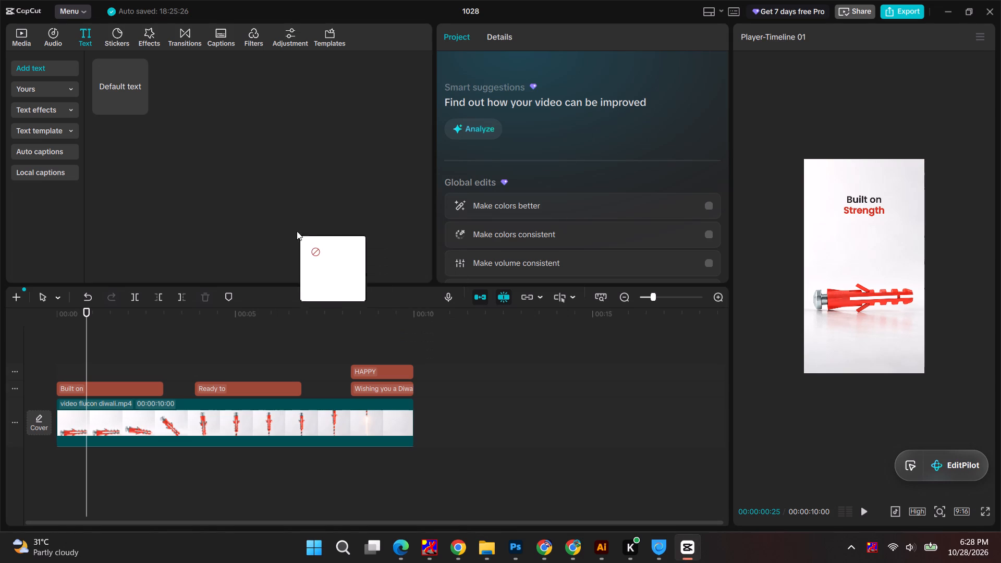
pyautogui.moveTo(297, 231); pyautogui.dragTo(157, 309)
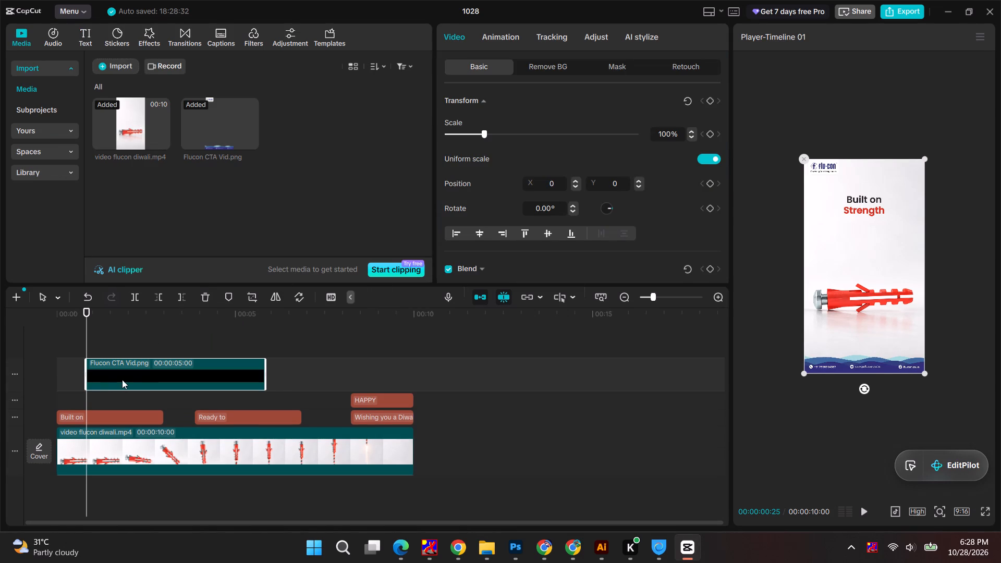
# Extend both ends of the Flucon CTA Vid.png clip to span the full 10-second video, and play it from the start.
pyautogui.moveTo(265, 373); pyautogui.dragTo(409, 374)
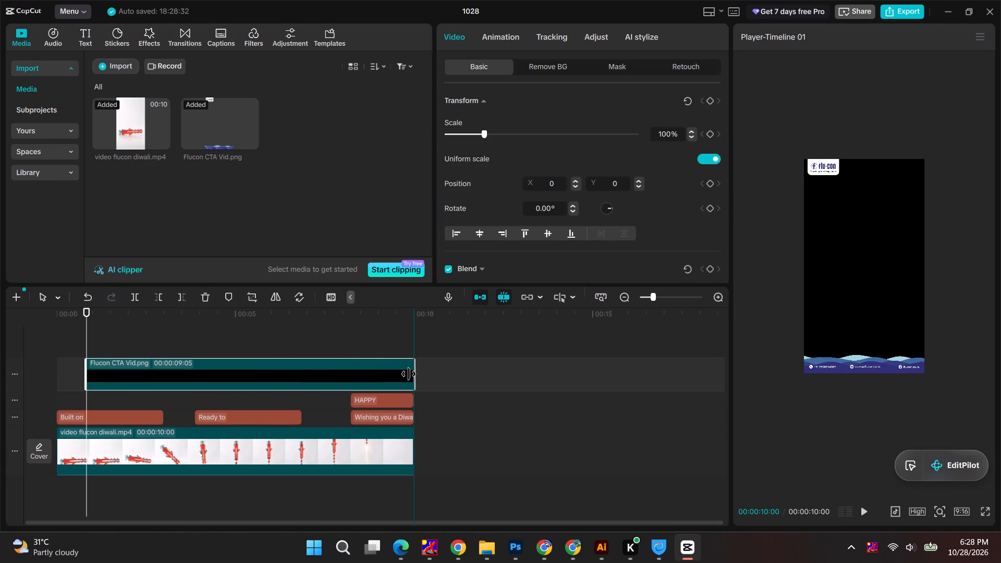
pyautogui.moveTo(409, 374); pyautogui.dragTo(411, 374)
pyautogui.moveTo(86, 375); pyautogui.dragTo(0, 380)
pyautogui.moveTo(88, 306); pyautogui.dragTo(65, 309)
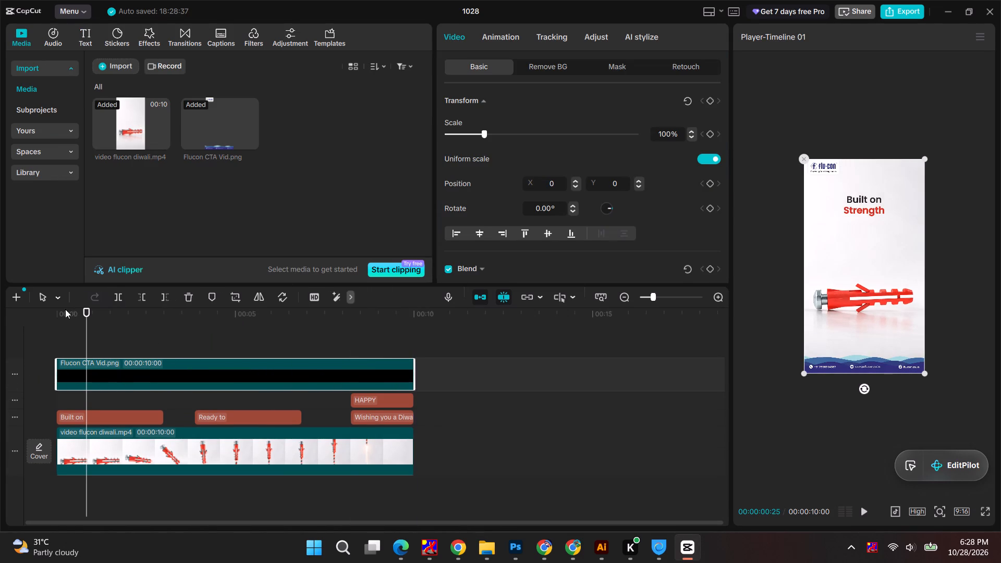
pyautogui.moveTo(65, 309); pyautogui.dragTo(0, 315)
pyautogui.press('space')
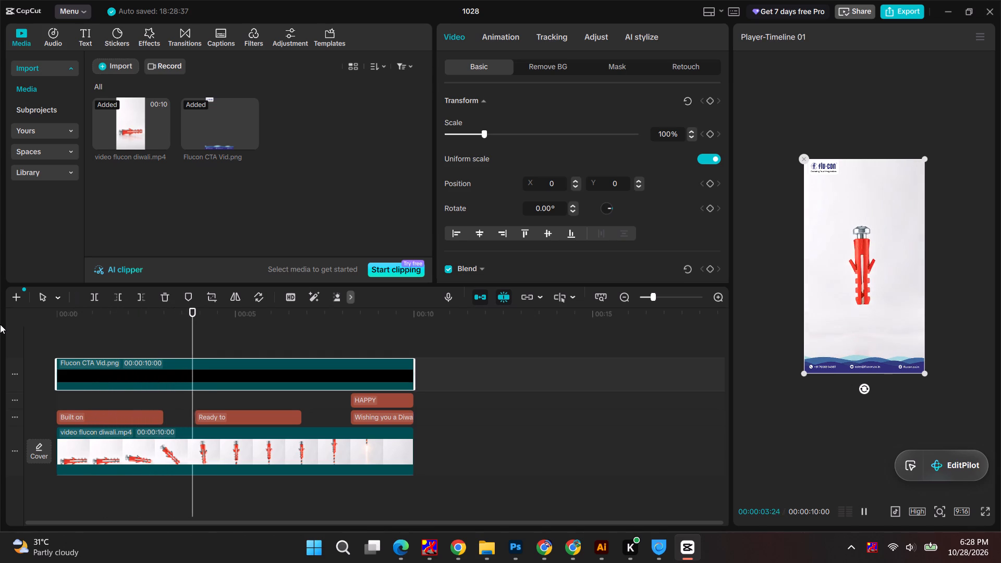
# Trim the start of the "Built on Strength" text clip so it begins slightly after the video starts.
pyautogui.click(62, 415)
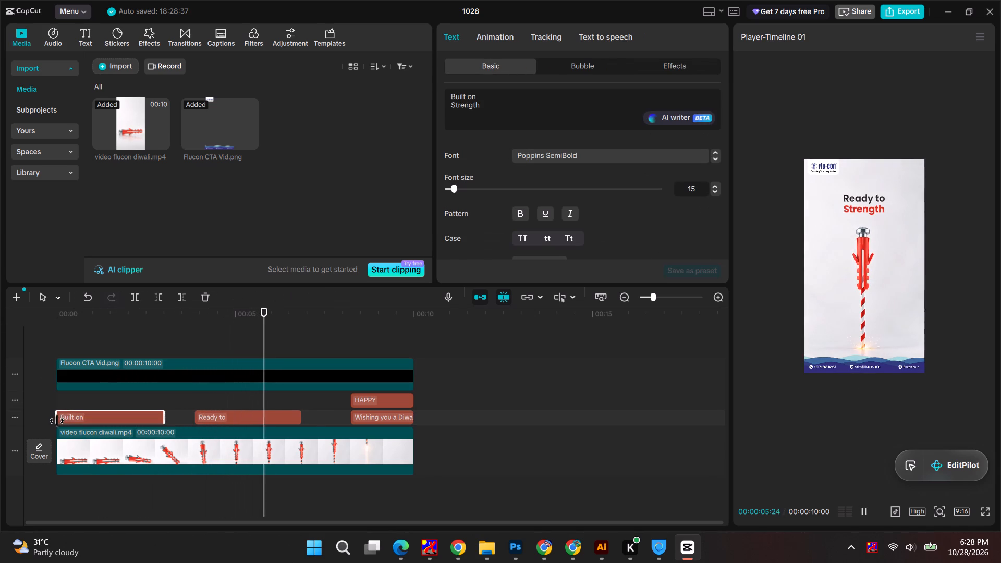
pyautogui.moveTo(57, 421); pyautogui.dragTo(64, 421)
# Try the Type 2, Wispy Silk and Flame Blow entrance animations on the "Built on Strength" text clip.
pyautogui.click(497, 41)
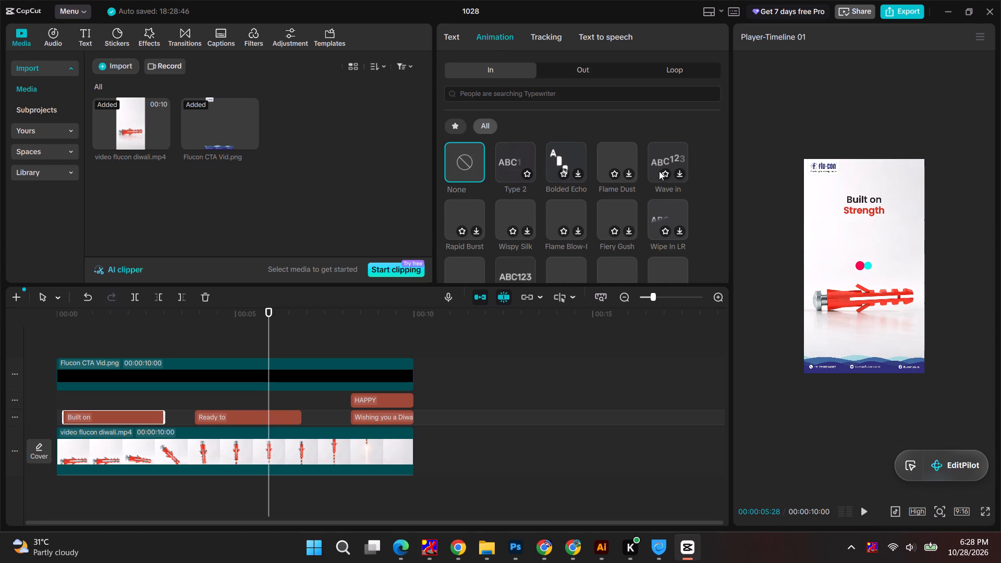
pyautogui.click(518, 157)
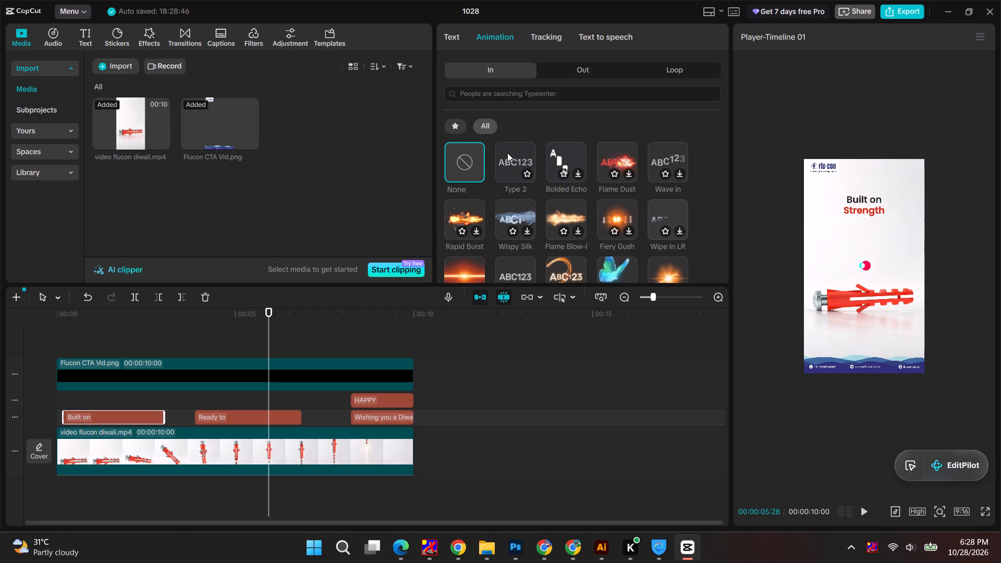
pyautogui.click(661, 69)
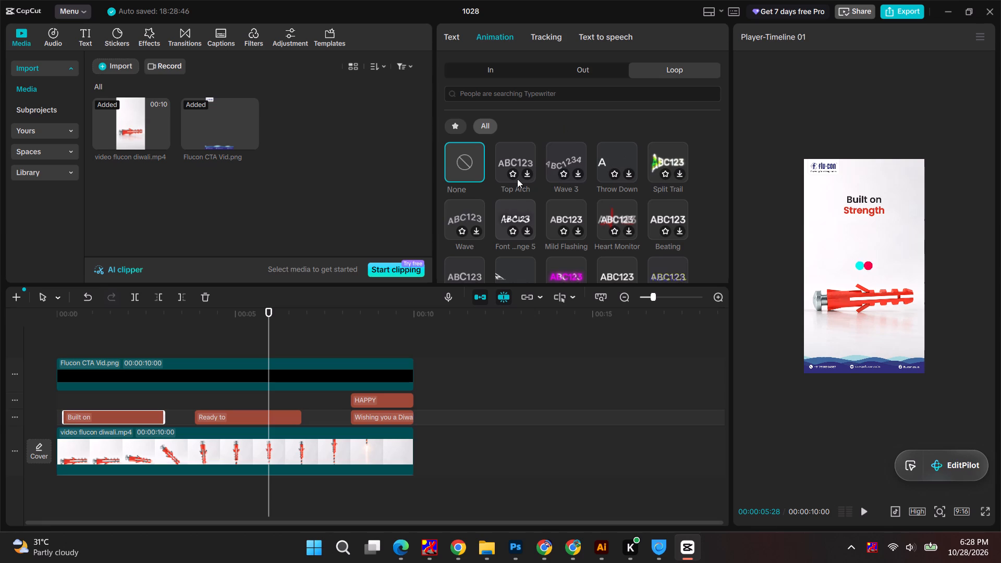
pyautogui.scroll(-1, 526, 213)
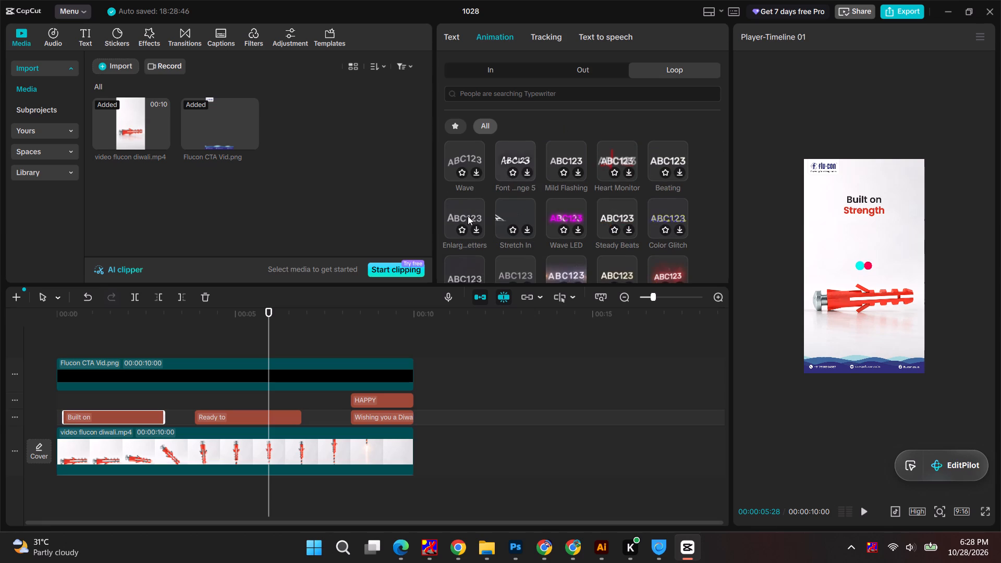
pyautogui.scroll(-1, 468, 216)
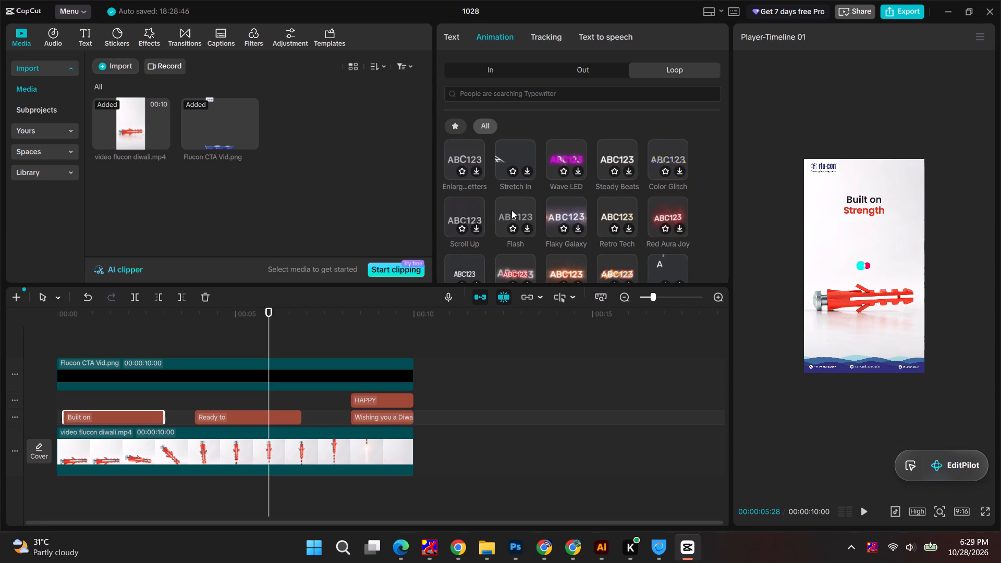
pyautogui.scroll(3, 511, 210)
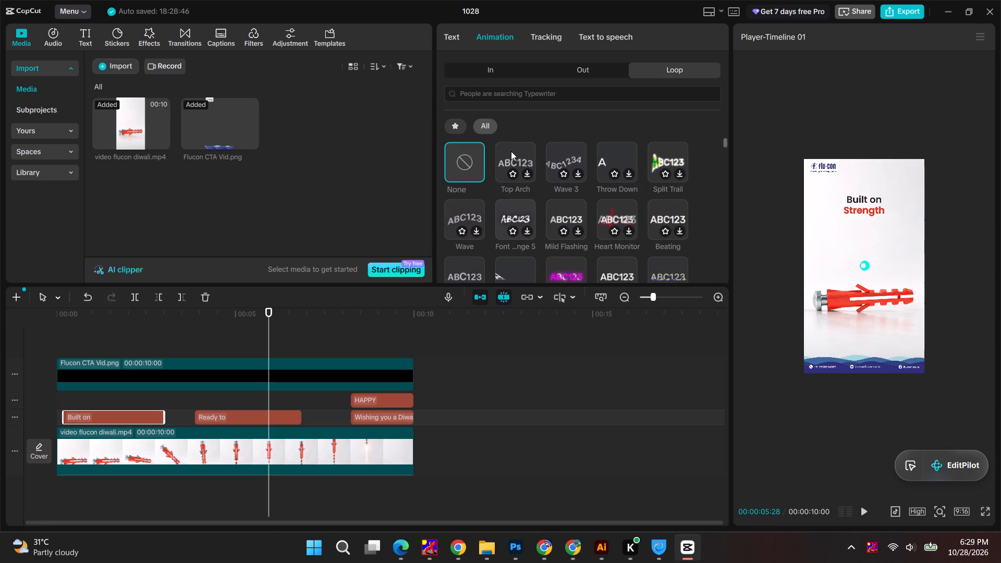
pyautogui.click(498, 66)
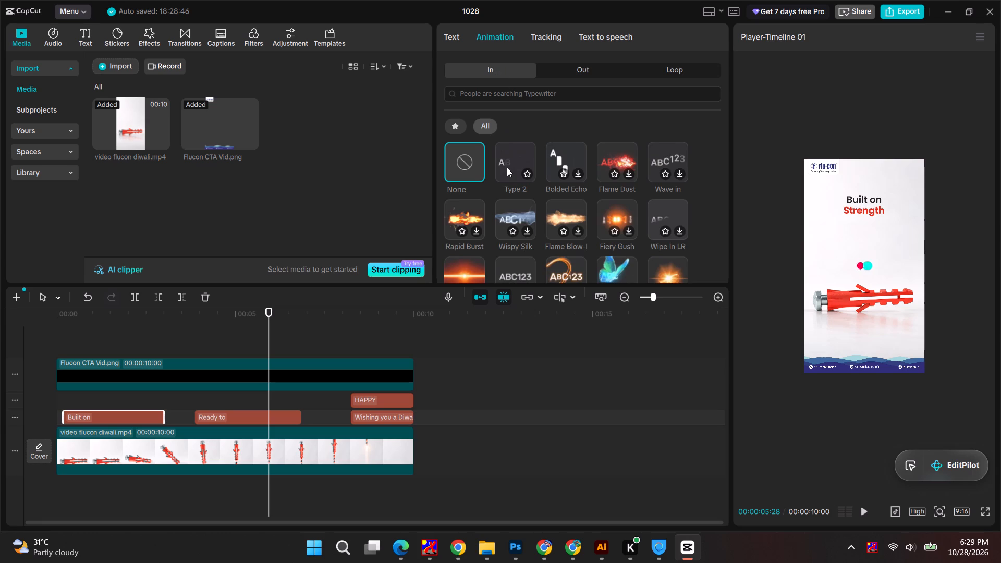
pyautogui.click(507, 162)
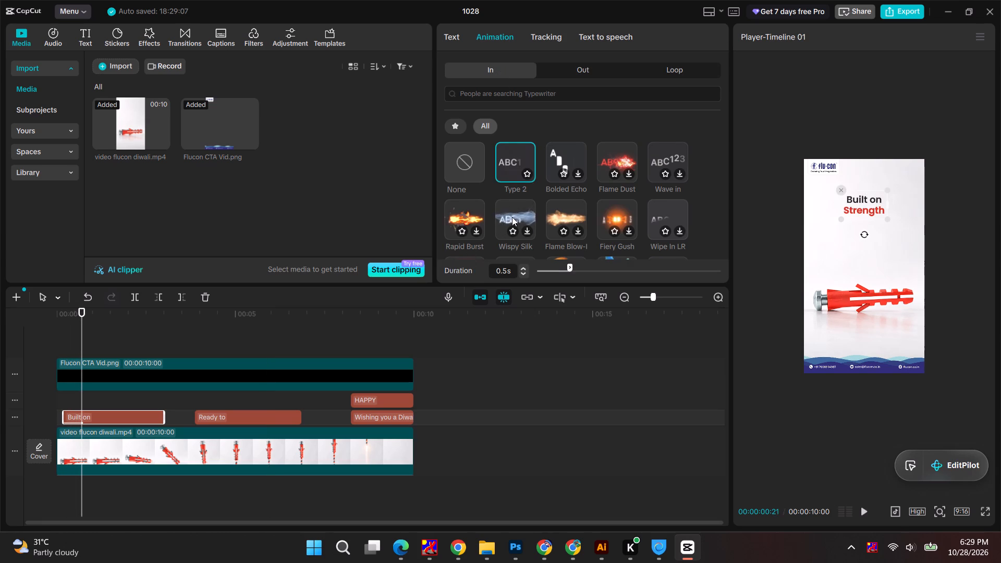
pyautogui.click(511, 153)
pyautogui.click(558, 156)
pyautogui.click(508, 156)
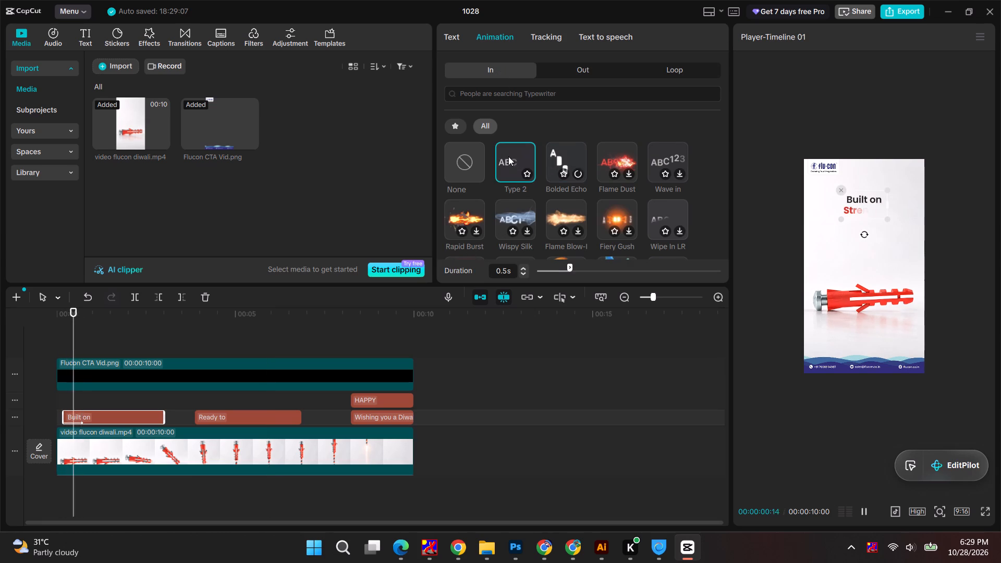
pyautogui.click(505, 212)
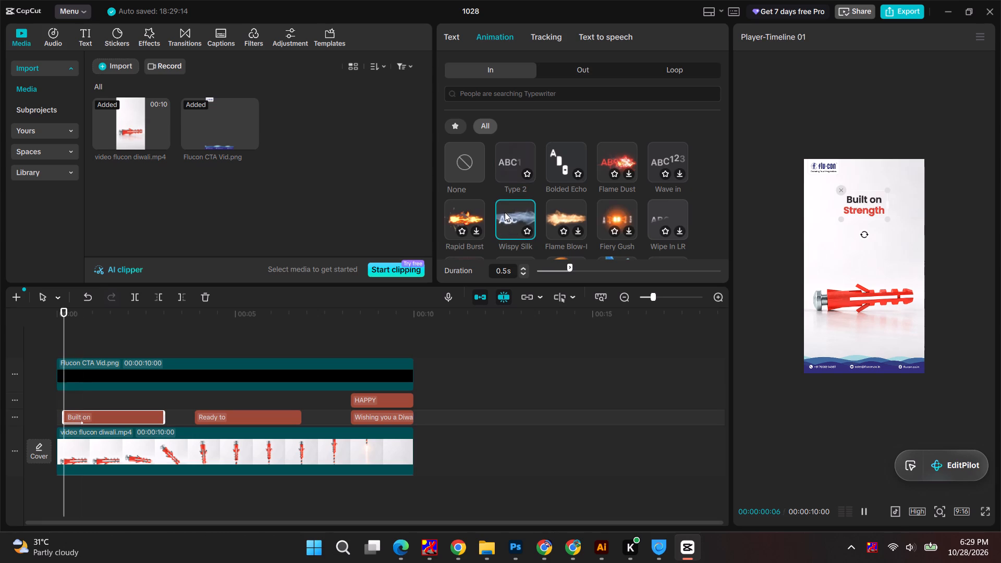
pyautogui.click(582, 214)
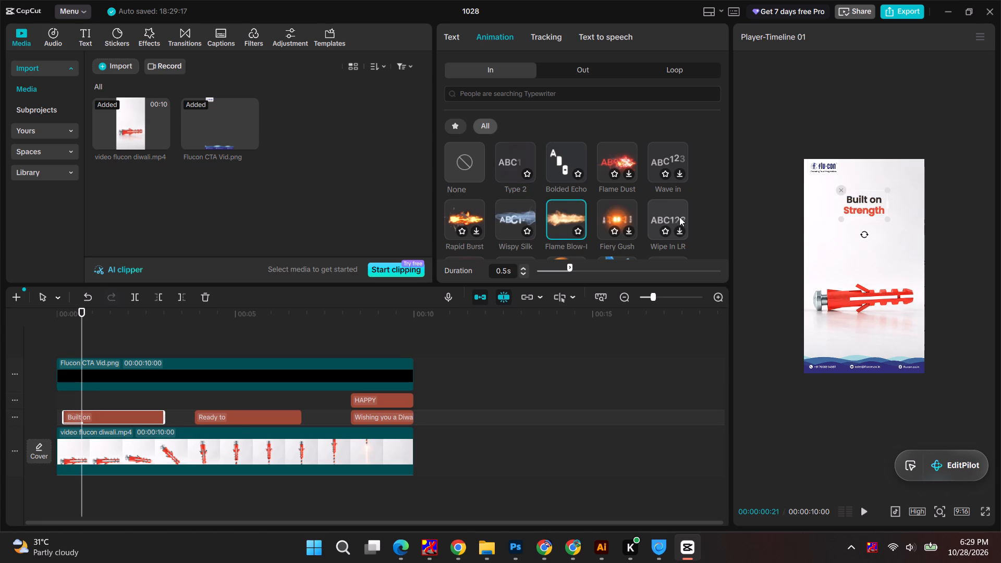
# Search for Fade In, apply it as the "Built on Strength" entrance animation with a 0.7 s duration, and play the clip from its start.
pyautogui.scroll(-1, 678, 212)
pyautogui.click(498, 94)
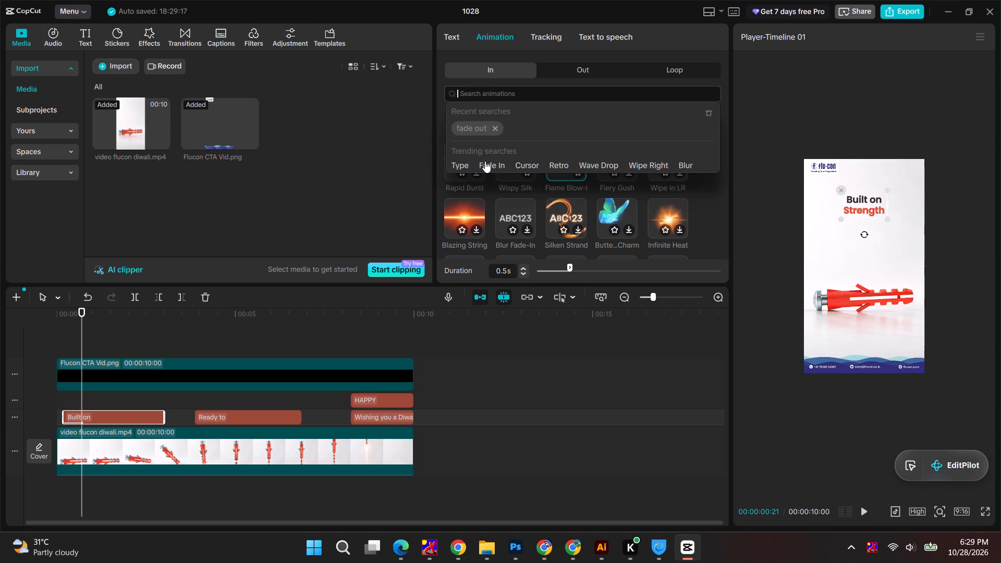
pyautogui.click(487, 165)
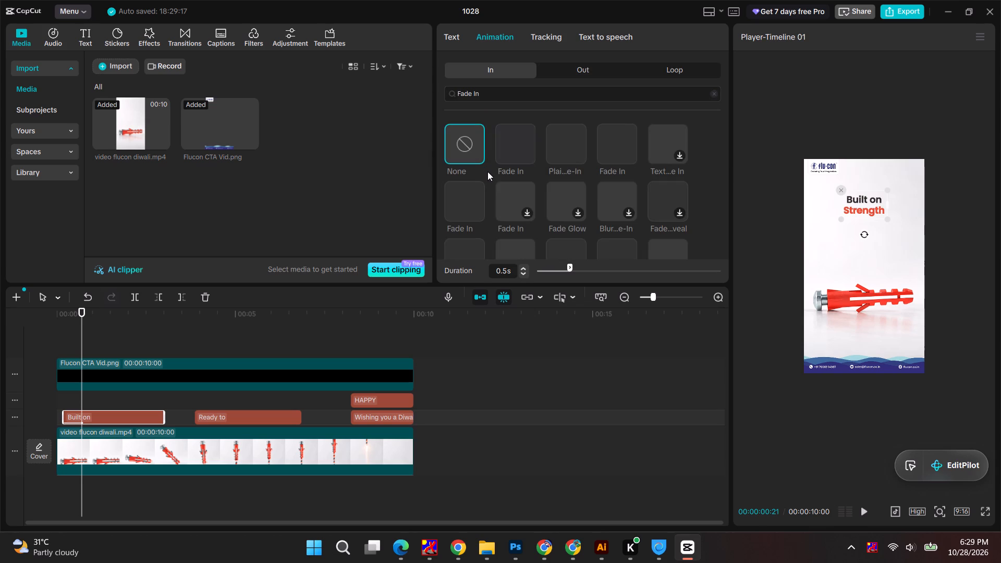
pyautogui.click(516, 145)
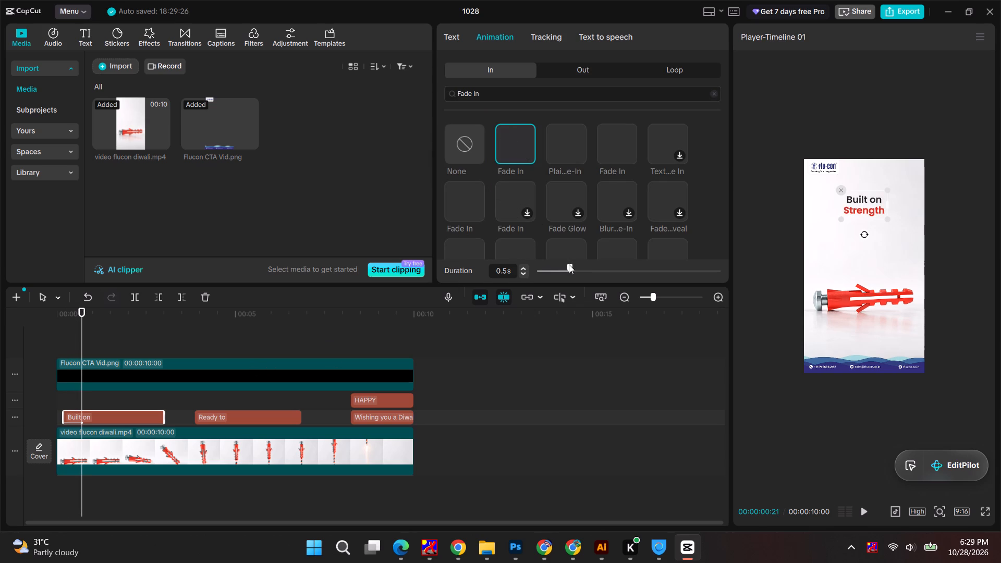
pyautogui.moveTo(570, 264); pyautogui.dragTo(586, 264)
pyautogui.moveTo(586, 264); pyautogui.dragTo(582, 263)
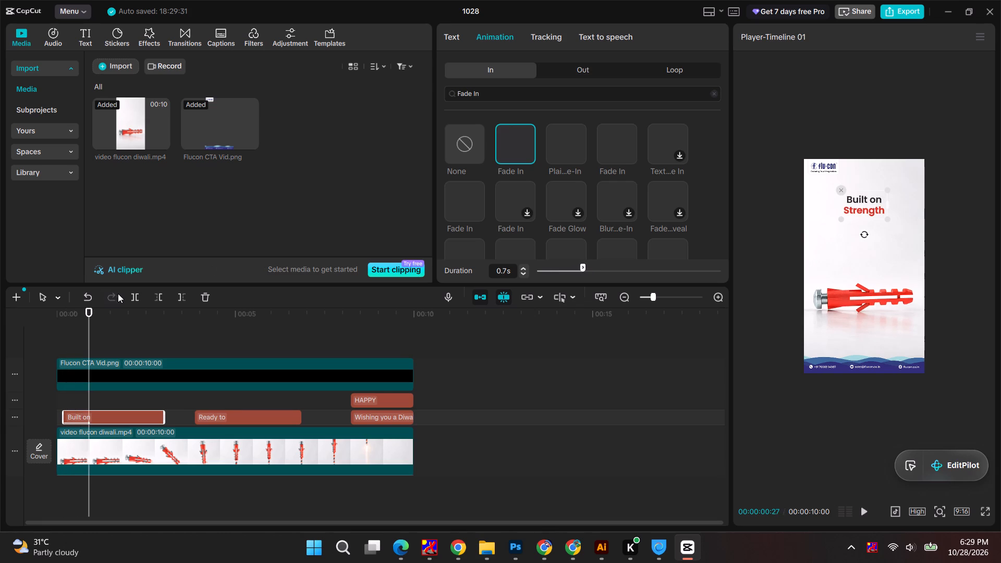
pyautogui.moveTo(89, 309); pyautogui.dragTo(66, 316)
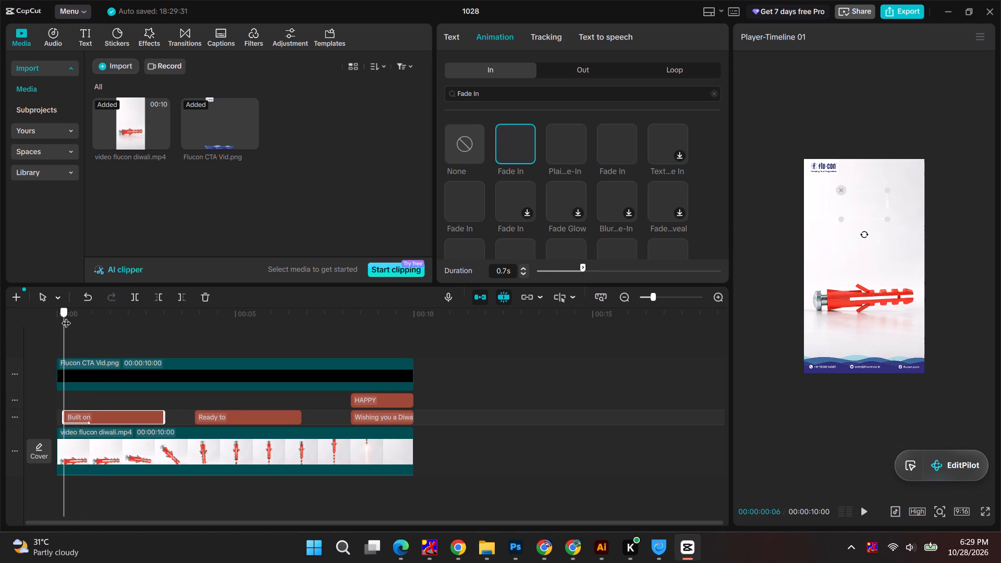
pyautogui.moveTo(66, 316); pyautogui.dragTo(67, 316)
pyautogui.press('space')
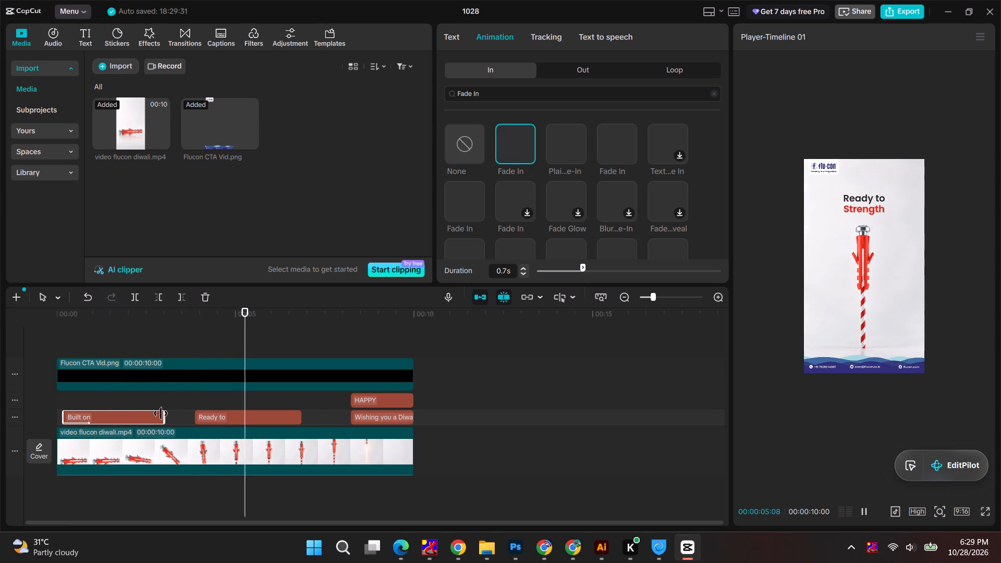
# Apply the Fade Out exit animation to the "Built on Strength" text clip and play the video from the beginning.
pyautogui.moveTo(285, 310); pyautogui.dragTo(158, 324)
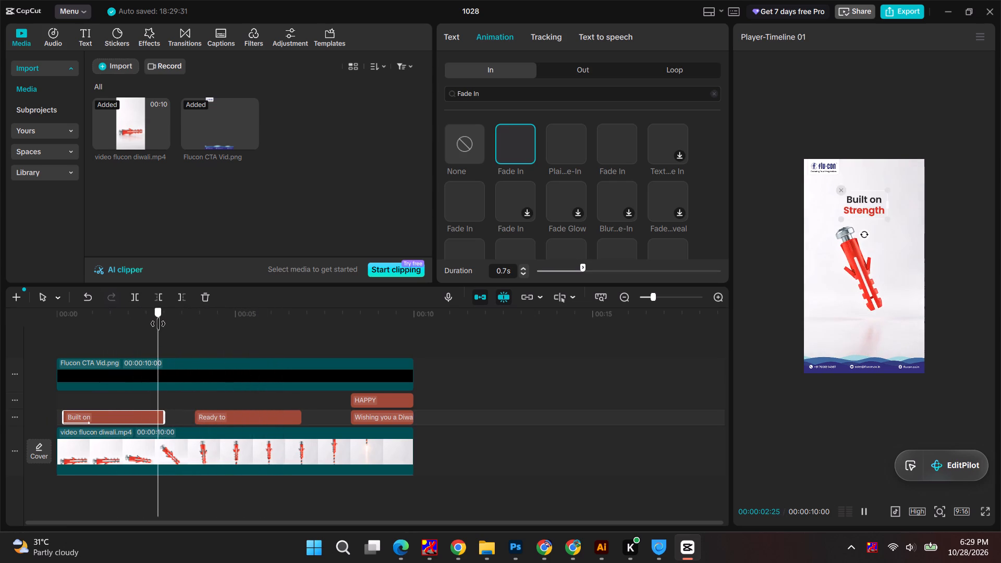
pyautogui.moveTo(158, 324); pyautogui.dragTo(163, 324)
pyautogui.click(655, 71)
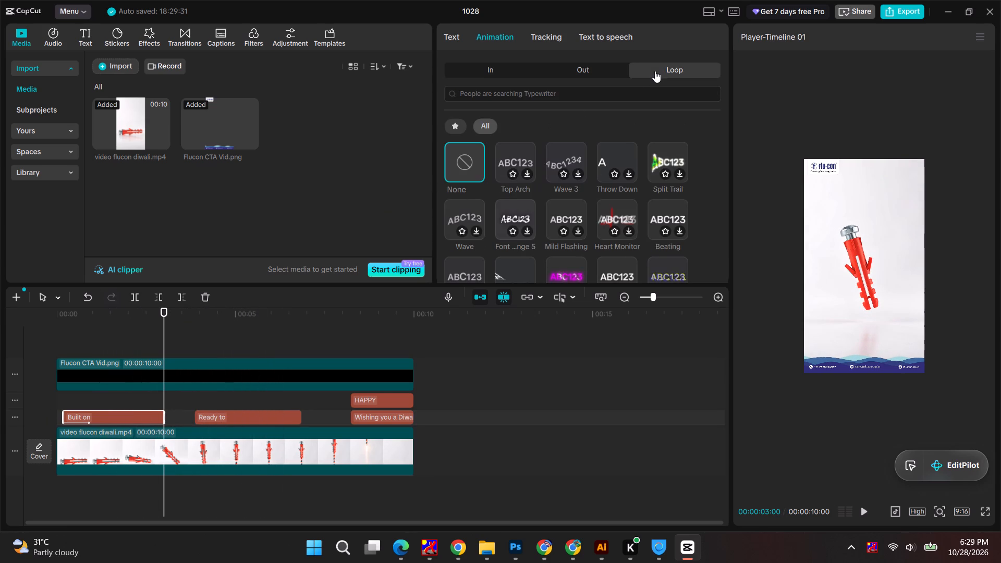
pyautogui.click(593, 74)
pyautogui.click(512, 173)
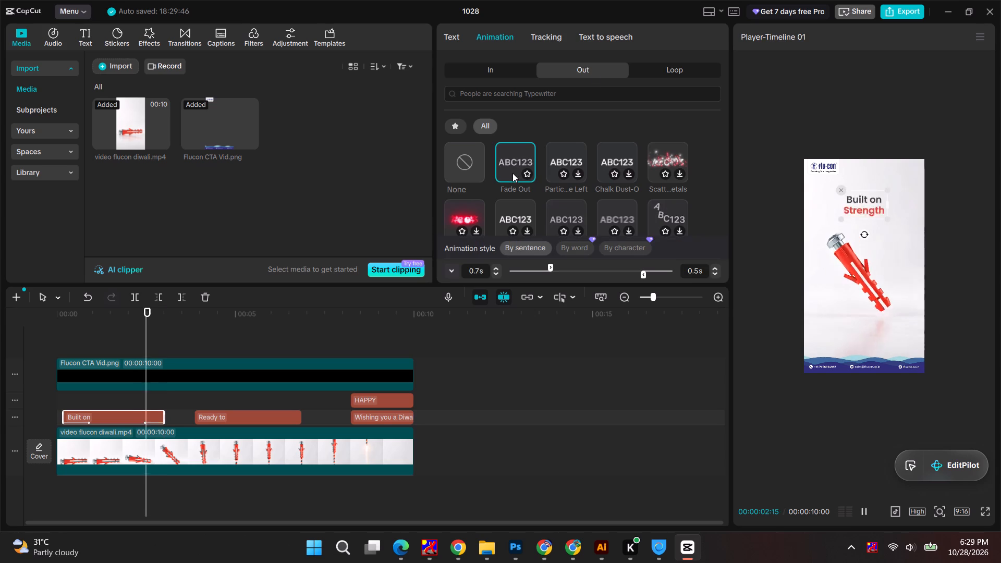
pyautogui.click(168, 307)
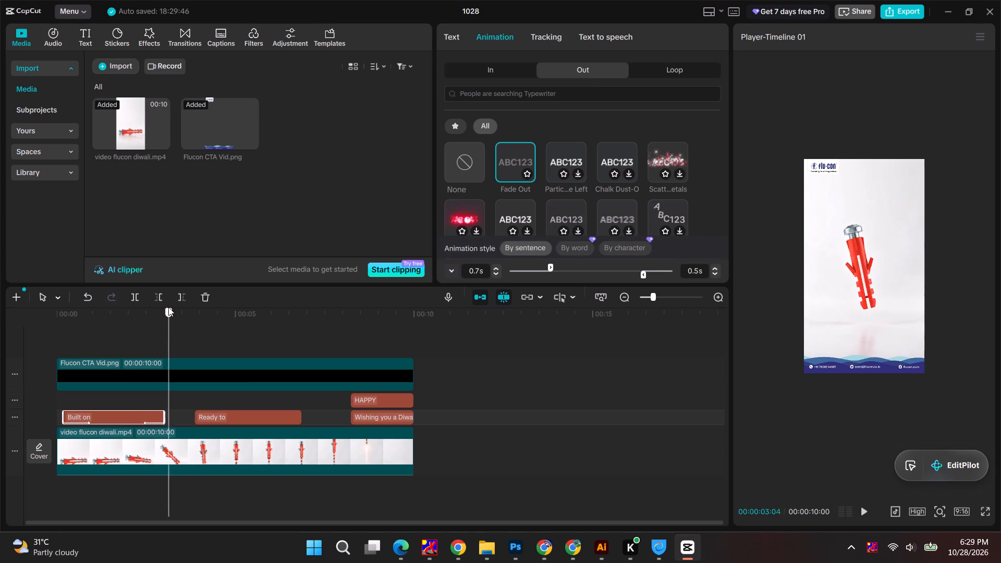
pyautogui.moveTo(166, 309); pyautogui.dragTo(31, 323)
pyautogui.press('space')
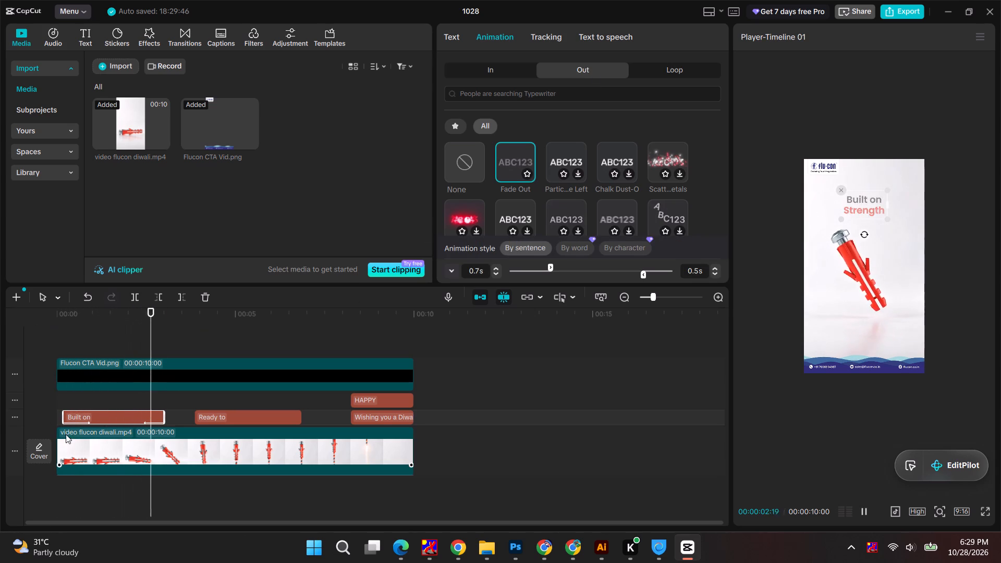
# Trim the start of the "Built on Strength" text clip to about 20 frames into the video, and play from the beginning.
pyautogui.moveTo(62, 416); pyautogui.dragTo(81, 418)
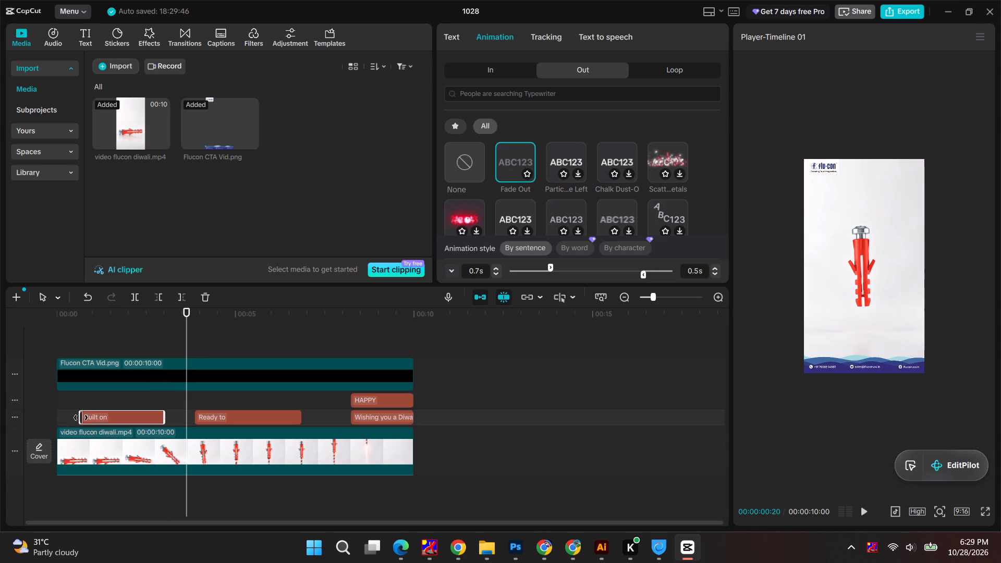
pyautogui.moveTo(81, 418); pyautogui.dragTo(80, 418)
pyautogui.moveTo(187, 310); pyautogui.dragTo(47, 320)
pyautogui.press('space')
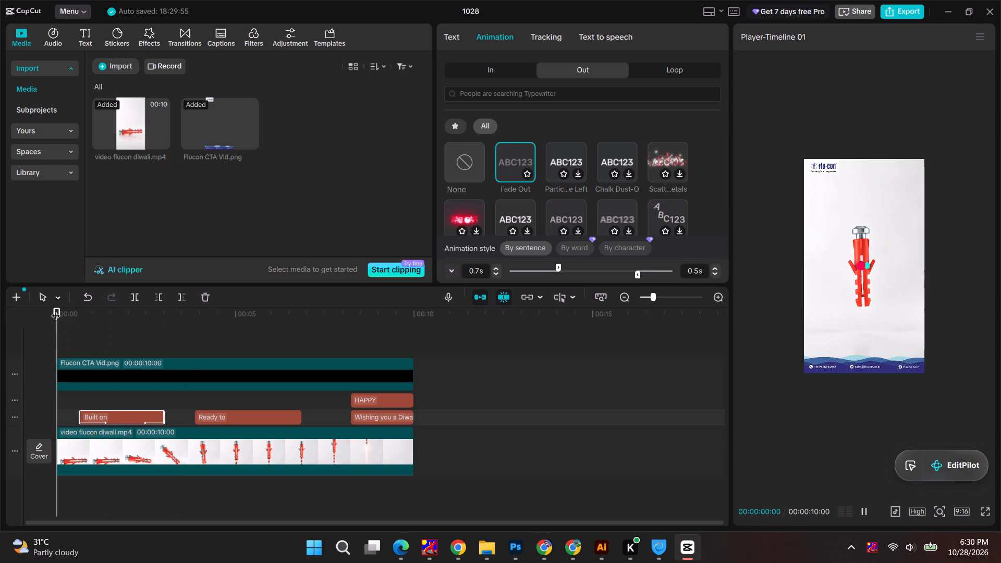
pyautogui.moveTo(55, 307); pyautogui.dragTo(79, 308)
pyautogui.moveTo(57, 310); pyautogui.dragTo(86, 311)
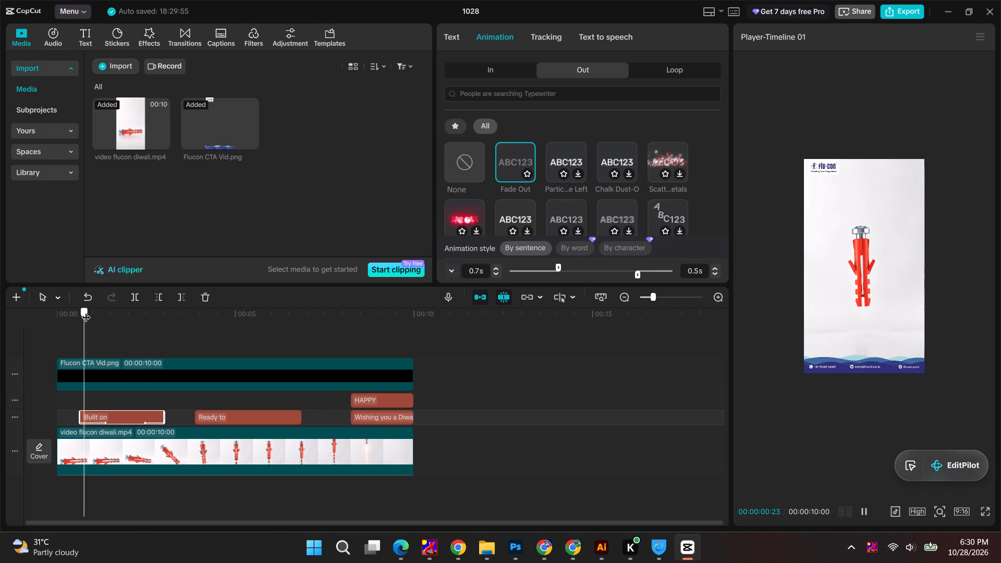
pyautogui.moveTo(86, 311); pyautogui.dragTo(0, 331)
pyautogui.press('space')
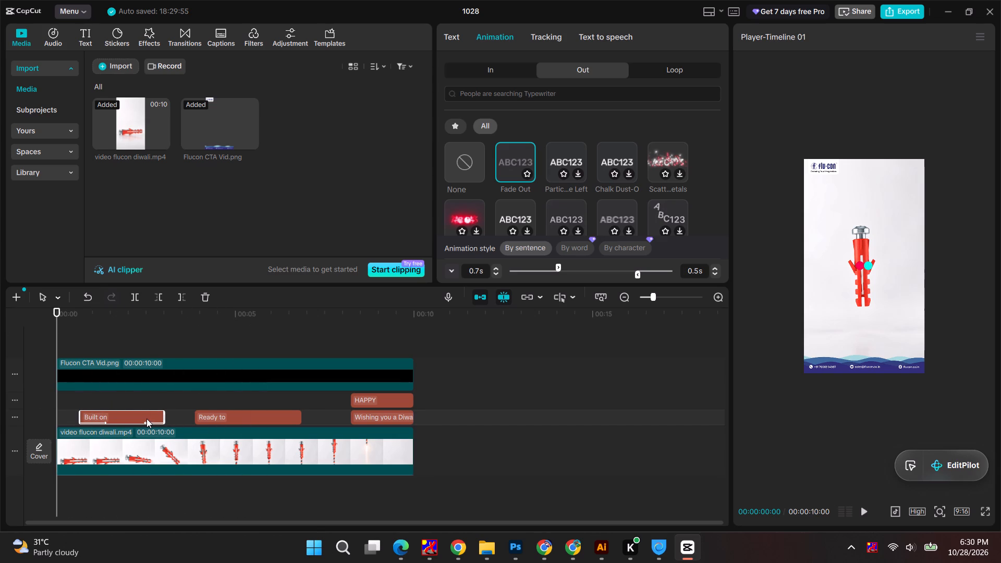
pyautogui.click(117, 416)
# Return the playhead to the start of the timeline, close the 1028 project and exit CapCut completely.
pyautogui.moveTo(57, 313); pyautogui.dragTo(0, 321)
pyautogui.click(985, 10)
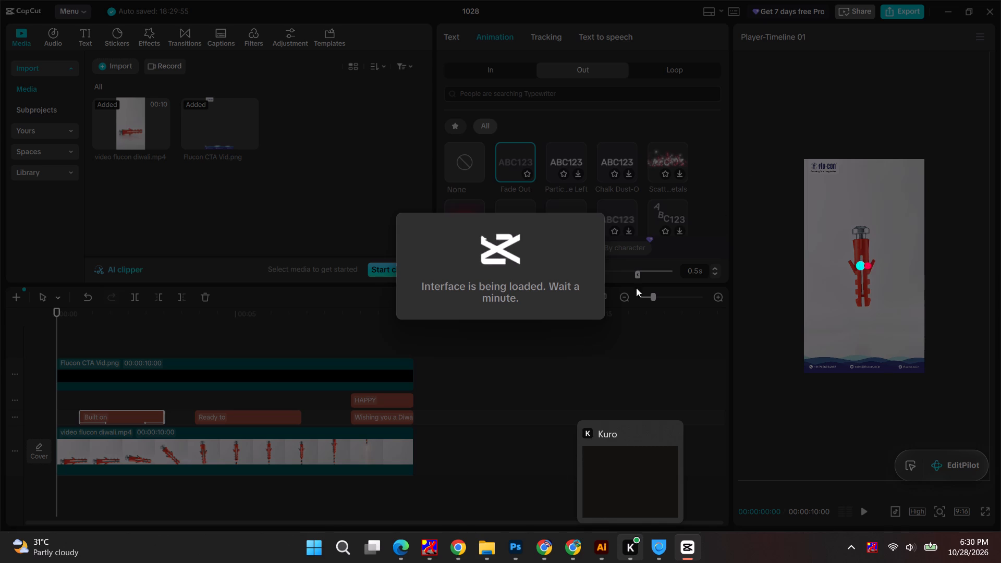
pyautogui.click(550, 557)
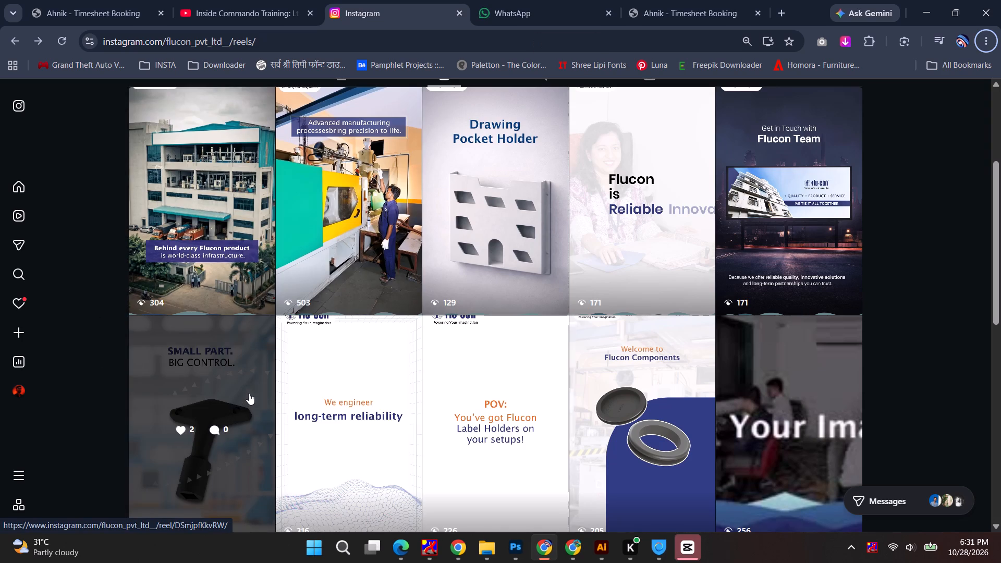
pyautogui.click(687, 554)
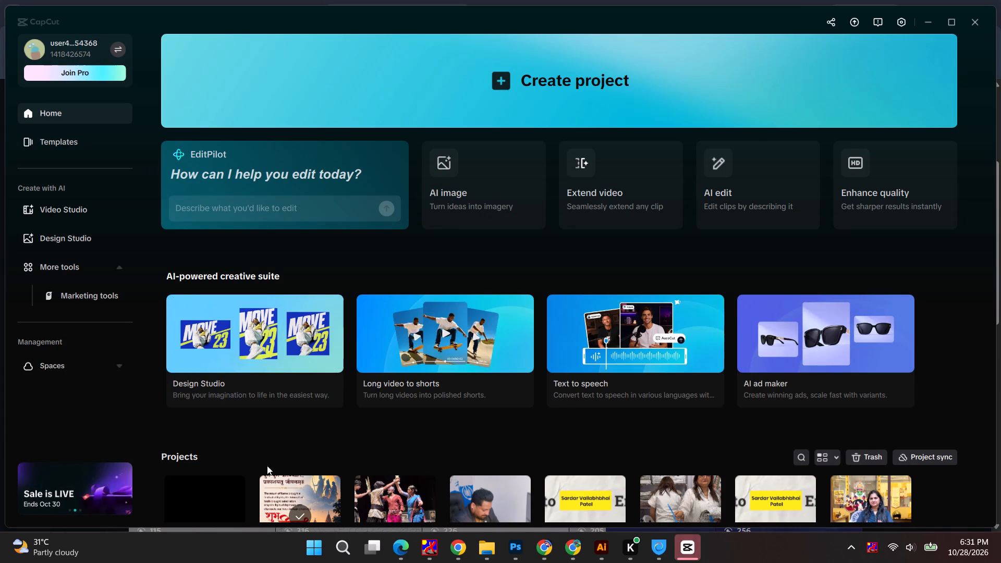
pyautogui.scroll(-1, 267, 465)
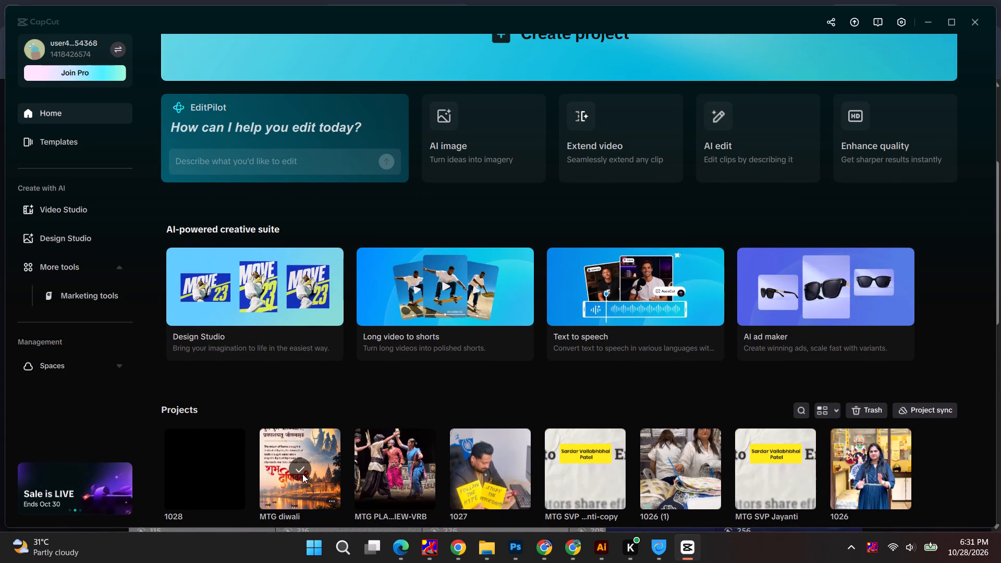
pyautogui.click(985, 19)
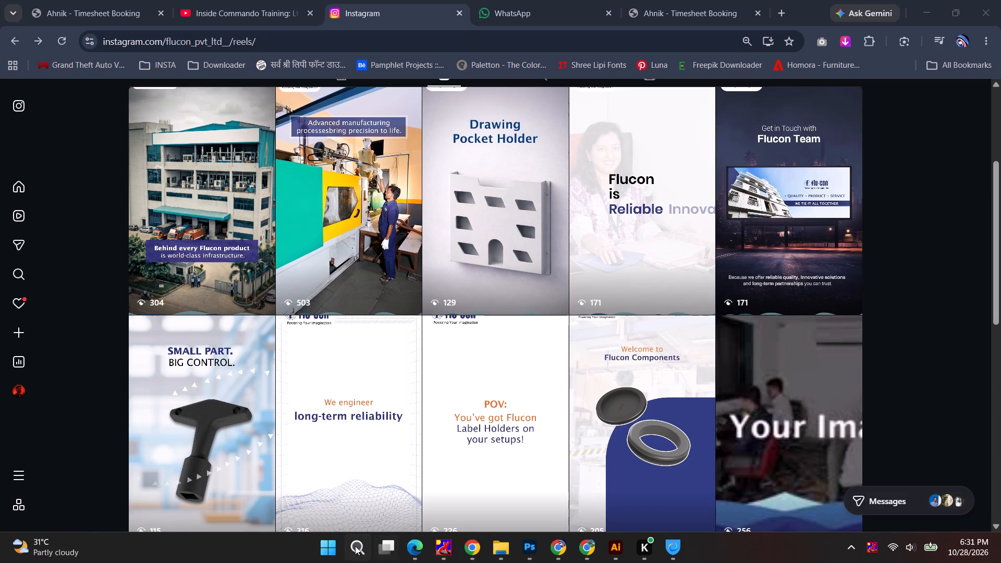
# Switch to Hotspot Shield, disconnect the VPN and connect it again.
pyautogui.click(667, 544)
pyautogui.click(554, 371)
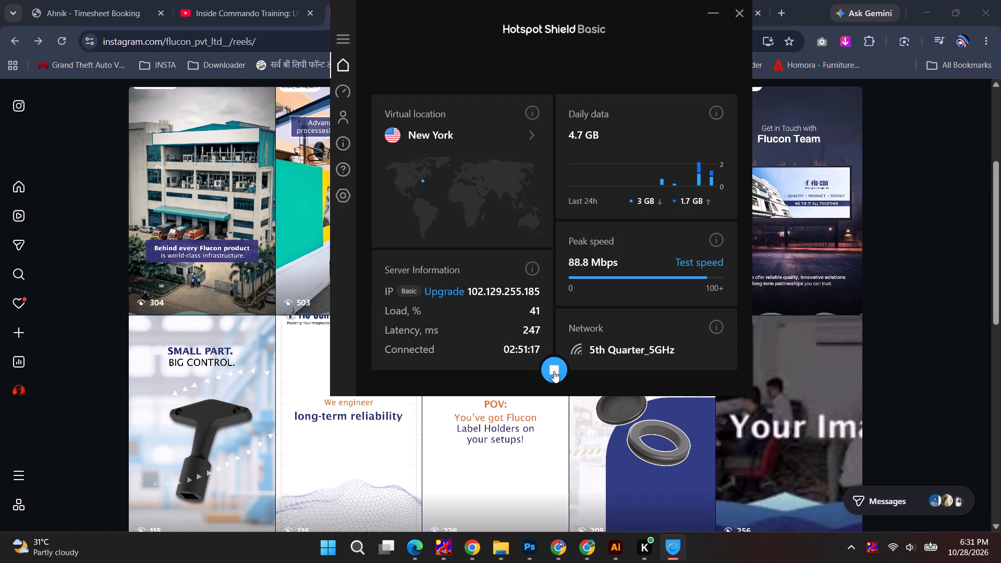
pyautogui.click(553, 209)
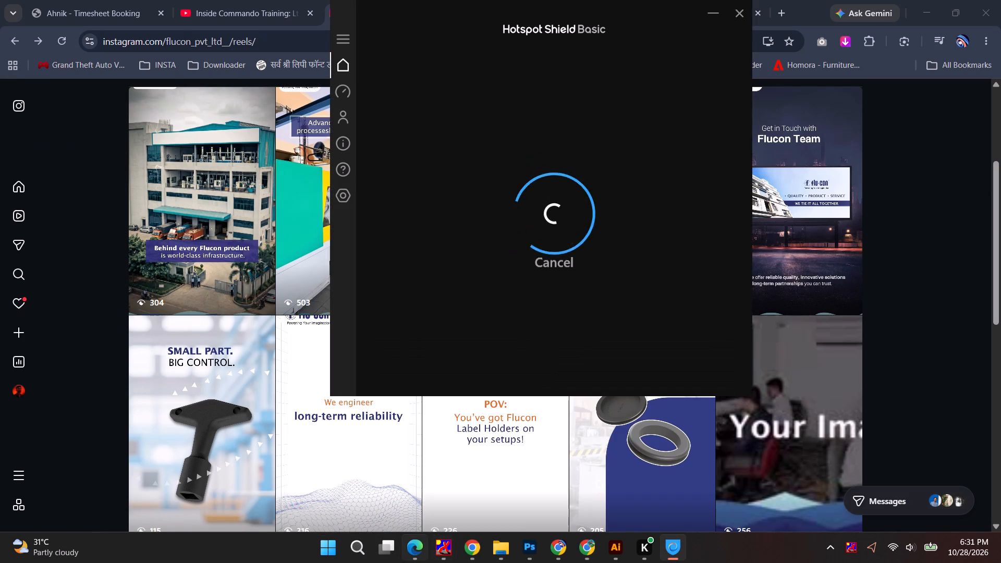
# Relaunch CapCut and go to the saved projects on its home screen to find project 1028.
pyautogui.click(318, 549)
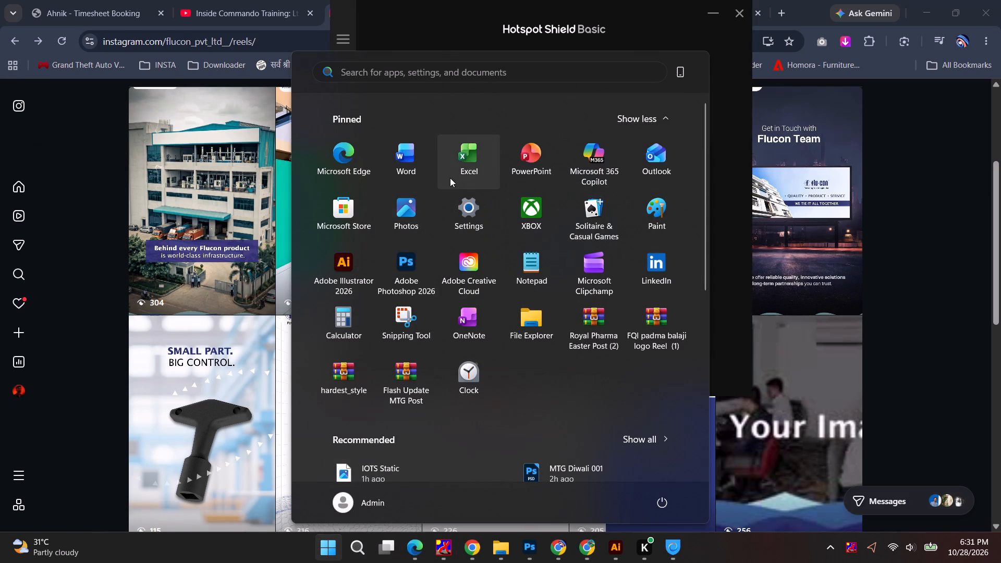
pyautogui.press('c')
pyautogui.click(377, 168)
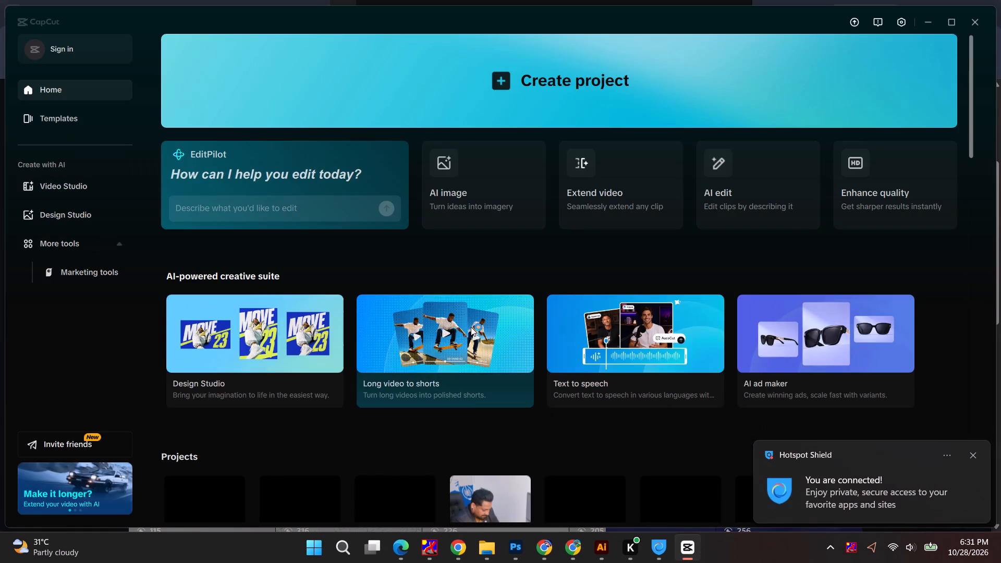
pyautogui.scroll(-2, 311, 400)
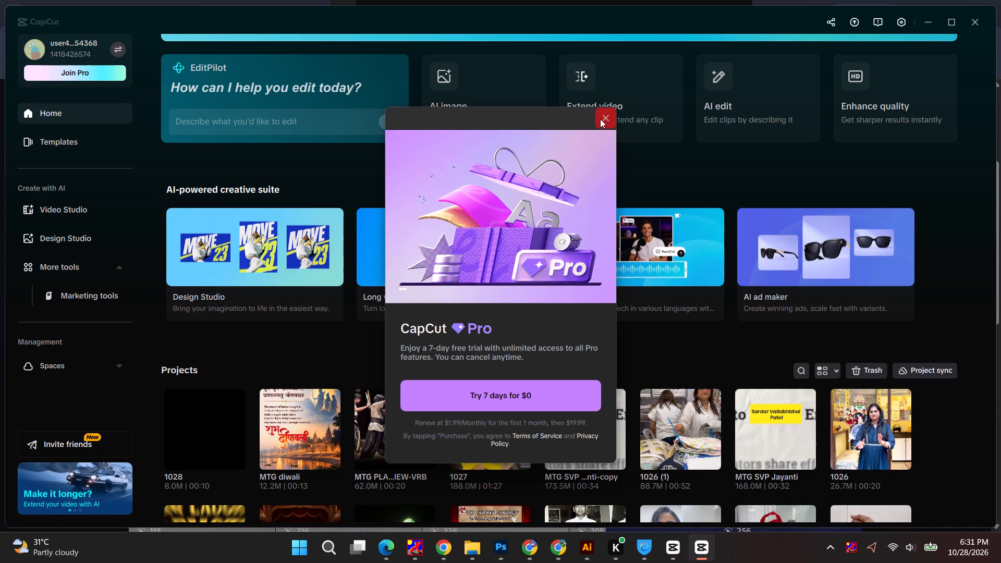
# Dismiss the CapCut Pro free-trial offer on the home screen.
pyautogui.click(600, 119)
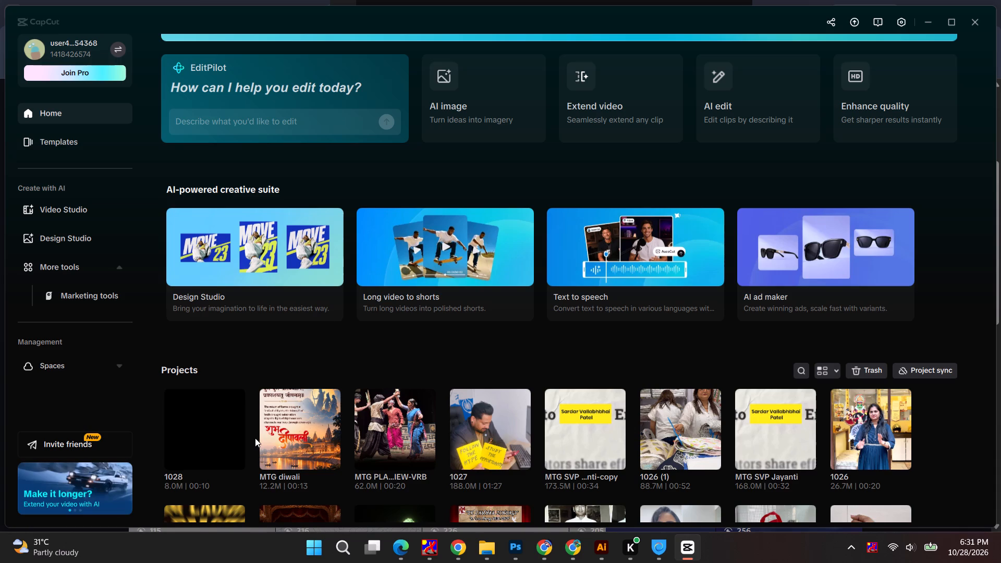
# Open project 1028 from the saved projects and play the video from the beginning.
pyautogui.click(184, 439)
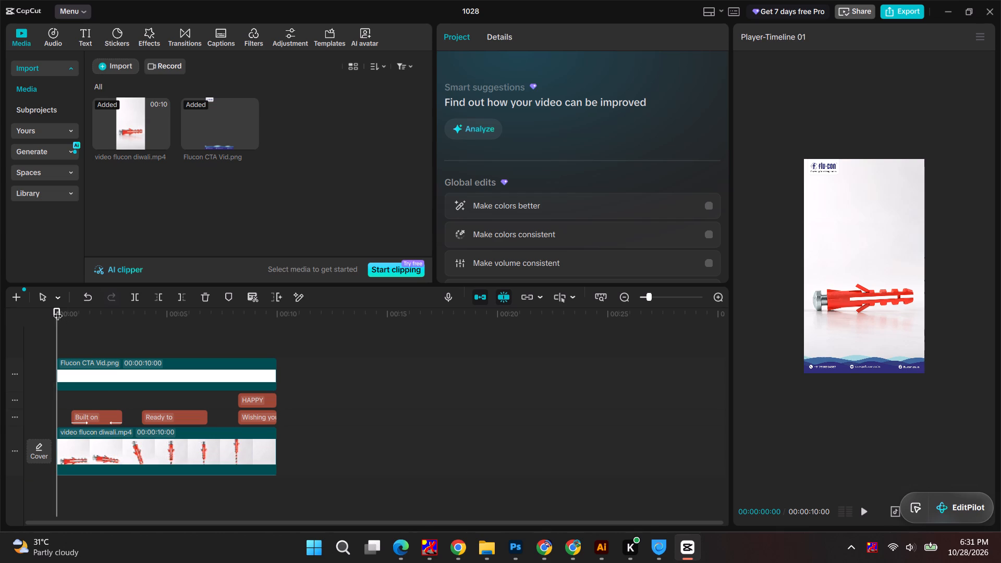
pyautogui.moveTo(58, 309); pyautogui.dragTo(59, 317)
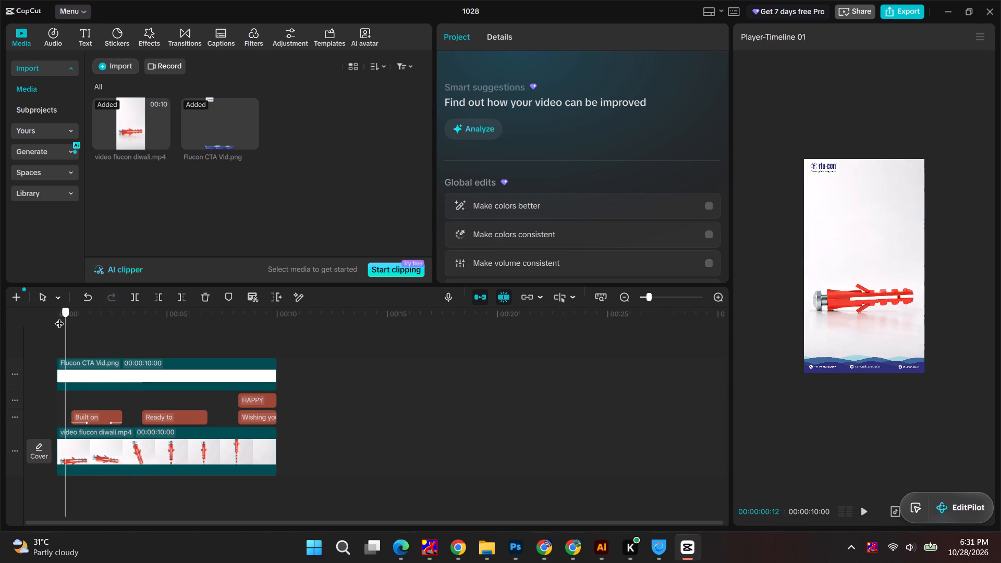
pyautogui.moveTo(59, 317); pyautogui.dragTo(39, 316)
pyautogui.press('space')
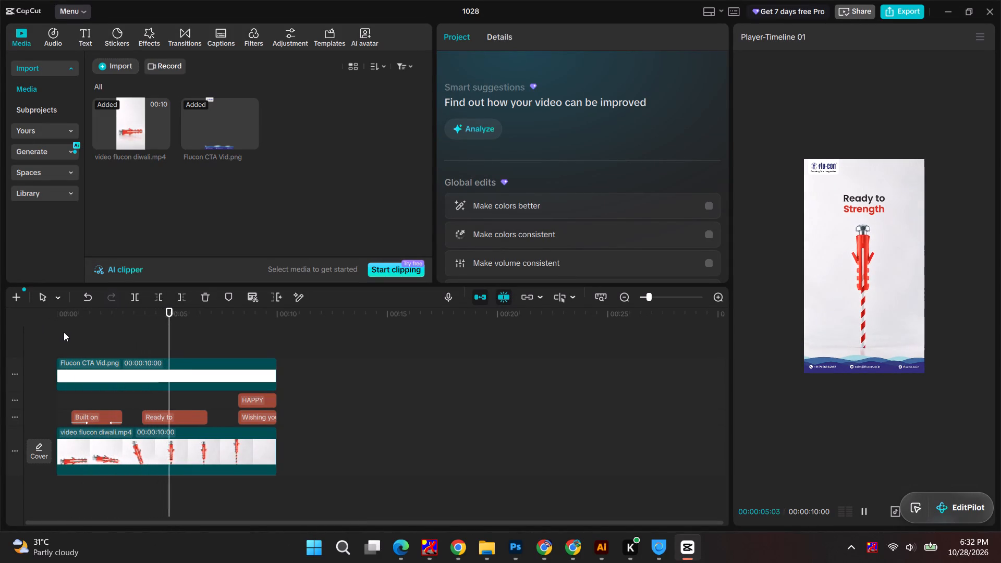
# Extend the end of the "Built on Strength" text clip to about 3.4 seconds, closer to the "Ready to" clip.
pyautogui.moveTo(120, 415); pyautogui.dragTo(129, 414)
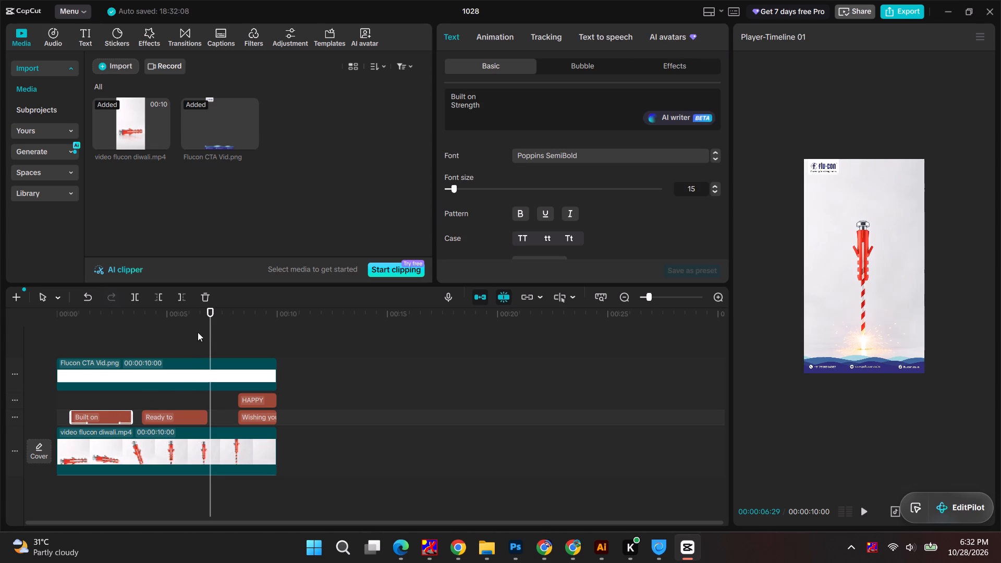
# Play the reopened 1028 project from the beginning to review the text timing and animations.
pyautogui.moveTo(210, 310); pyautogui.dragTo(52, 321)
pyautogui.press('space')
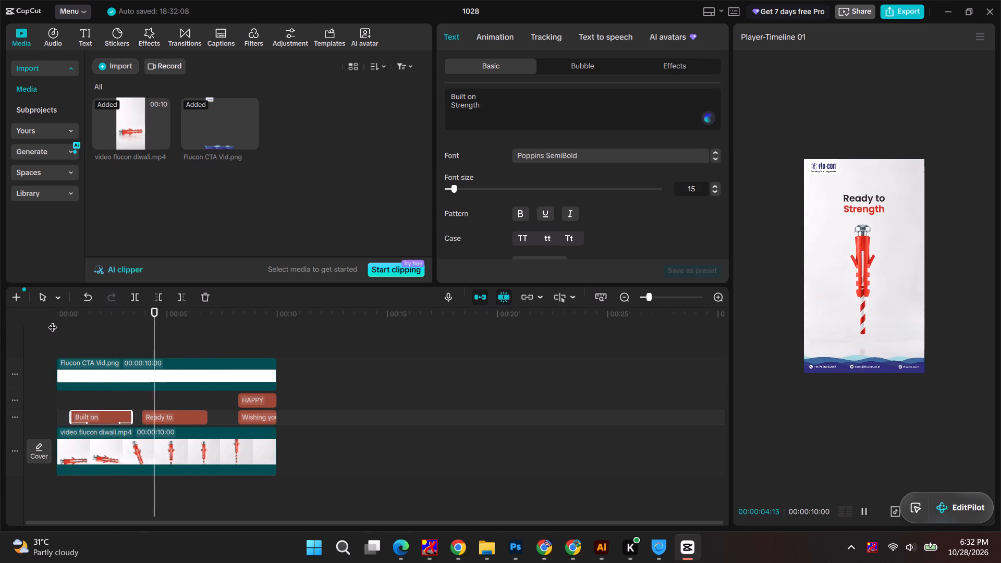
pyautogui.click(160, 419)
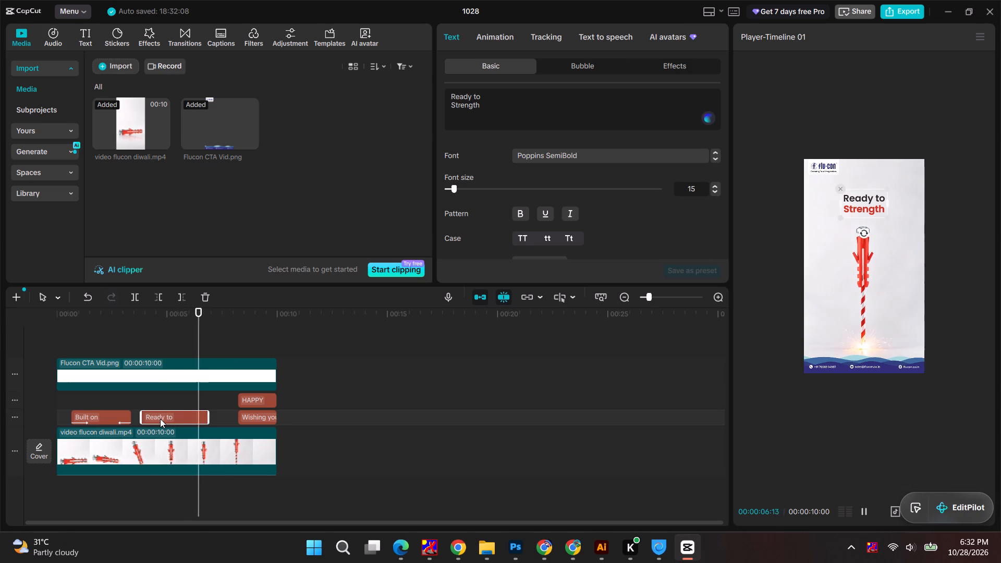
pyautogui.click(114, 421)
pyautogui.click(158, 418)
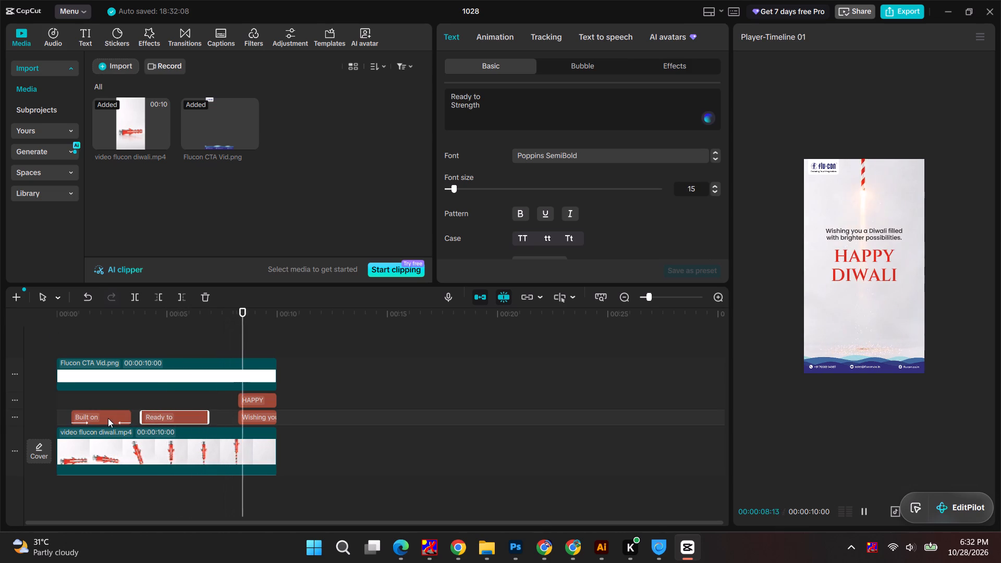
# Replace the "Ready to Strength" text clip with a copy of the animated "Built on Strength" clip on the track above, starting at the same time.
pyautogui.click(93, 416)
pyautogui.hotkey('ctrl', 'c')
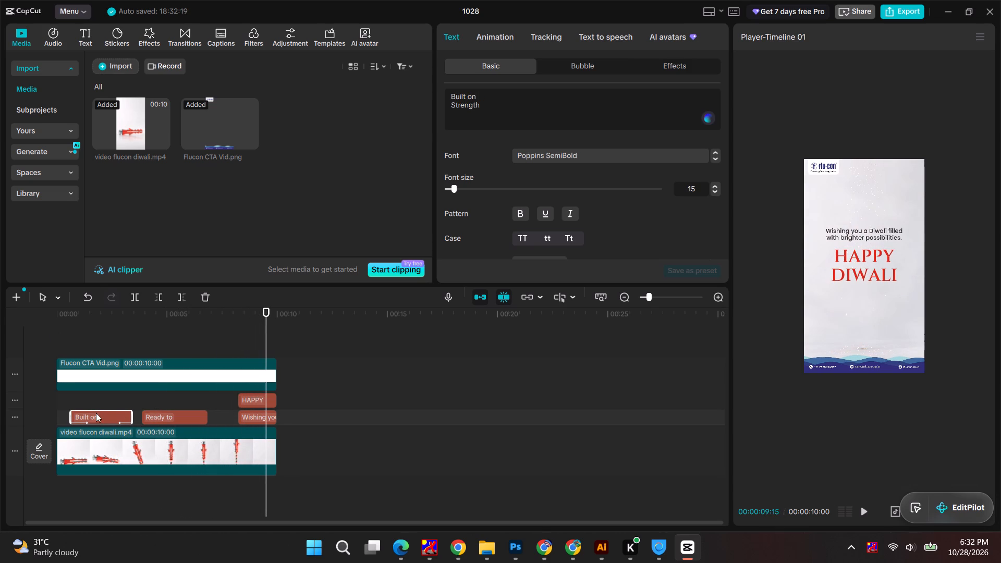
pyautogui.keyDown('alt'); pyautogui.moveTo(97, 413); pyautogui.dragTo(170, 397); pyautogui.keyUp('alt')
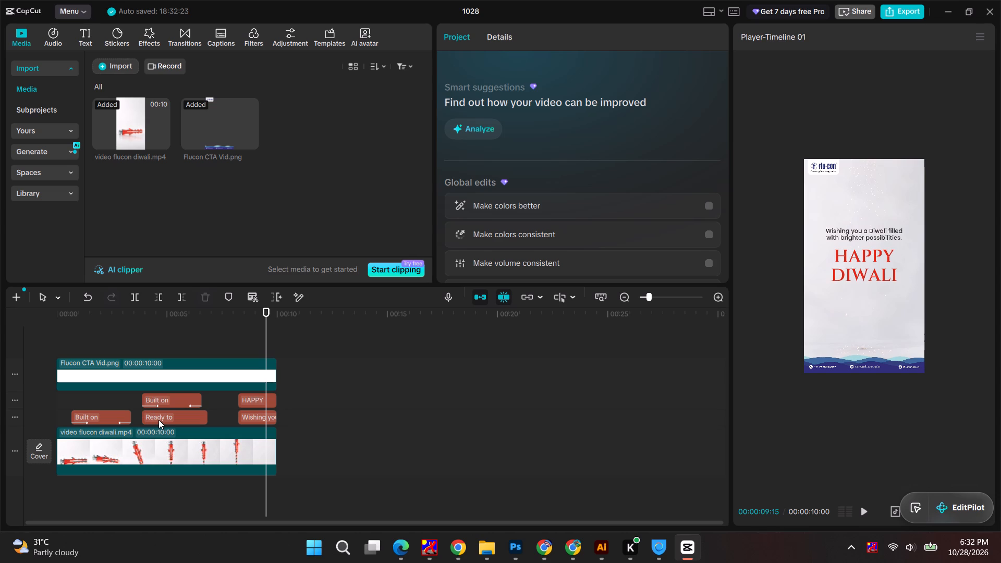
pyautogui.click(158, 420)
pyautogui.press('BackSpace')
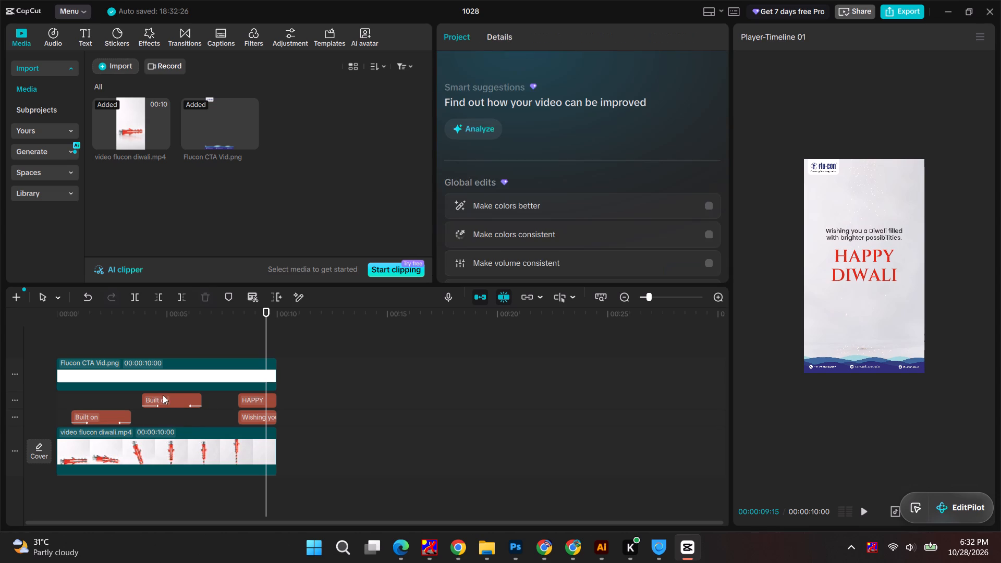
# Move the copied "Built on Strength" text clip down onto the first text track, keeping its start time.
pyautogui.moveTo(164, 395); pyautogui.dragTo(165, 413)
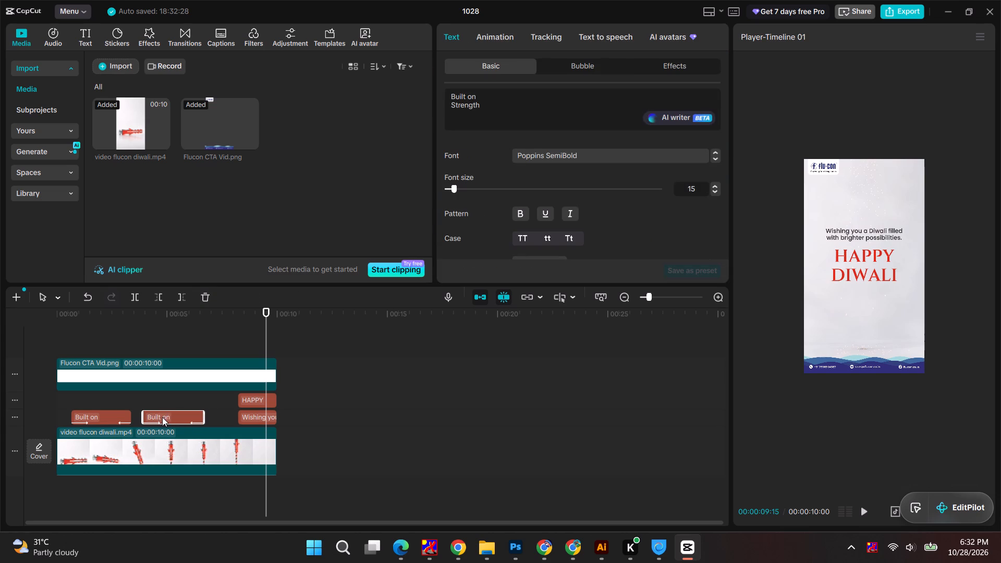
# Change the first line of the copied text clip to "Ready to".
pyautogui.moveTo(483, 98); pyautogui.dragTo(442, 99)
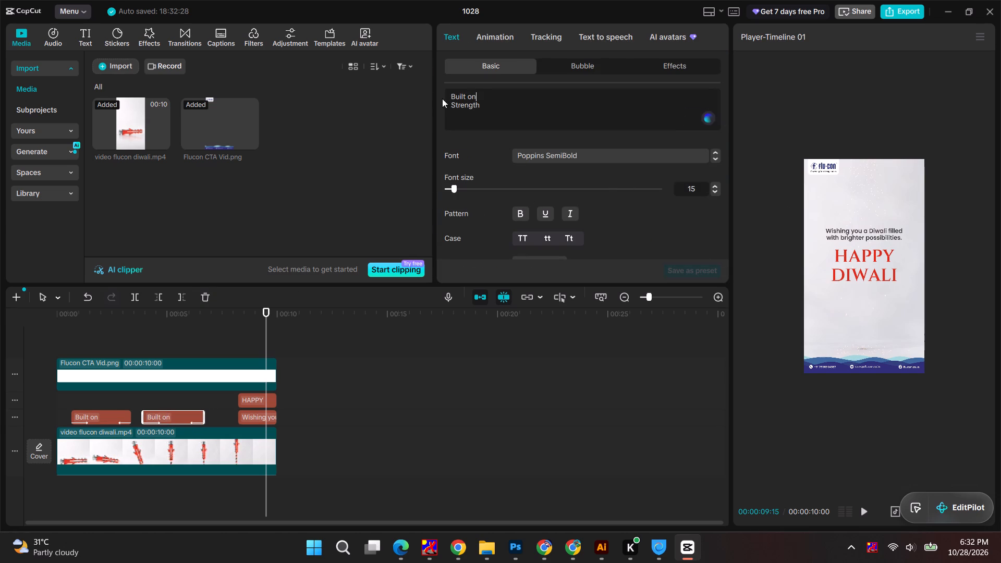
pyautogui.moveTo(442, 99); pyautogui.dragTo(420, 99)
pyautogui.click(458, 99)
pyautogui.doubleClick(457, 93)
pyautogui.write('Ready')
pyautogui.moveTo(475, 95); pyautogui.dragTo(481, 96)
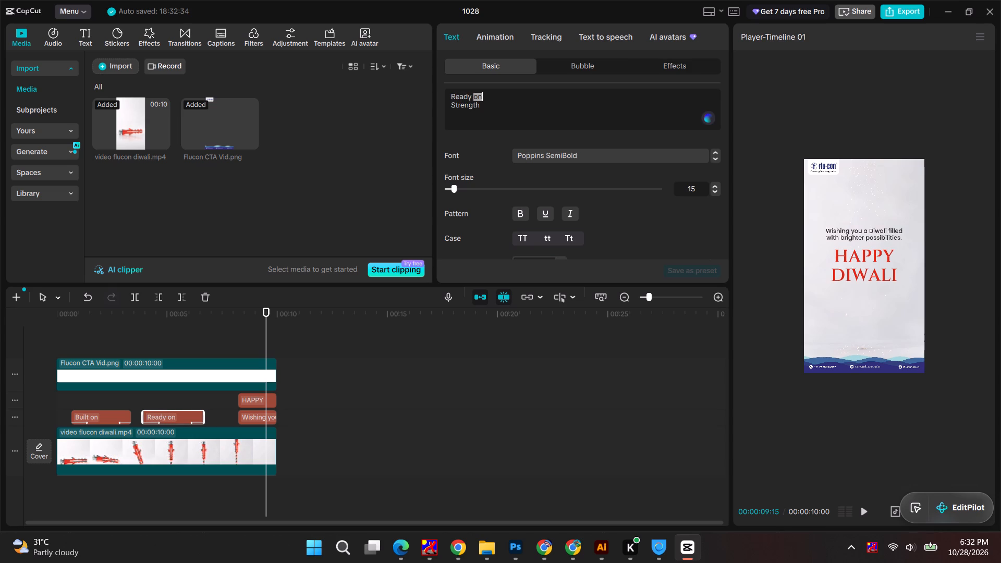
pyautogui.write('To')
pyautogui.click(476, 97)
pyautogui.press('BackSpace')
pyautogui.press('t')
# Check the reel's copy in the 2026 Social Media spreadsheet, and change the copied clip's second line to "Soar".
pyautogui.moveTo(480, 107); pyautogui.dragTo(479, 107)
pyautogui.moveTo(479, 107); pyautogui.dragTo(449, 107)
pyautogui.hotkey('alt', 'Tab')
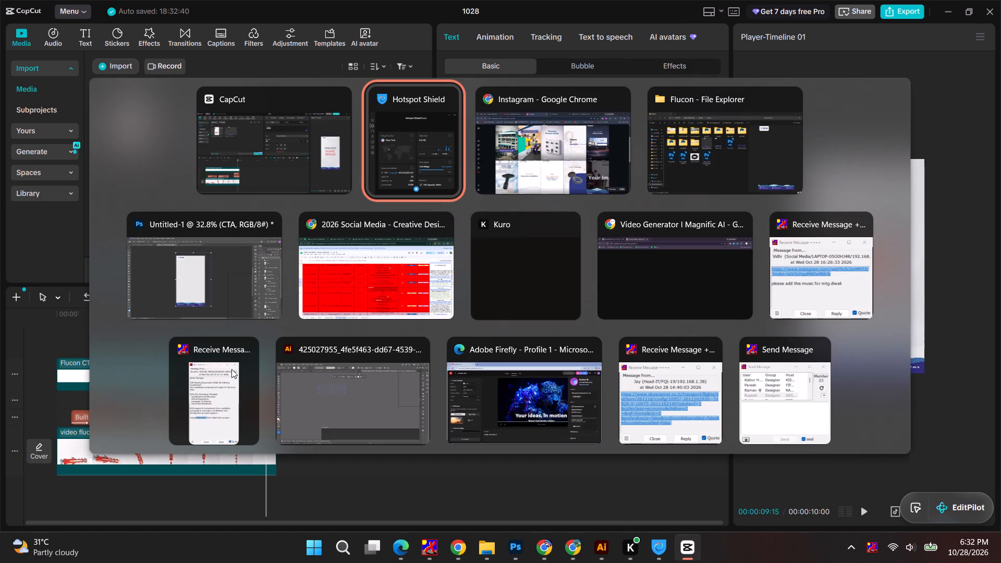
pyautogui.keyDown('alt'); pyautogui.click(422, 274); pyautogui.keyUp('alt')
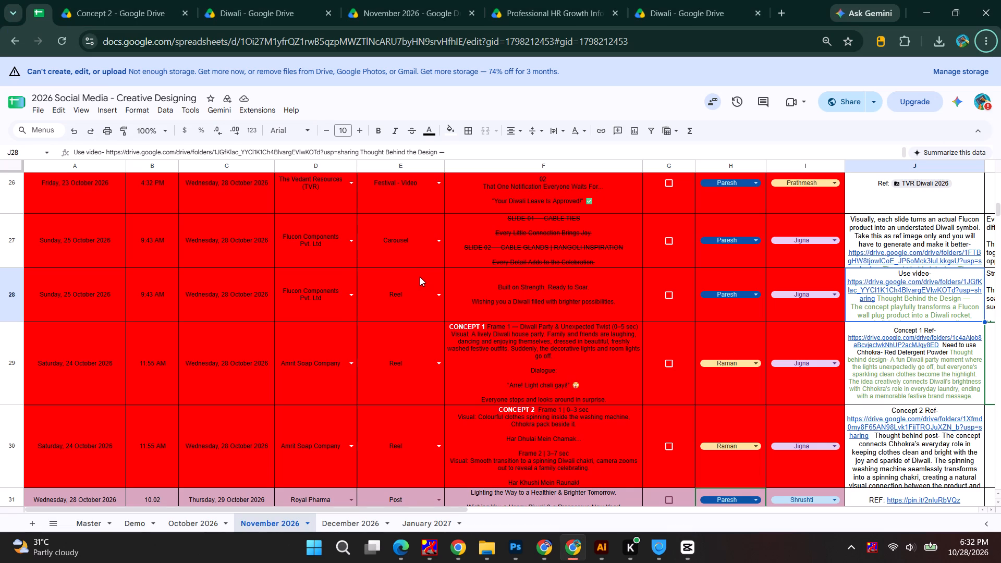
pyautogui.hotkey('alt', 'Tab')
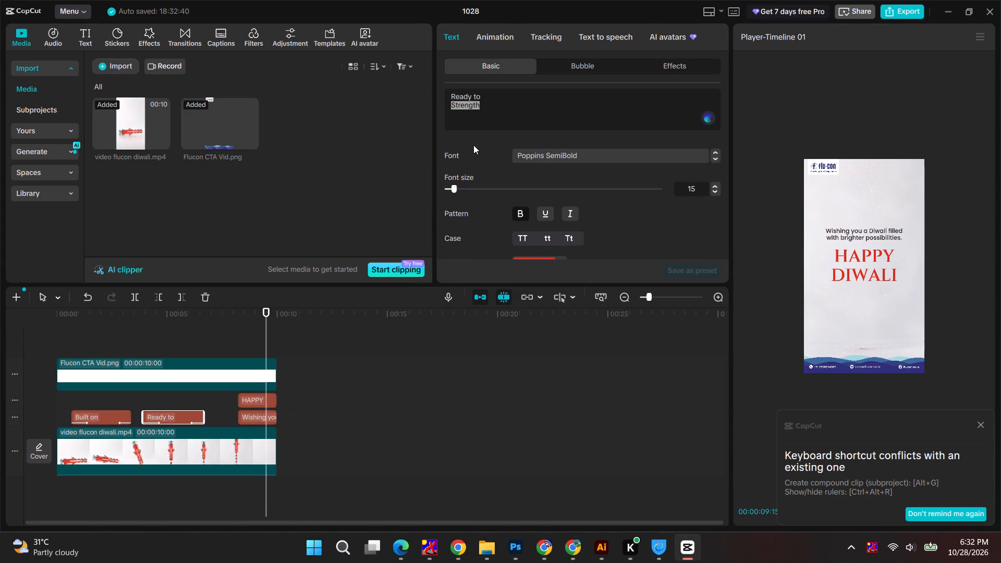
pyautogui.write('Soar')
pyautogui.moveTo(490, 109); pyautogui.dragTo(416, 109)
pyautogui.moveTo(456, 103); pyautogui.dragTo(503, 103)
pyautogui.moveTo(503, 103); pyautogui.dragTo(522, 103)
pyautogui.write('oar')
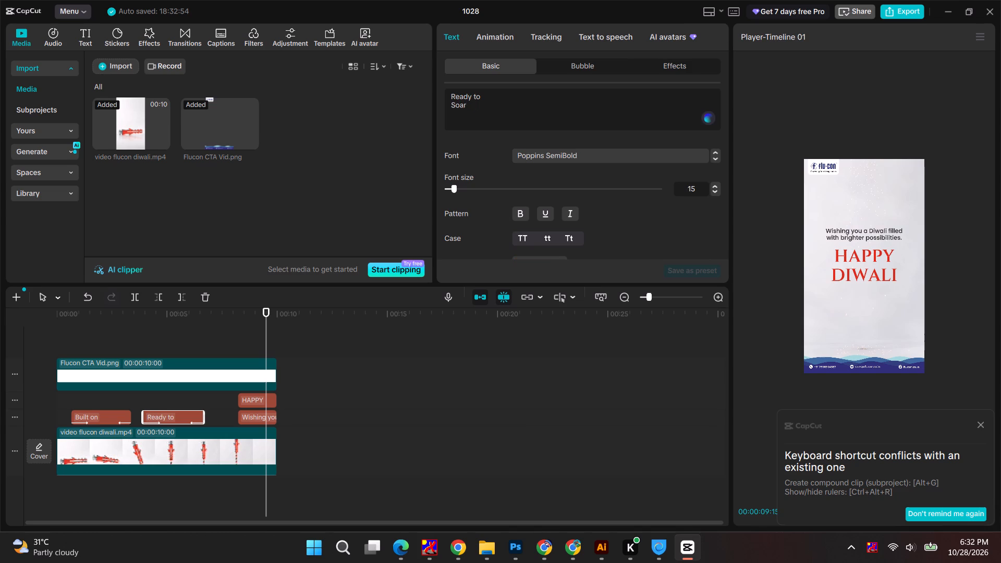
# Scrub through the "Ready to Soar" and closing Diwali texts, and play the reel from the beginning.
pyautogui.moveTo(267, 308); pyautogui.dragTo(132, 308)
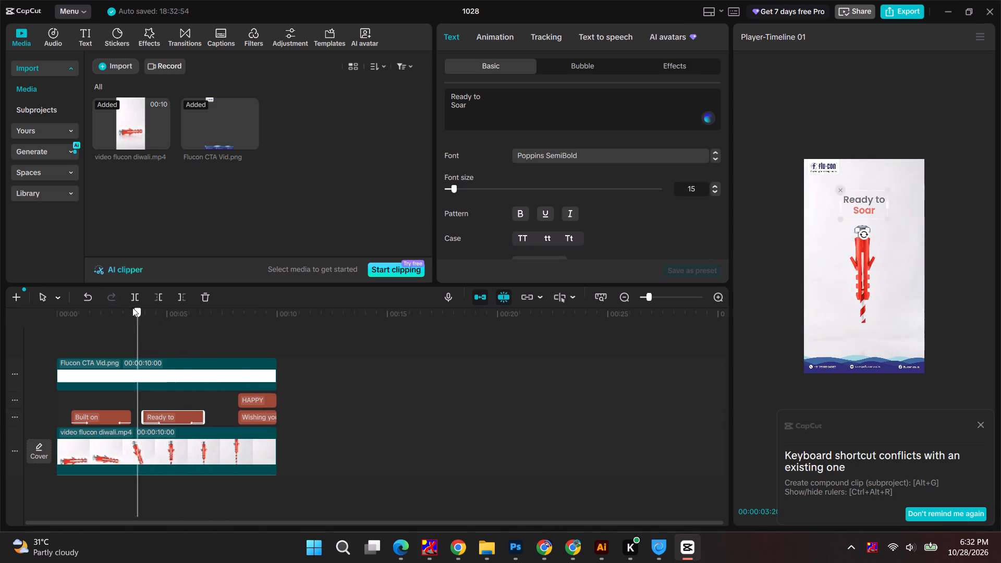
pyautogui.moveTo(132, 308); pyautogui.dragTo(151, 312)
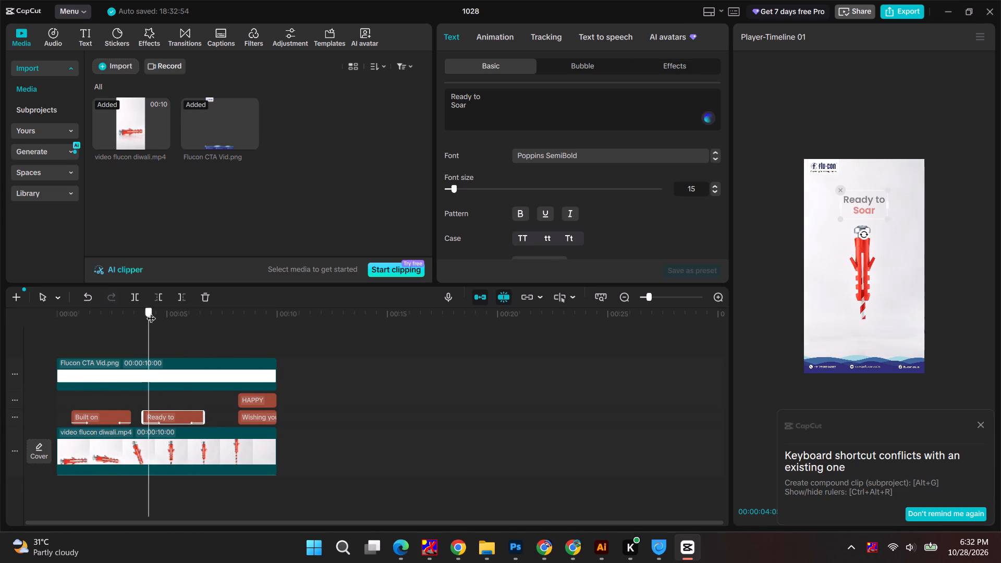
pyautogui.moveTo(151, 312); pyautogui.dragTo(225, 309)
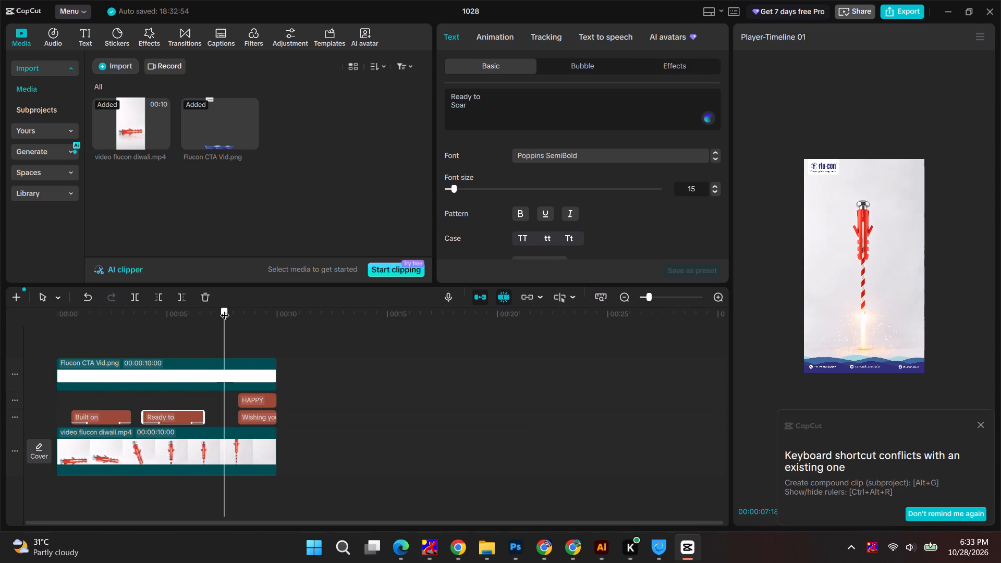
pyautogui.moveTo(225, 309); pyautogui.dragTo(260, 303)
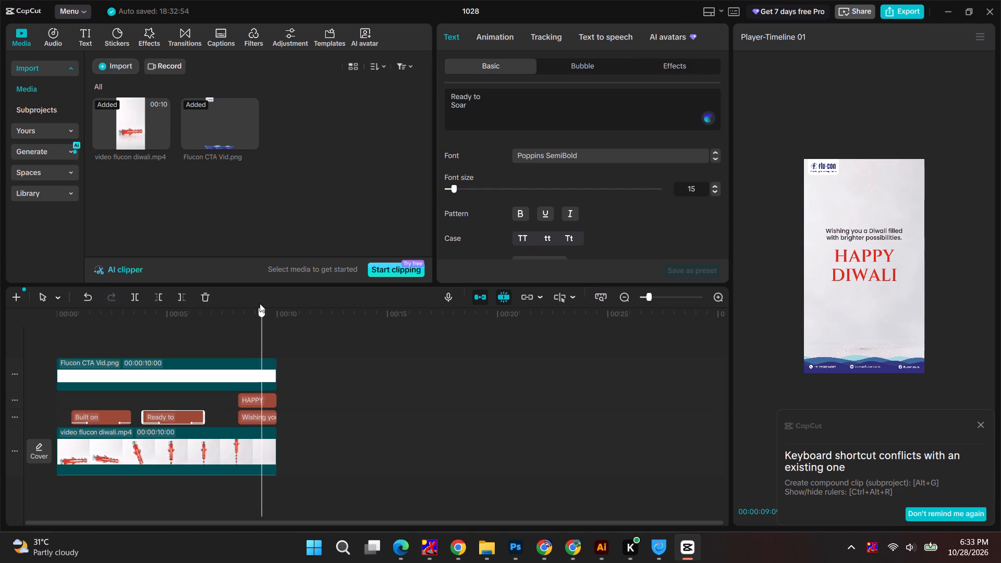
pyautogui.moveTo(260, 303); pyautogui.dragTo(256, 303)
pyautogui.click(866, 231)
pyautogui.click(861, 233)
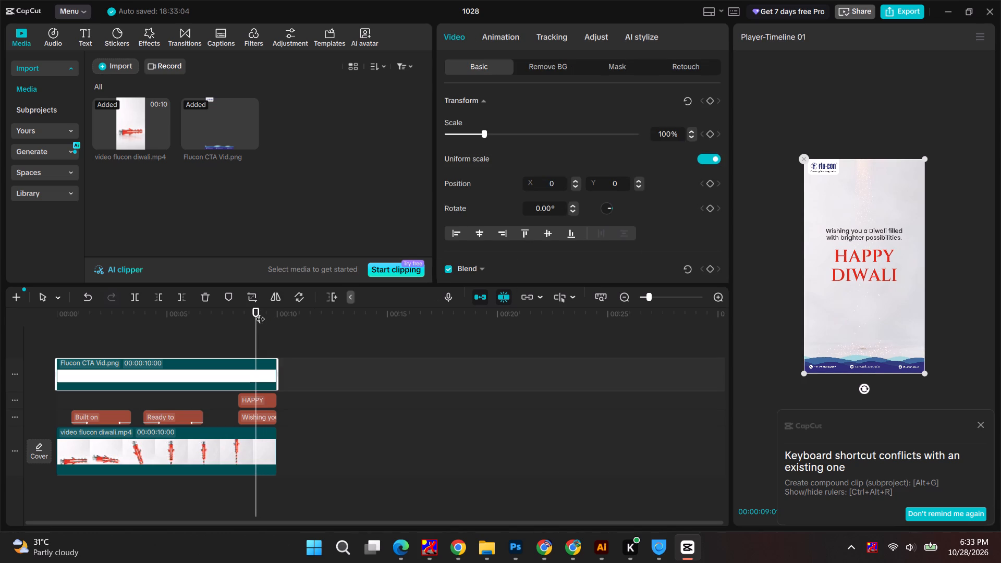
pyautogui.moveTo(259, 310); pyautogui.dragTo(172, 314)
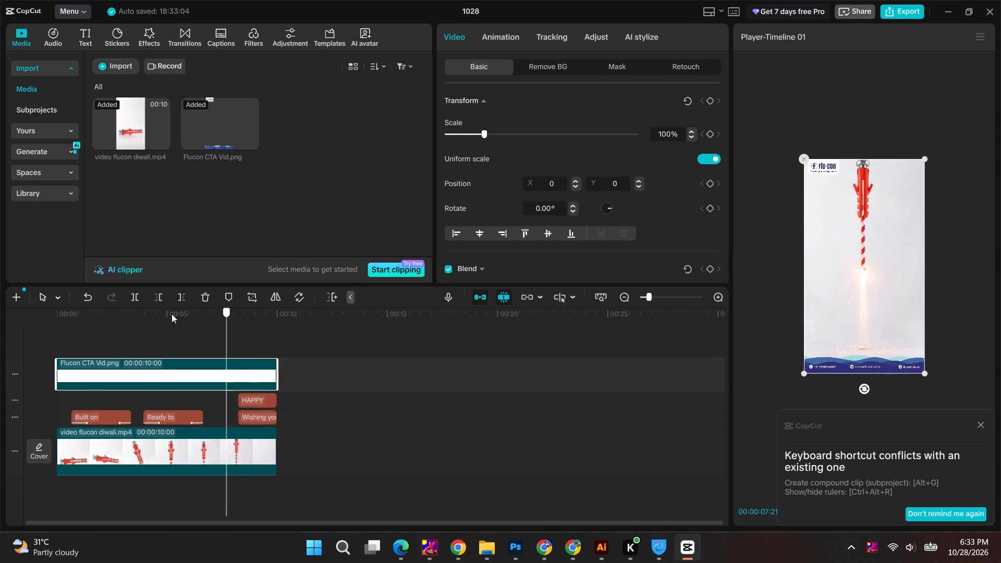
pyautogui.moveTo(172, 314); pyautogui.dragTo(0, 351)
pyautogui.press('space')
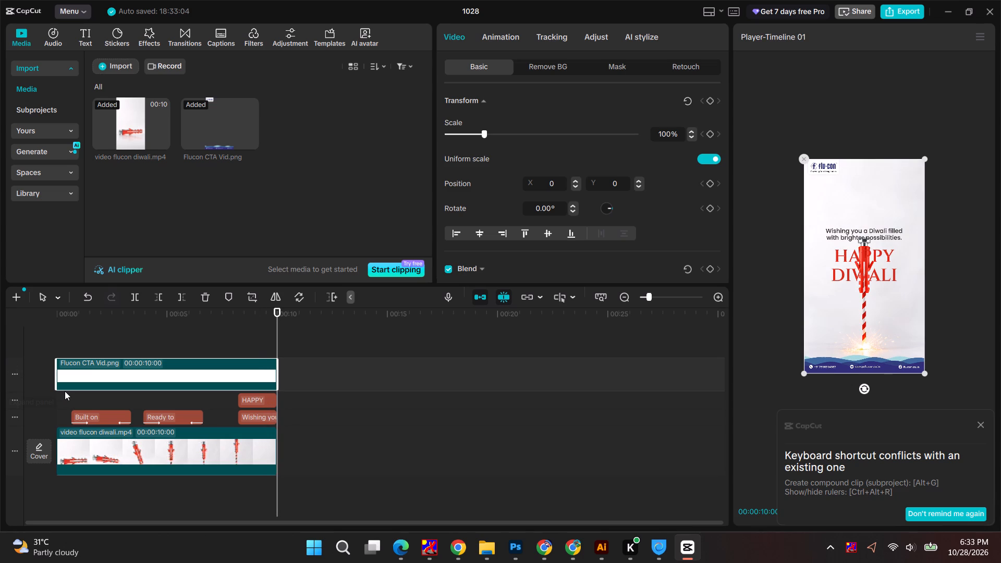
# Dismiss the shortcut-conflict notice, enlarge the preview to full screen and play the reel through.
pyautogui.click(978, 423)
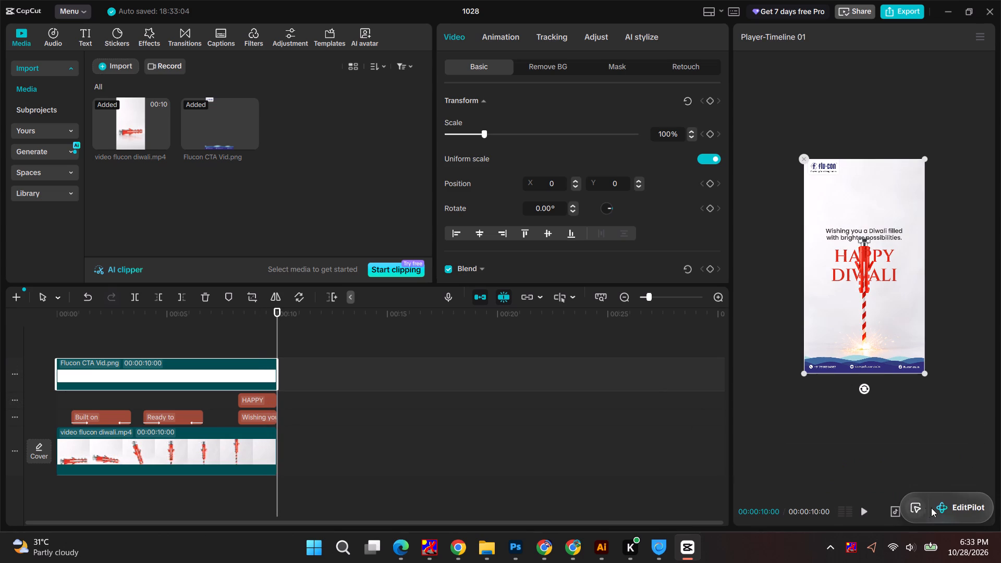
pyautogui.moveTo(931, 508); pyautogui.dragTo(922, 439)
pyautogui.click(984, 510)
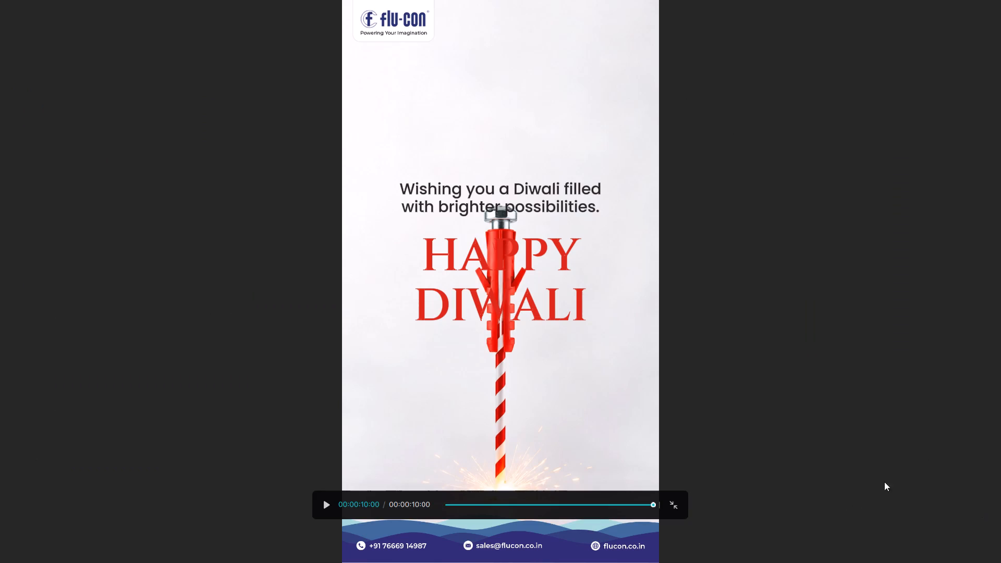
pyautogui.click(323, 509)
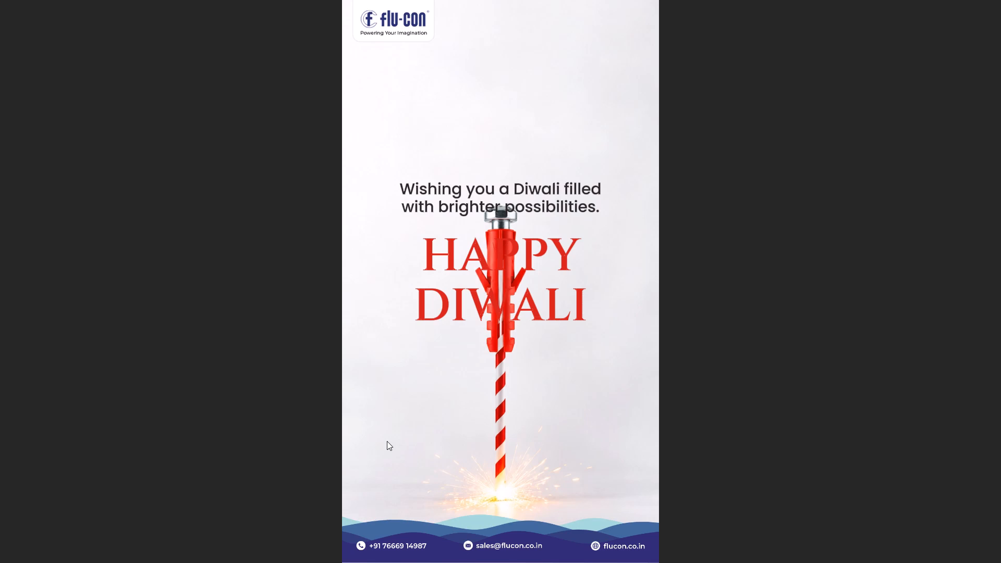
pyautogui.click(387, 527)
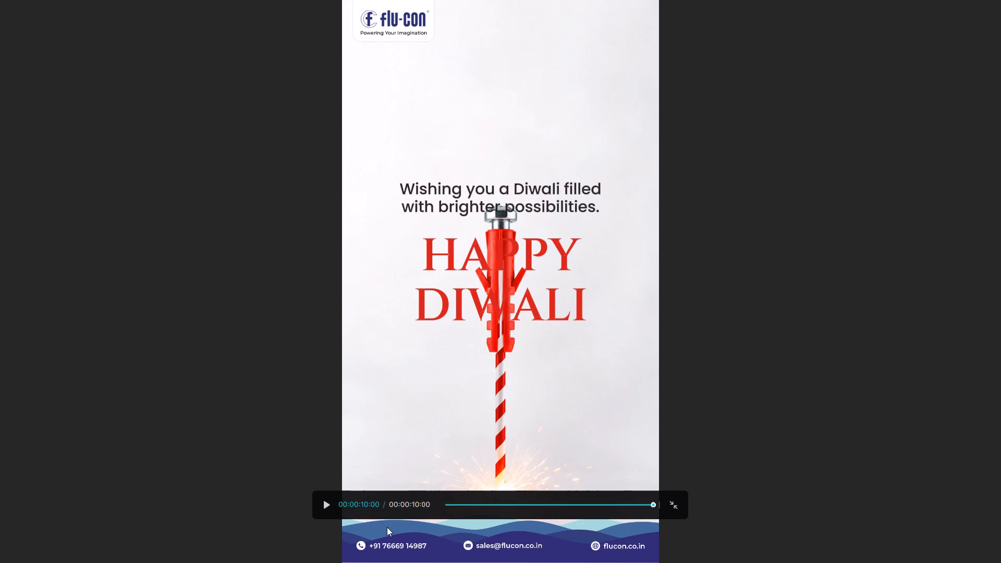
# Replay the full-screen reel from the beginning several times, through to the closing Diwali texts.
pyautogui.moveTo(450, 504); pyautogui.dragTo(436, 505)
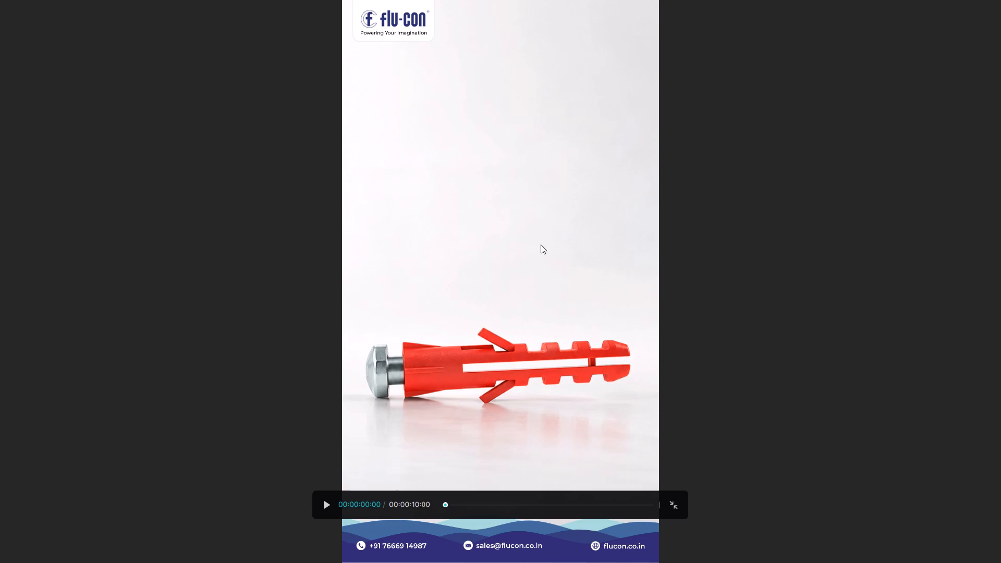
pyautogui.click(326, 504)
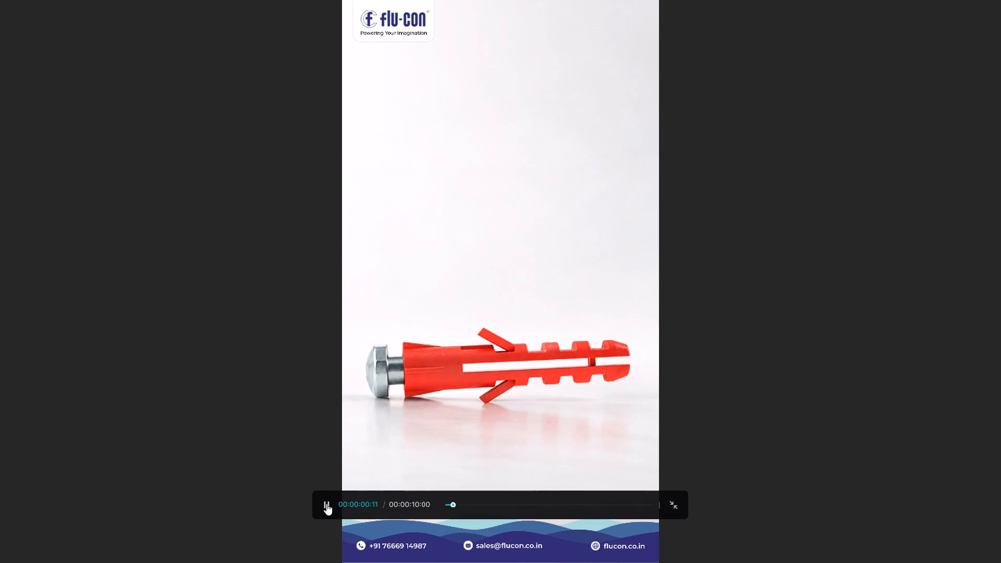
pyautogui.click(326, 504)
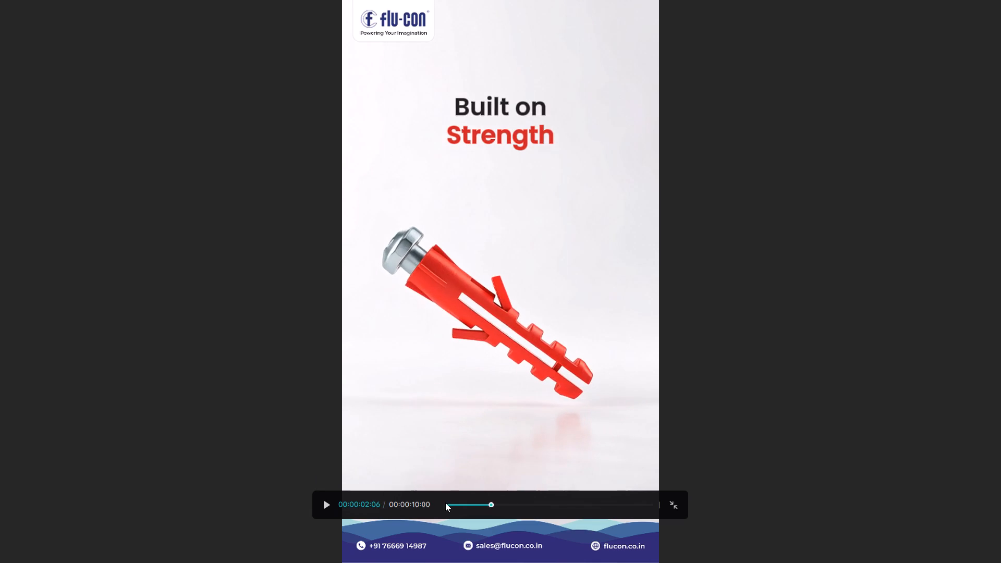
pyautogui.moveTo(452, 504); pyautogui.dragTo(443, 504)
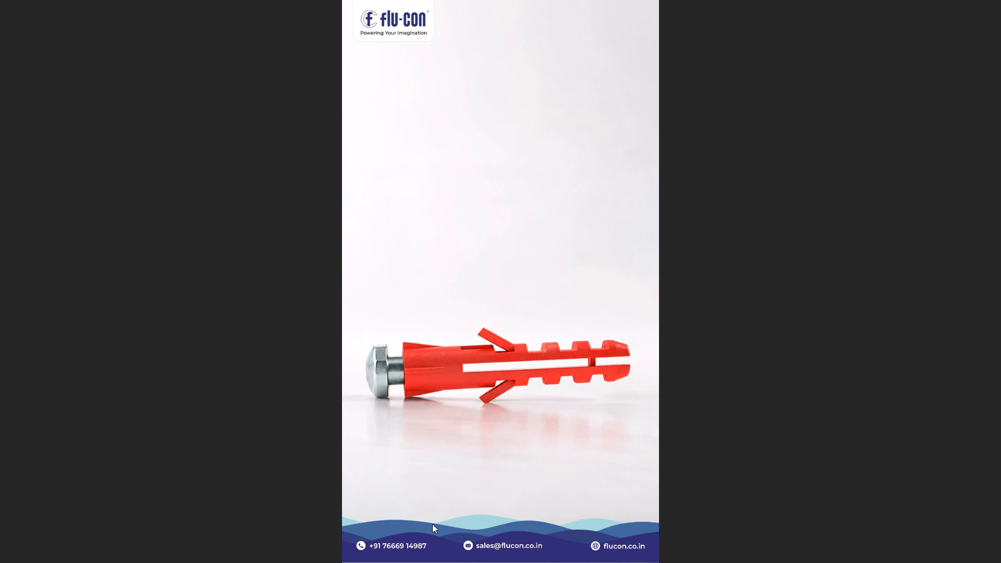
pyautogui.press('space')
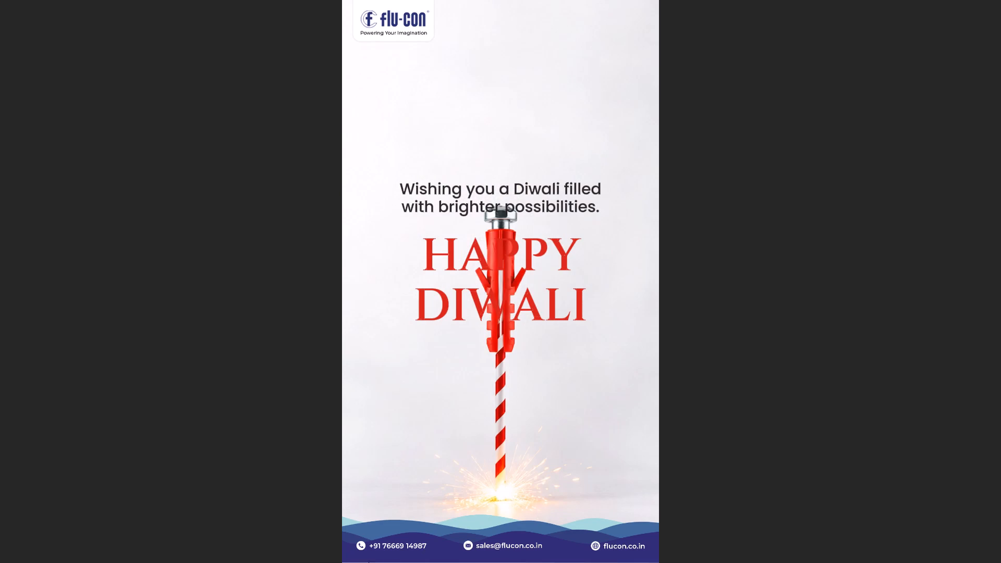
pyautogui.click(408, 485)
pyautogui.moveTo(459, 507); pyautogui.dragTo(437, 507)
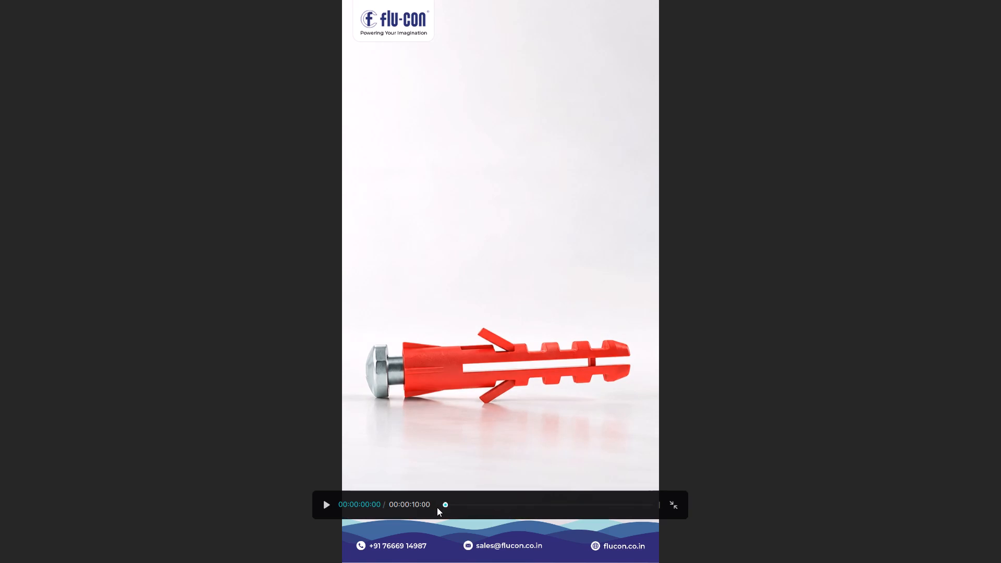
pyautogui.moveTo(437, 507); pyautogui.dragTo(423, 507)
pyautogui.press('space')
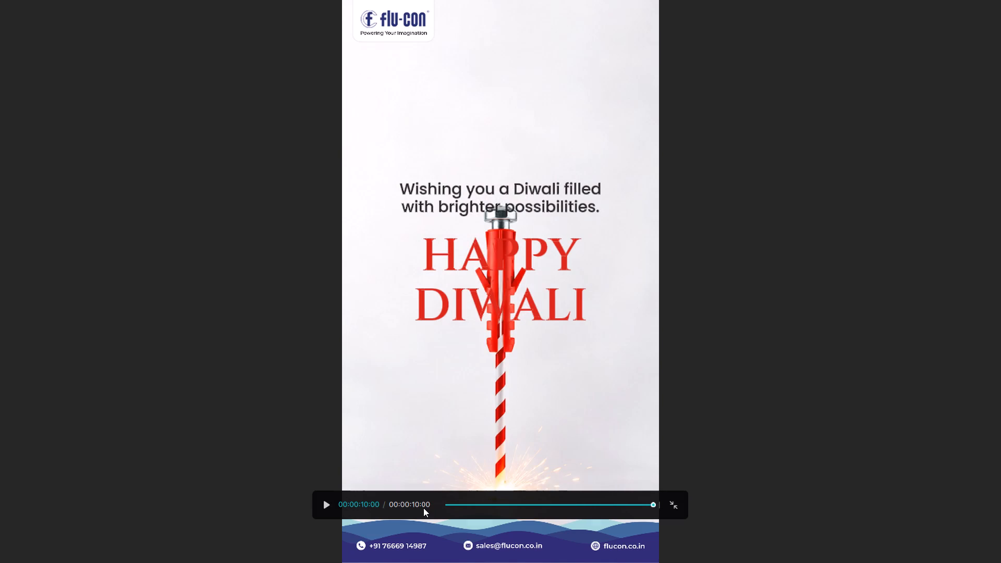
pyautogui.click(328, 510)
pyautogui.hotkey('alt', 'Tab')
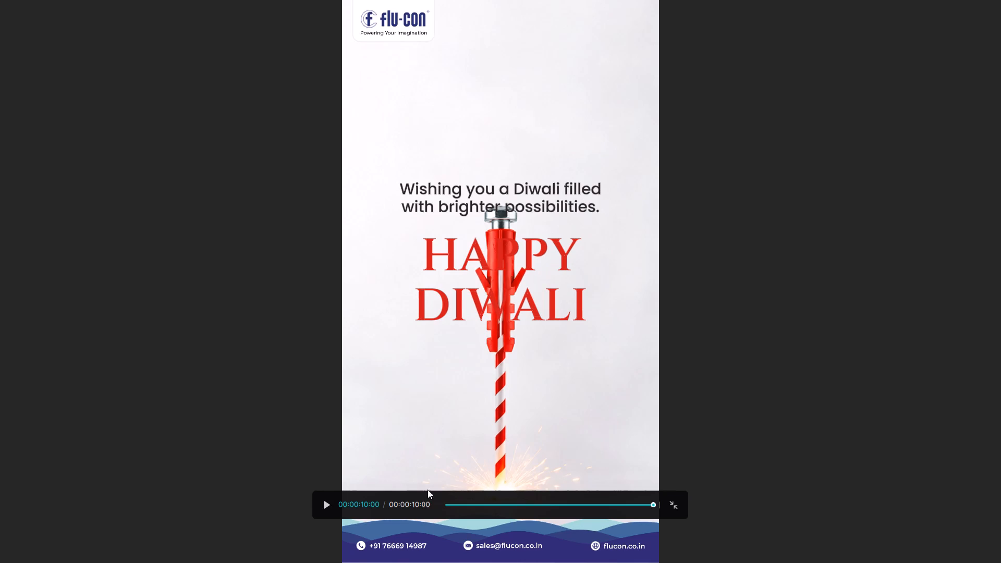
# Scrub back and forth through the full-screen reel to examine how the "Built on Strength" and "Ready to Soar" texts appear and fade.
pyautogui.moveTo(467, 506); pyautogui.dragTo(448, 507)
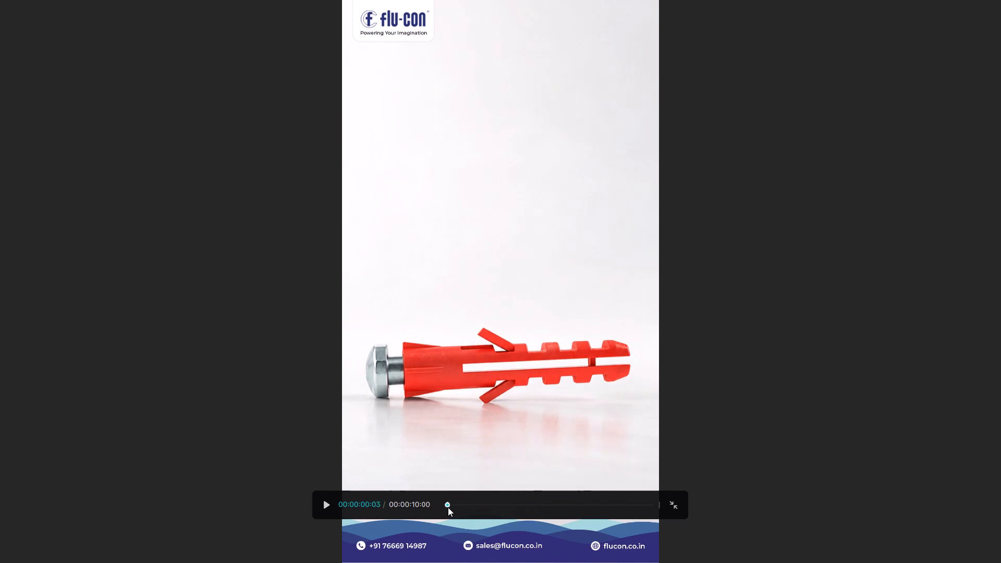
pyautogui.moveTo(448, 507); pyautogui.dragTo(496, 499)
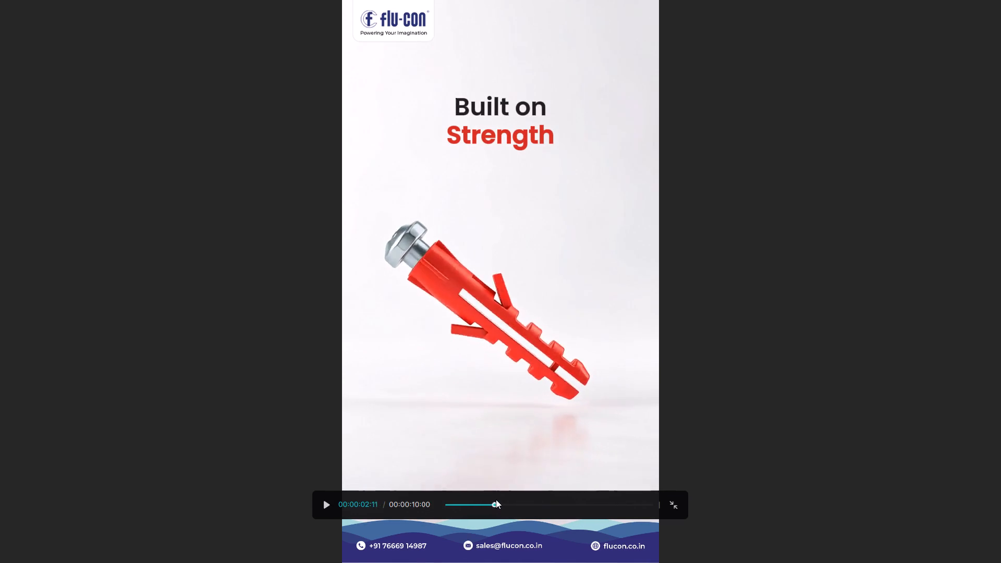
pyautogui.moveTo(496, 499); pyautogui.dragTo(482, 497)
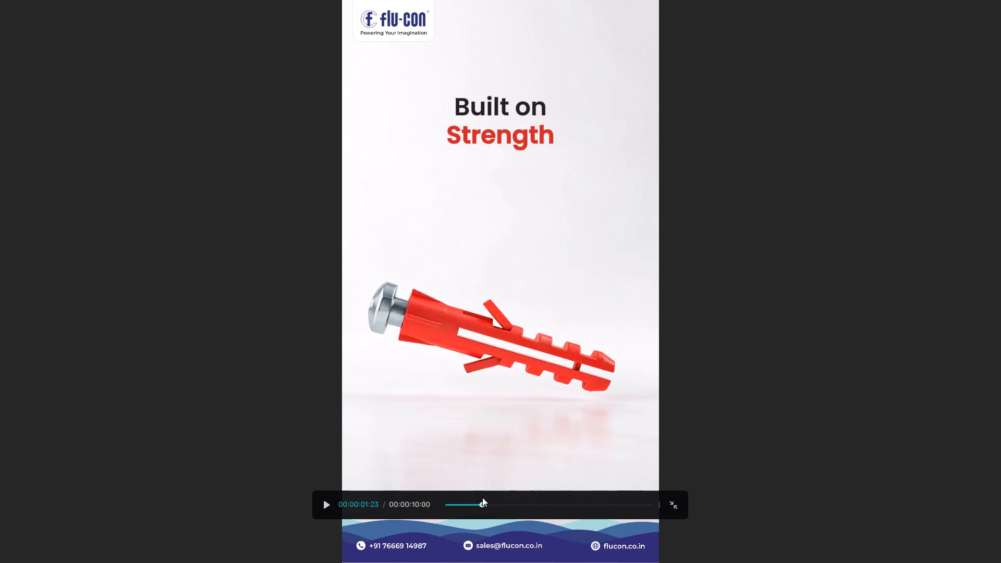
pyautogui.moveTo(482, 497); pyautogui.dragTo(529, 489)
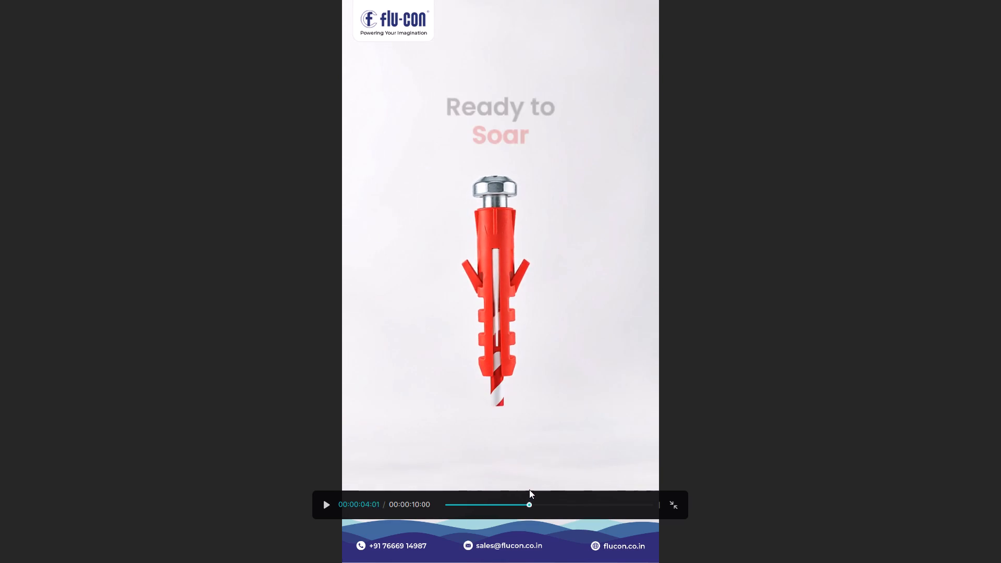
pyautogui.moveTo(529, 489); pyautogui.dragTo(486, 507)
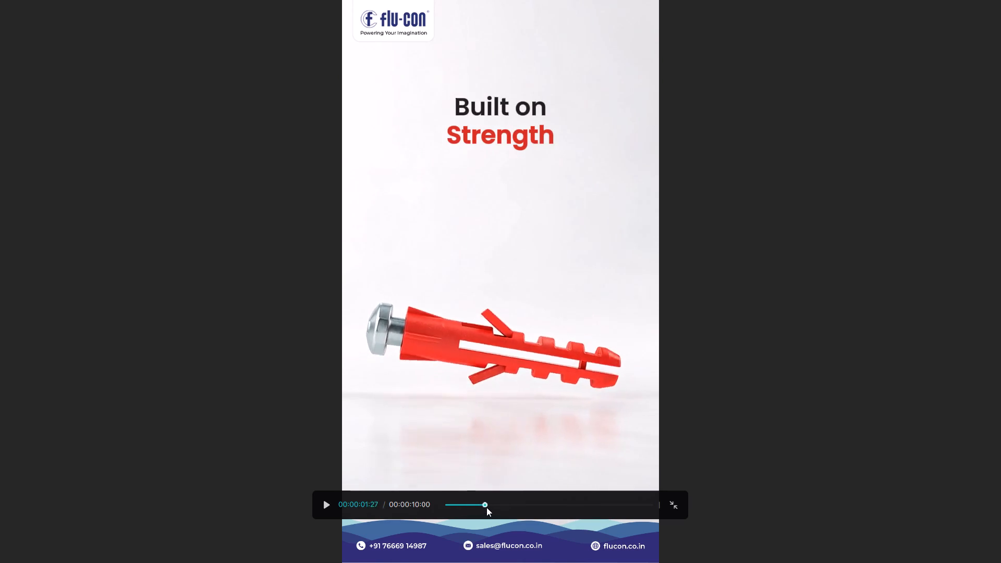
pyautogui.moveTo(486, 507); pyautogui.dragTo(508, 504)
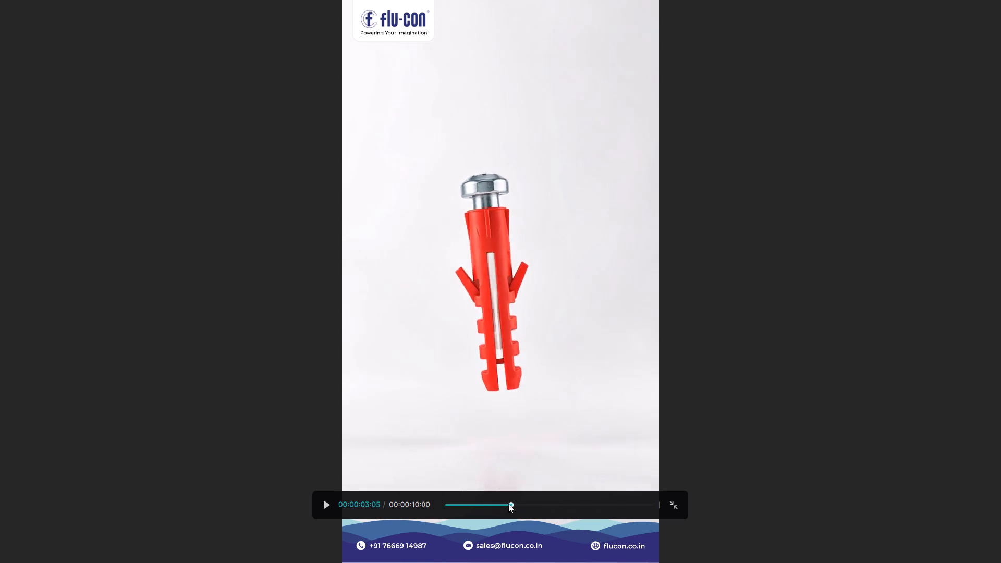
pyautogui.moveTo(508, 504); pyautogui.dragTo(519, 497)
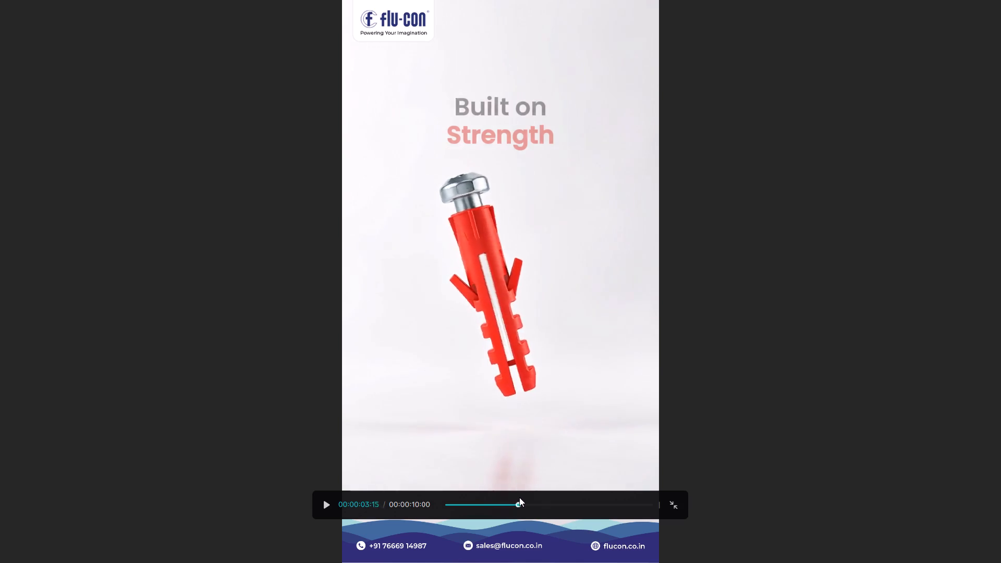
pyautogui.moveTo(519, 497); pyautogui.dragTo(573, 498)
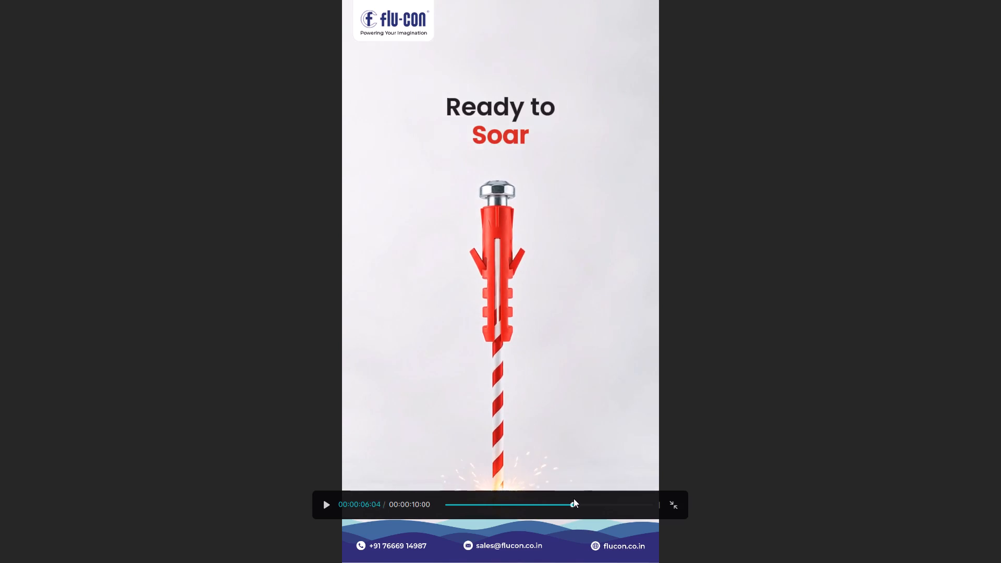
pyautogui.moveTo(573, 498); pyautogui.dragTo(427, 508)
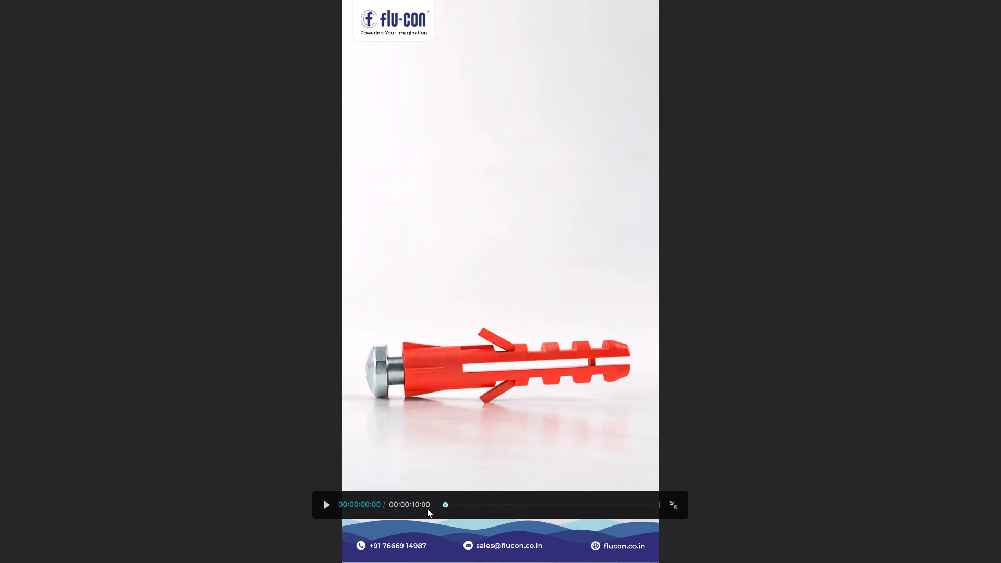
pyautogui.moveTo(427, 508); pyautogui.dragTo(649, 499)
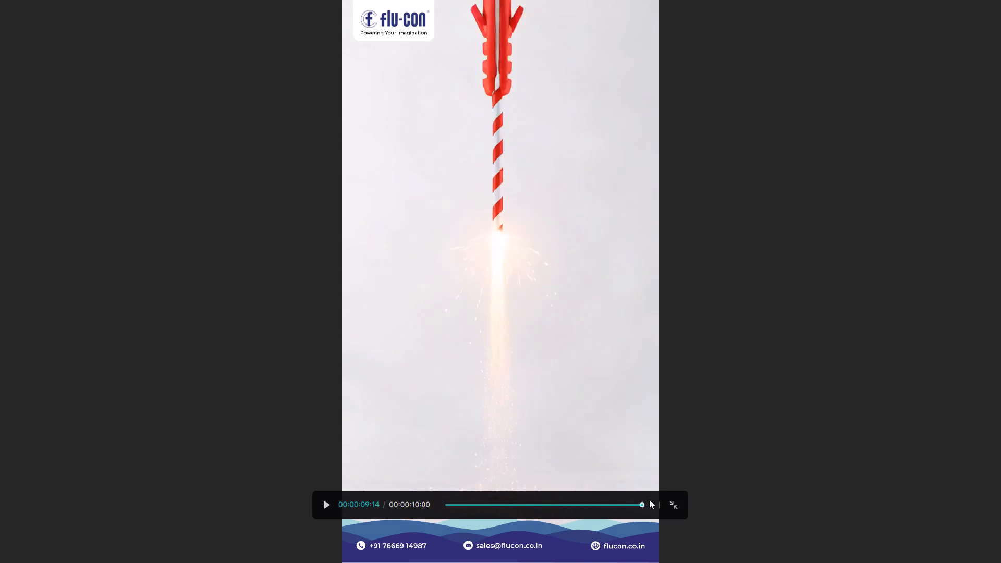
pyautogui.moveTo(649, 499); pyautogui.dragTo(508, 496)
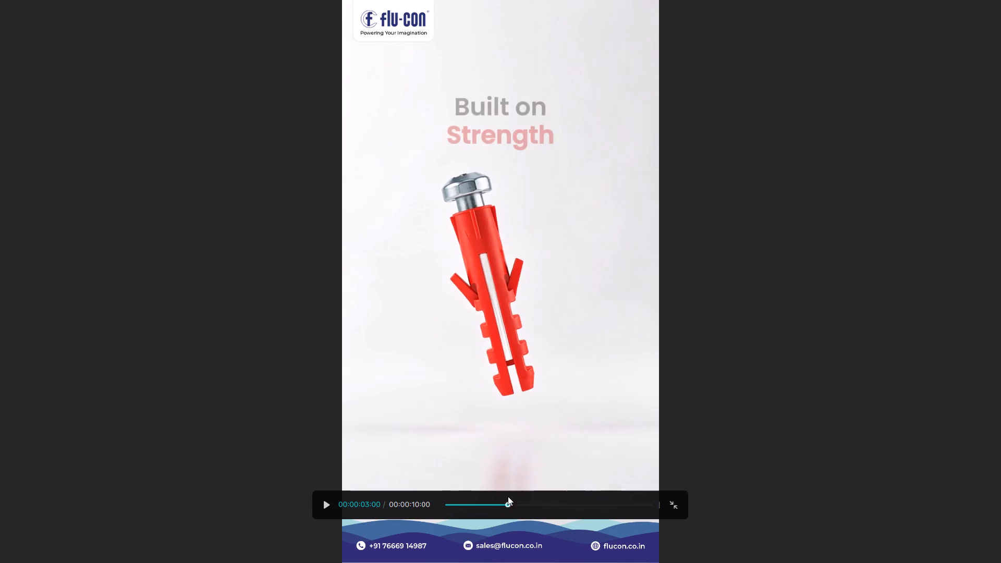
pyautogui.moveTo(508, 496); pyautogui.dragTo(496, 497)
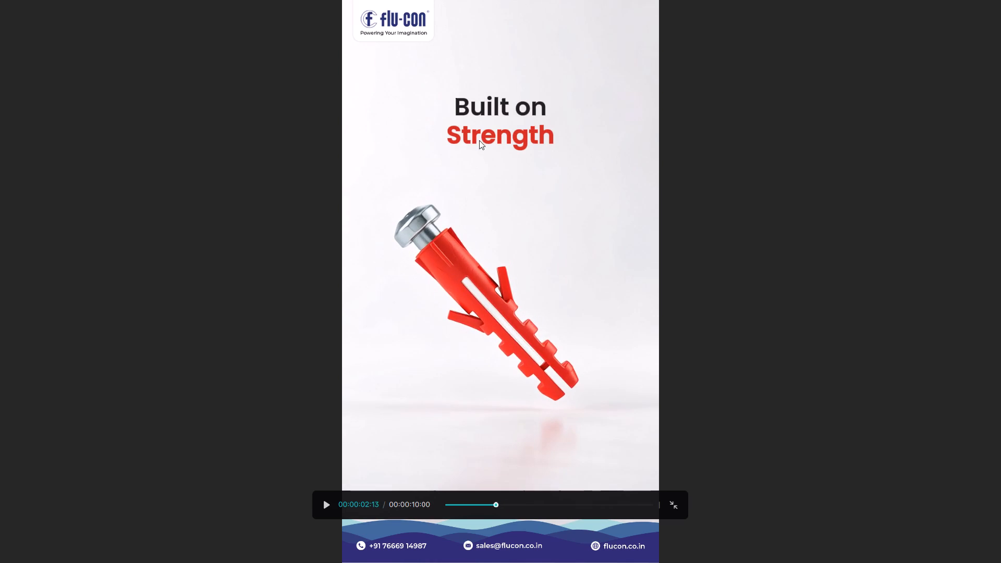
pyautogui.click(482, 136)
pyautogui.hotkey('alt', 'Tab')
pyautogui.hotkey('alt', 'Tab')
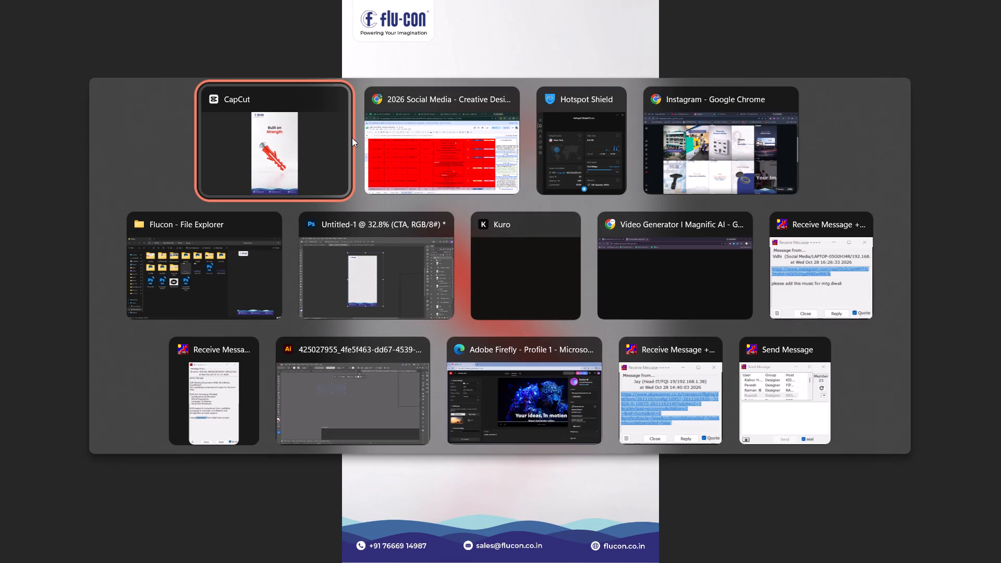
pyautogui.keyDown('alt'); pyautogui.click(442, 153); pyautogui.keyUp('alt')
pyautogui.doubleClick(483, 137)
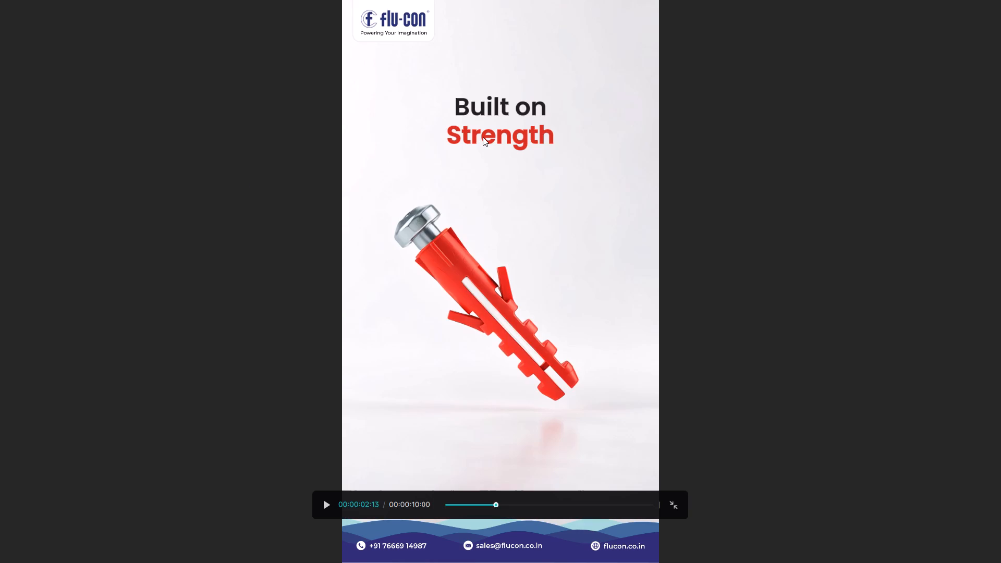
# Leave the full-screen preview and set the word "Strength" in the "Built on Strength" text clip to Poppins Black Italic.
pyautogui.press('Escape')
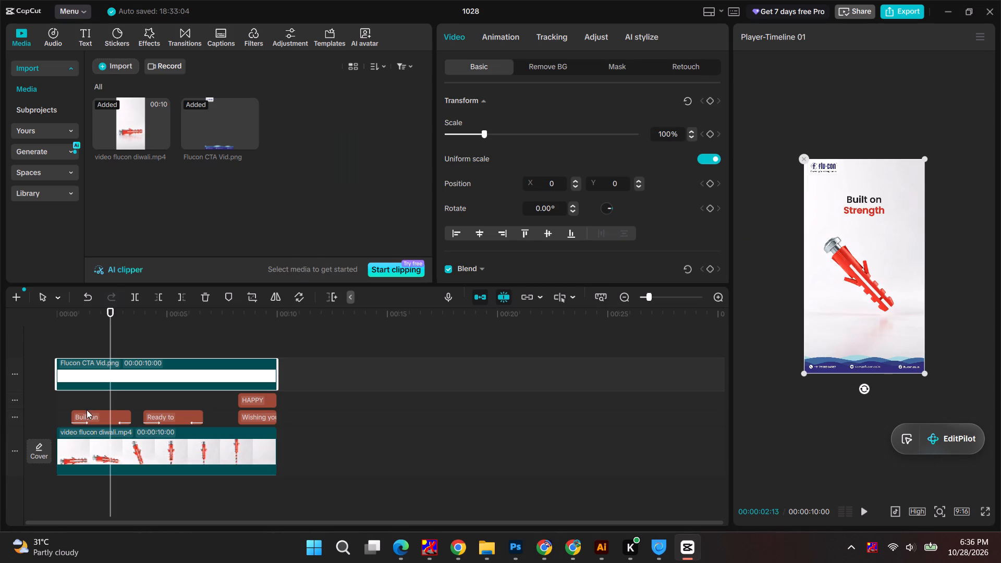
pyautogui.click(86, 411)
pyautogui.doubleClick(864, 212)
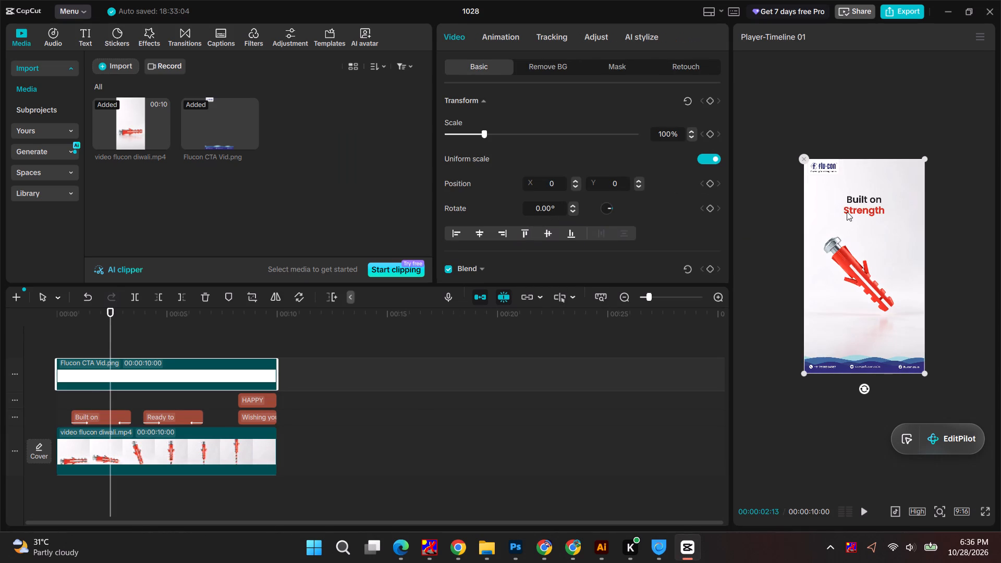
pyautogui.doubleClick(849, 209)
pyautogui.scroll(5, 499, 106)
pyautogui.click(860, 206)
pyautogui.click(85, 415)
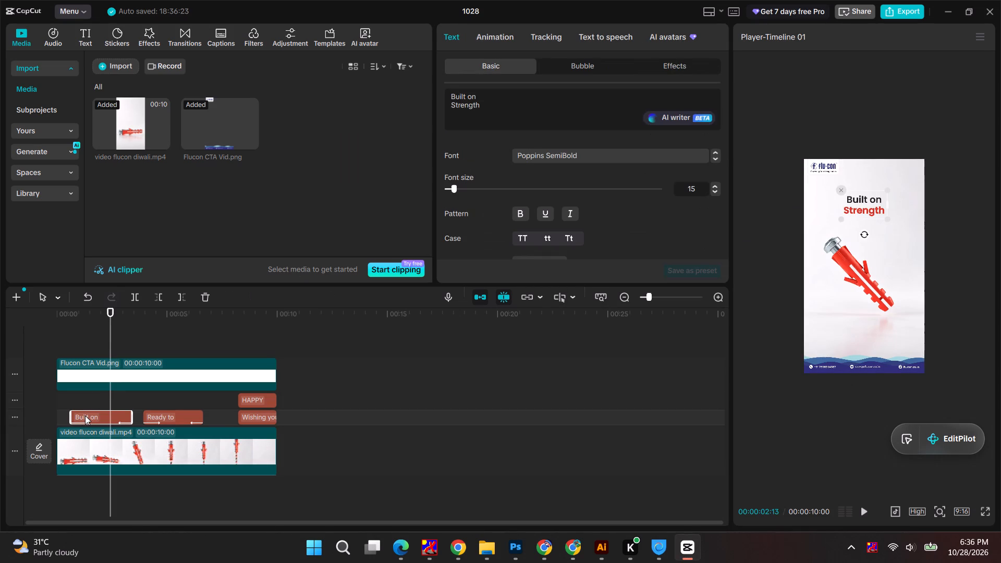
pyautogui.moveTo(480, 107); pyautogui.dragTo(401, 106)
pyautogui.click(556, 161)
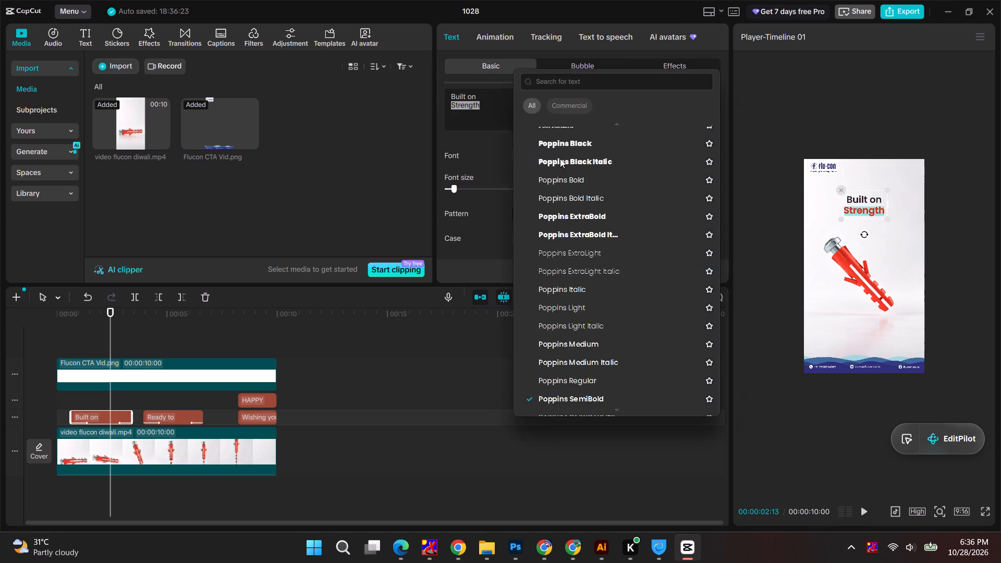
pyautogui.click(560, 158)
# Browse the installed fonts beyond Poppins Black Italic, previewing alternatives on the word "Strength" in the "Built on Strength" text clip.
pyautogui.click(560, 156)
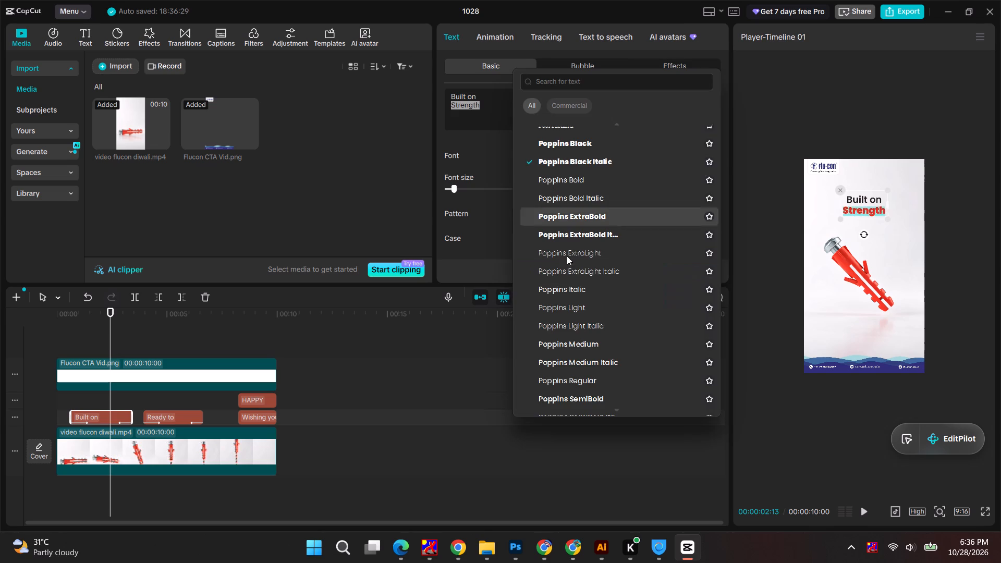
pyautogui.write('ste')
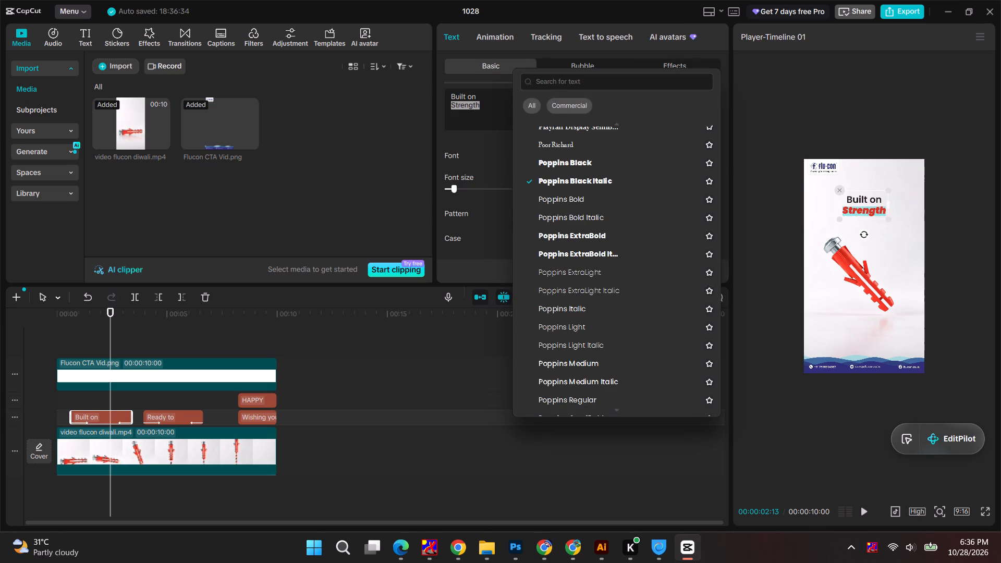
pyautogui.scroll(-6, 603, 142)
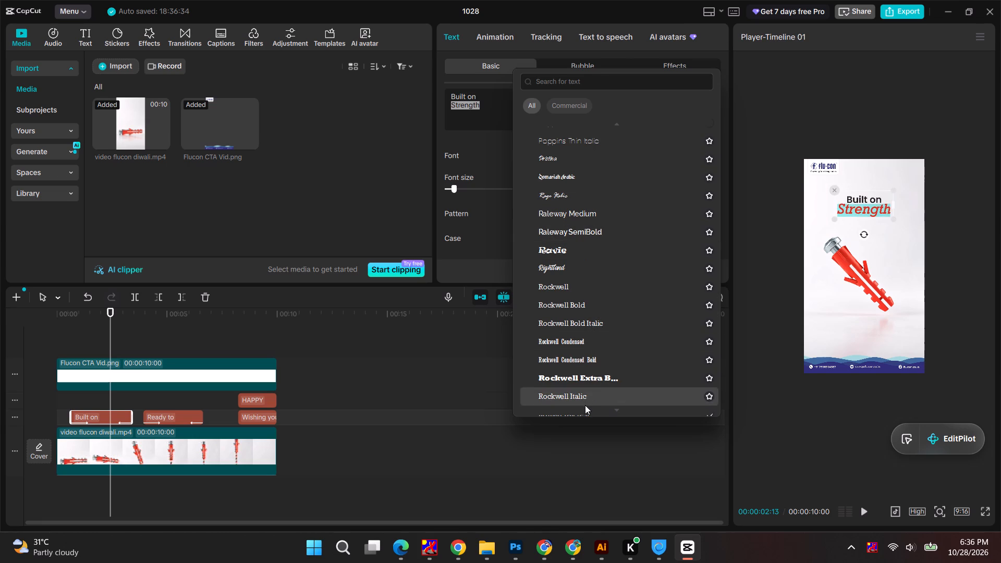
pyautogui.scroll(-5, 580, 406)
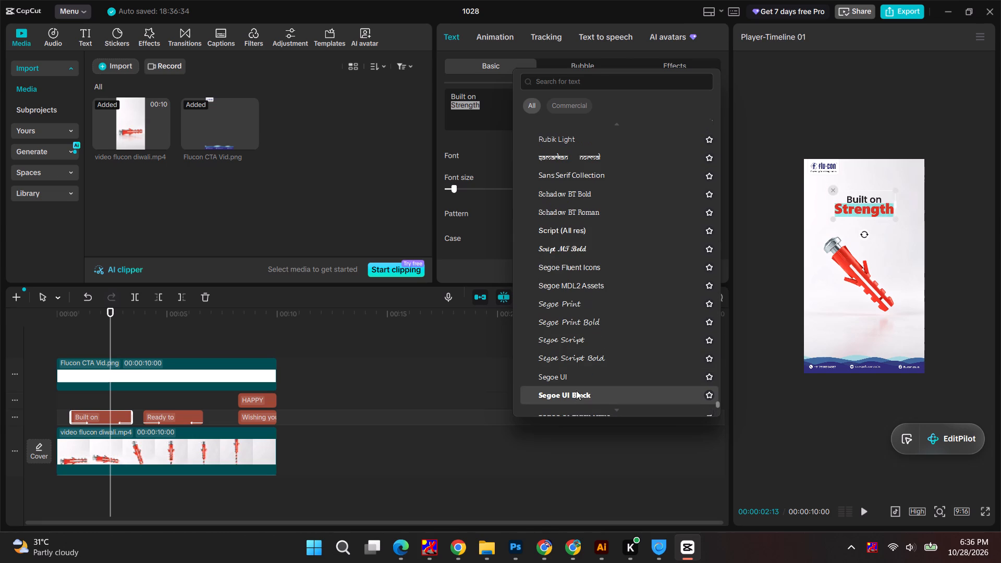
pyautogui.scroll(-18, 576, 358)
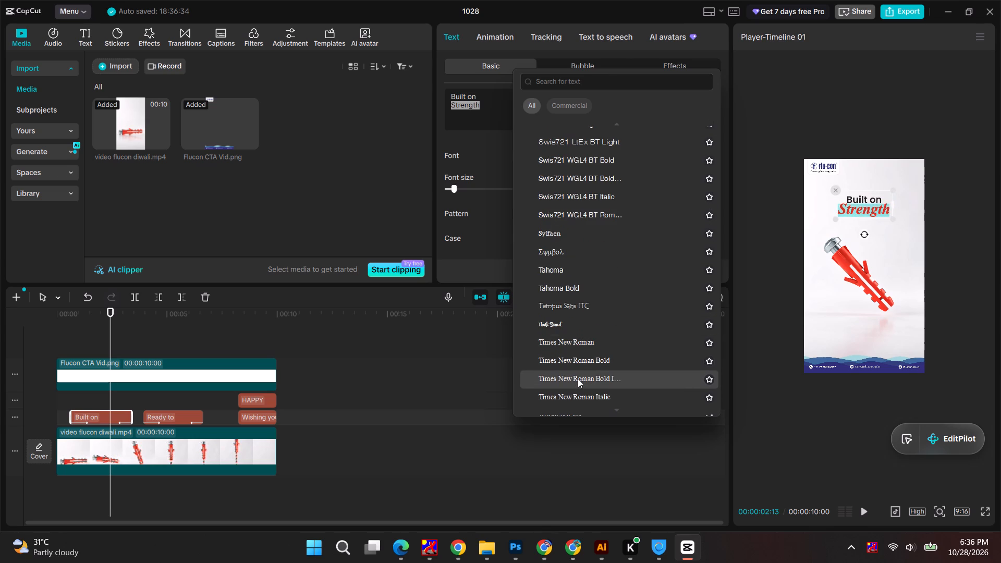
pyautogui.scroll(-5, 580, 359)
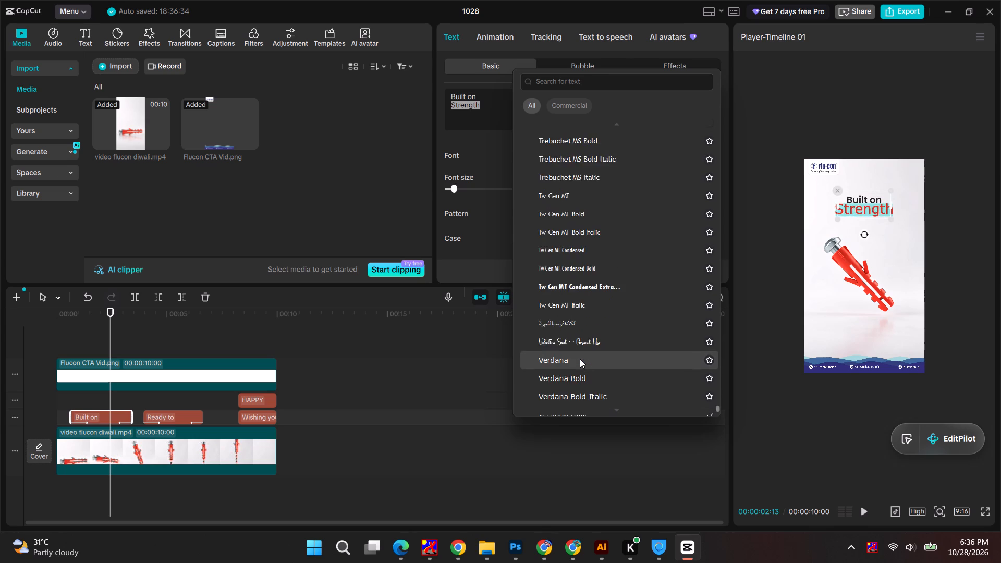
pyautogui.scroll(-8, 580, 359)
pyautogui.scroll(7, 581, 350)
pyautogui.scroll(-4, 581, 350)
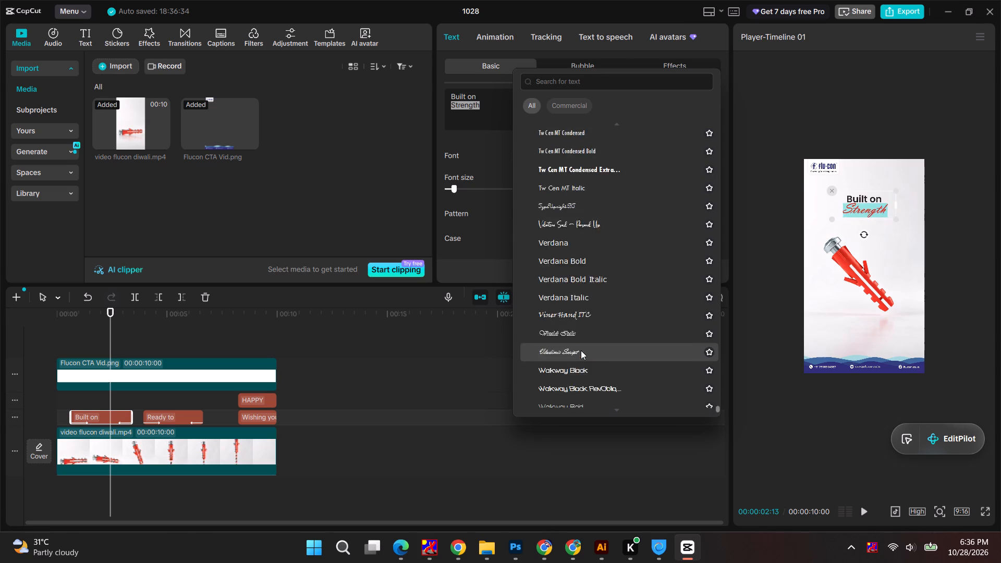
pyautogui.scroll(-3, 581, 350)
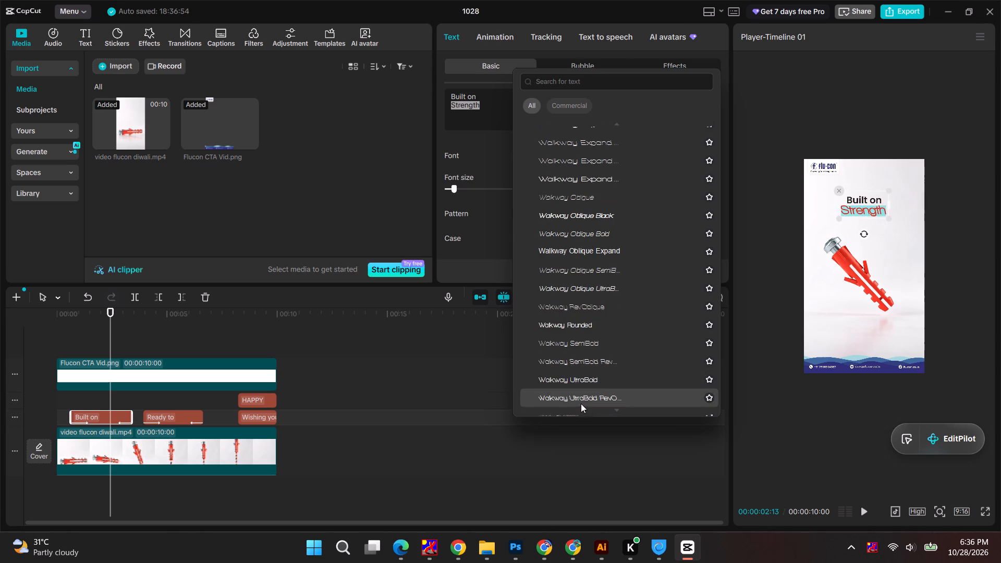
pyautogui.scroll(-5, 595, 418)
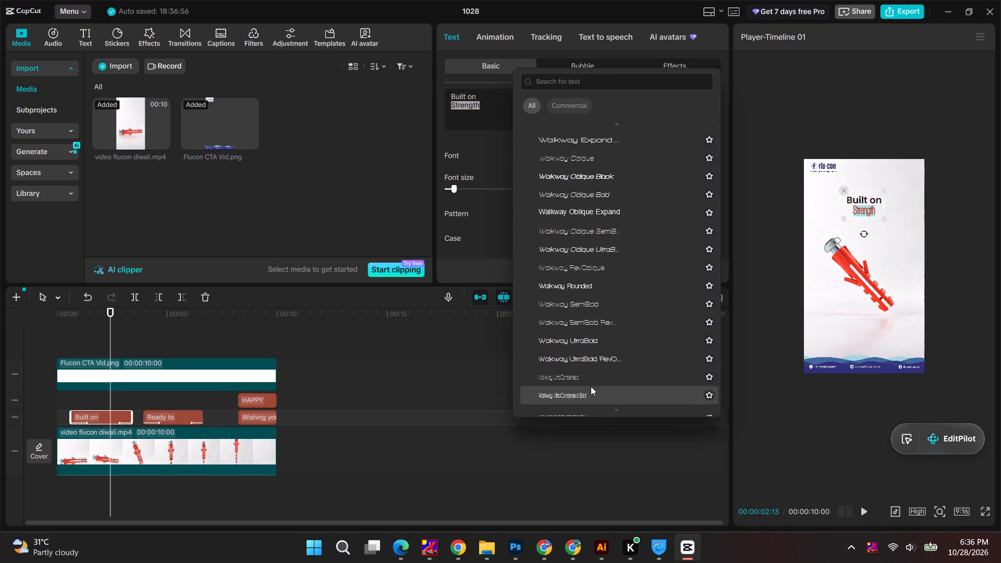
pyautogui.scroll(-10, 591, 386)
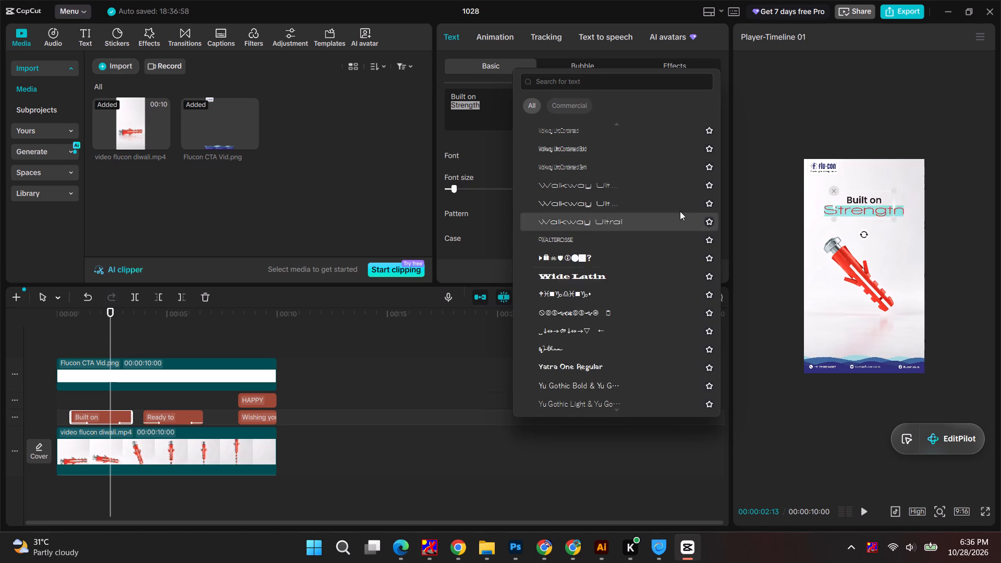
pyautogui.scroll(20, 636, 315)
pyautogui.scroll(9, 636, 315)
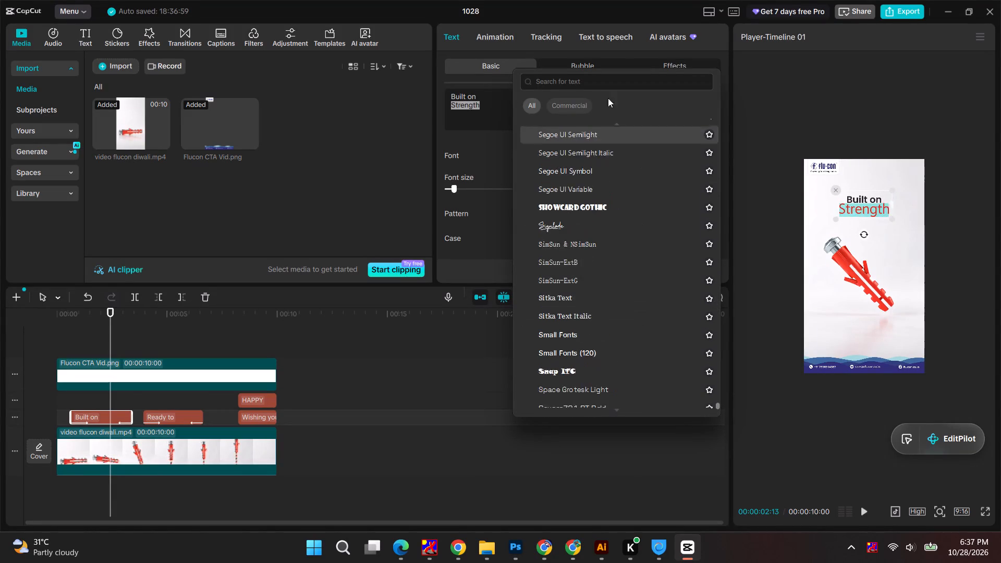
# Search the fonts for "cinzel", then set the word "Strength" to Cinzel SemiBold in uppercase.
pyautogui.click(590, 84)
pyautogui.write('zinz')
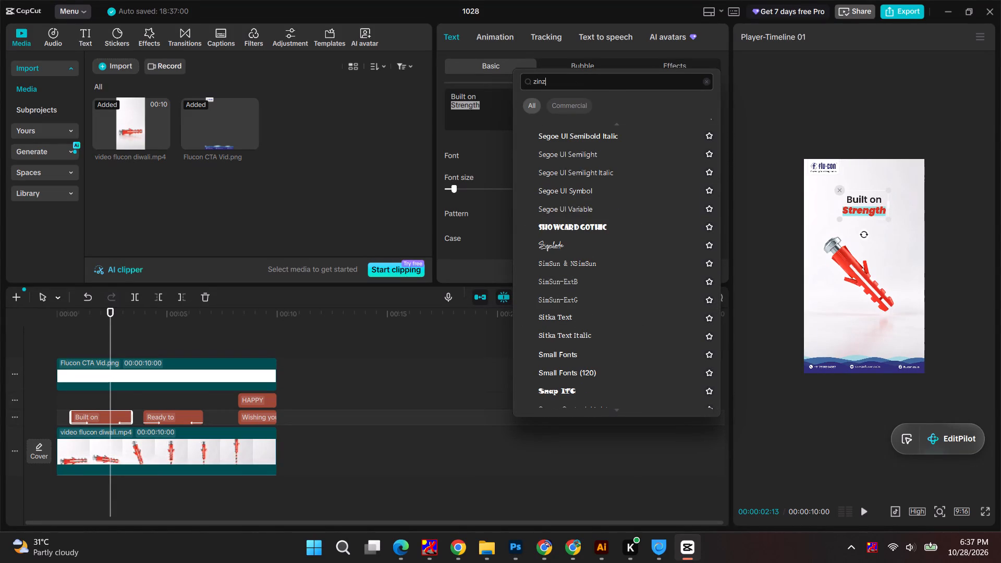
pyautogui.hotkey('ctrl', 'a')
pyautogui.write('cinze')
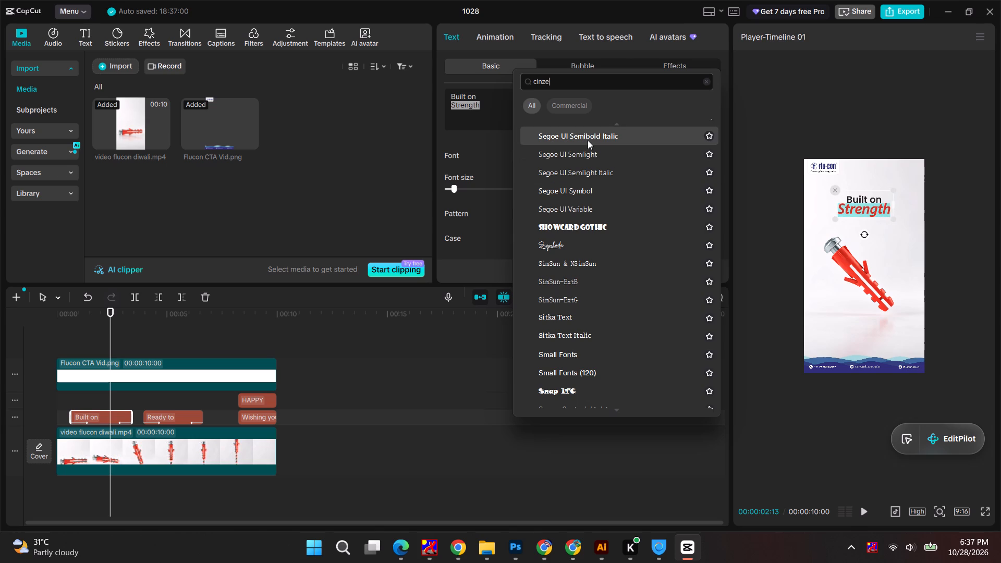
pyautogui.write("l'")
pyautogui.press('BackSpace')
pyautogui.press('Return')
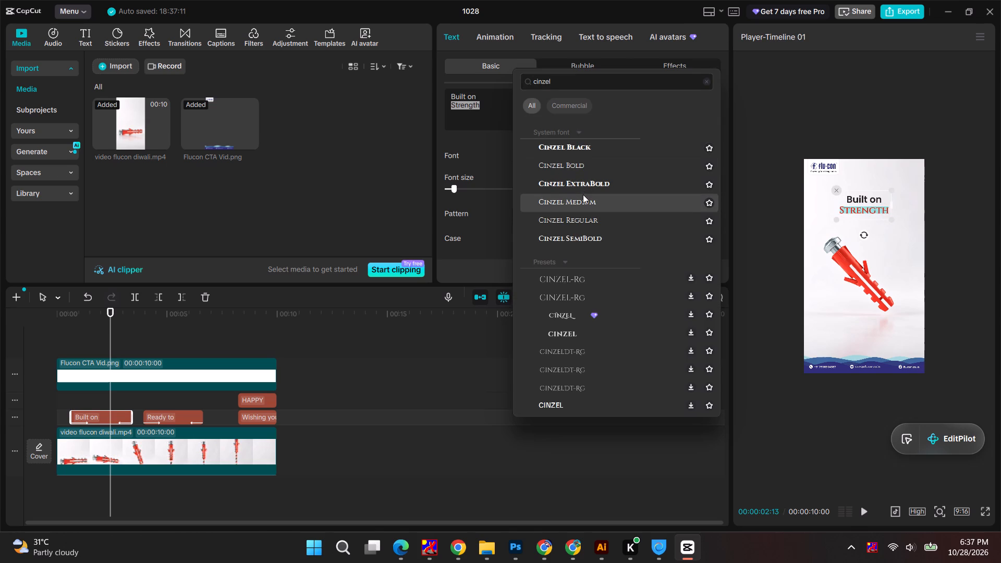
pyautogui.click(588, 239)
pyautogui.click(525, 238)
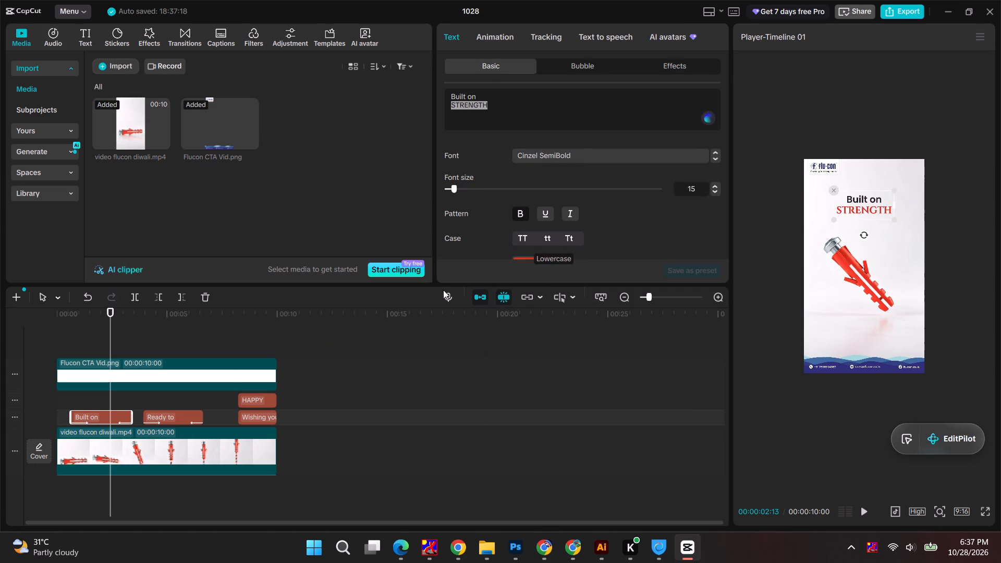
# Set the words "Built on" in the same text clip to Poppins Regular.
pyautogui.moveTo(112, 310); pyautogui.dragTo(70, 308)
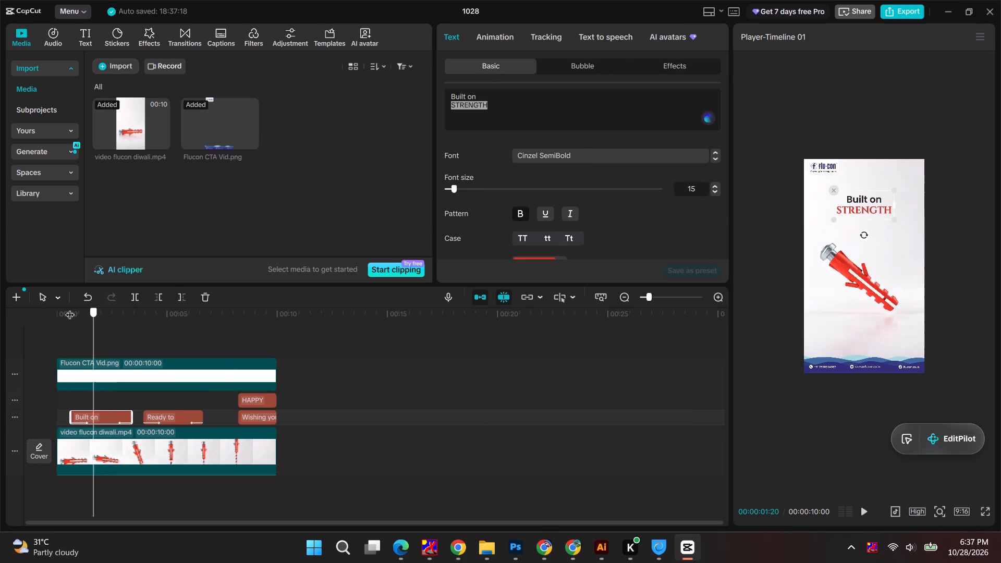
pyautogui.moveTo(70, 308); pyautogui.dragTo(120, 310)
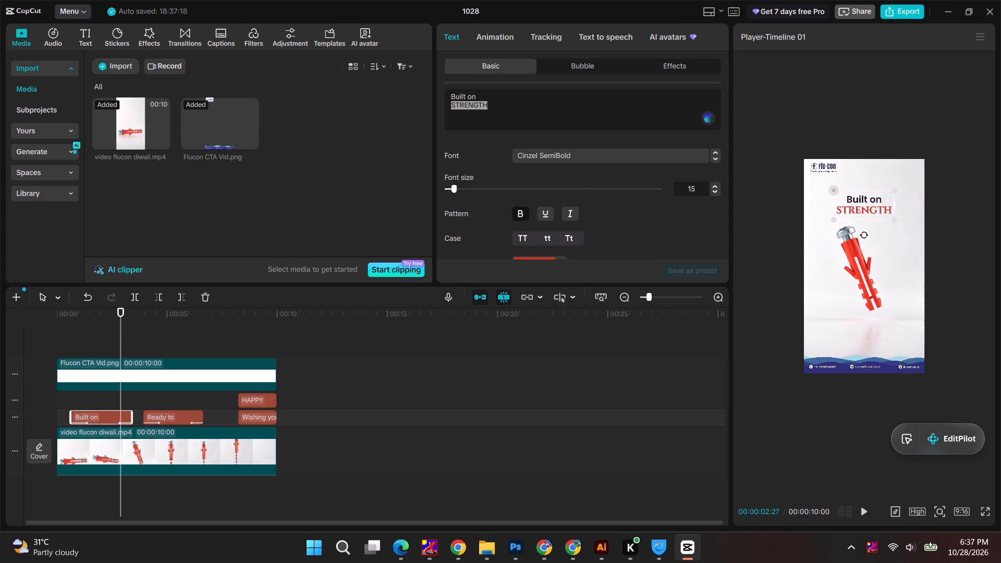
pyautogui.moveTo(475, 100); pyautogui.dragTo(436, 100)
pyautogui.click(679, 151)
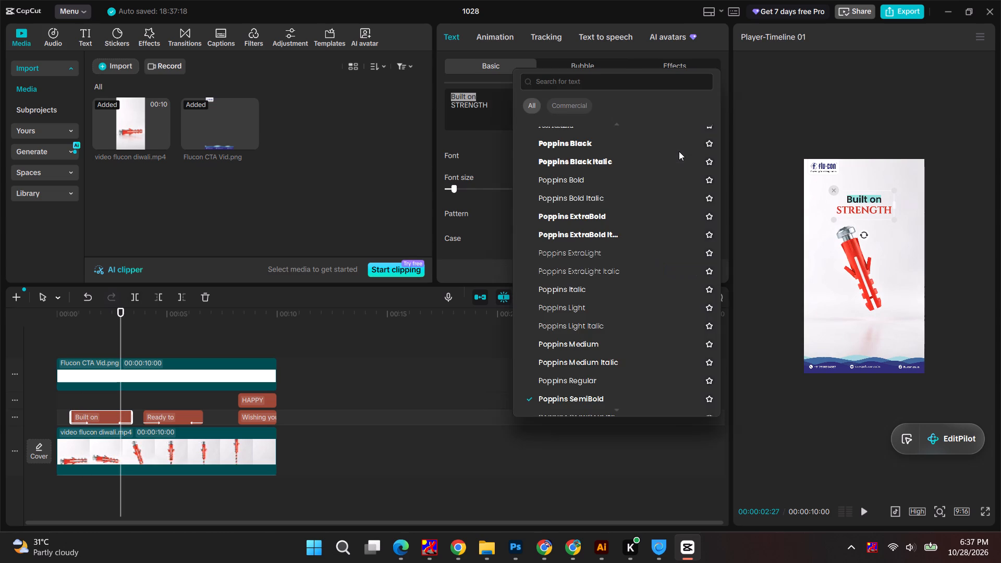
pyautogui.click(603, 382)
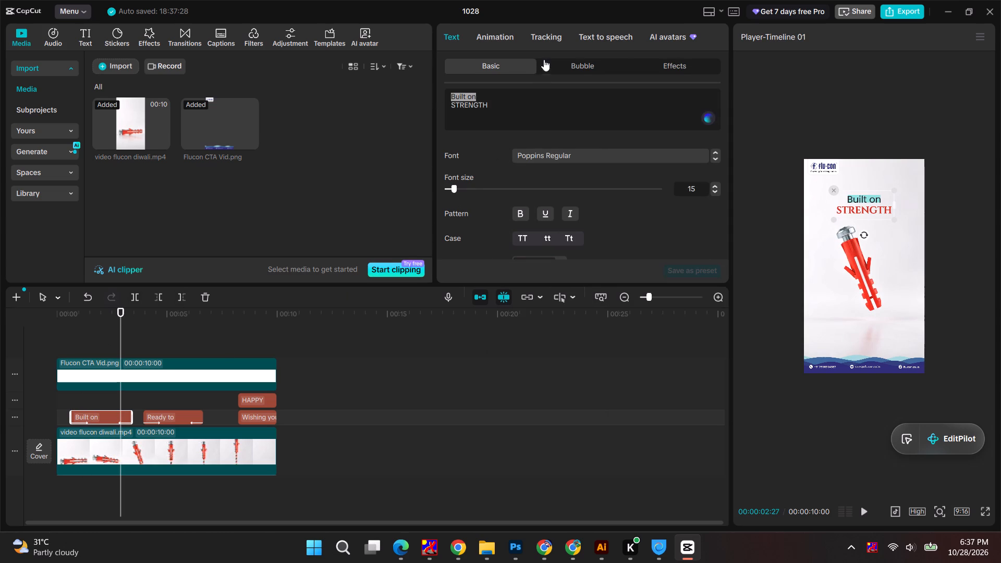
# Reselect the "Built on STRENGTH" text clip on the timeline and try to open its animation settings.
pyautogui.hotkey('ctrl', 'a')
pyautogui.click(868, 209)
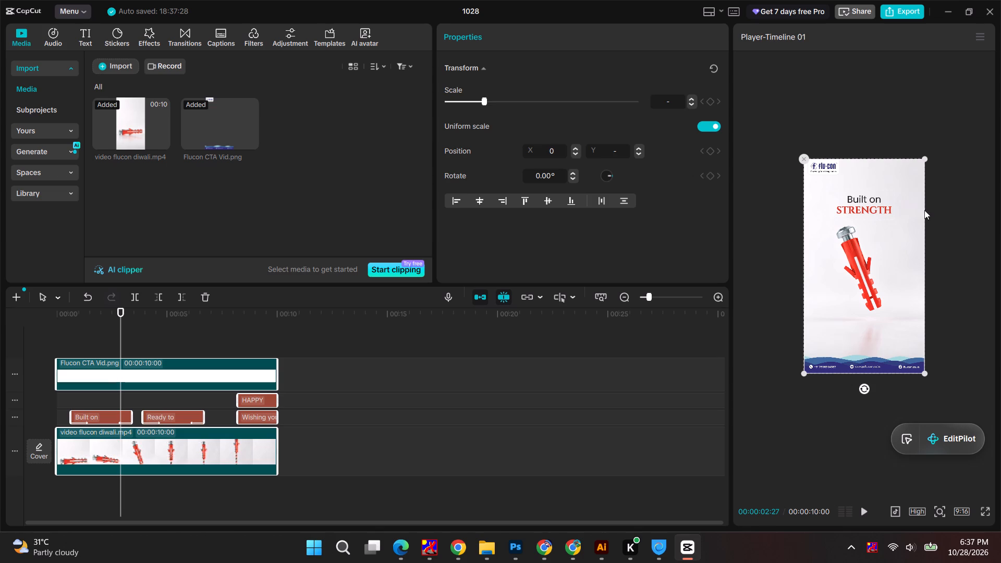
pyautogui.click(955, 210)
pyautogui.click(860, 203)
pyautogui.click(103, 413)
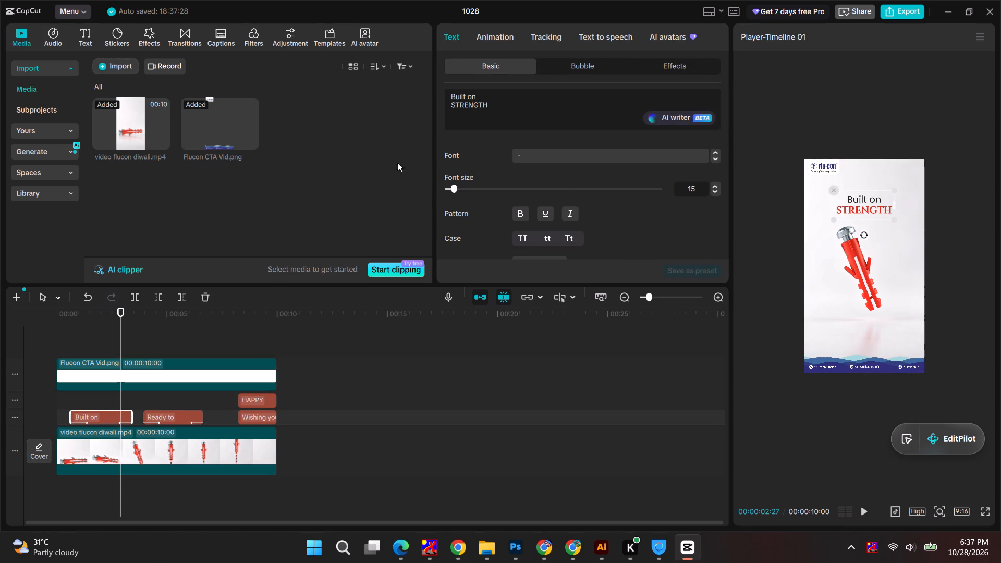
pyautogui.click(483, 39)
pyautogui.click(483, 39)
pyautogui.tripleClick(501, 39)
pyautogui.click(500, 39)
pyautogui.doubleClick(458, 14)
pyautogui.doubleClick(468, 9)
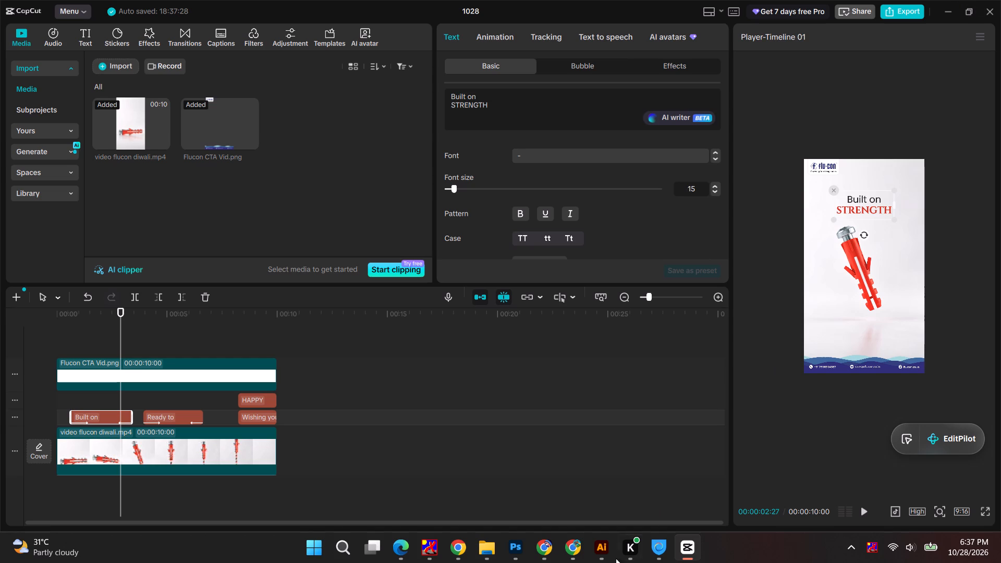
# Switch to Photoshop and start closing the Untitled-1 document that holds the logo and contact overlay.
pyautogui.click(515, 550)
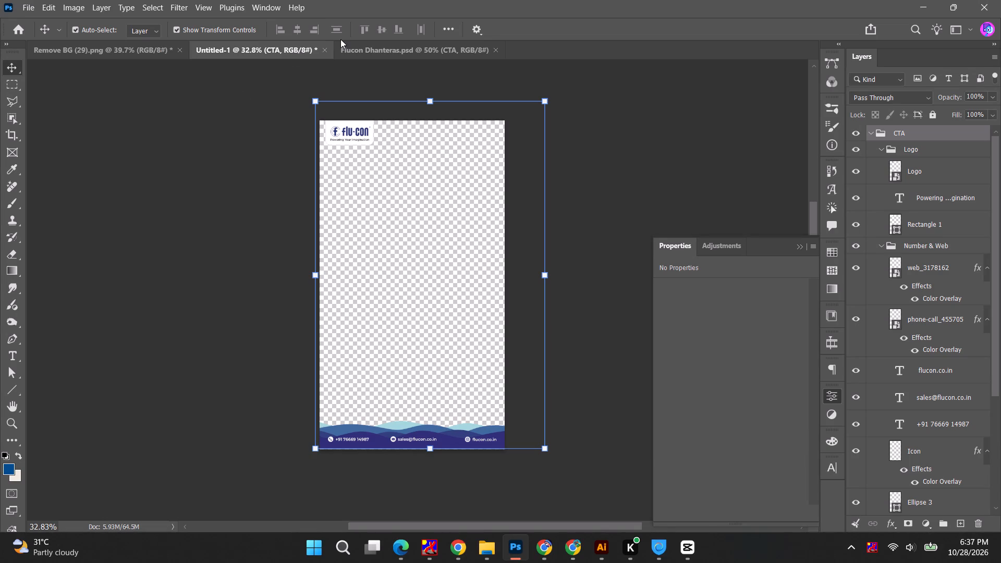
pyautogui.click(326, 51)
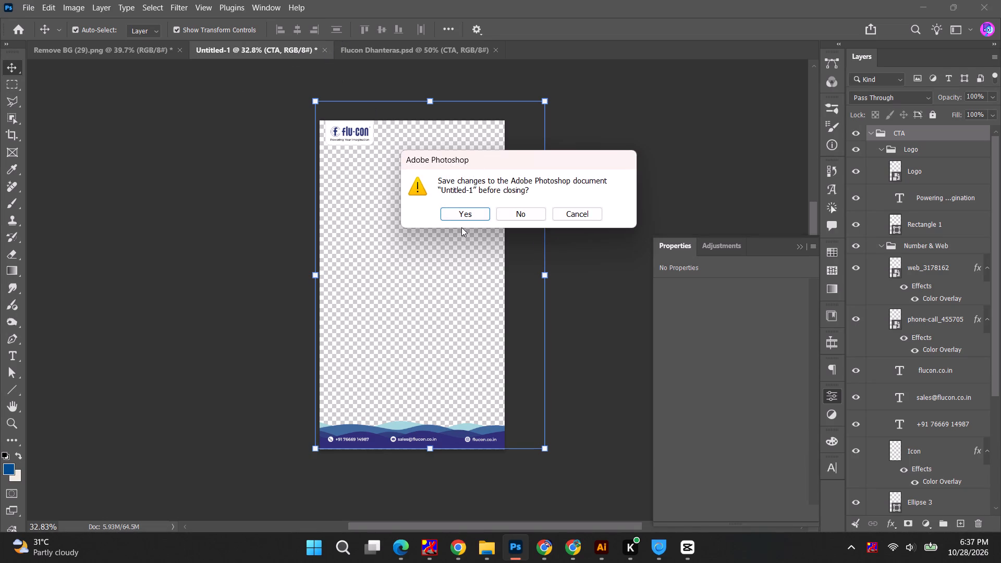
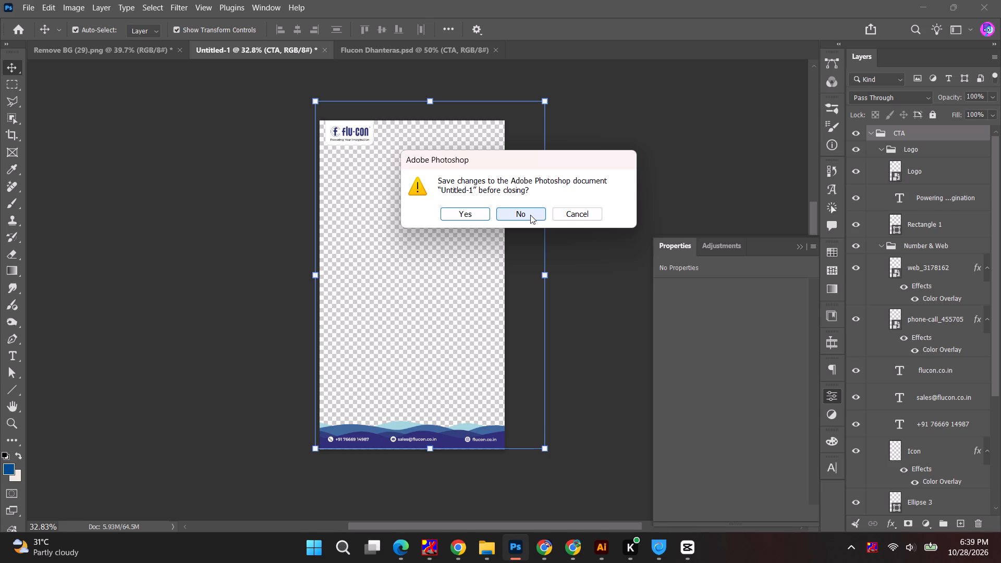
# Cancel closing the Untitled-1 document and make all the hidden layers below the CTA group visible.
pyautogui.press('Escape')
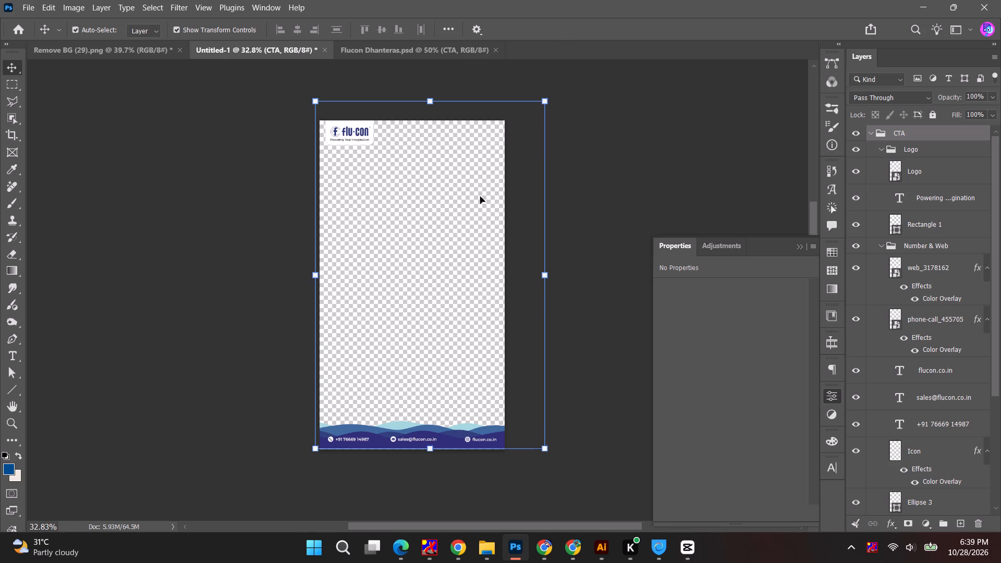
pyautogui.click(870, 134)
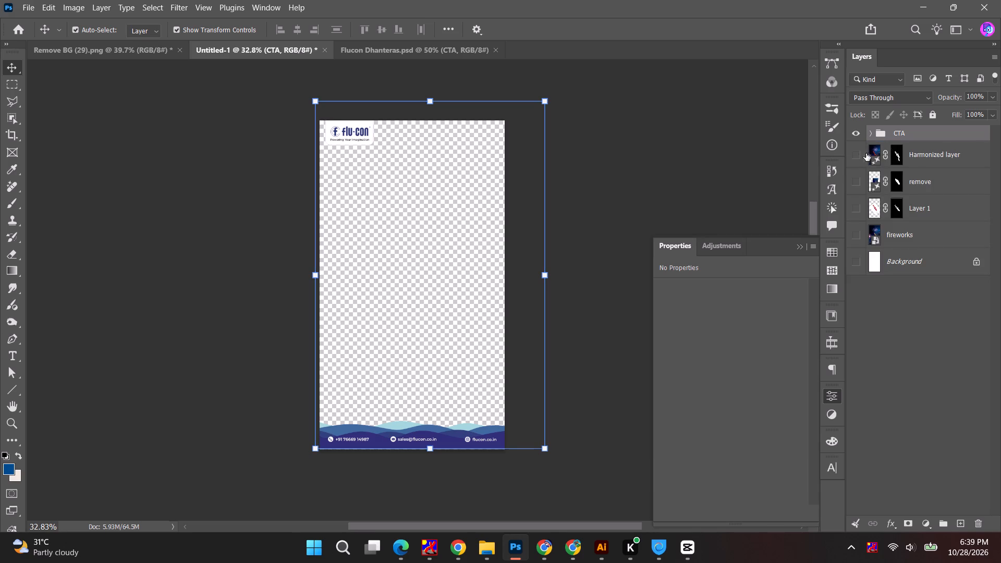
pyautogui.moveTo(861, 150); pyautogui.dragTo(853, 275)
# Save the document as a Photoshop file named "Diwali Flucon" in Flucon's Nov 2026 folder, keeping Maximize Compatibility on.
pyautogui.hotkey('ctrl', 's')
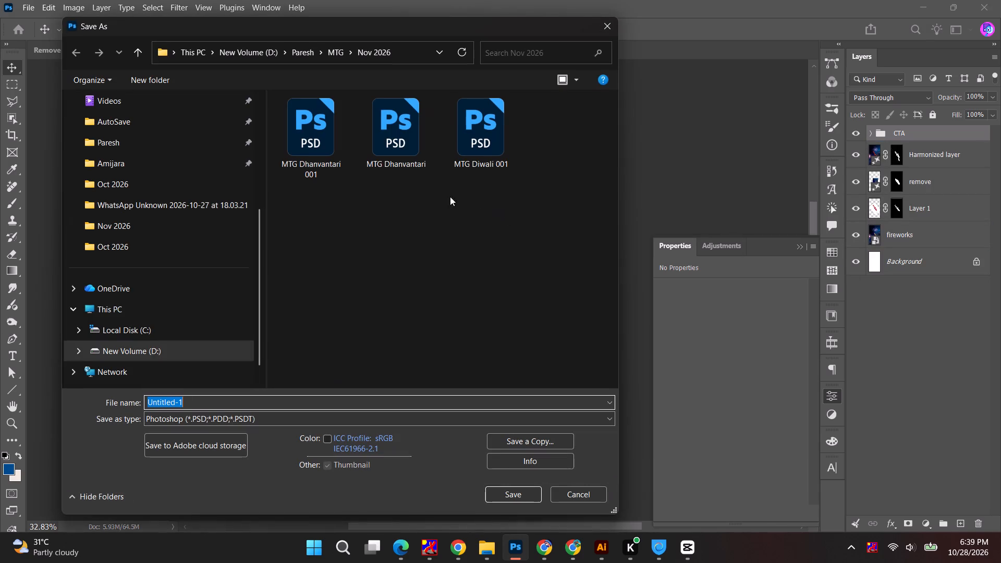
pyautogui.click(130, 144)
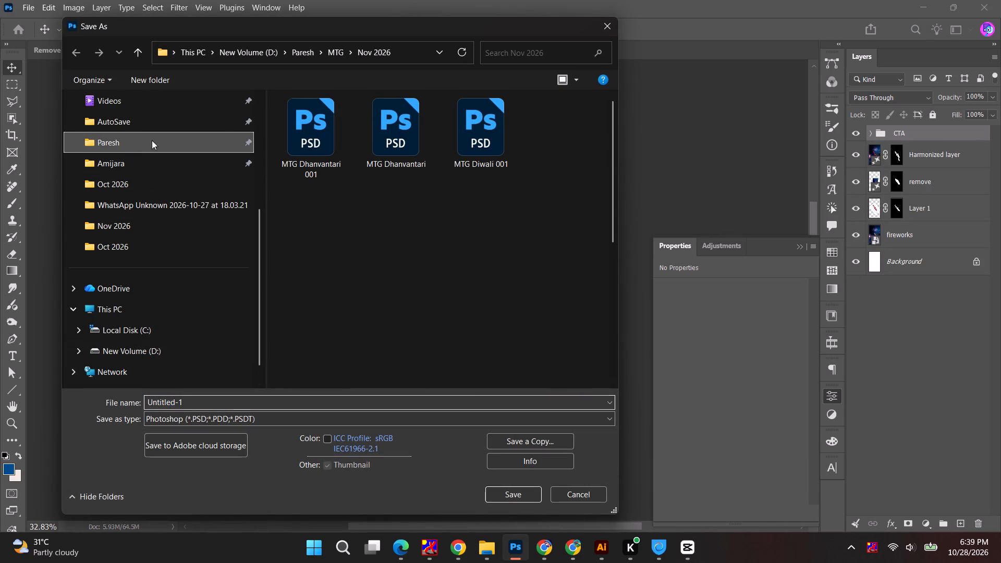
pyautogui.tripleClick(479, 201)
pyautogui.click(248, 398)
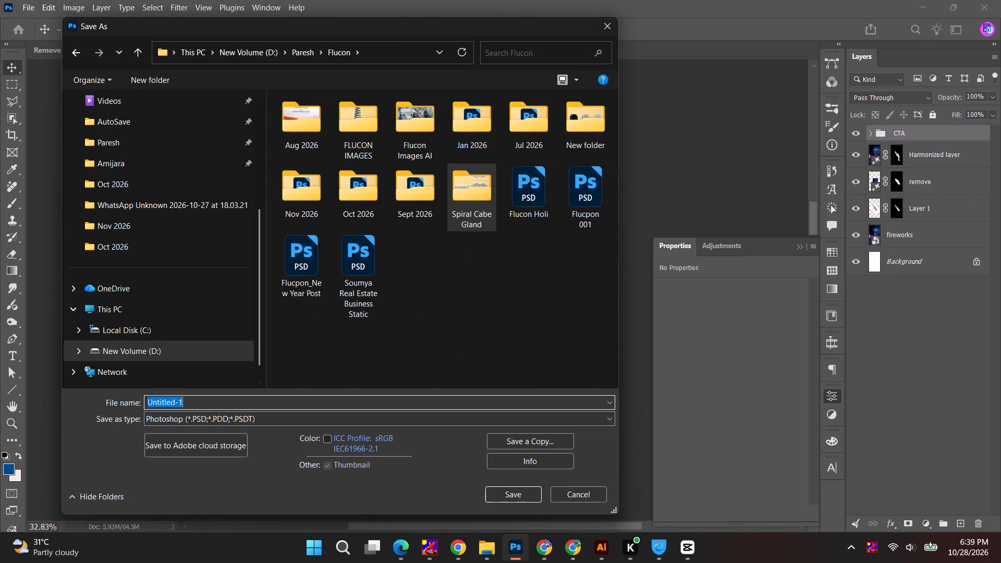
pyautogui.click(567, 130)
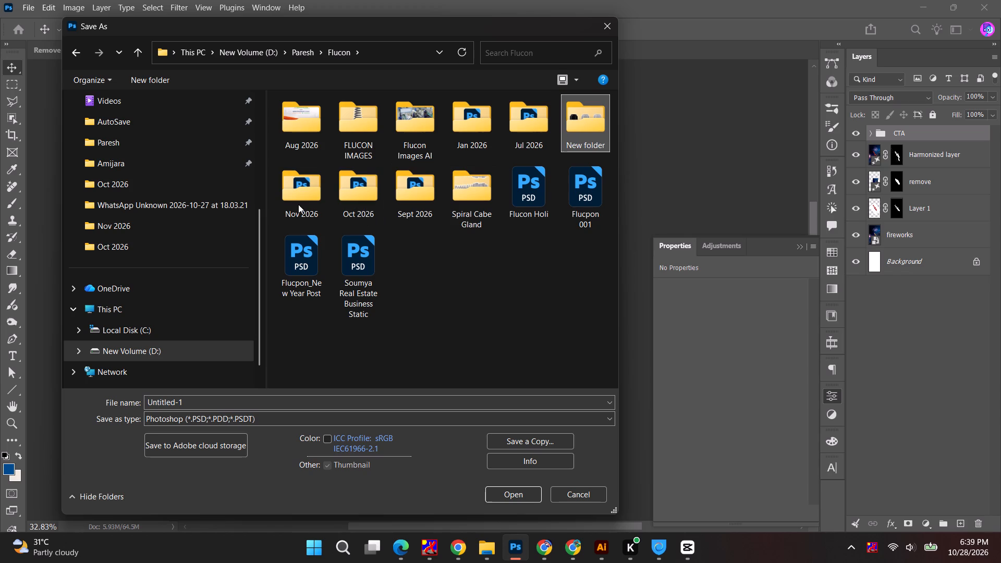
pyautogui.doubleClick(298, 204)
pyautogui.click(192, 406)
pyautogui.write('Diwali Flucon')
pyautogui.press('Return')
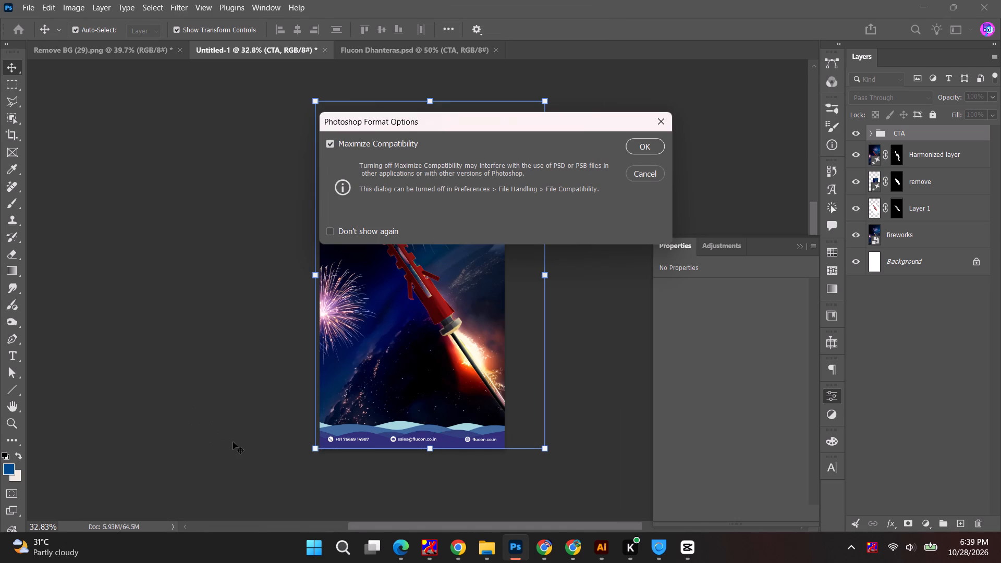
pyautogui.hotkey('alt', 'Tab')
pyautogui.hotkey('alt', 'Tab')
pyautogui.hotkey('alt', 'Tab')
pyautogui.hotkey('alt', 'Tab')
pyautogui.click(648, 153)
pyautogui.hotkey('ctrl', 's')
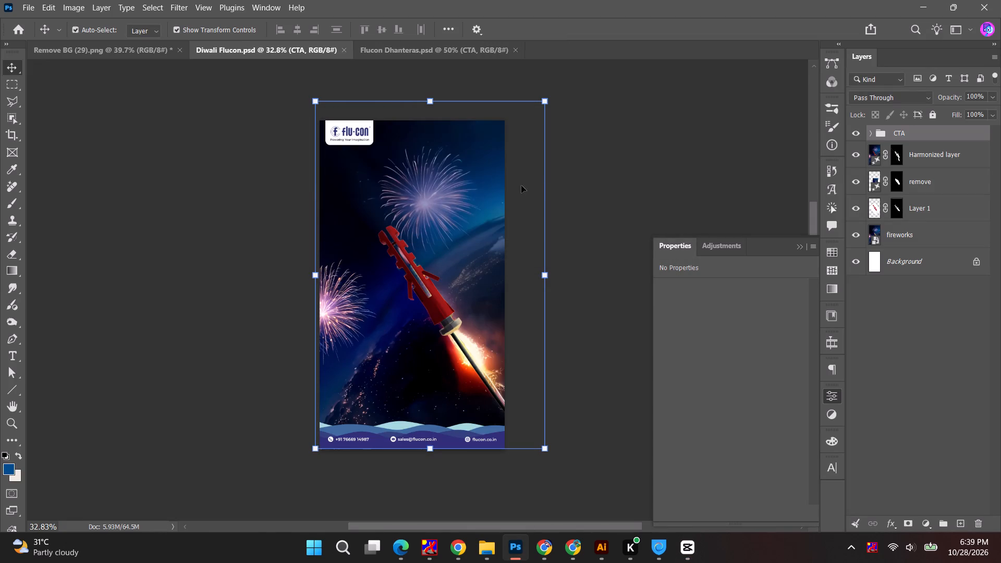
# Close the Diwali Flucon and Flucon Dhanteras documents.
pyautogui.hotkey('ctrl', 'w')
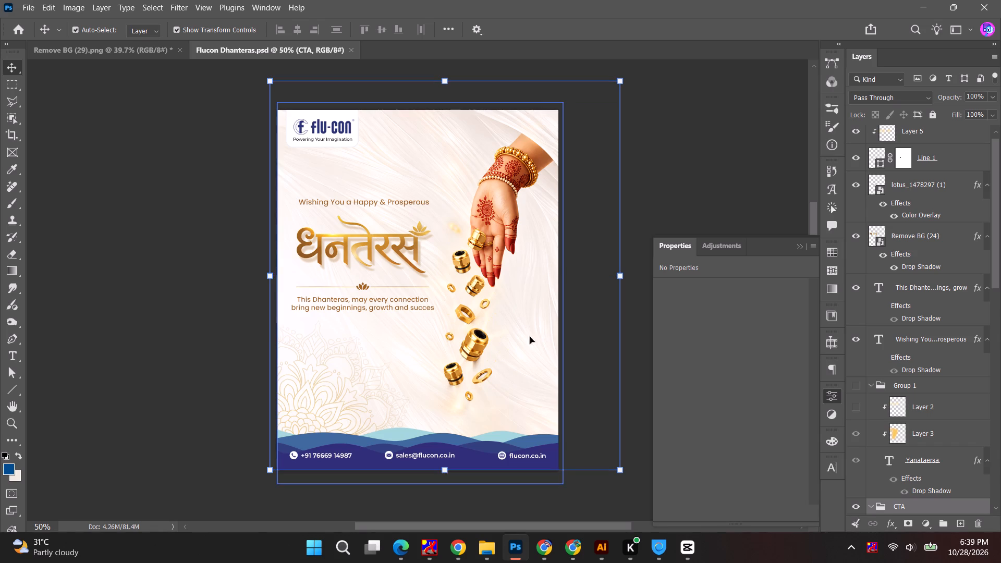
pyautogui.click(796, 244)
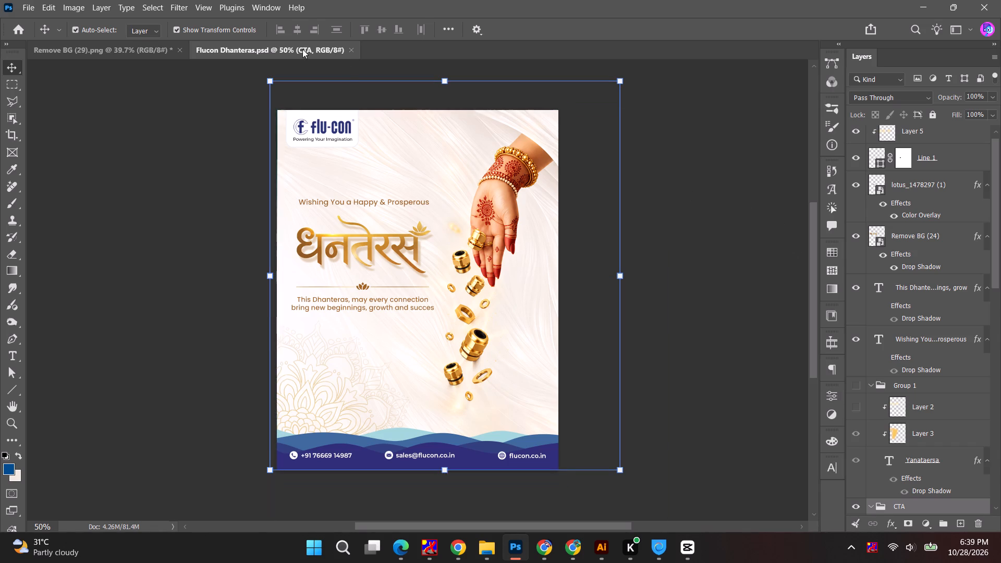
pyautogui.click(352, 52)
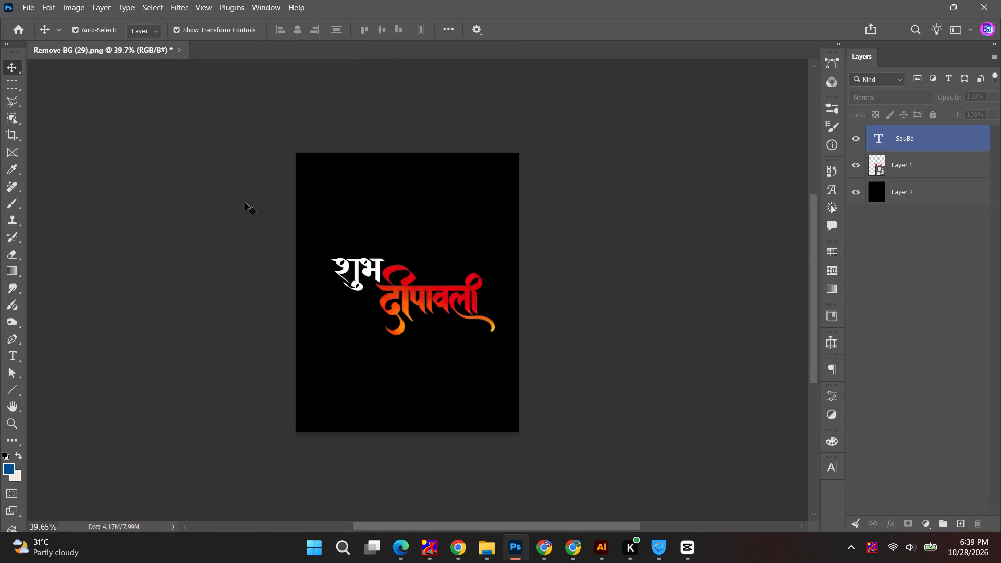
# Glance at the social media spreadsheet in Chrome, return to CapCut and scrub the timeline to check when the texts appear.
pyautogui.hotkey('alt', 'Tab')
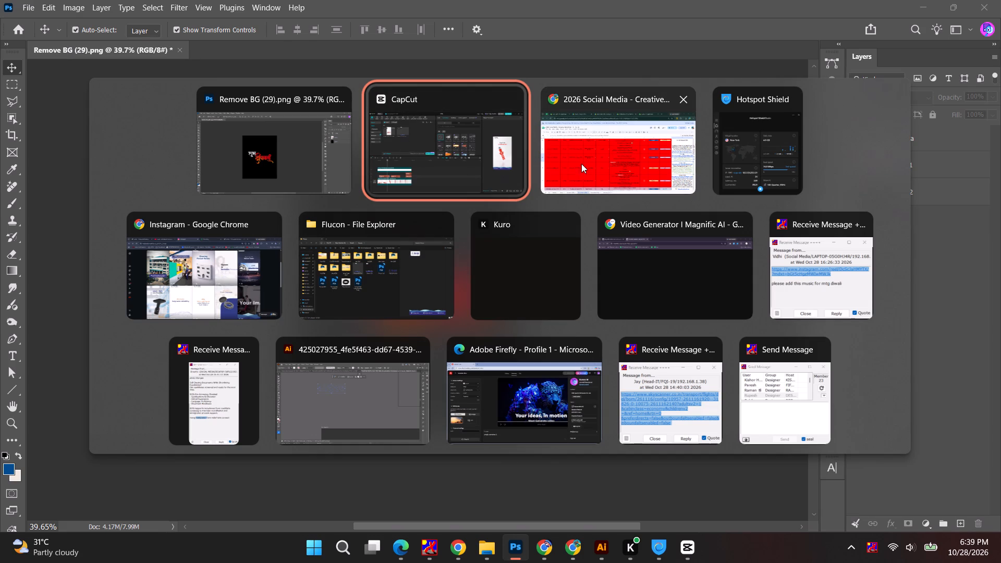
pyautogui.keyDown('alt'); pyautogui.click(581, 164); pyautogui.keyUp('alt')
pyautogui.hotkey('alt', 'Tab')
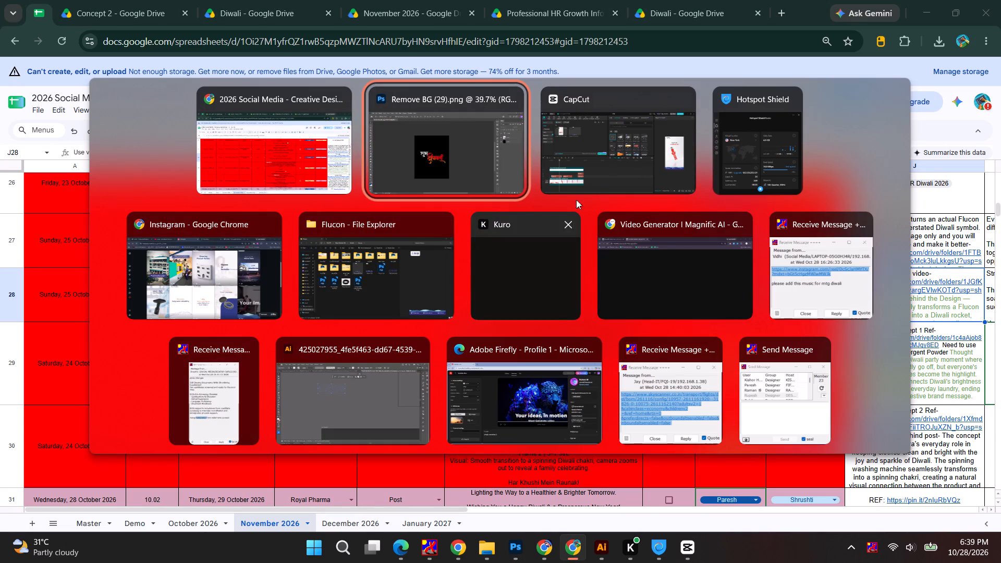
pyautogui.keyDown('alt'); pyautogui.click(634, 154); pyautogui.keyUp('alt')
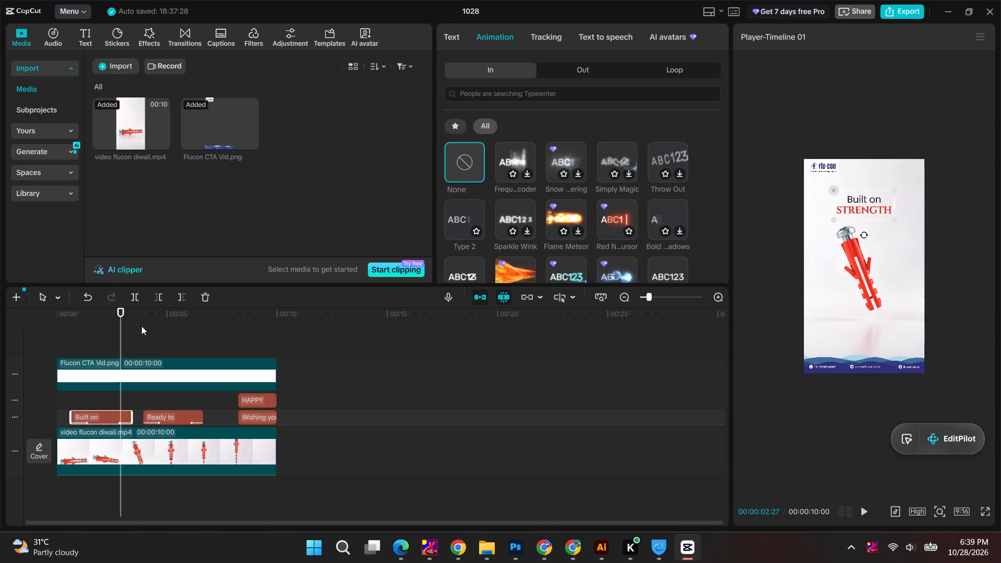
pyautogui.moveTo(122, 309); pyautogui.dragTo(99, 311)
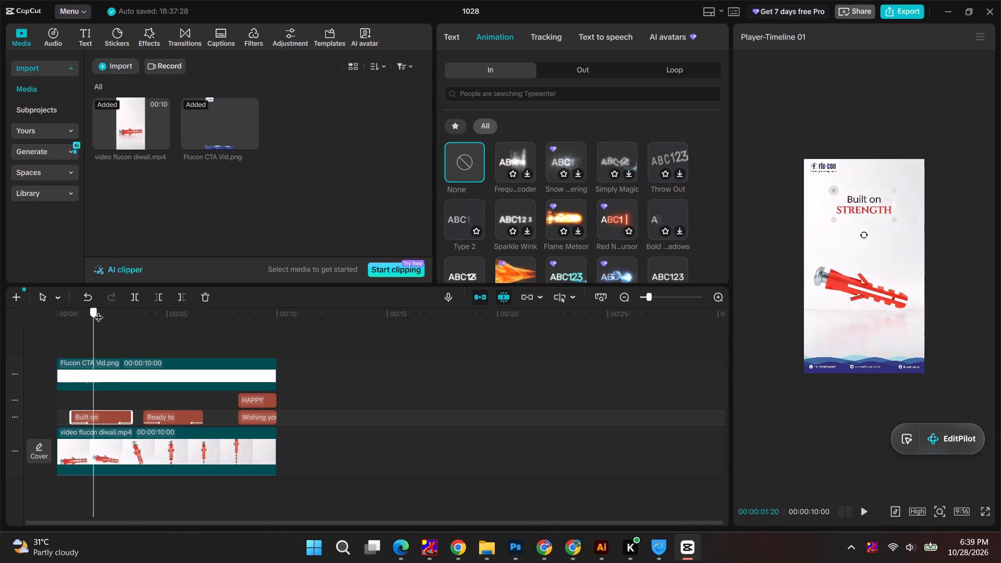
pyautogui.moveTo(99, 311); pyautogui.dragTo(223, 302)
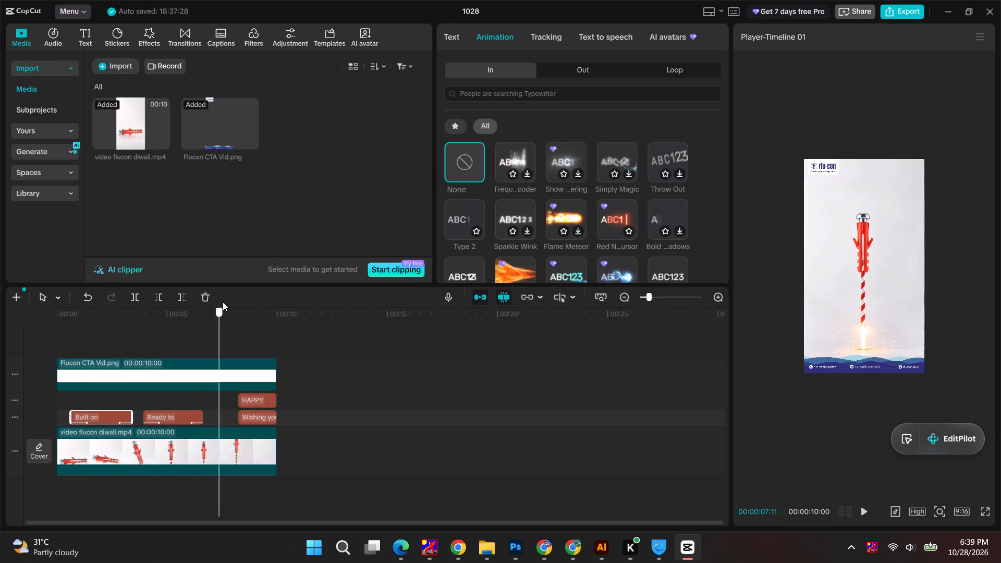
pyautogui.moveTo(223, 302); pyautogui.dragTo(129, 312)
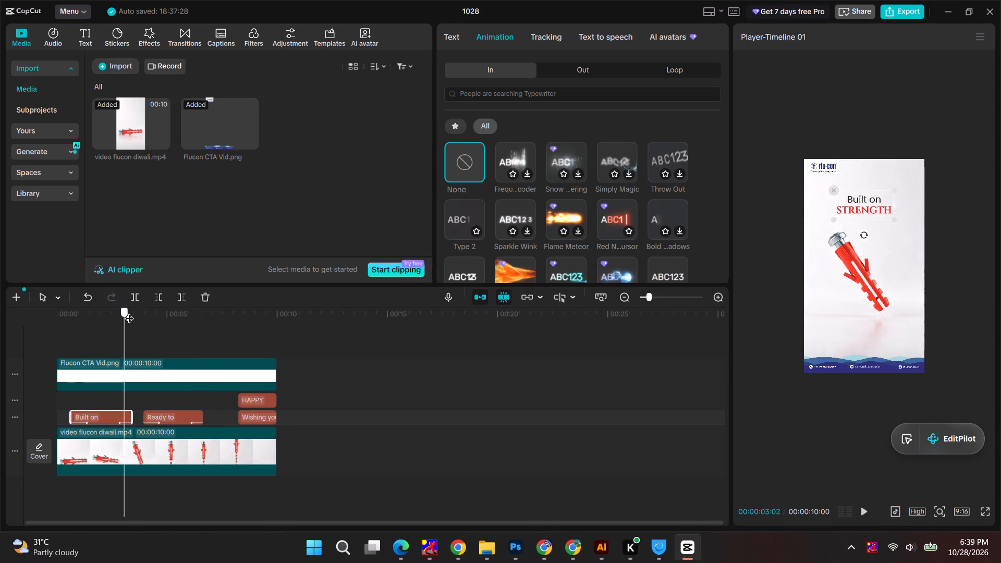
pyautogui.moveTo(129, 312); pyautogui.dragTo(106, 321)
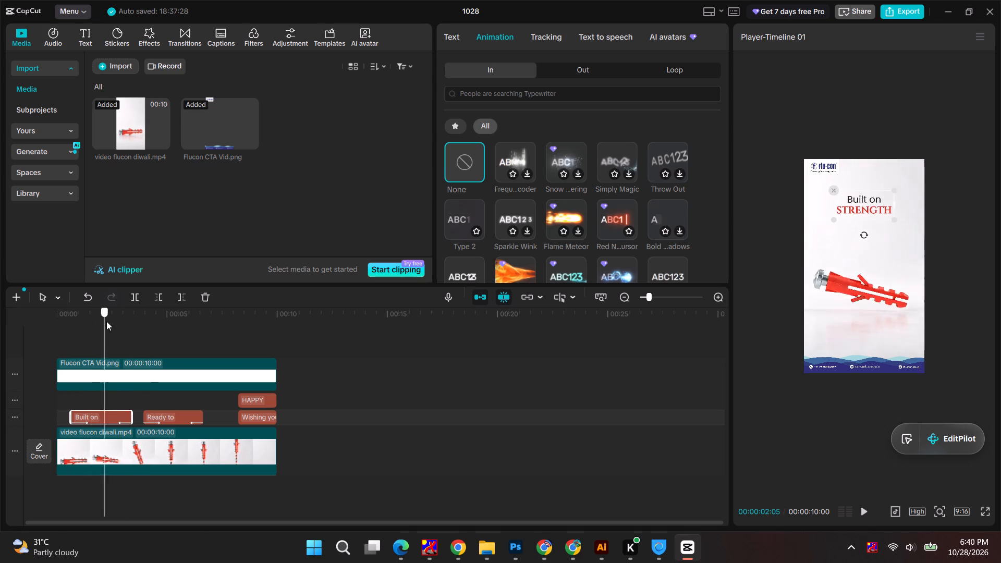
pyautogui.moveTo(106, 321); pyautogui.dragTo(148, 316)
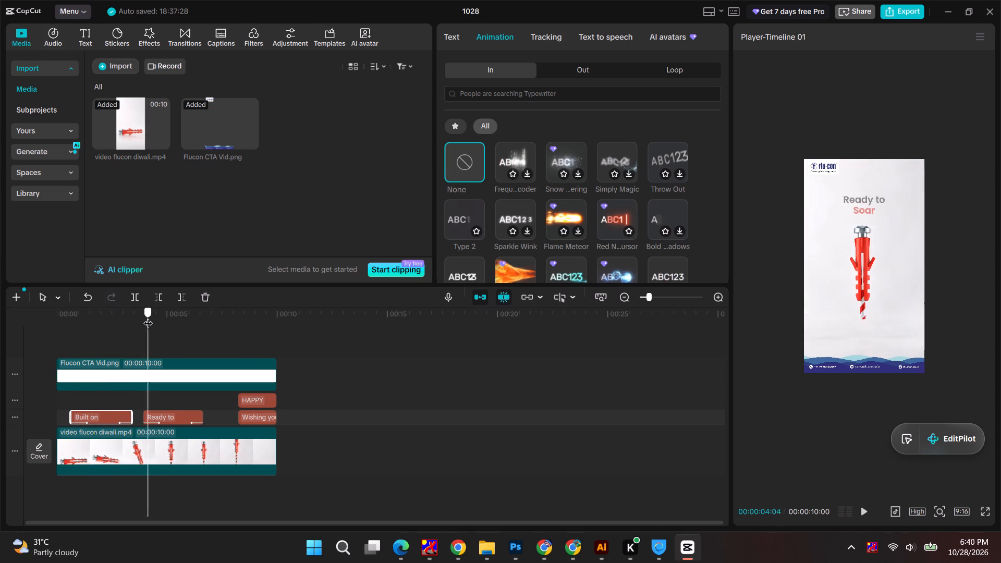
pyautogui.moveTo(148, 316); pyautogui.dragTo(155, 316)
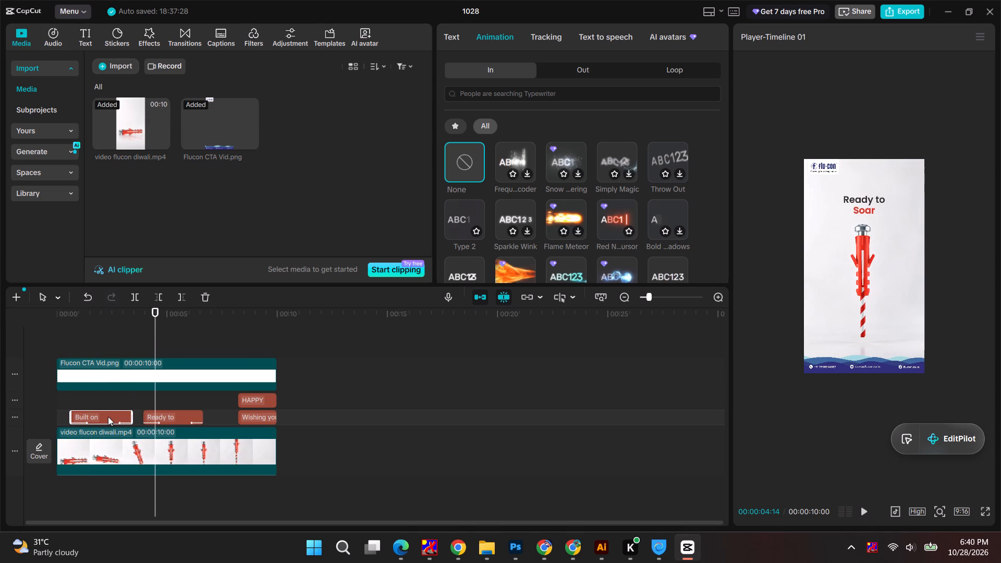
# Duplicate the "Built on STRENGTH" text clip onto the track above, aligned with the start of the "Ready to Soar" clip.
pyautogui.click(108, 417)
pyautogui.keyDown('alt'); pyautogui.moveTo(108, 417); pyautogui.dragTo(185, 397); pyautogui.keyUp('alt')
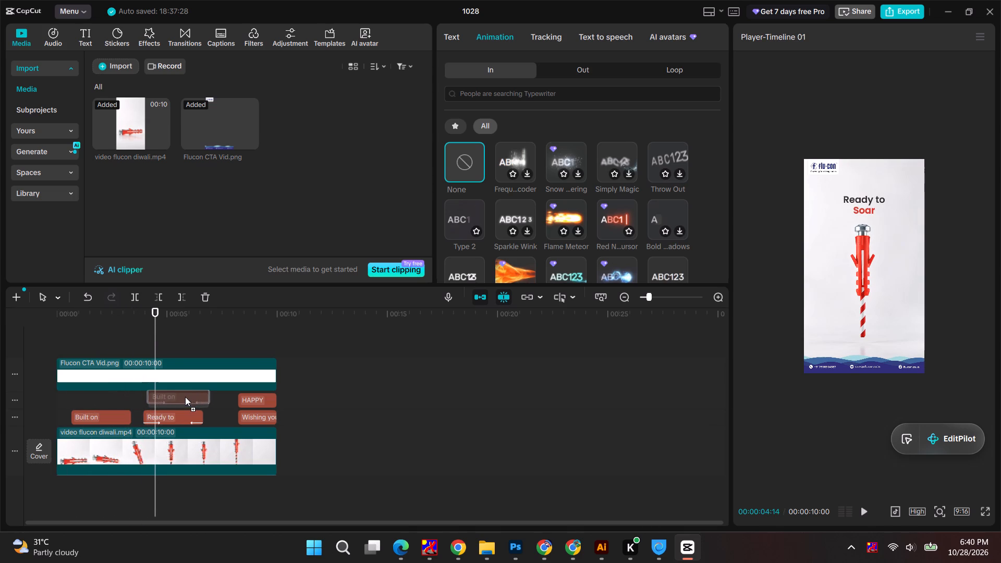
pyautogui.keyDown('alt'); pyautogui.moveTo(185, 397); pyautogui.dragTo(180, 398); pyautogui.keyUp('alt')
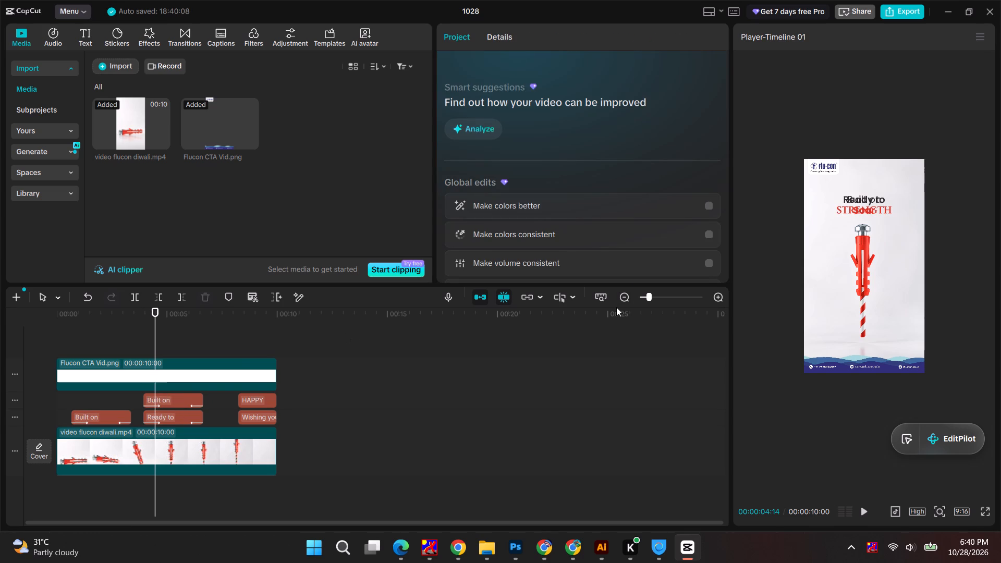
# Replace the words "Built on" with "Ready to" in the duplicated text clip above the "Ready to Soar" clip.
pyautogui.click(164, 410)
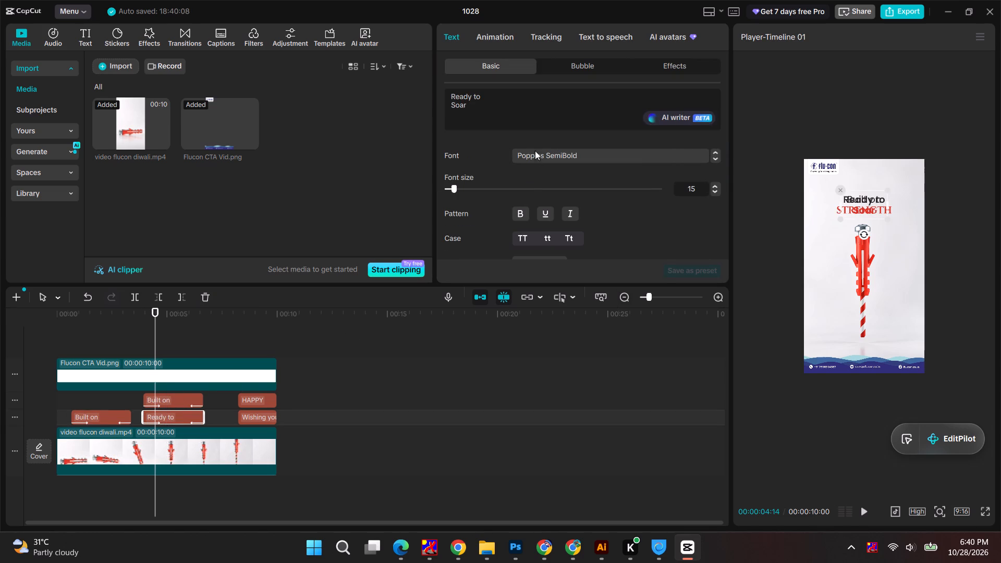
pyautogui.click(177, 400)
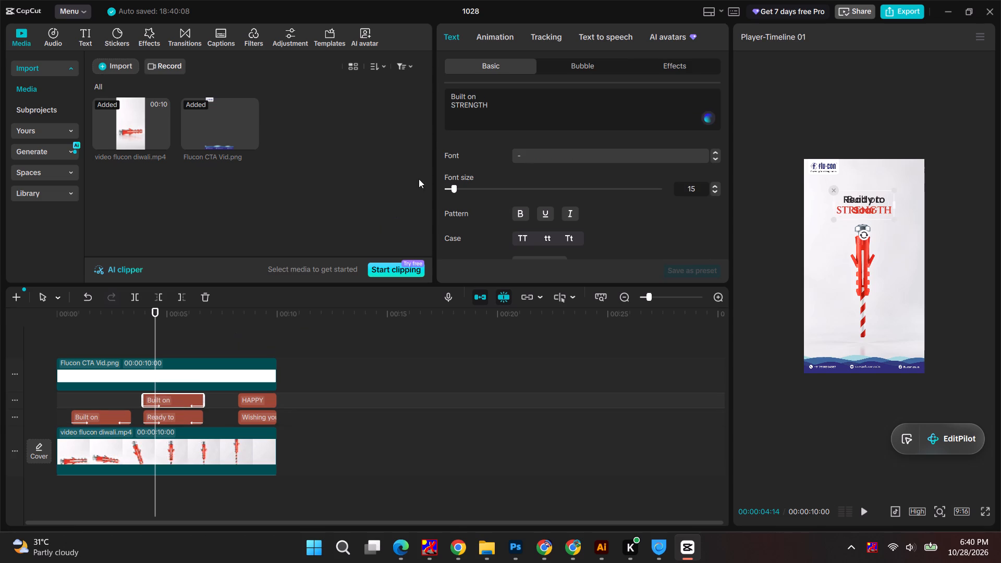
pyautogui.moveTo(468, 95); pyautogui.dragTo(473, 95)
pyautogui.moveTo(473, 95); pyautogui.dragTo(474, 95)
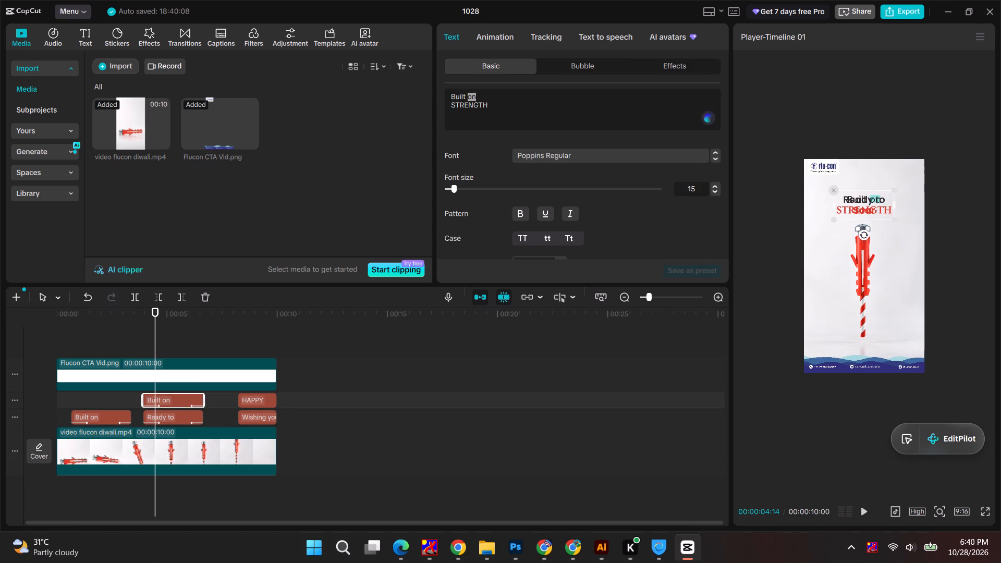
pyautogui.write('too')
pyautogui.press('BackSpace')
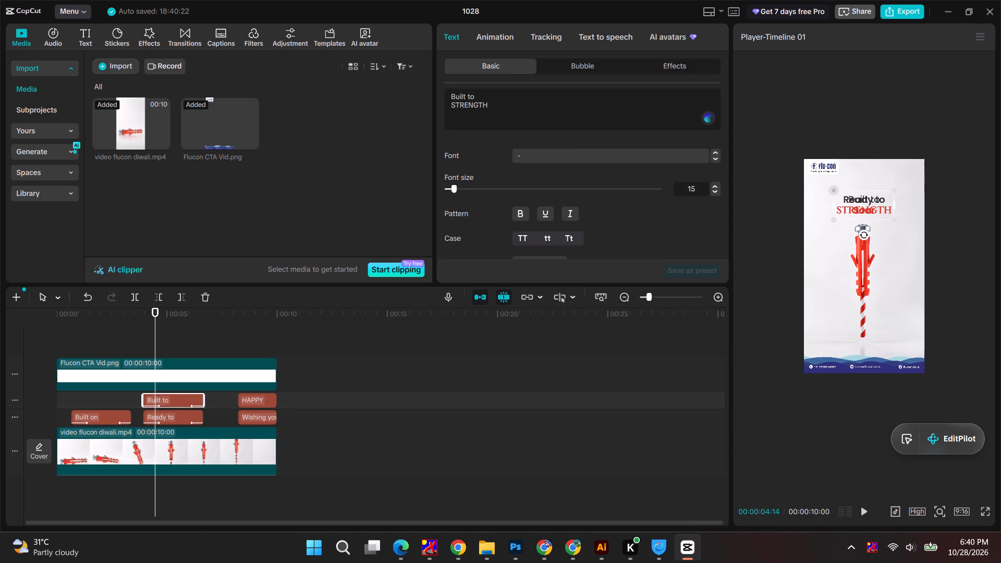
pyautogui.moveTo(466, 96); pyautogui.dragTo(459, 97)
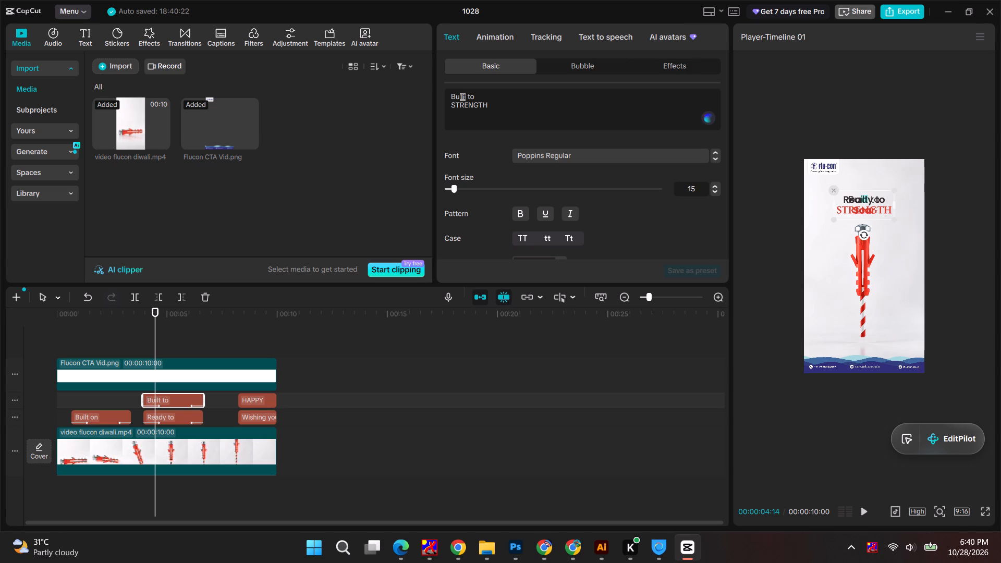
pyautogui.moveTo(459, 97); pyautogui.dragTo(457, 97)
pyautogui.write('Ready')
pyautogui.press('Left')
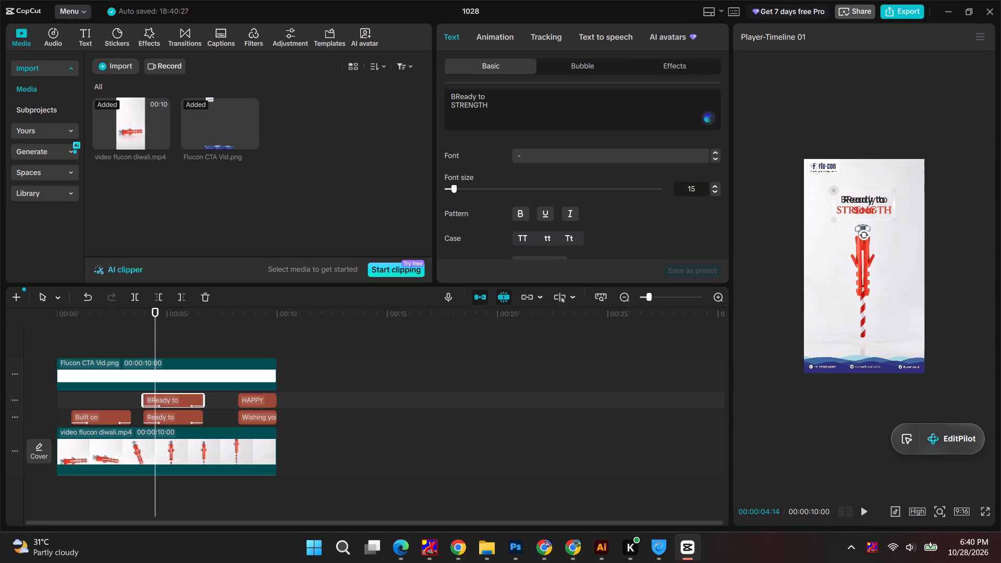
pyautogui.press('Left')
pyautogui.press('Left')
pyautogui.press('Left')
pyautogui.press('Left')
pyautogui.press('Left')
pyautogui.press('Right')
pyautogui.press('BackSpace')
# Replace the word "STRENGTH" with "SOAR" in the duplicated text clip.
pyautogui.moveTo(455, 106); pyautogui.dragTo(459, 105)
pyautogui.moveTo(459, 105); pyautogui.dragTo(515, 104)
pyautogui.write('OAR')
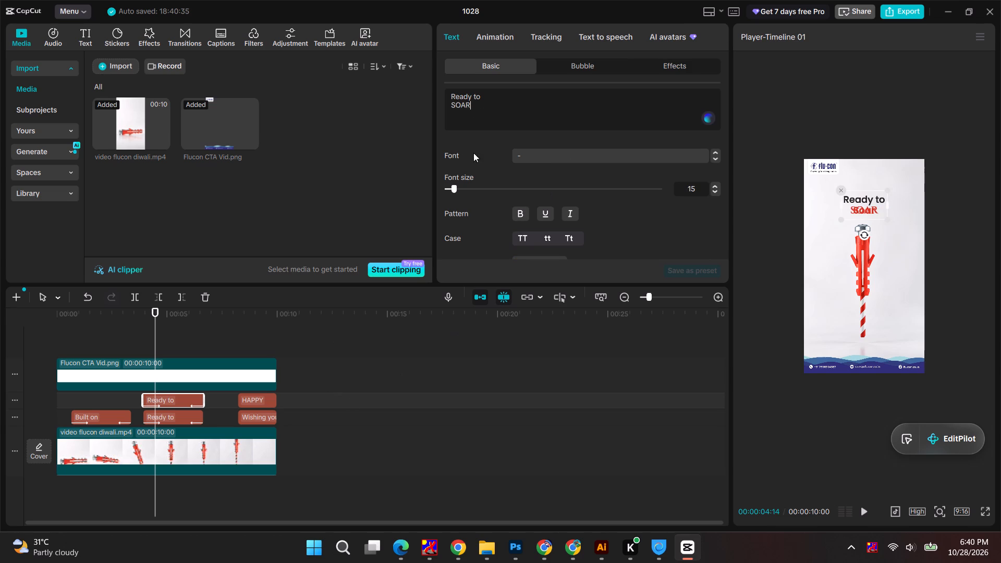
# Delete the original "Ready to Soar" text clip from the lower text track.
pyautogui.click(169, 419)
pyautogui.press('BackSpace')
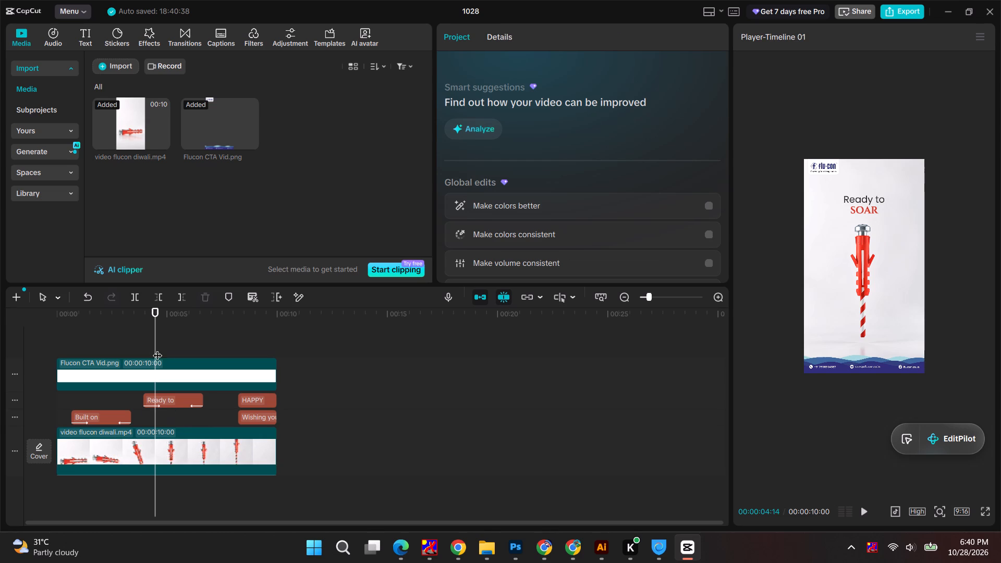
# Recolour the word "STRENGTH" in the "Built on" text clip to navy 302E78, sampled from the contact banner in the preview.
pyautogui.moveTo(153, 309); pyautogui.dragTo(57, 310)
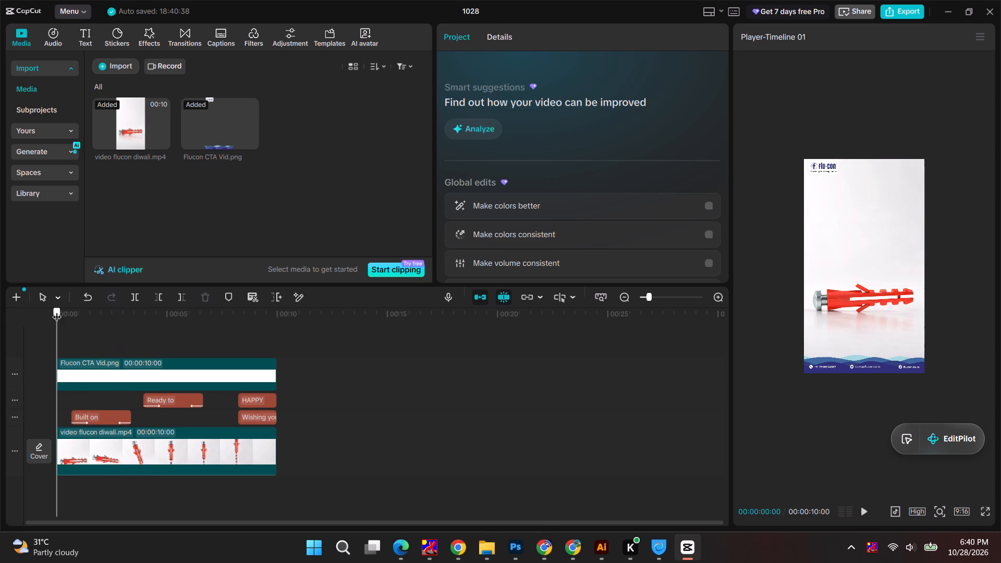
pyautogui.moveTo(57, 310); pyautogui.dragTo(221, 303)
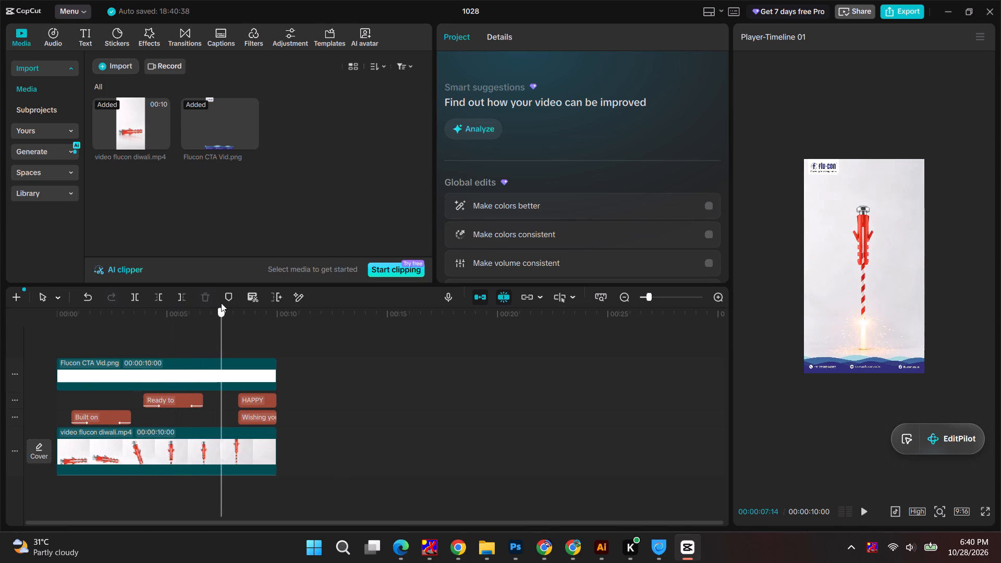
pyautogui.moveTo(221, 303); pyautogui.dragTo(287, 303)
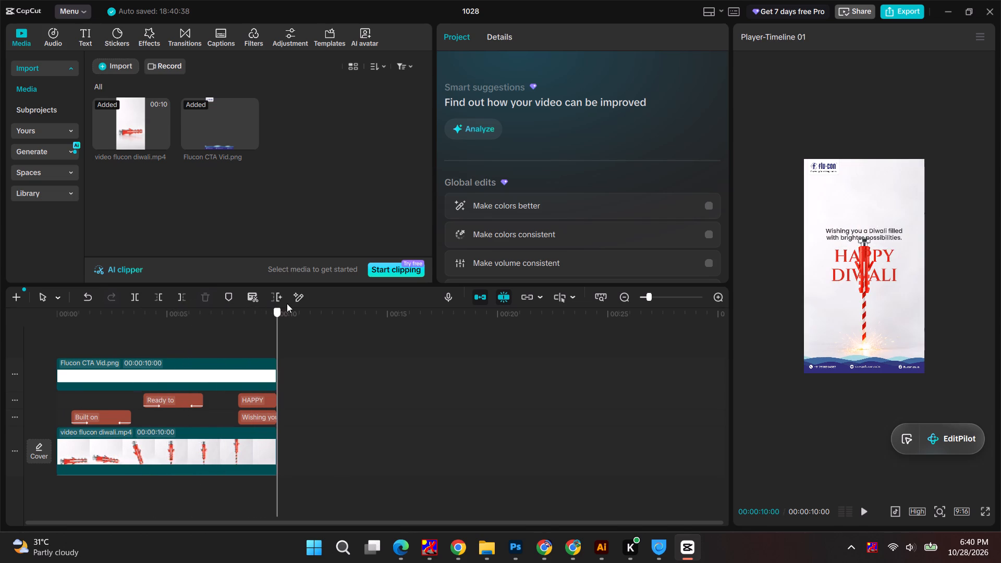
pyautogui.moveTo(287, 303); pyautogui.dragTo(114, 335)
pyautogui.click(873, 210)
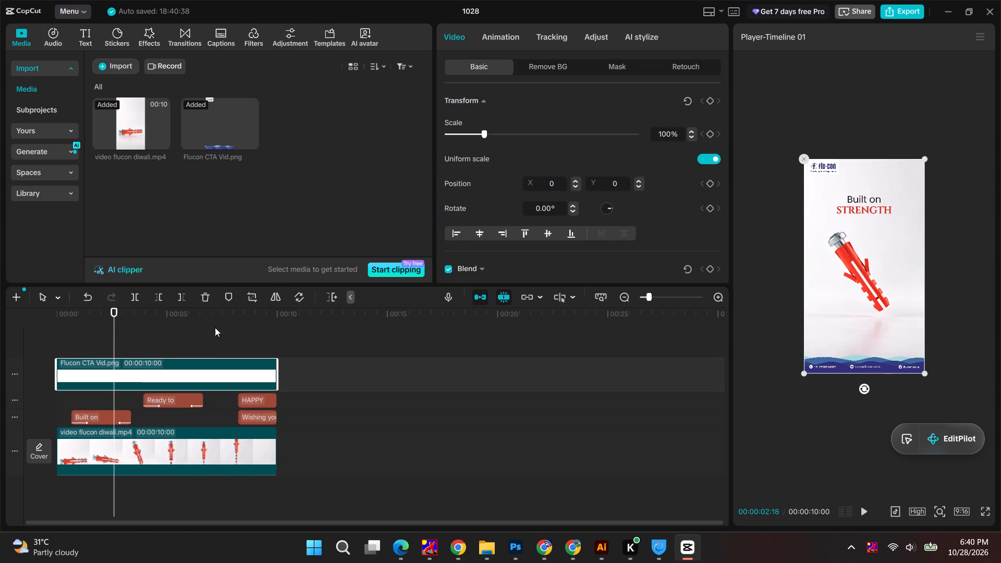
pyautogui.click(93, 417)
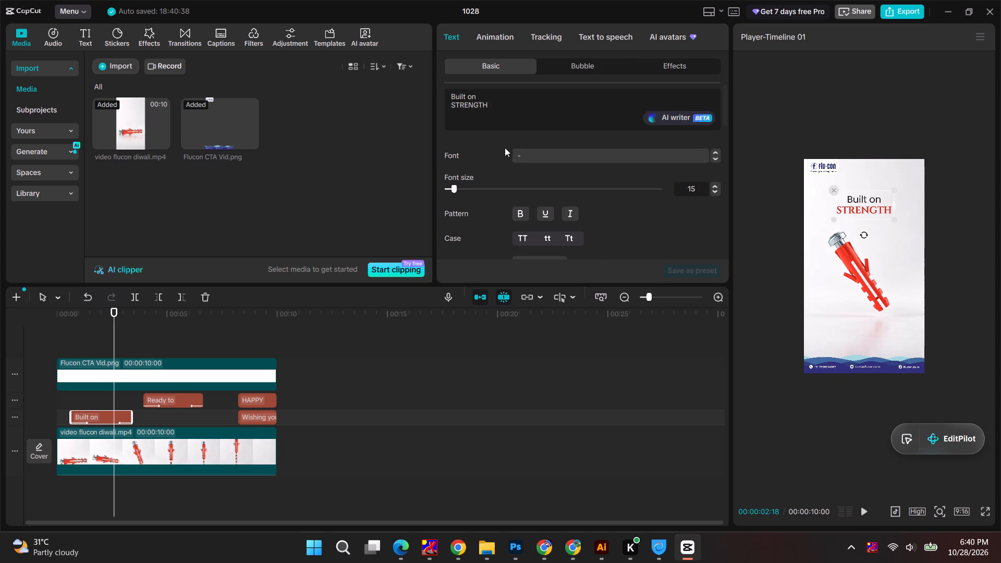
pyautogui.moveTo(496, 107); pyautogui.dragTo(423, 107)
pyautogui.scroll(-1, 532, 210)
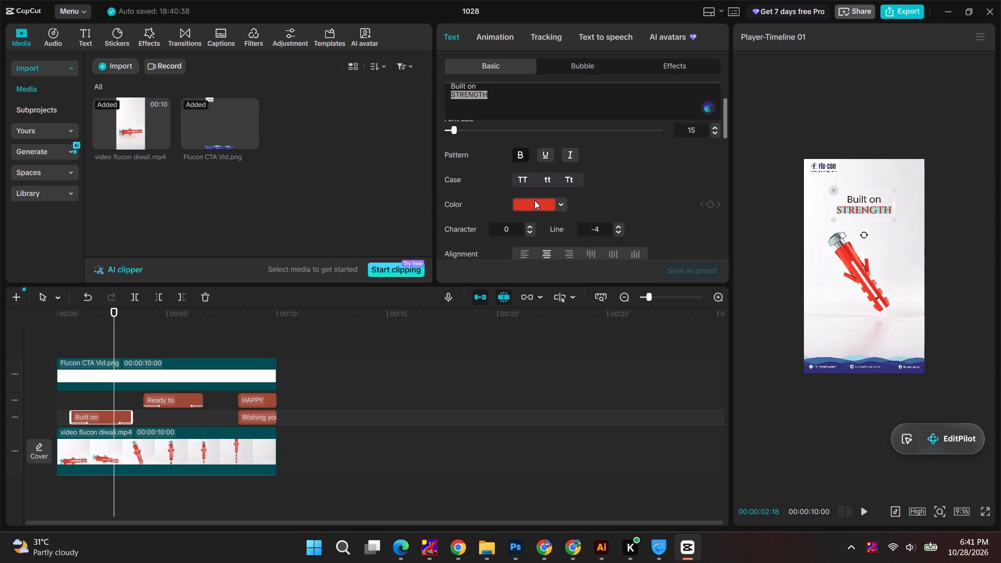
pyautogui.click(534, 200)
pyautogui.click(489, 316)
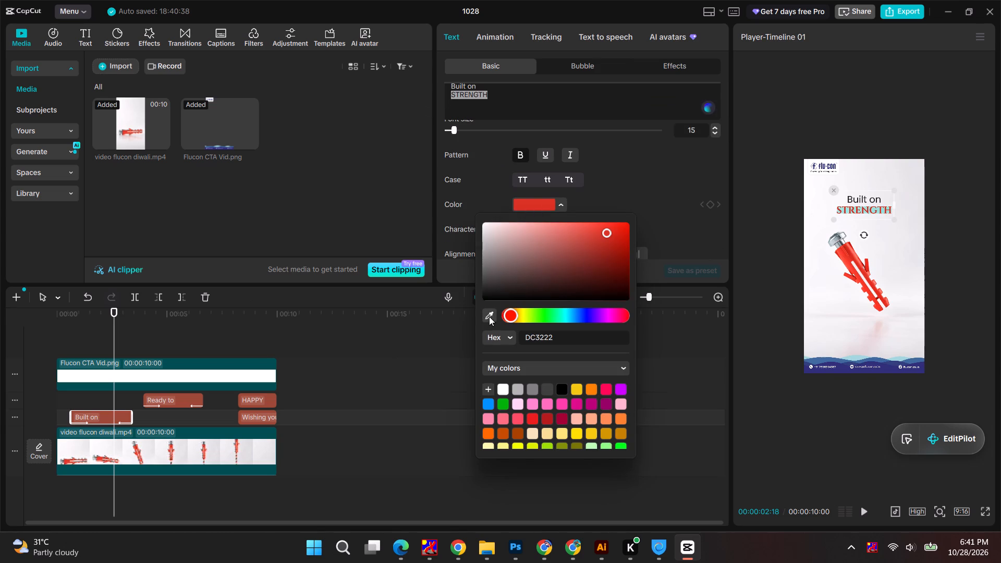
pyautogui.click(844, 372)
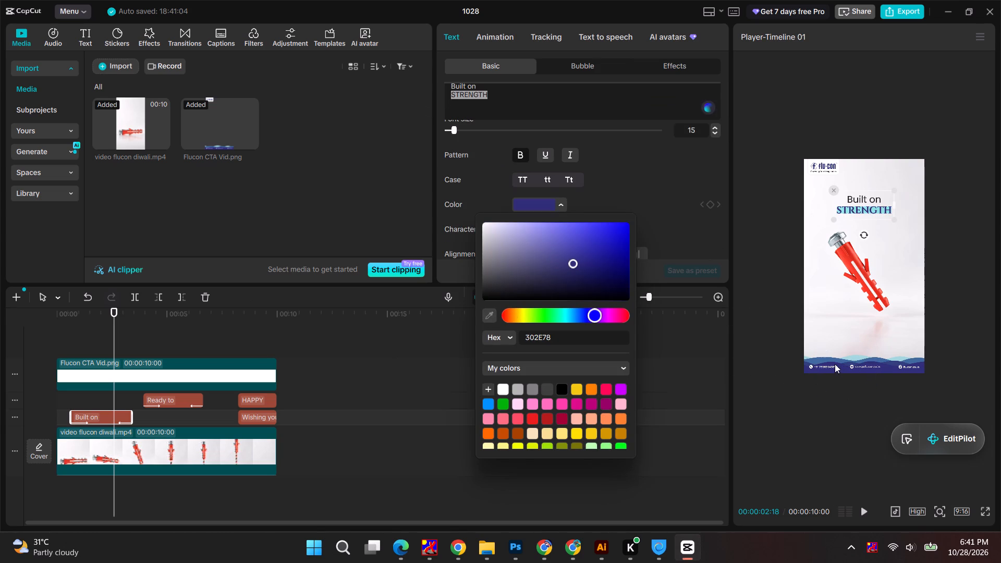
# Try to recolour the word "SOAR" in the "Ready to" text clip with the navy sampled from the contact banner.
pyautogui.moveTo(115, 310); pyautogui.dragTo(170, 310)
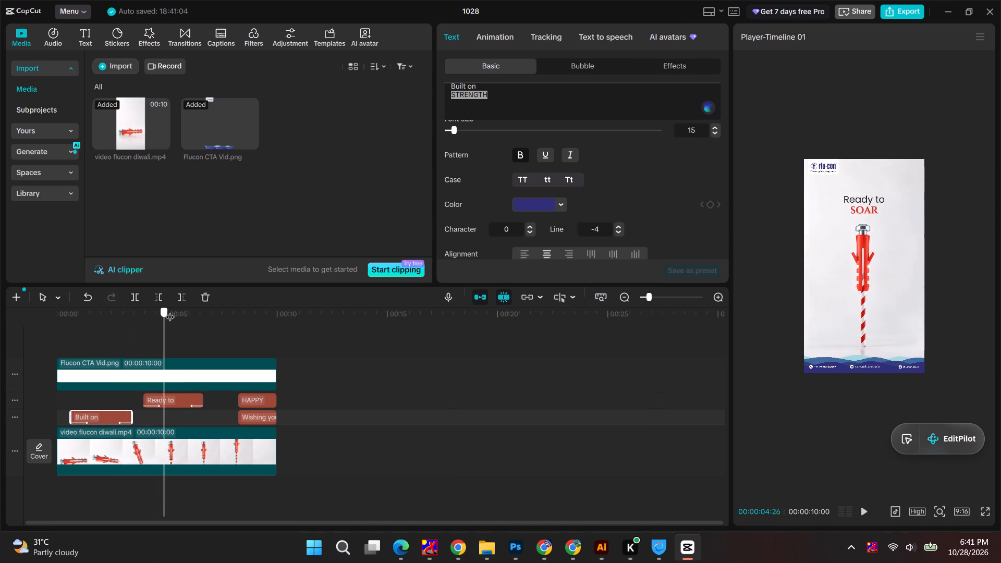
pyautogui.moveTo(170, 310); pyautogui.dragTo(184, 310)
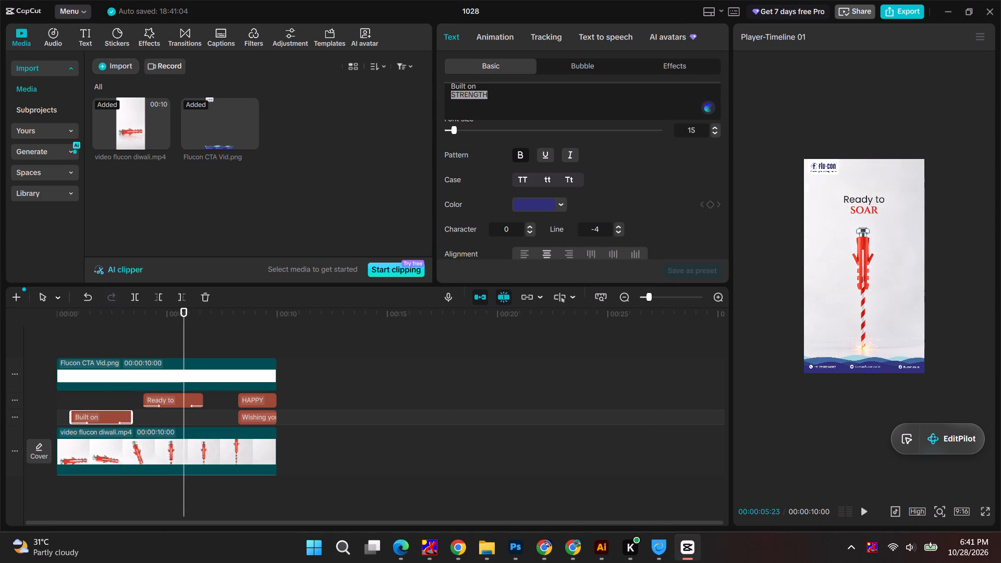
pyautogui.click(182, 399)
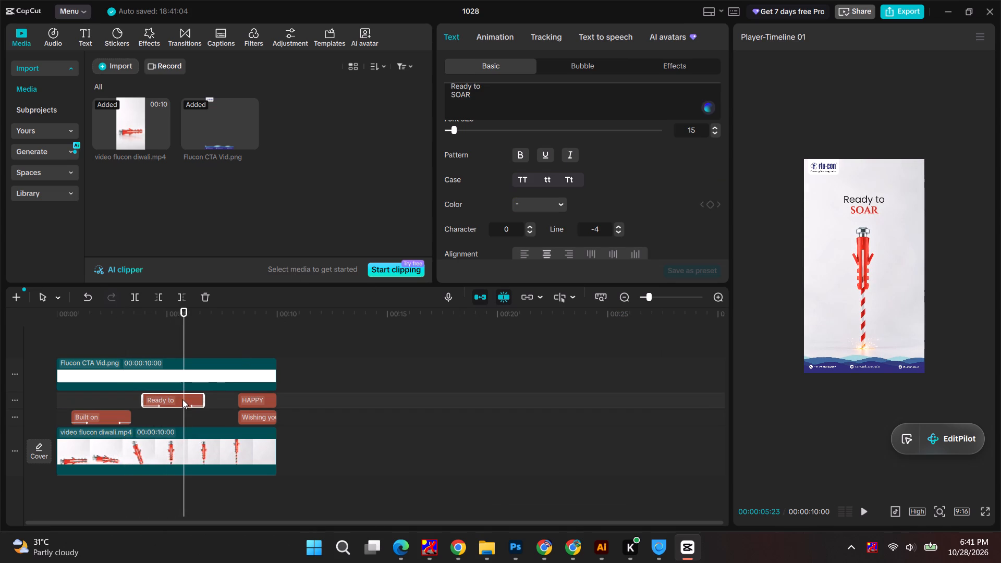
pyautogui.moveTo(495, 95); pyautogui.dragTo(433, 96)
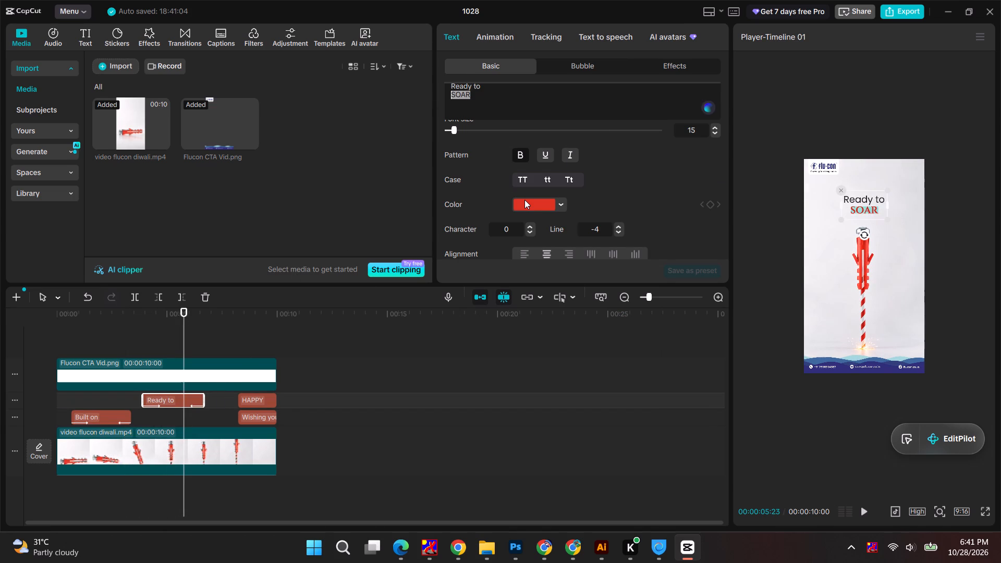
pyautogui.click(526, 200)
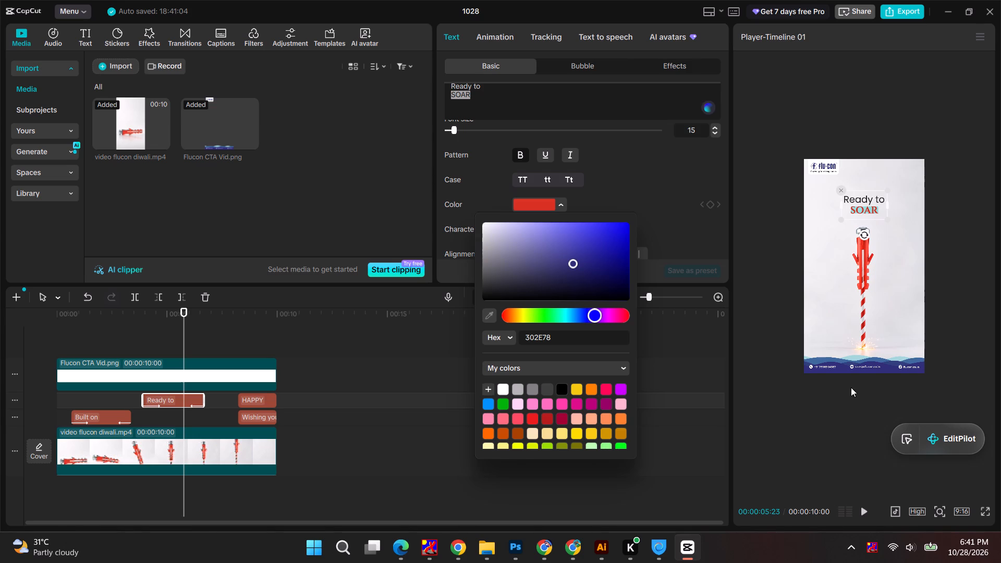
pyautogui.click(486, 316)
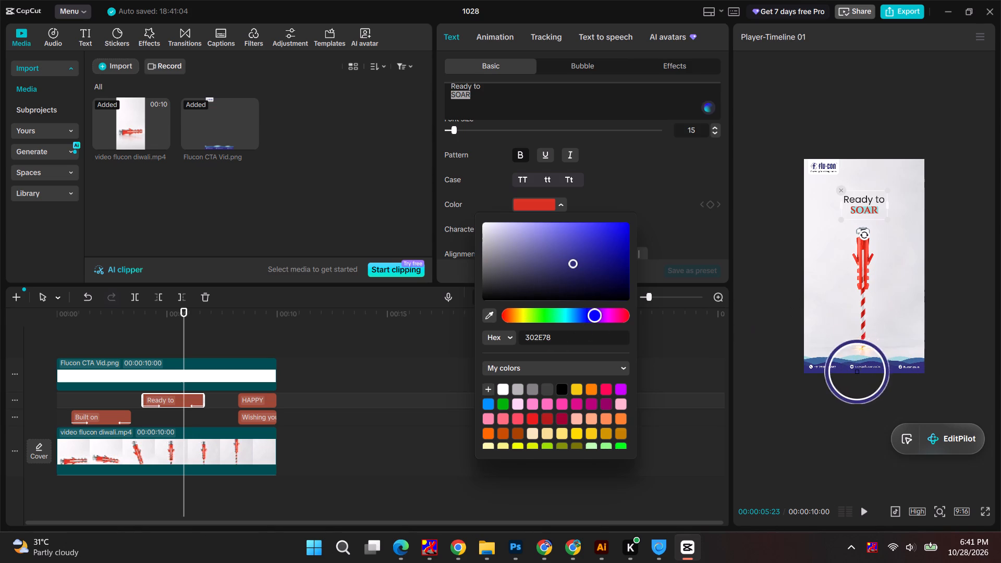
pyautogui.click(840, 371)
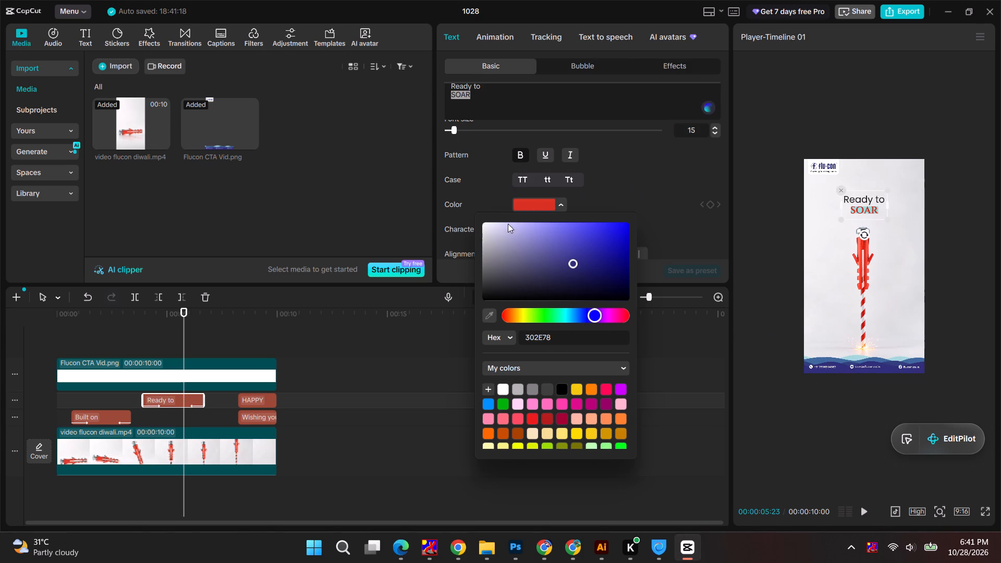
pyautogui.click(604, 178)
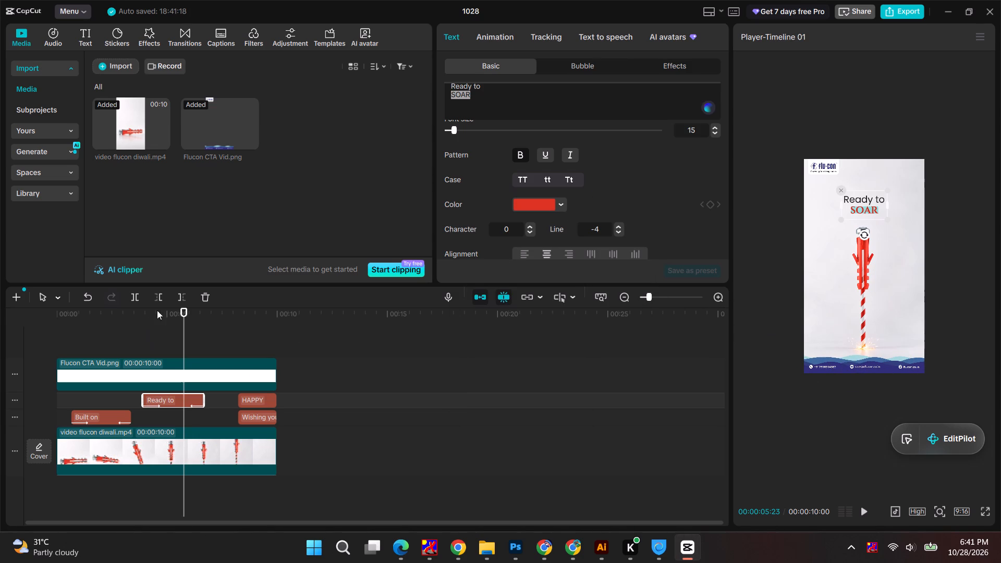
# Recolour the word "SOAR" in the "Ready to" text clip to navy 302E78, sampled from the contact banner.
pyautogui.moveTo(181, 307); pyautogui.dragTo(157, 308)
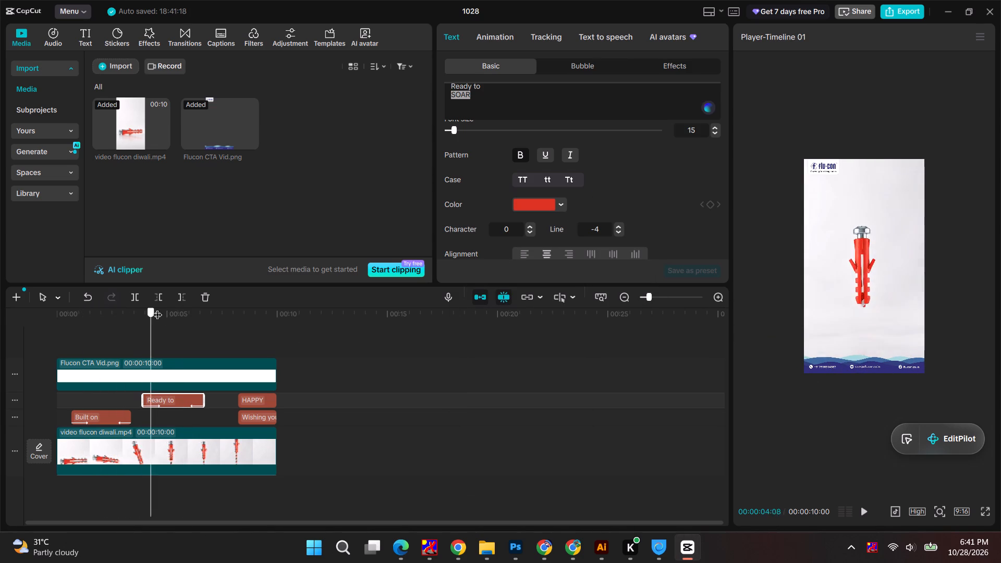
pyautogui.moveTo(157, 308); pyautogui.dragTo(193, 303)
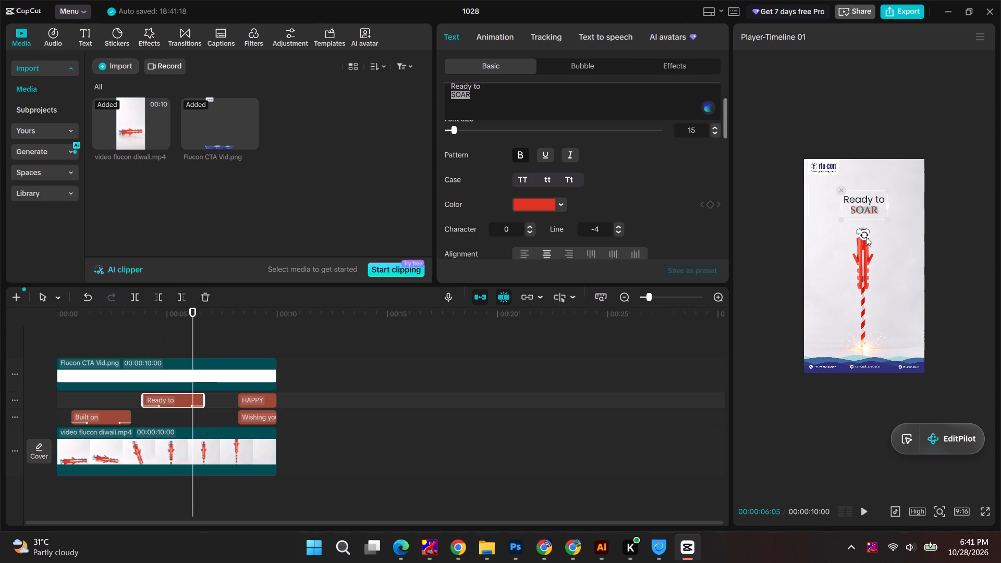
pyautogui.doubleClick(873, 207)
pyautogui.click(882, 210)
pyautogui.doubleClick(873, 204)
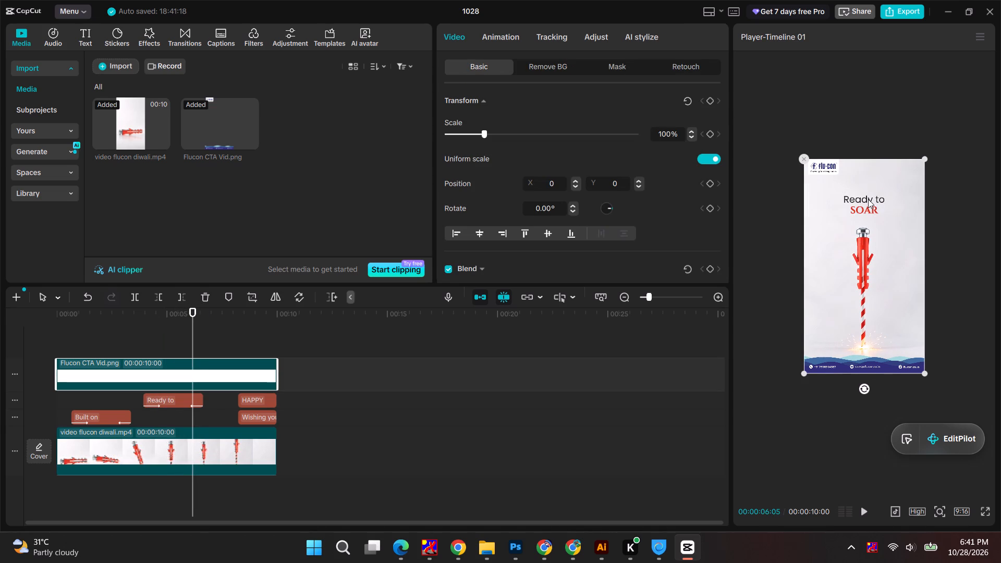
pyautogui.doubleClick(868, 199)
pyautogui.scroll(3, 533, 111)
pyautogui.click(891, 93)
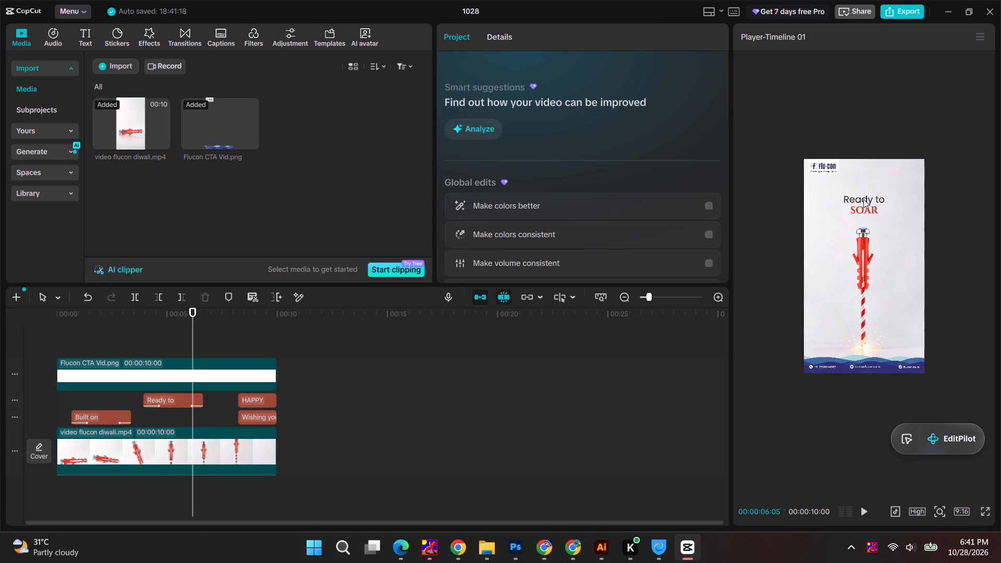
pyautogui.click(863, 199)
pyautogui.click(166, 399)
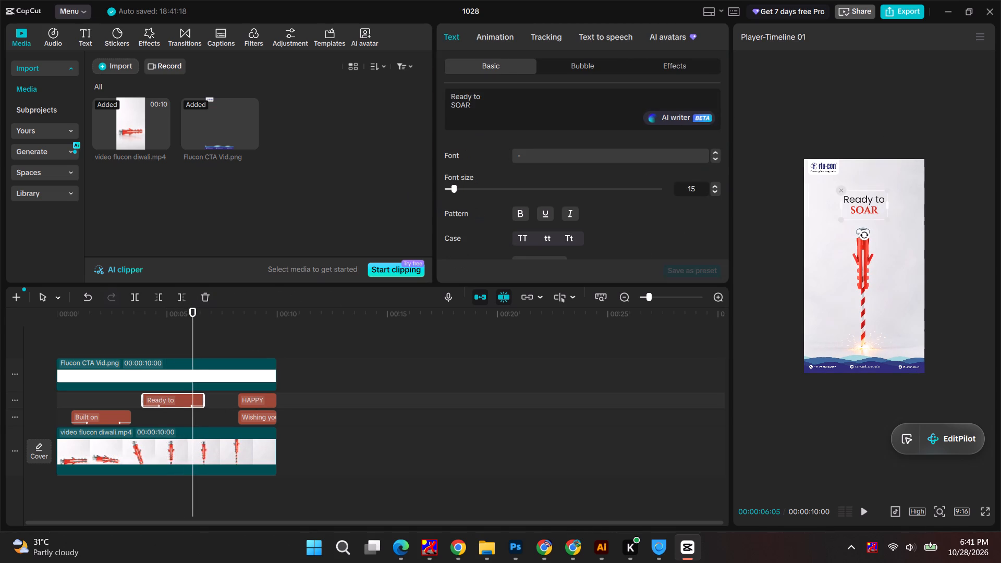
pyautogui.moveTo(487, 108); pyautogui.dragTo(385, 108)
pyautogui.scroll(-2, 533, 227)
pyautogui.click(534, 146)
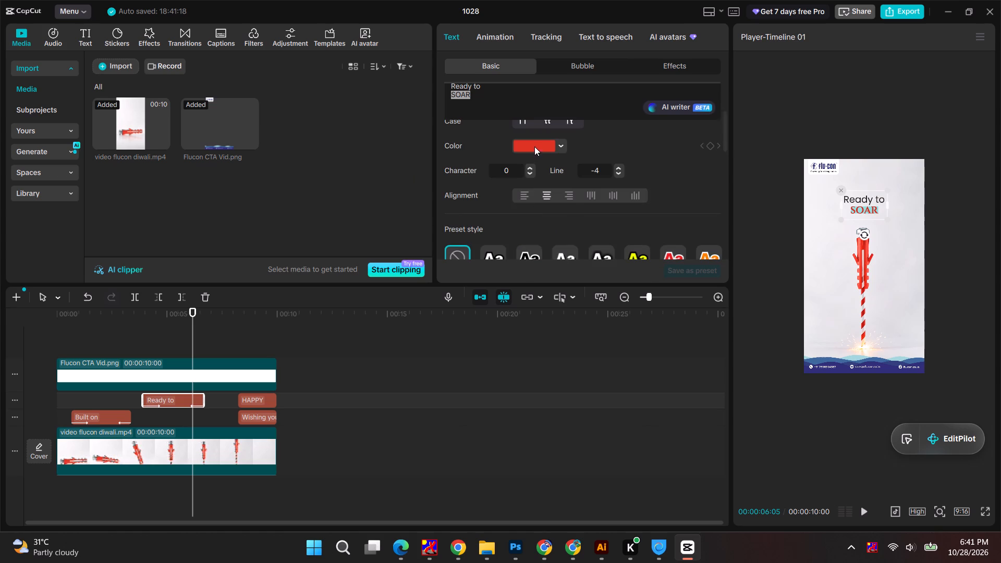
pyautogui.click(484, 346)
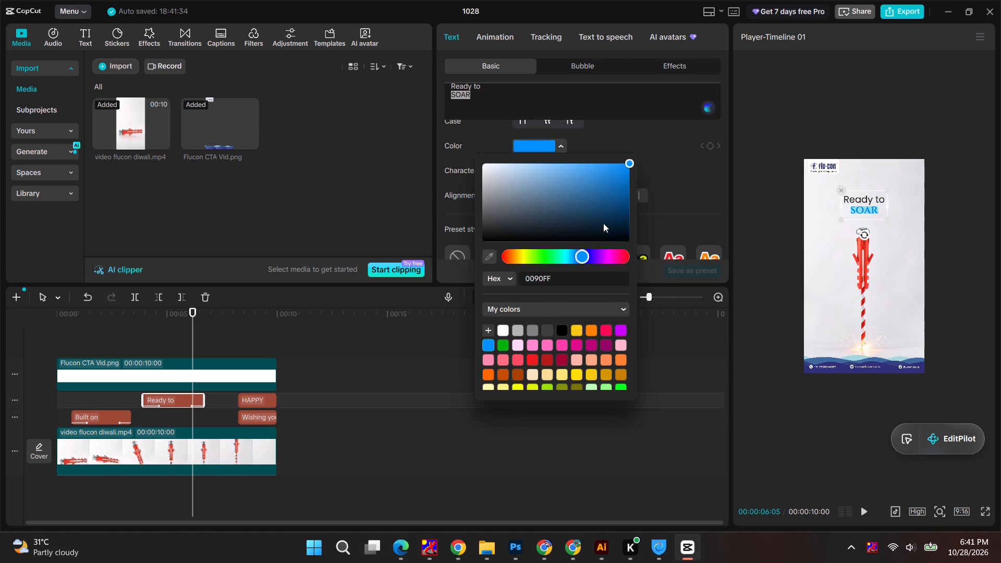
pyautogui.click(490, 256)
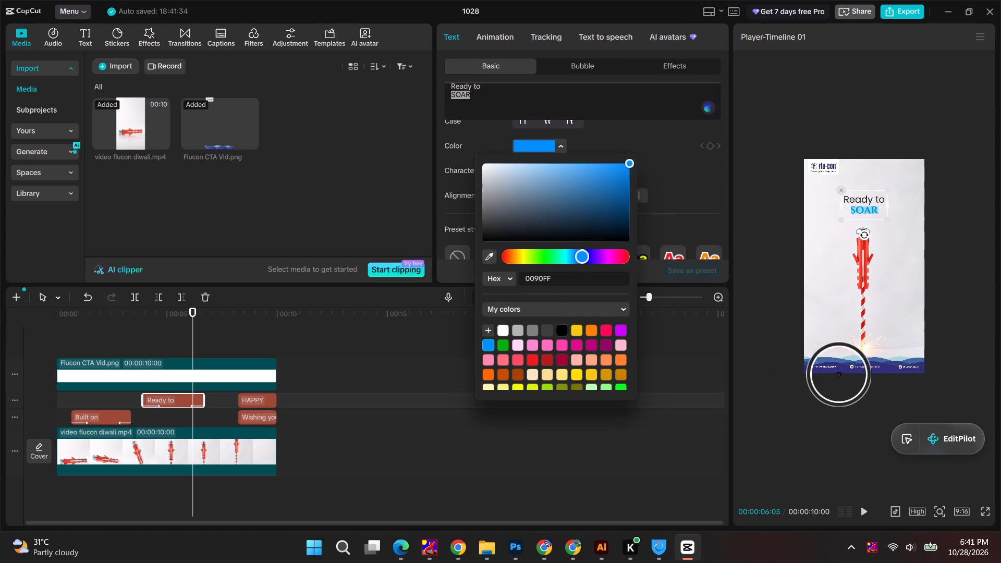
pyautogui.click(845, 369)
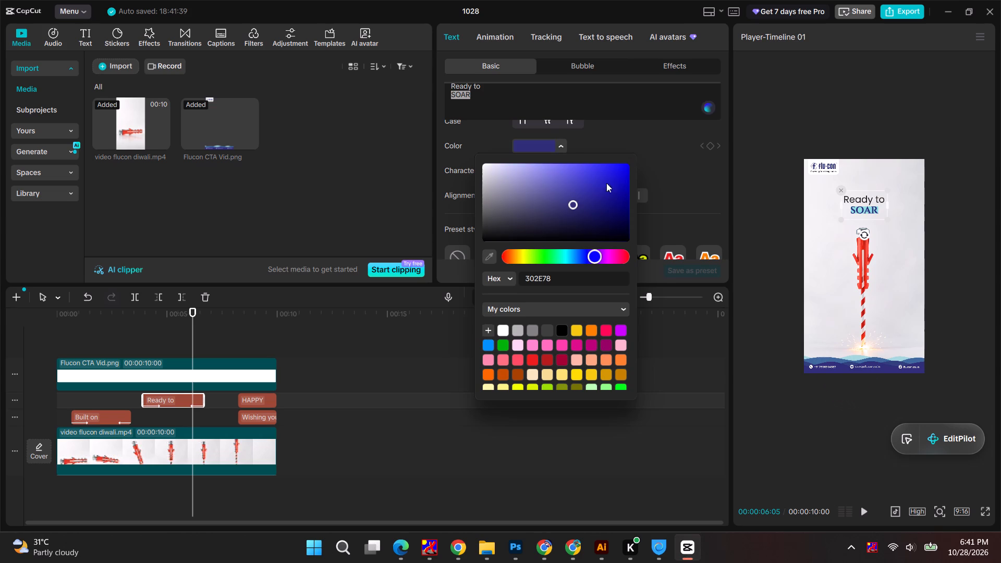
pyautogui.click(633, 141)
pyautogui.click(633, 141)
pyautogui.click(965, 121)
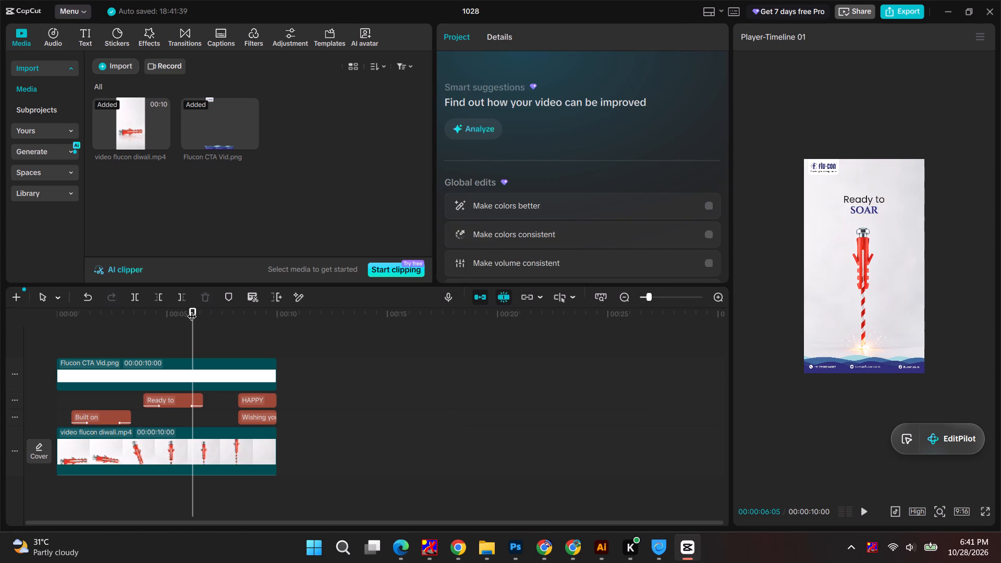
# Review the reel across the timeline, checking the recoloured "STRENGTH" and "SOAR" texts and the closing Diwali greeting.
pyautogui.moveTo(192, 309); pyautogui.dragTo(163, 311)
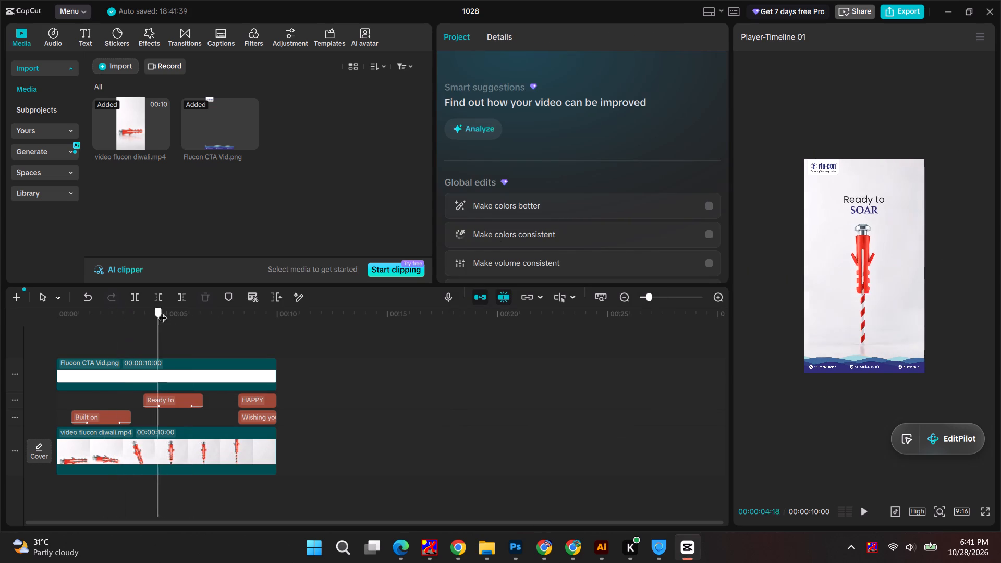
pyautogui.moveTo(163, 311); pyautogui.dragTo(98, 320)
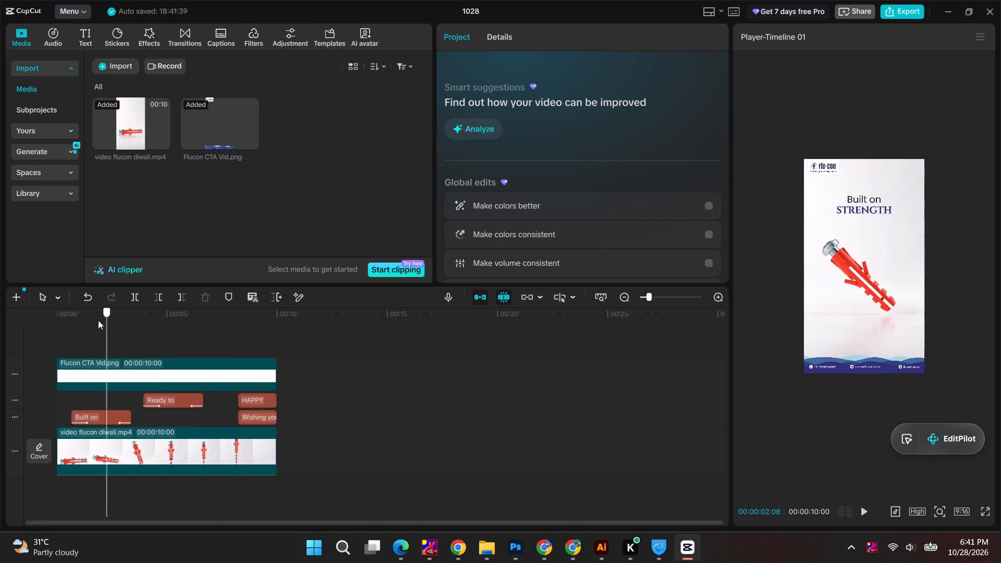
pyautogui.moveTo(98, 320); pyautogui.dragTo(140, 352)
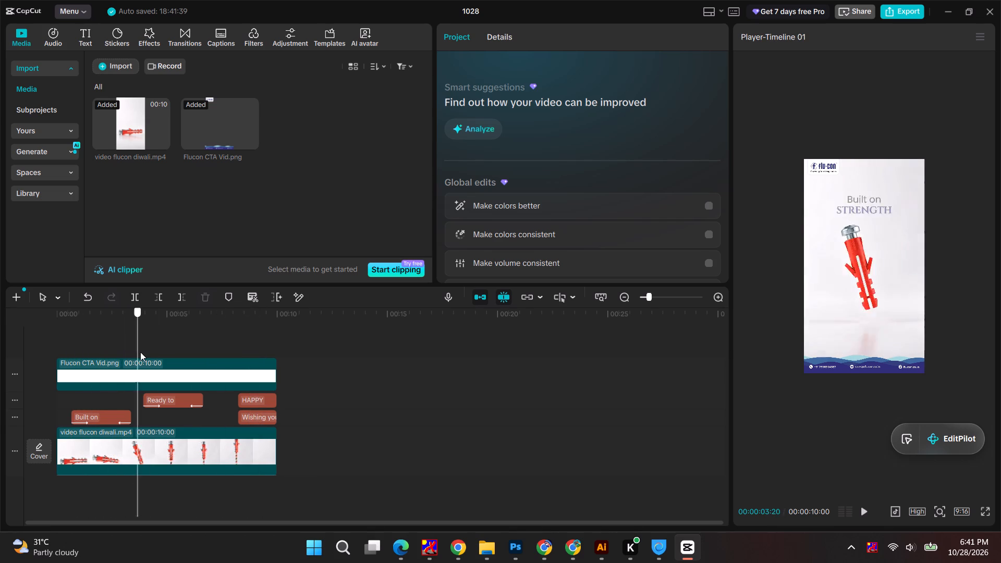
pyautogui.moveTo(140, 352); pyautogui.dragTo(155, 350)
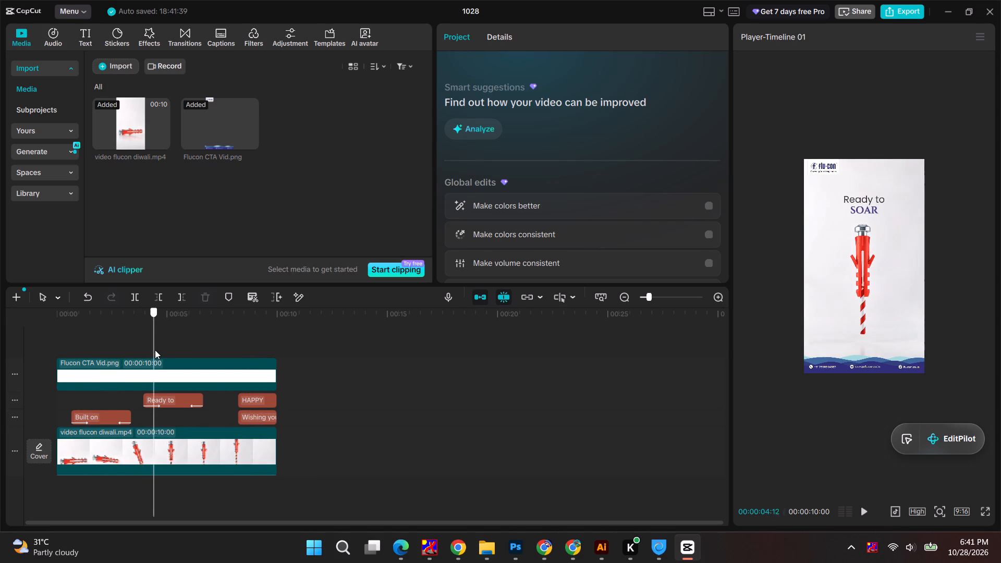
pyautogui.moveTo(155, 350); pyautogui.dragTo(215, 350)
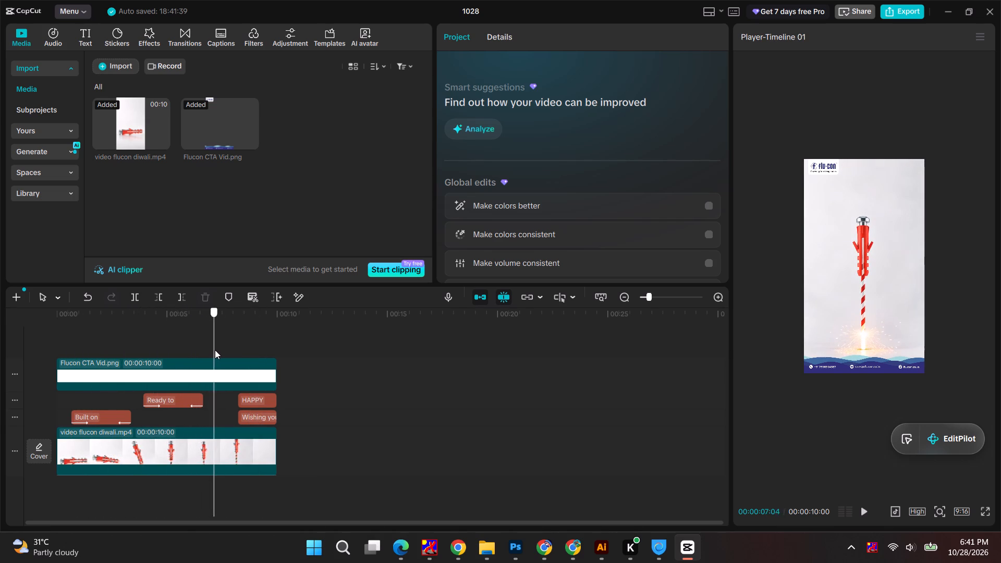
pyautogui.moveTo(215, 350); pyautogui.dragTo(84, 351)
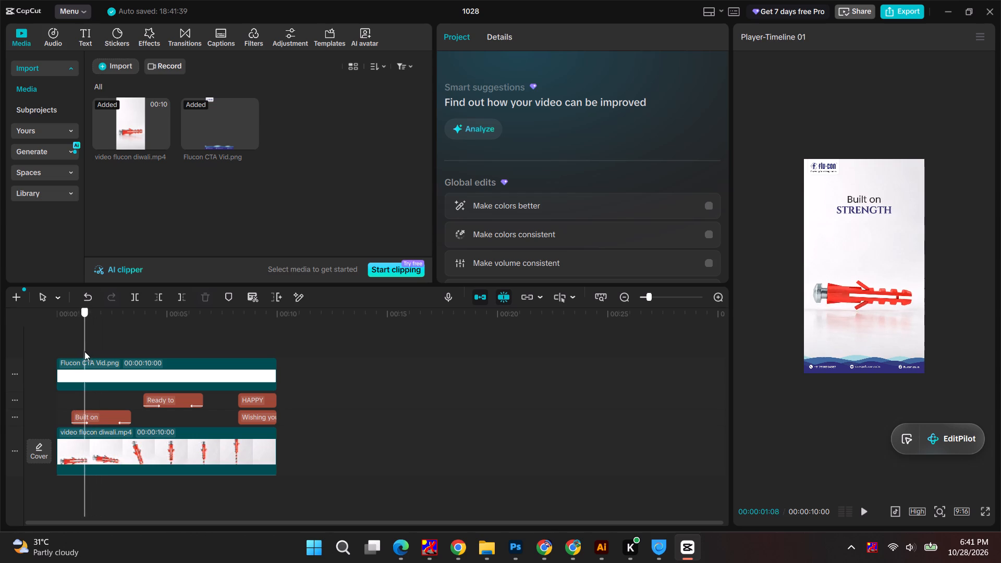
pyautogui.moveTo(84, 351); pyautogui.dragTo(259, 347)
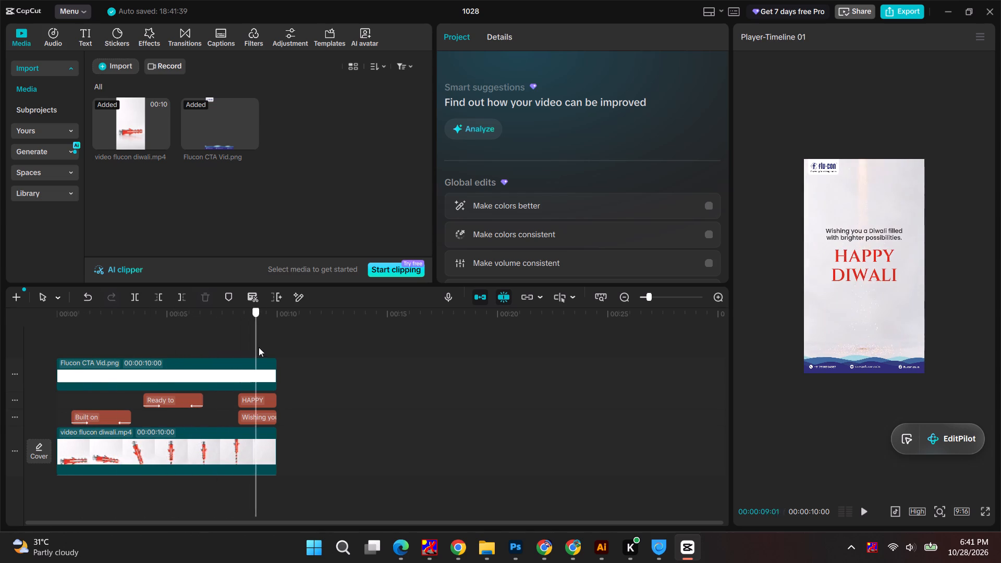
pyautogui.moveTo(259, 347); pyautogui.dragTo(270, 344)
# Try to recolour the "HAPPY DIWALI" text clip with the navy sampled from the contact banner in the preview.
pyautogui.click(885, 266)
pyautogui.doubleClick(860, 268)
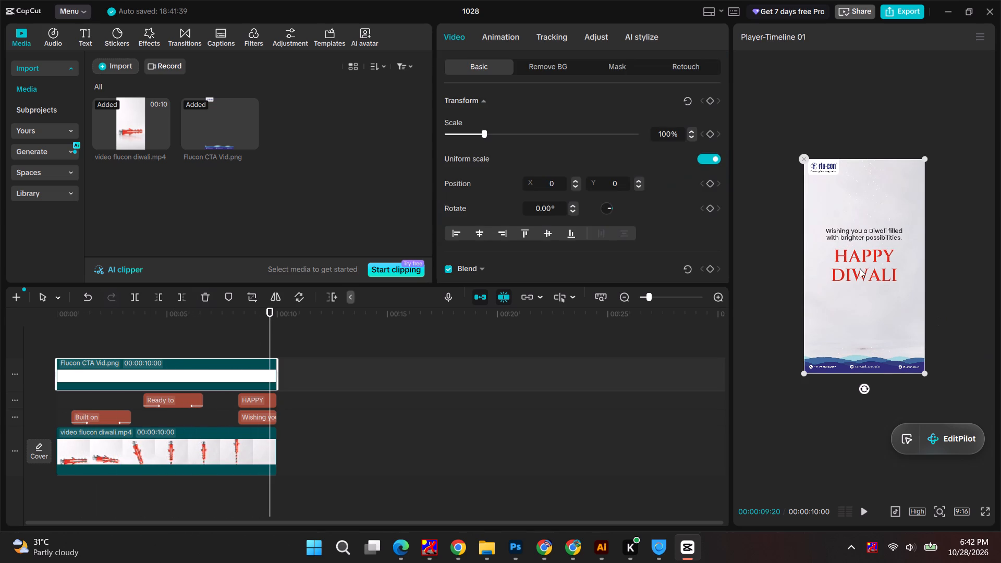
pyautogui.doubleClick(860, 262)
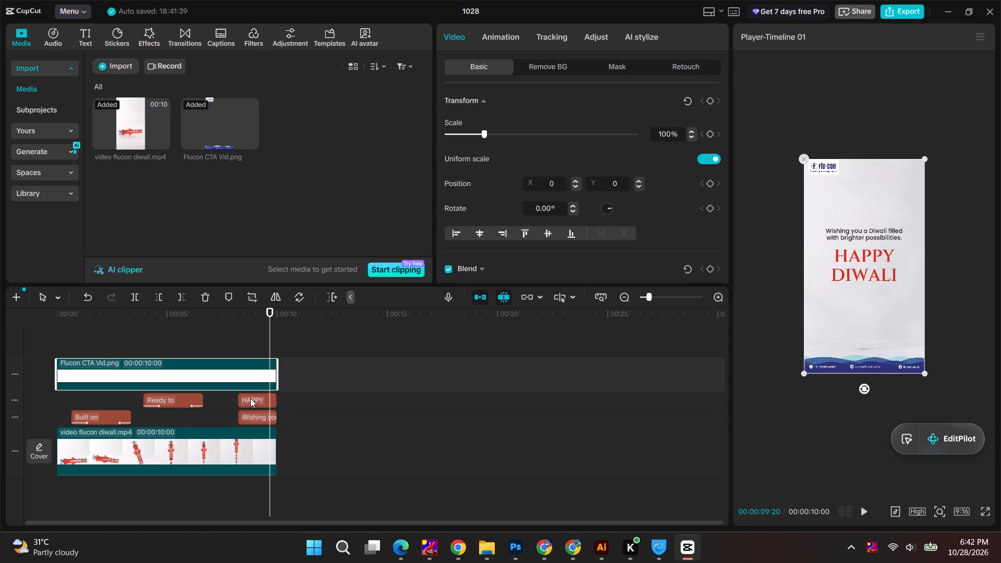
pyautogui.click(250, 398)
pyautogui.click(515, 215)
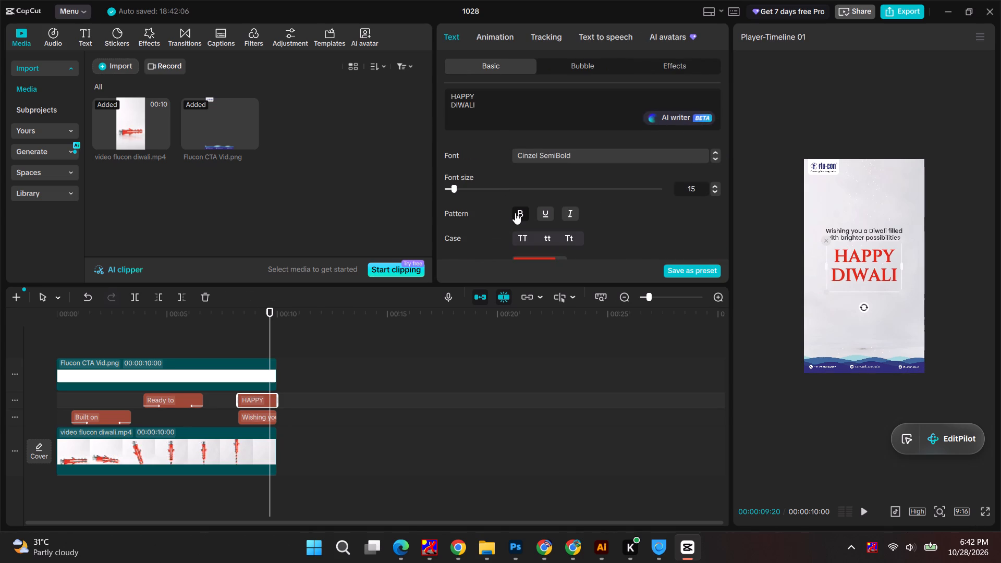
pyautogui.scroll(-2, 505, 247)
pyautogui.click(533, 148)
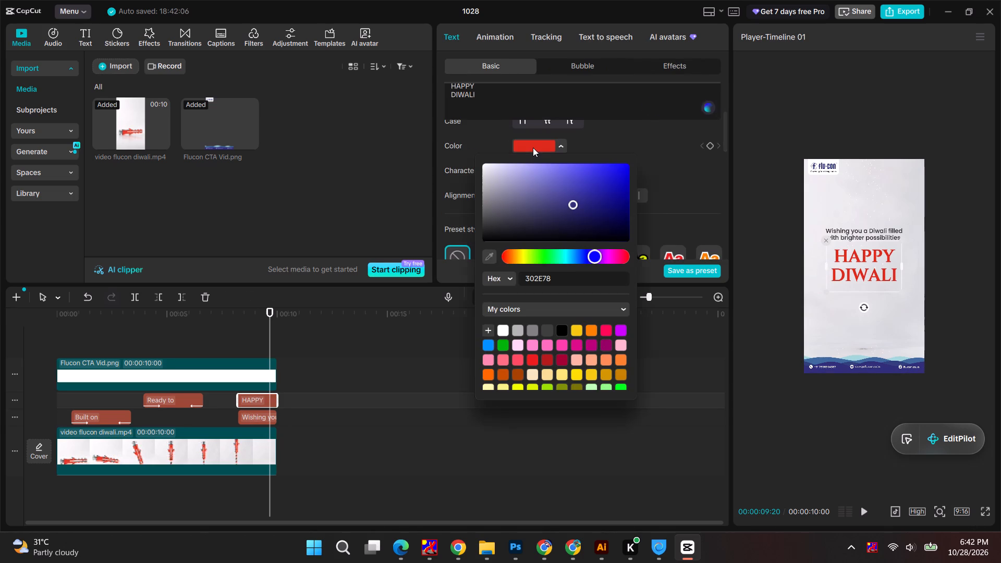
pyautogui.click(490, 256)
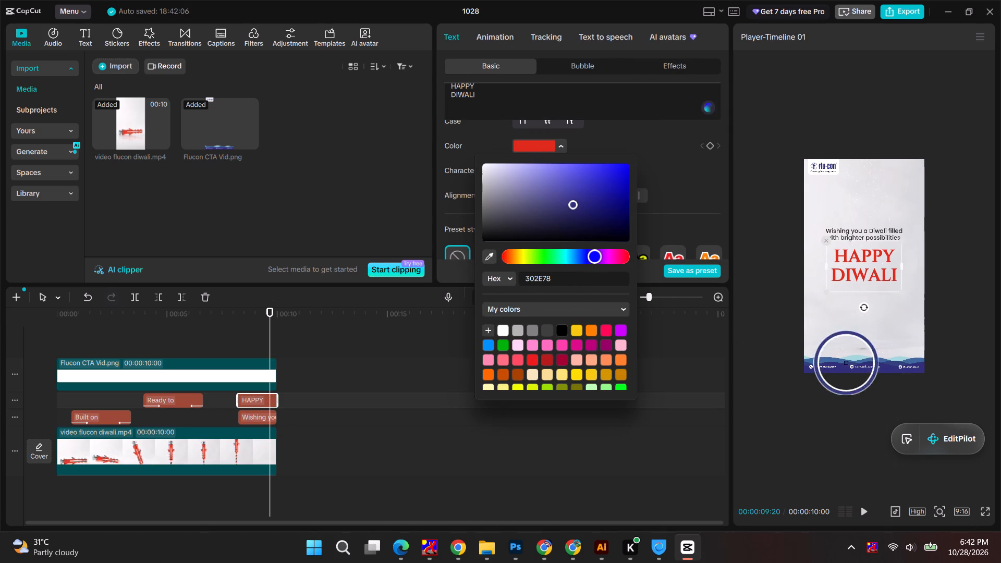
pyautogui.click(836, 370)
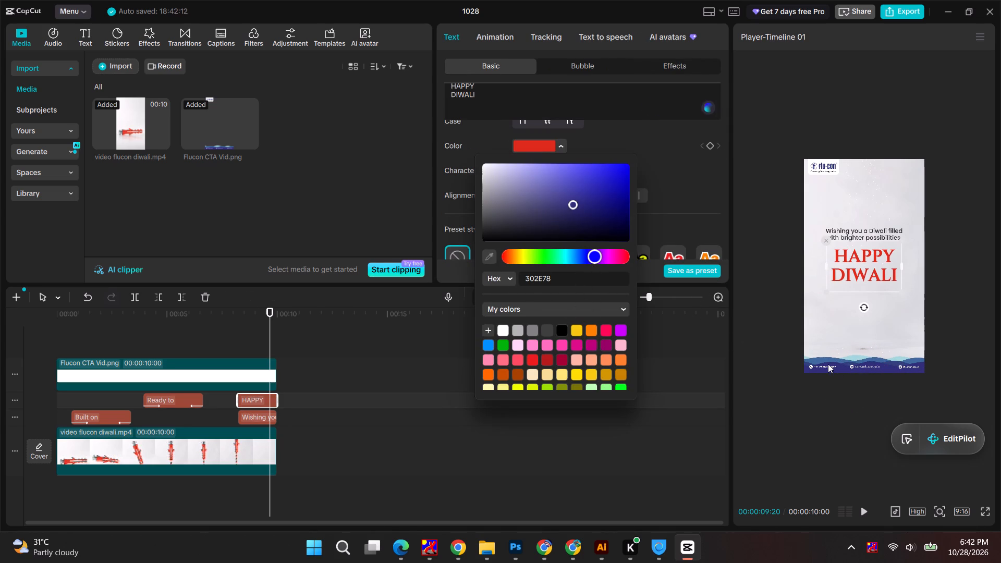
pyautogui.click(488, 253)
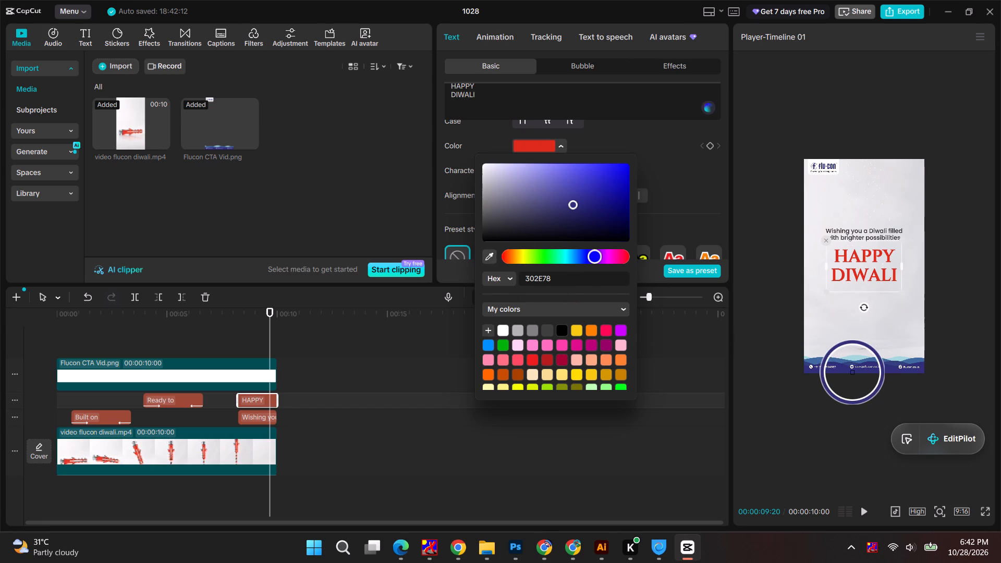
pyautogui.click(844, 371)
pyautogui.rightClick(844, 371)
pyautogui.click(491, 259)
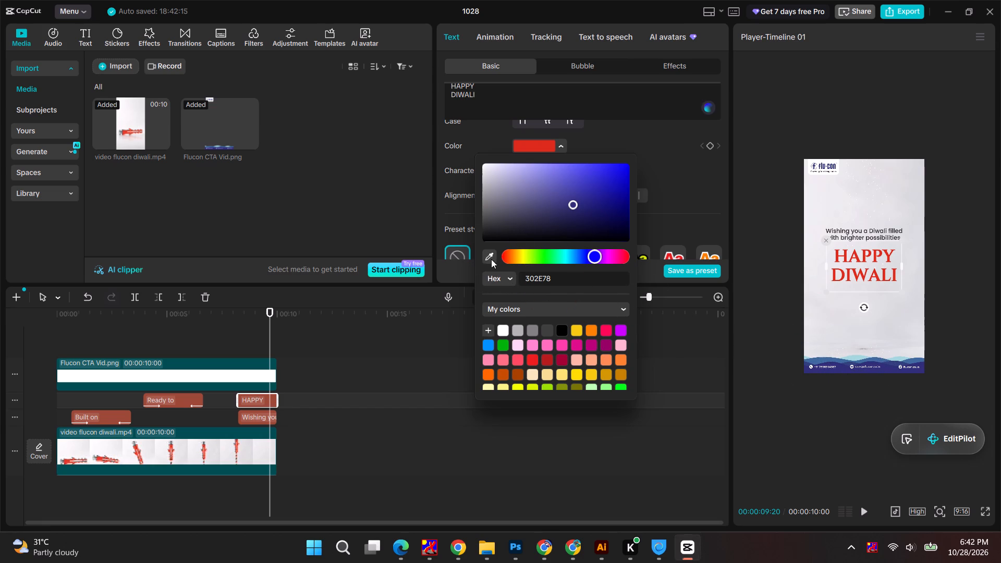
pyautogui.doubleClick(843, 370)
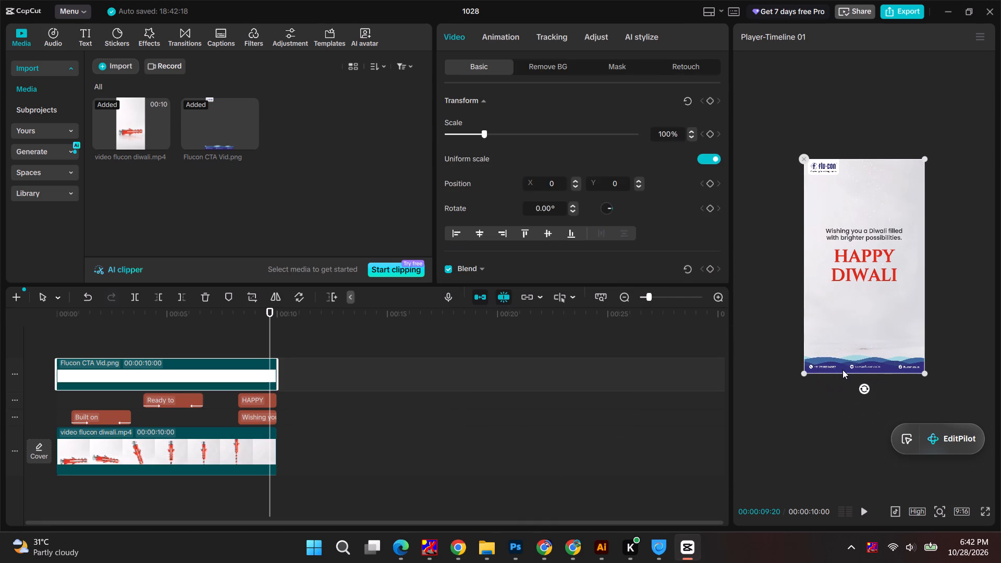
# Copy the navy hex code 302E78 from the colour of the word "SOAR" in the "Ready to" text clip.
pyautogui.click(243, 391)
pyautogui.click(243, 398)
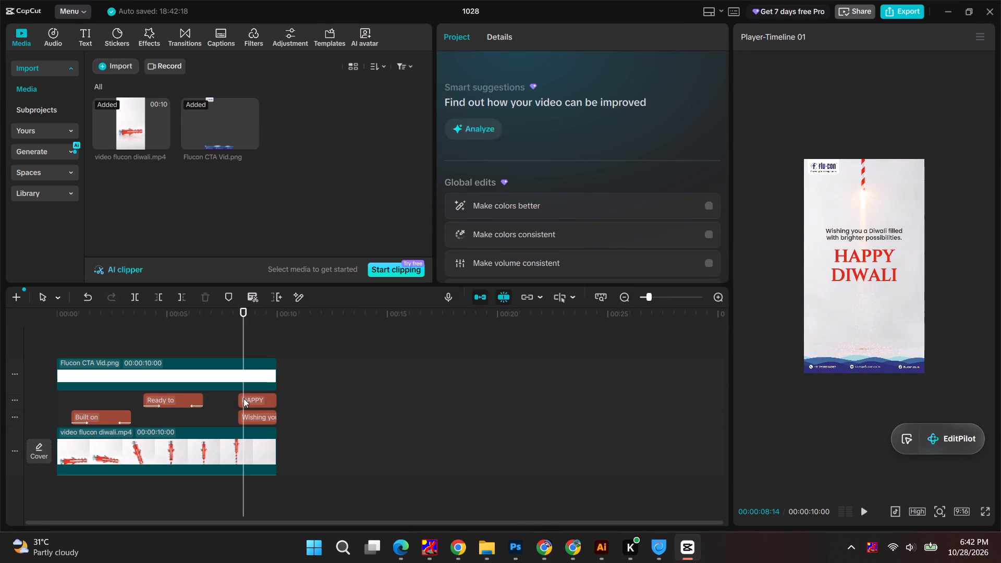
pyautogui.click(159, 399)
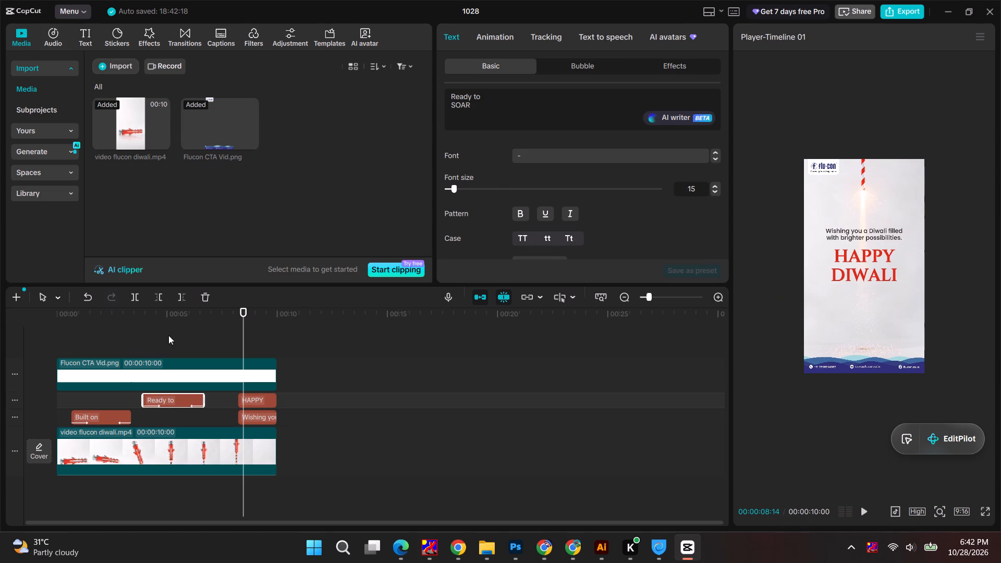
pyautogui.click(174, 332)
pyautogui.scroll(5, 551, 222)
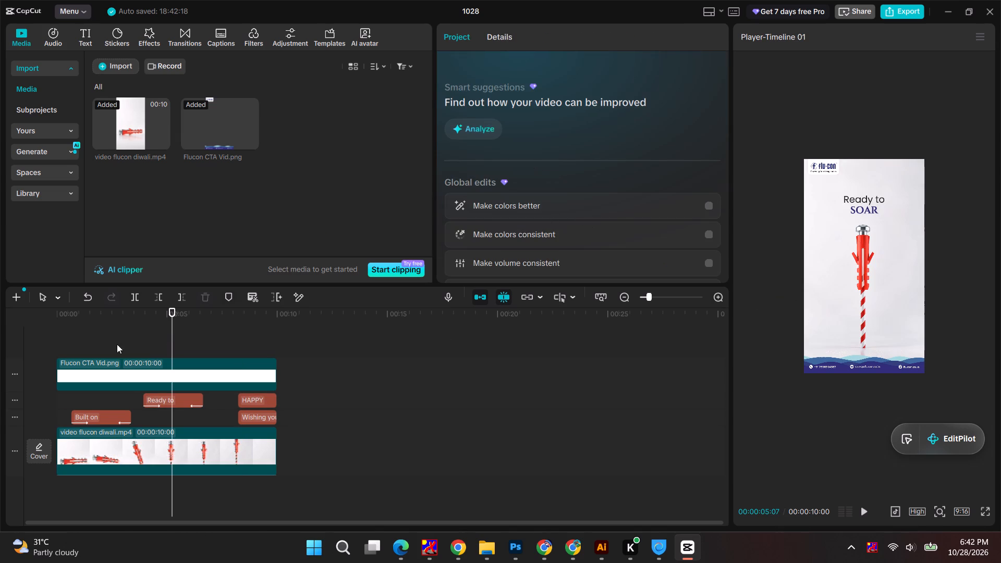
pyautogui.click(156, 403)
pyautogui.scroll(1, 494, 105)
pyautogui.moveTo(487, 107); pyautogui.dragTo(417, 107)
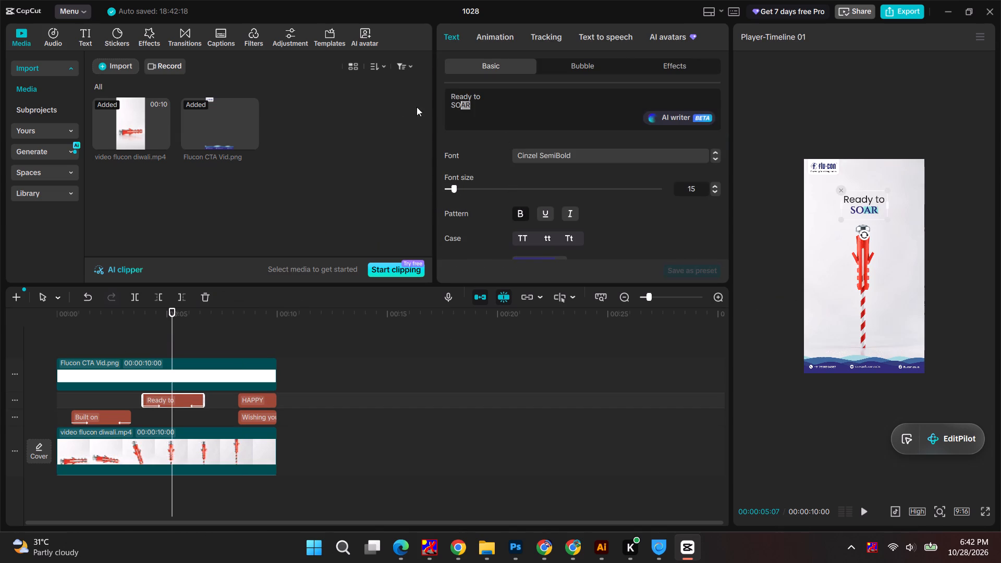
pyautogui.moveTo(417, 107); pyautogui.dragTo(397, 106)
pyautogui.scroll(-2, 542, 250)
pyautogui.click(534, 146)
pyautogui.click(534, 146)
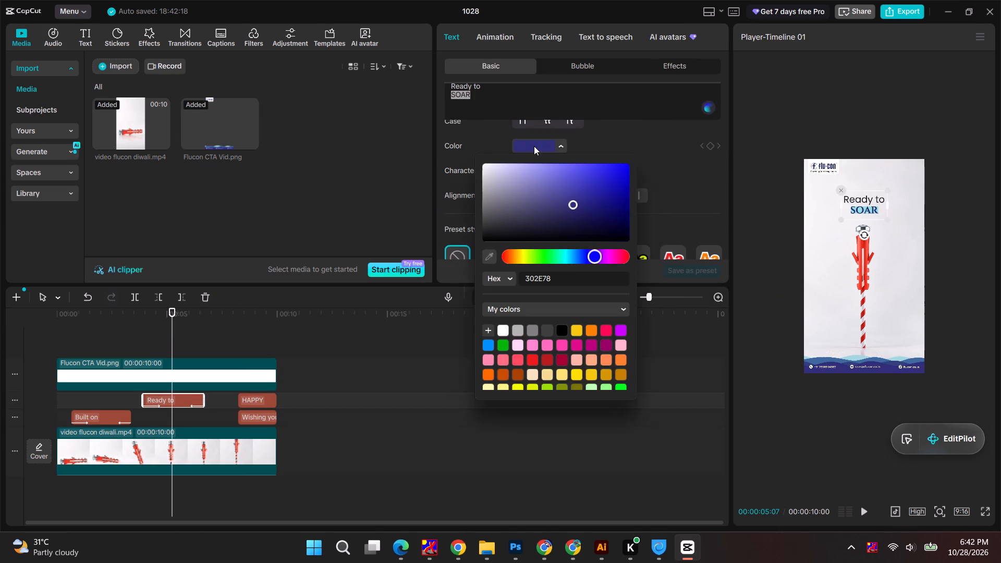
pyautogui.click(534, 148)
pyautogui.moveTo(557, 275); pyautogui.dragTo(505, 276)
pyautogui.hotkey('ctrl', 'c')
pyautogui.hotkey('ctrl', 'c')
pyautogui.hotkey('ctrl', 'c')
pyautogui.press('c')
pyautogui.press('Escape')
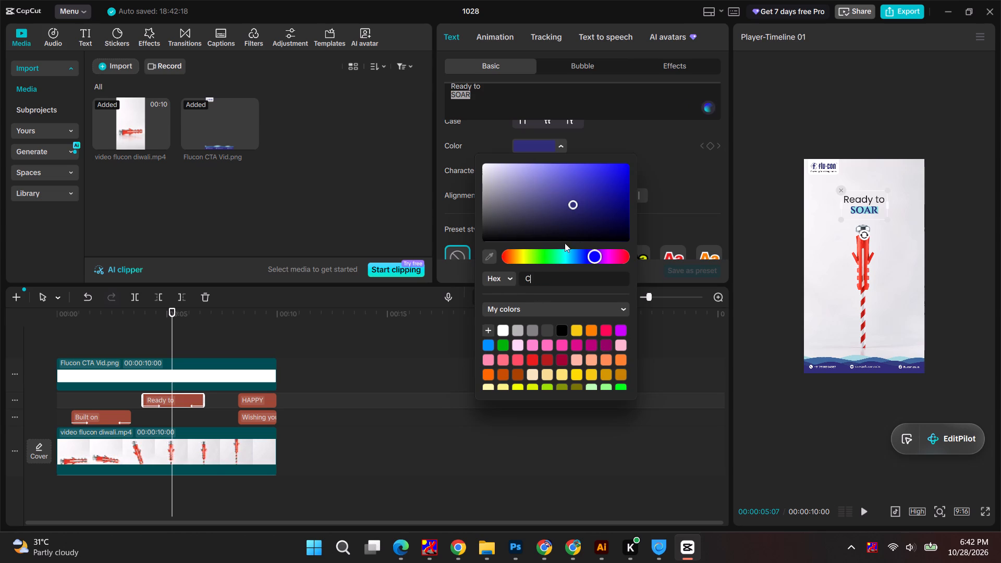
pyautogui.click(616, 181)
pyautogui.click(694, 150)
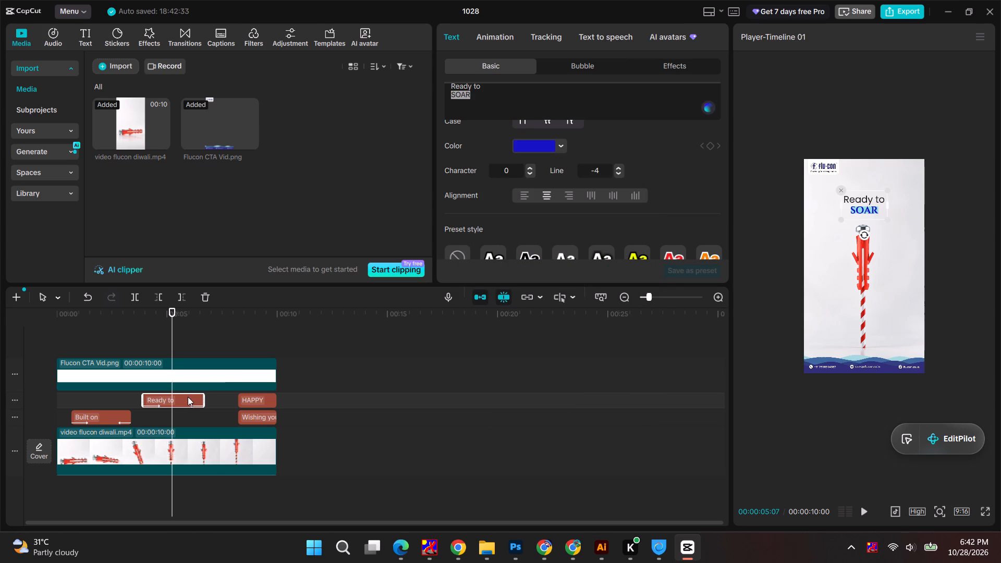
# Recolour the "HAPPY DIWALI" text clip with the copied navy hex 302E78 and add that navy to the saved colours.
pyautogui.moveTo(254, 316); pyautogui.dragTo(262, 320)
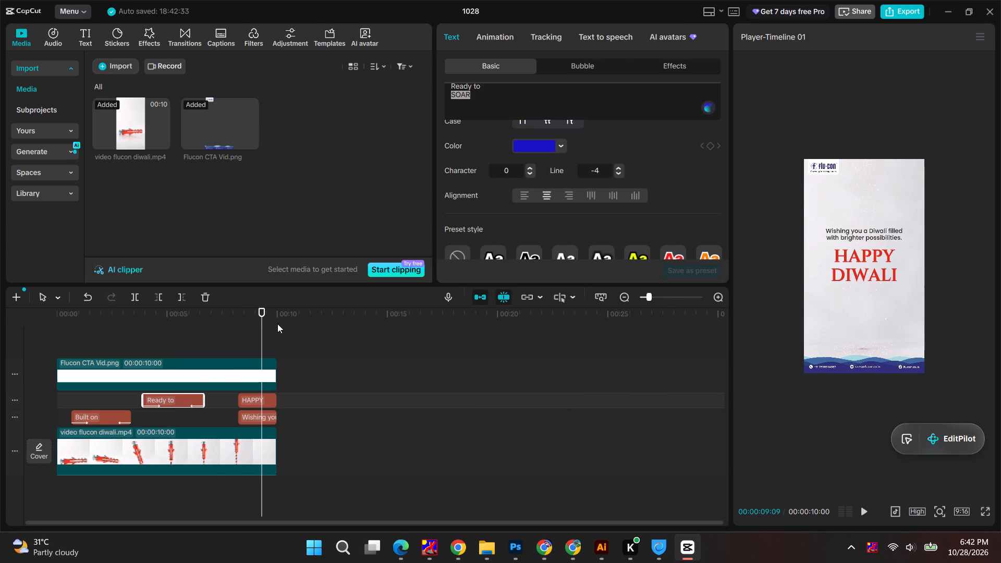
pyautogui.click(858, 272)
pyautogui.doubleClick(861, 268)
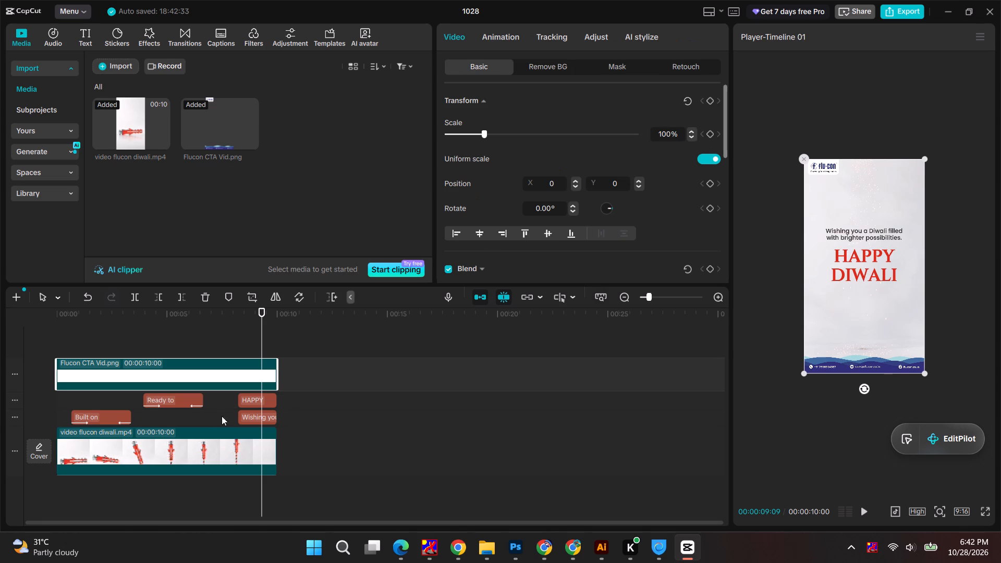
pyautogui.click(242, 399)
pyautogui.scroll(-1, 529, 248)
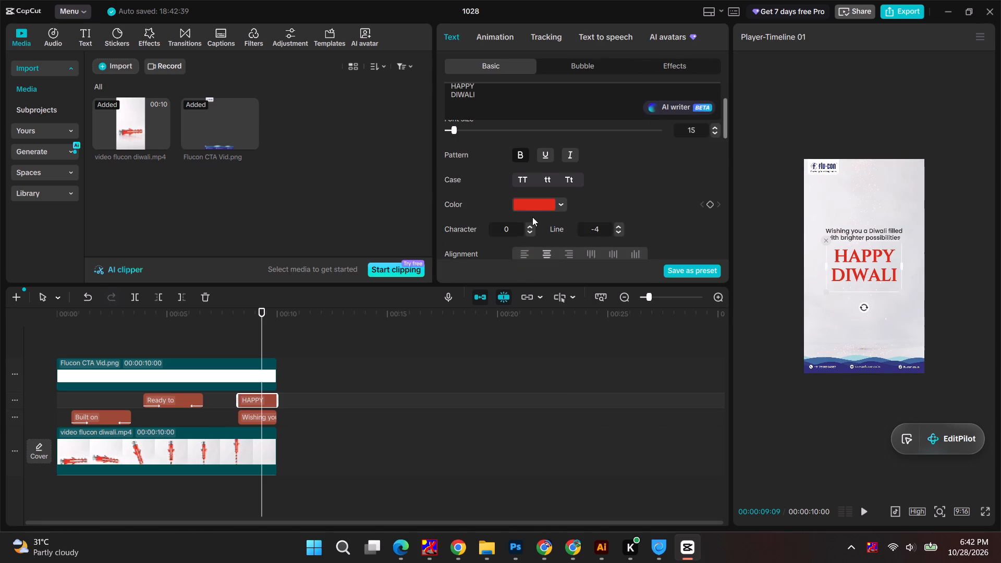
pyautogui.click(533, 207)
pyautogui.moveTo(559, 337); pyautogui.dragTo(480, 337)
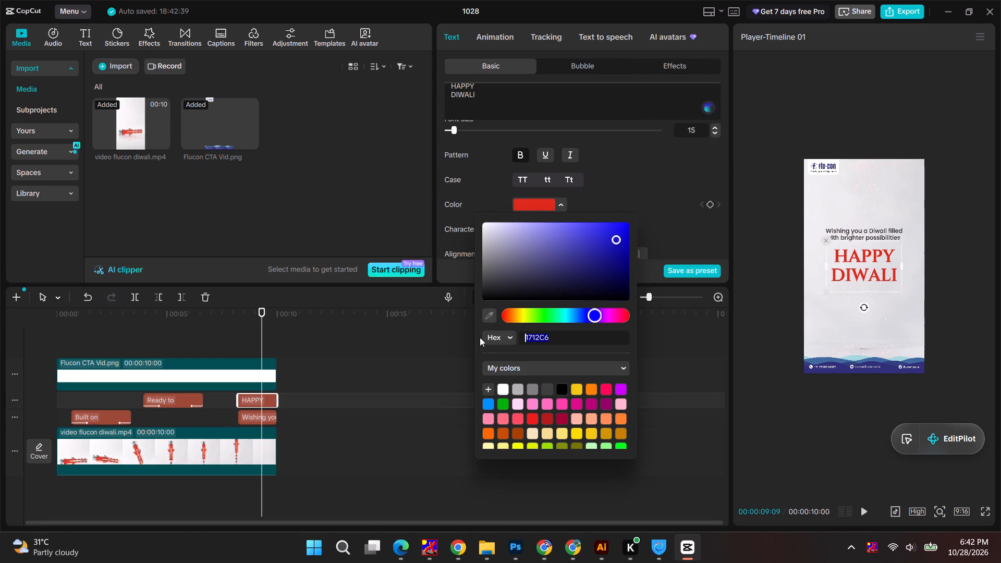
pyautogui.hotkey('ctrl', 'v')
pyautogui.press('Tab')
pyautogui.click(489, 391)
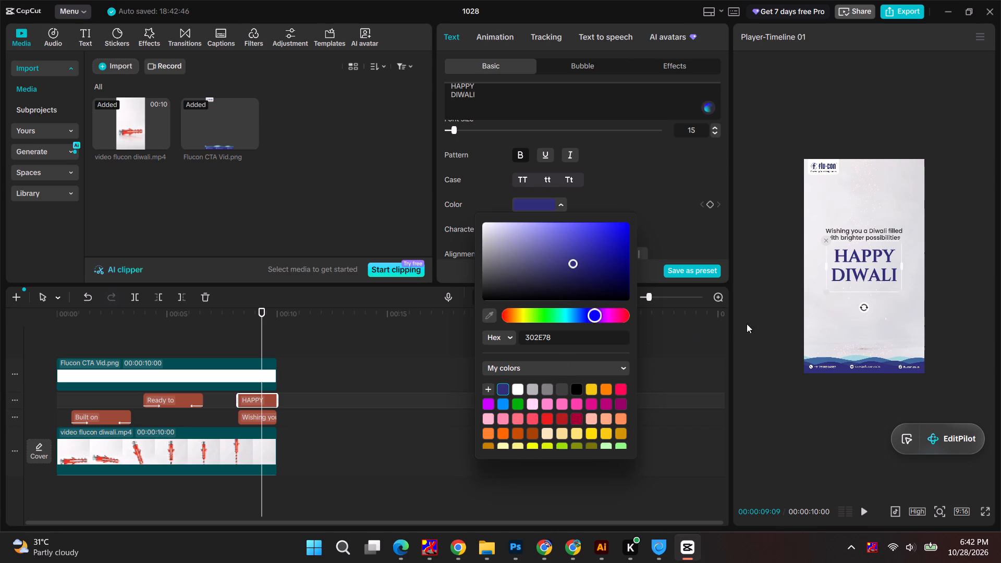
pyautogui.click(956, 275)
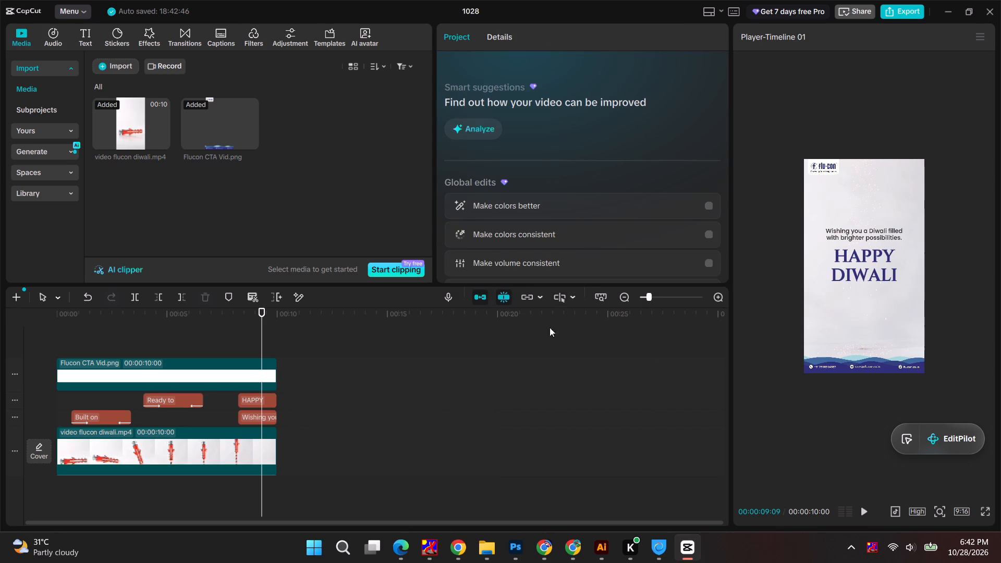
# Play the reel from the start to check how the opening texts appear.
pyautogui.moveTo(261, 310); pyautogui.dragTo(38, 327)
pyautogui.press('space')
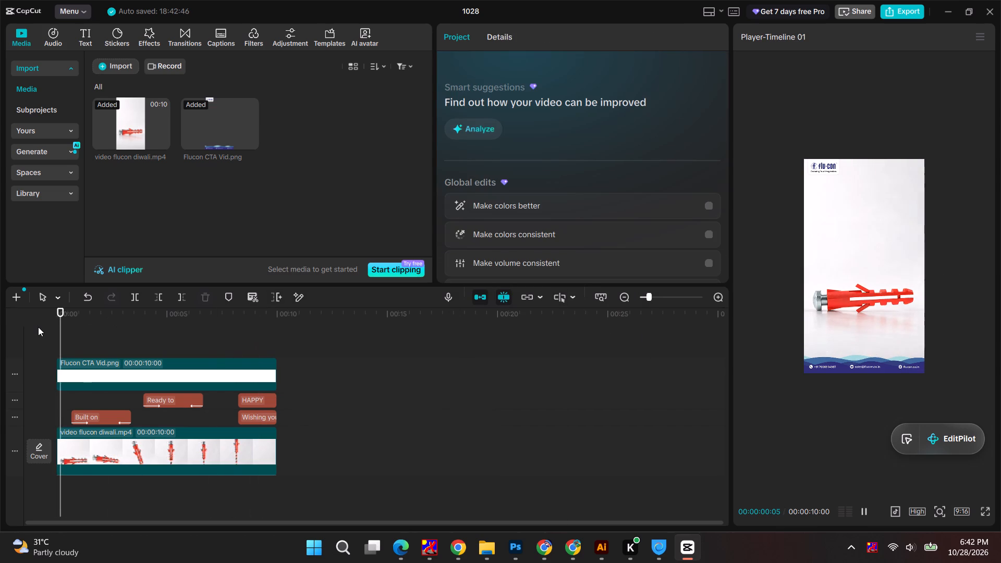
pyautogui.press('space')
pyautogui.moveTo(71, 311); pyautogui.dragTo(36, 314)
pyautogui.press('space')
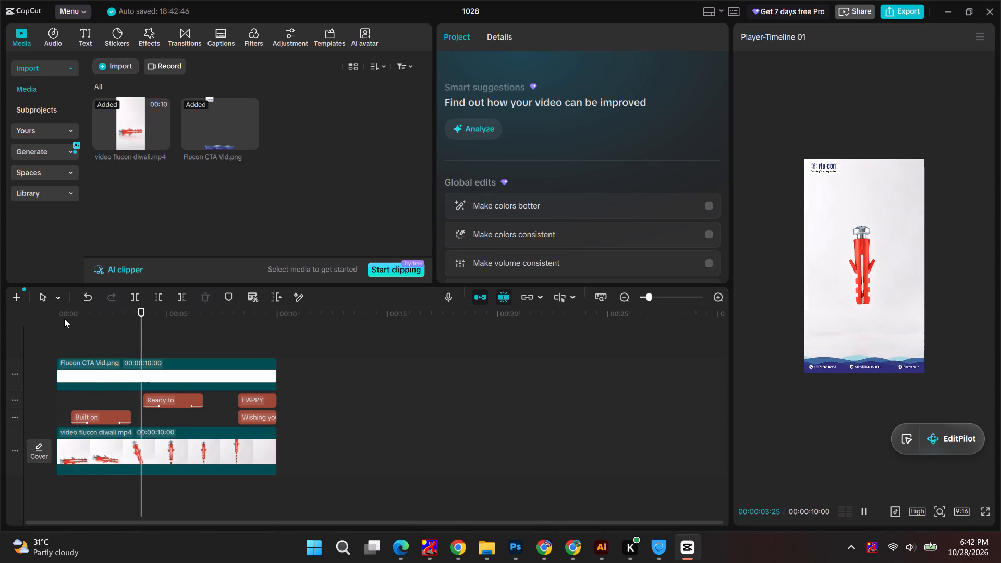
# Apply the Type 2 entrance animation to the "Built on STRENGTH" text clip with a duration of 1.0 s.
pyautogui.click(96, 312)
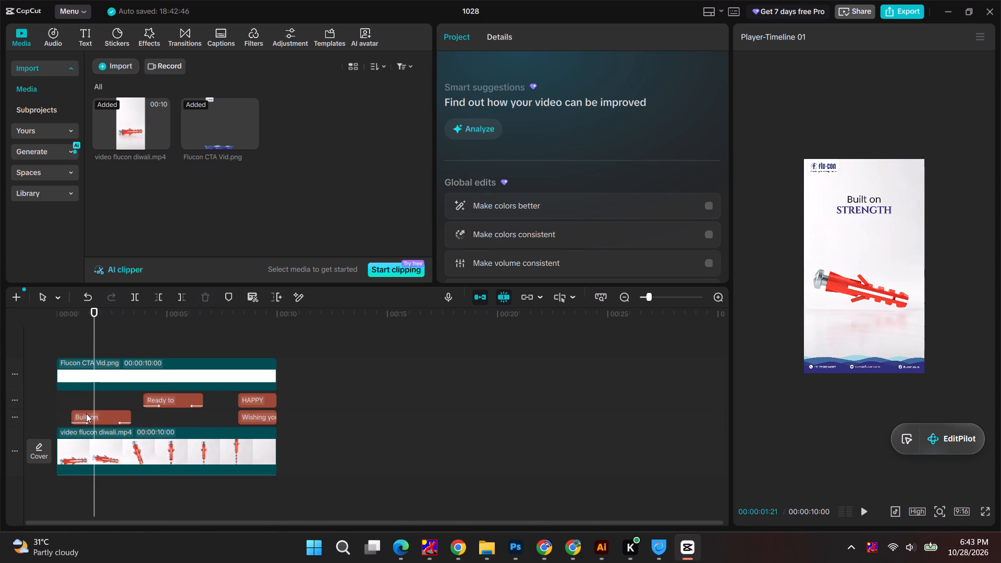
pyautogui.click(86, 413)
pyautogui.click(506, 35)
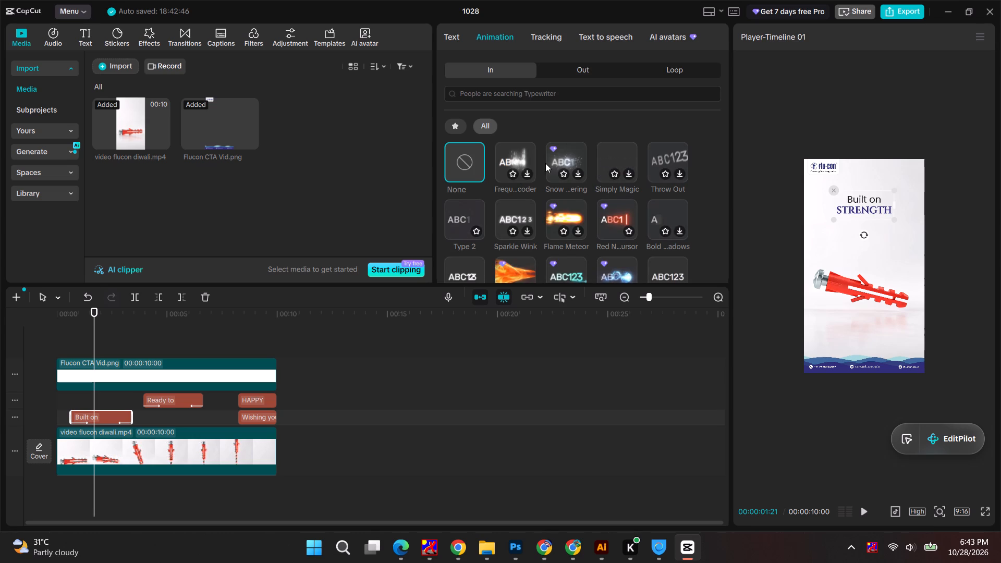
pyautogui.click(472, 207)
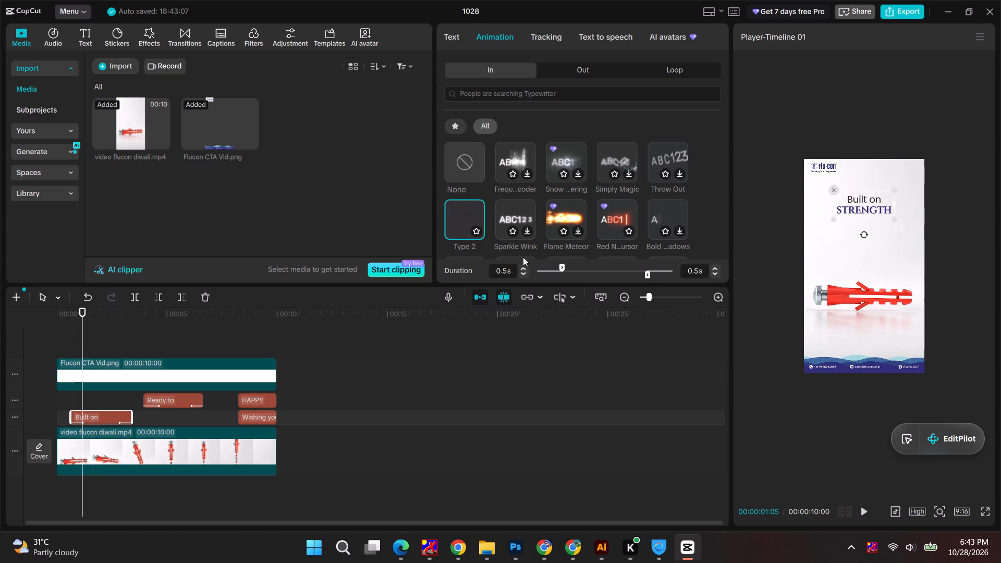
pyautogui.moveTo(560, 264); pyautogui.dragTo(574, 265)
pyautogui.moveTo(563, 267); pyautogui.dragTo(585, 267)
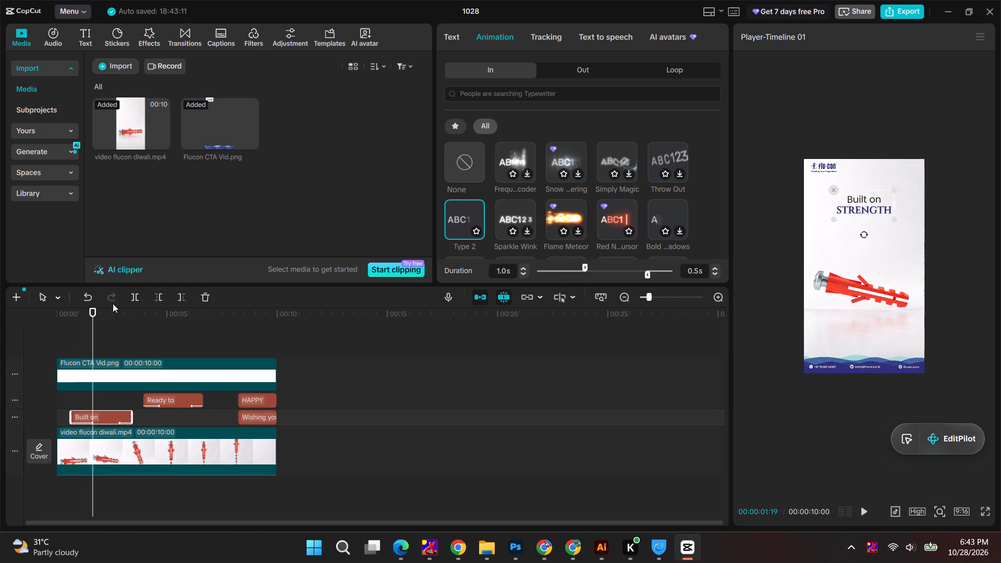
# Play the reel from the start to check the entrance animation of the "Built on STRENGTH" text.
pyautogui.moveTo(93, 308); pyautogui.dragTo(34, 308)
pyautogui.press('space')
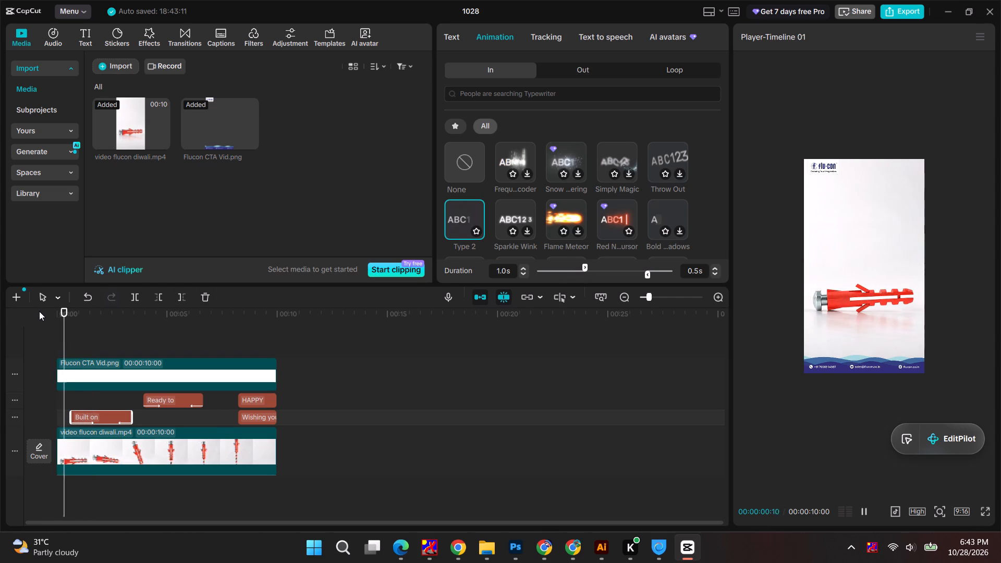
pyautogui.press('space')
pyautogui.moveTo(77, 311); pyautogui.dragTo(38, 311)
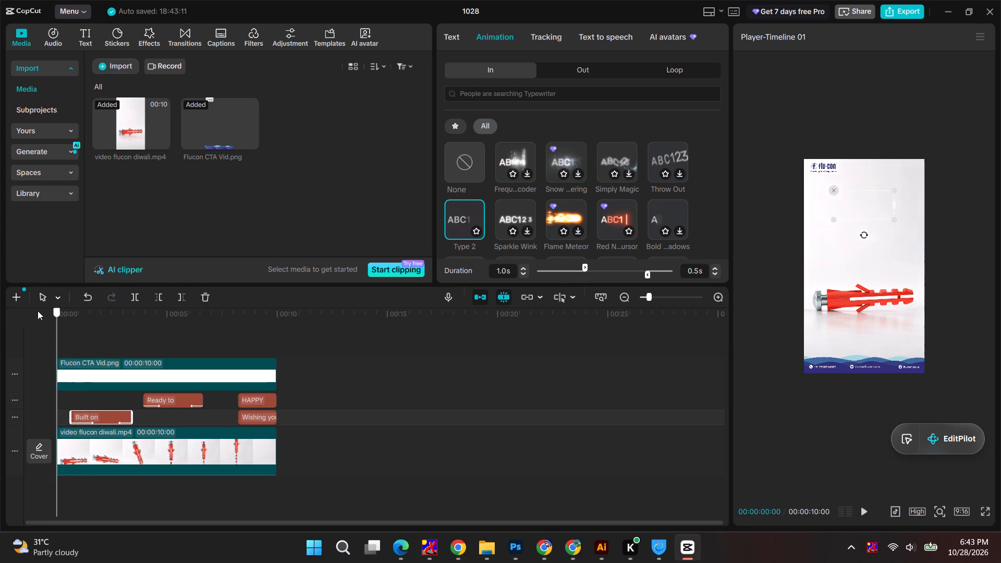
pyautogui.moveTo(38, 311); pyautogui.dragTo(32, 311)
pyautogui.press('space')
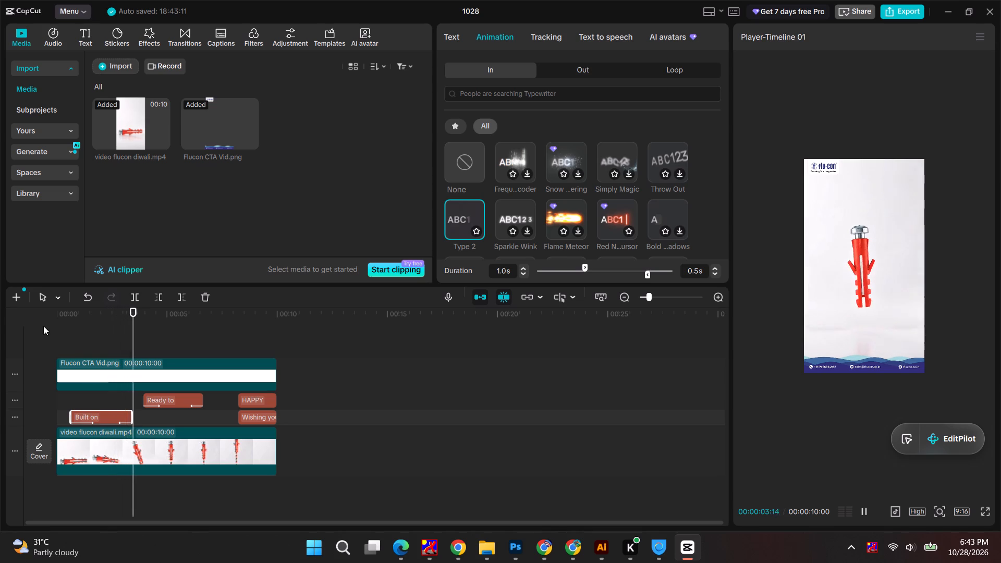
pyautogui.click(68, 418)
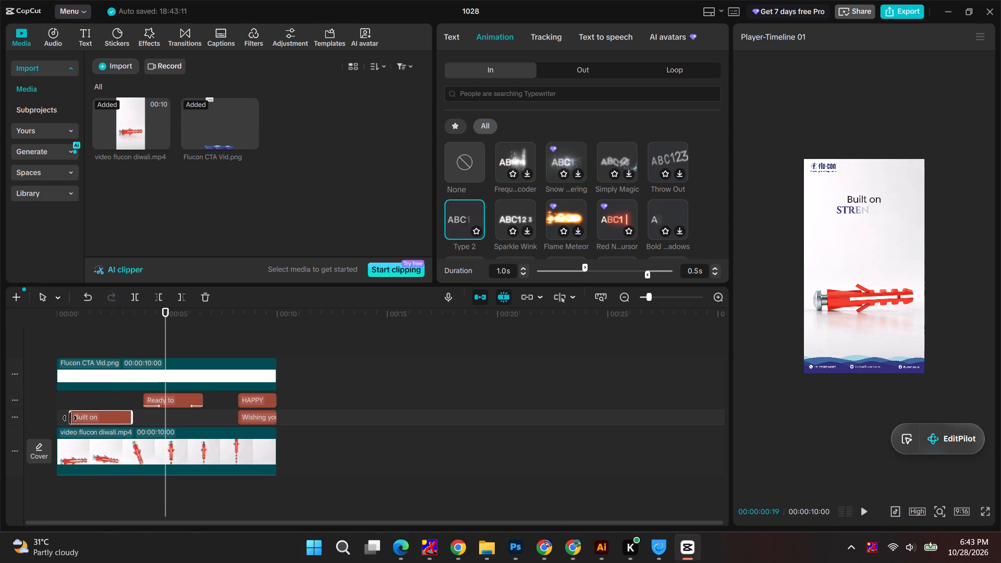
# Play the reel from the start to check when the "Built on STRENGTH" text comes in.
pyautogui.moveTo(72, 325); pyautogui.dragTo(49, 323)
pyautogui.press('space')
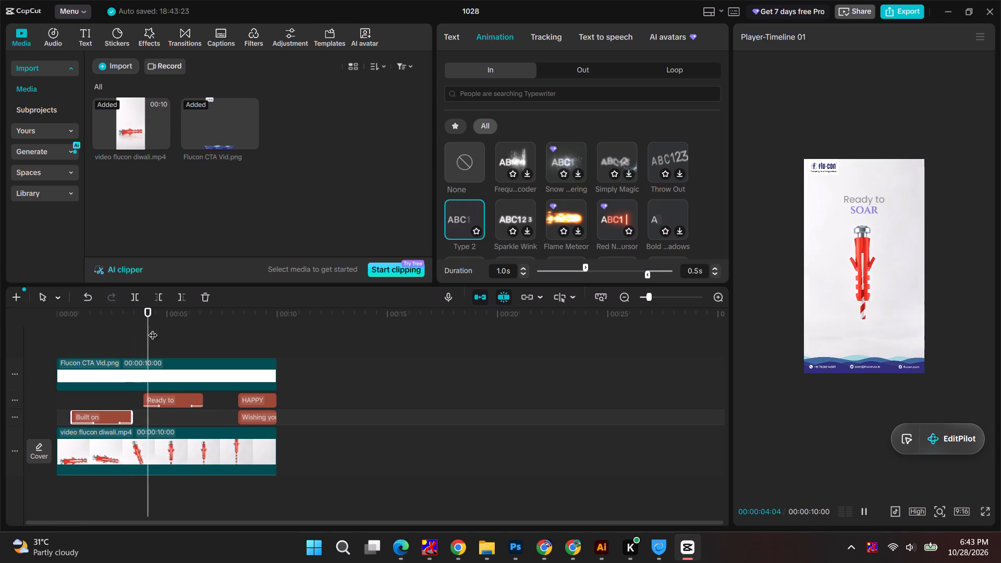
# Trim a little off the start of the "Built on STRENGTH" text clip so it begins just before the 1-second mark.
pyautogui.click(72, 413)
pyautogui.click(77, 413)
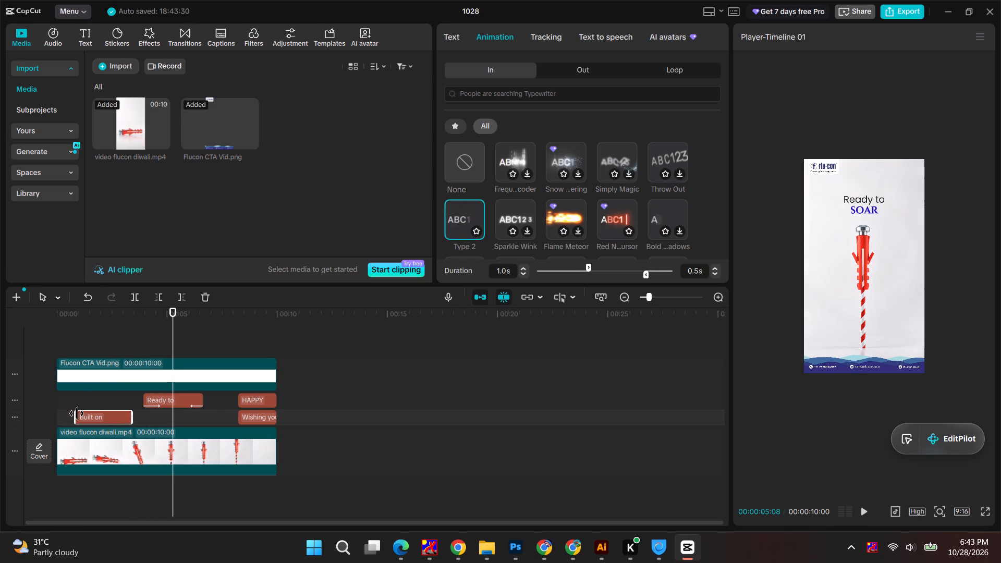
# Play the whole reel from the start to check the timing of the trimmed text and the texts that follow.
pyautogui.moveTo(81, 319); pyautogui.dragTo(21, 319)
pyautogui.press('space')
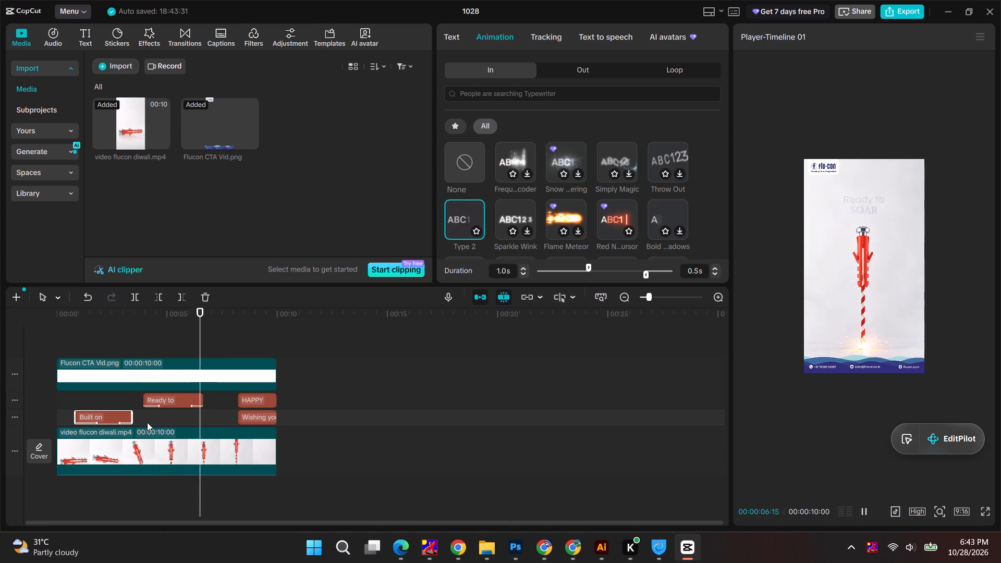
# Recolour only the word "SOAR" in the "Ready to SOAR" text clip with the saved navy colour.
pyautogui.click(164, 405)
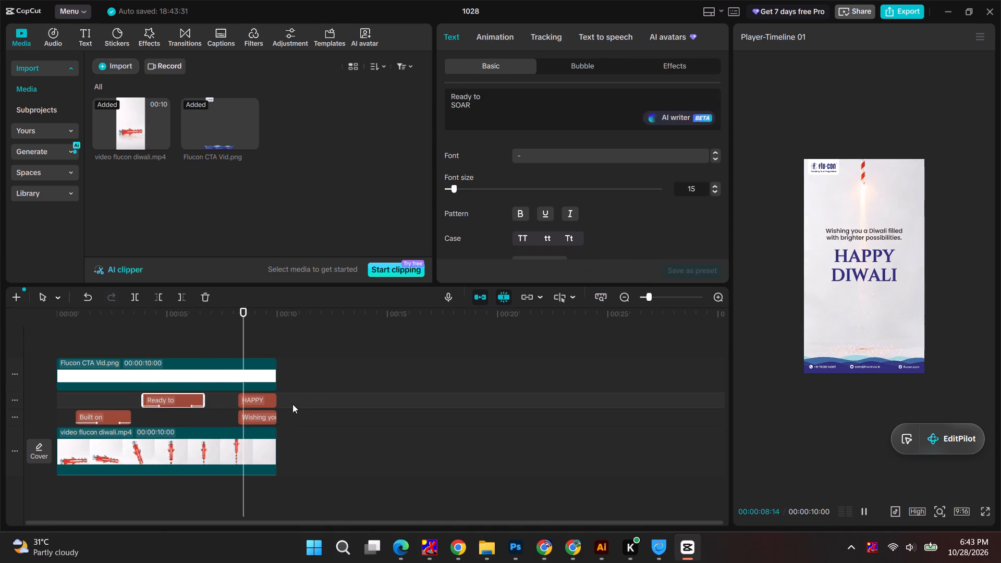
pyautogui.click(187, 400)
pyautogui.moveTo(484, 107); pyautogui.dragTo(415, 106)
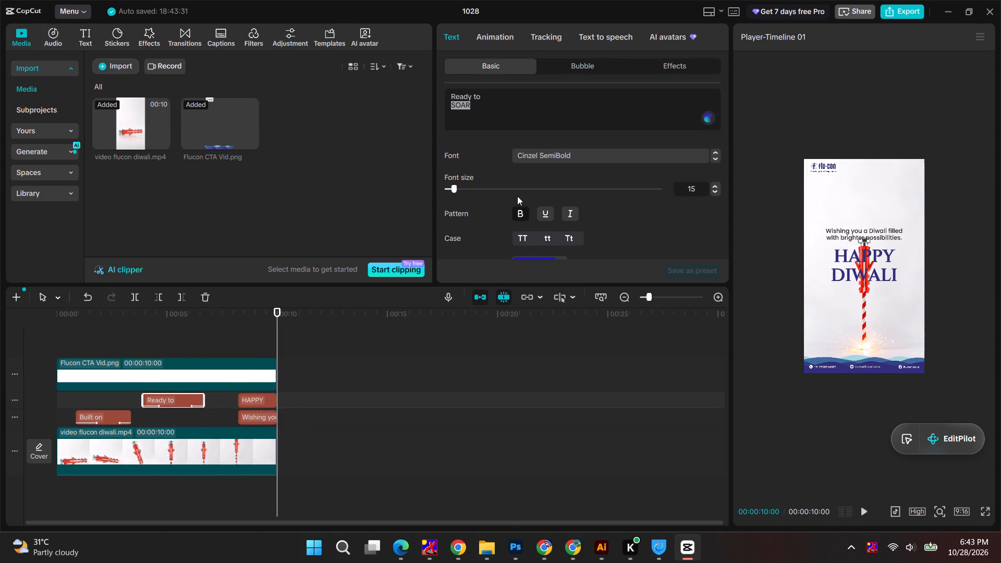
pyautogui.scroll(-1, 517, 196)
pyautogui.click(527, 204)
pyautogui.click(504, 388)
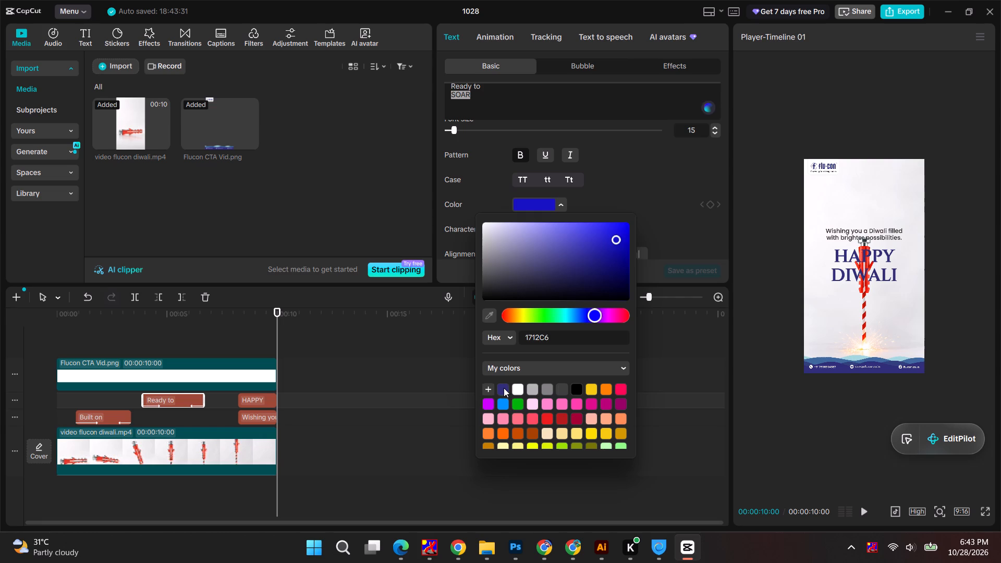
# Select the "Built on STRENGTH" text clip at about 2 s and examine its colour, preset style and scale settings.
pyautogui.moveTo(274, 310); pyautogui.dragTo(109, 313)
pyautogui.click(98, 413)
pyautogui.scroll(-1, 543, 169)
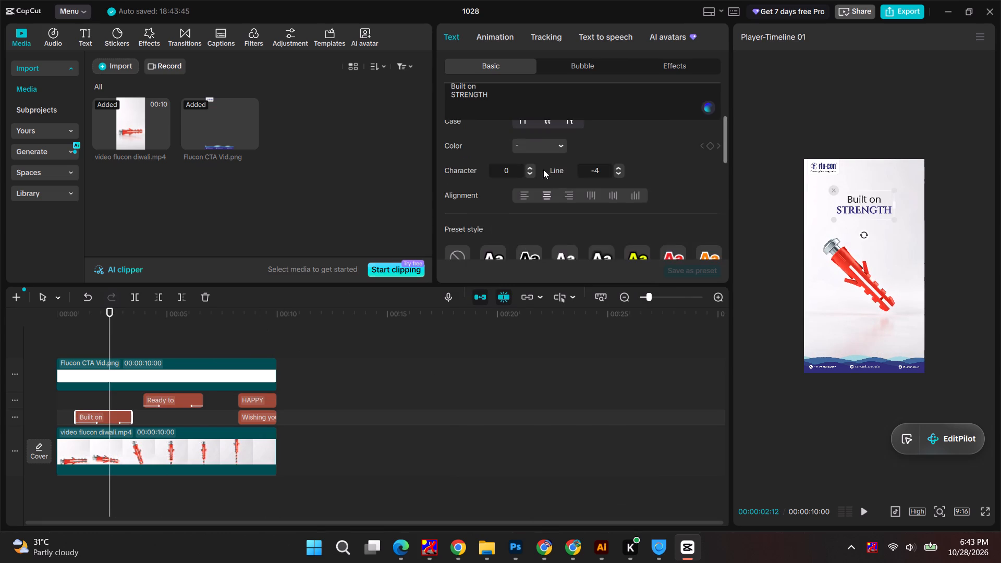
pyautogui.scroll(-2, 529, 221)
pyautogui.click(104, 415)
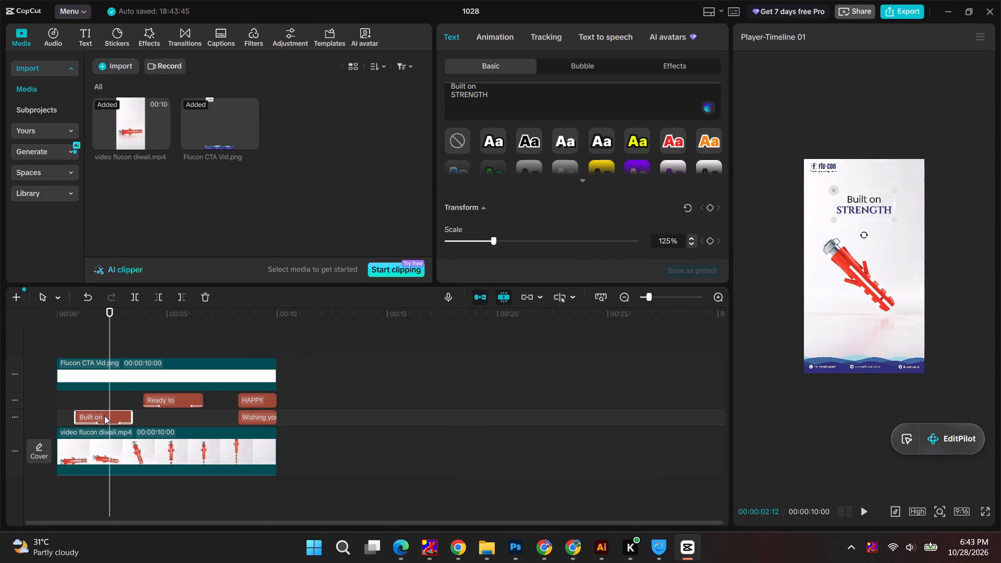
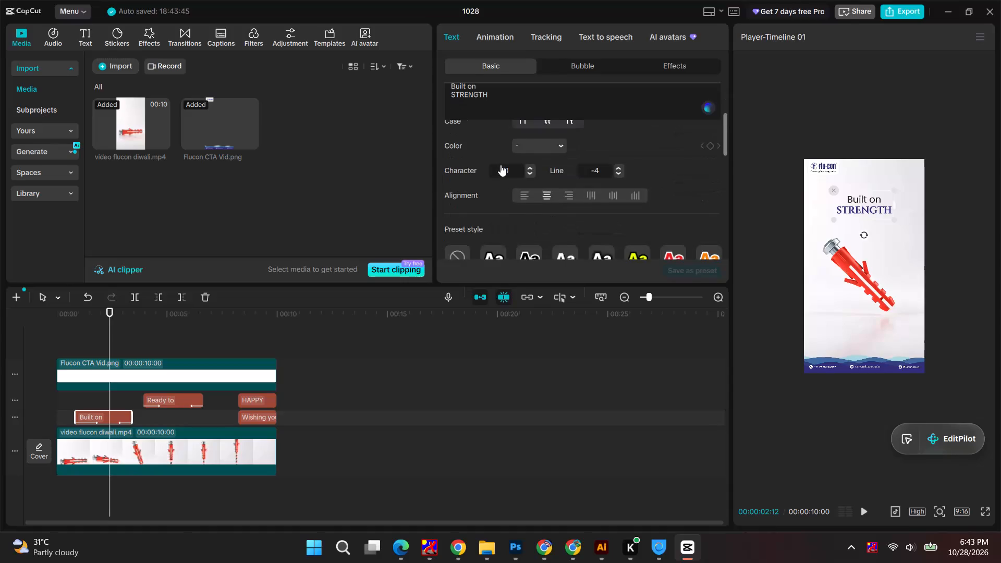
# Apply the saved navy colour 302E78 to only the word "STRENGTH" in the "Built on STRENGTH" text clip.
pyautogui.scroll(-1, 500, 165)
pyautogui.moveTo(500, 92); pyautogui.dragTo(417, 93)
pyautogui.scroll(3, 529, 183)
pyautogui.scroll(-1, 550, 240)
pyautogui.click(541, 205)
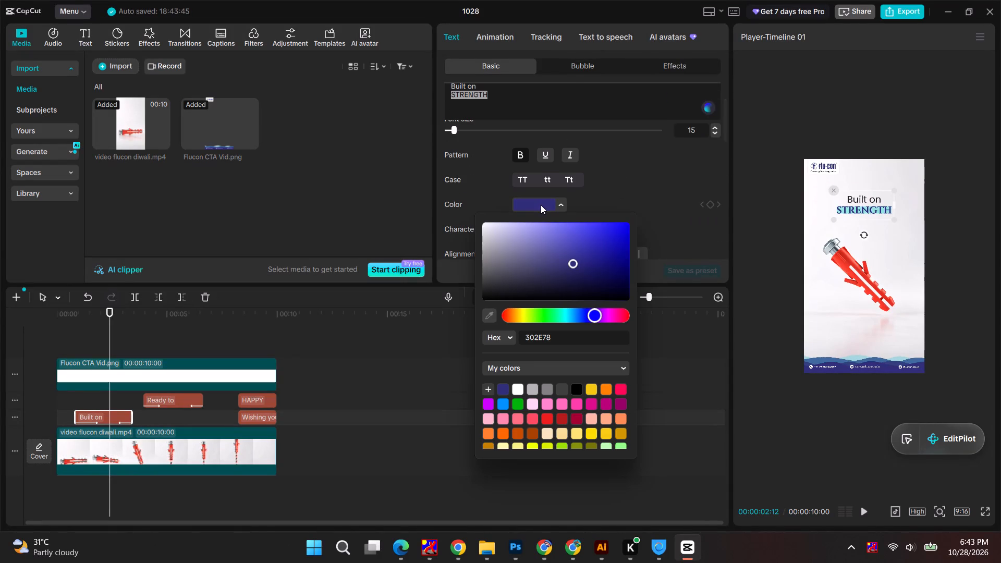
pyautogui.click(500, 391)
pyautogui.click(302, 327)
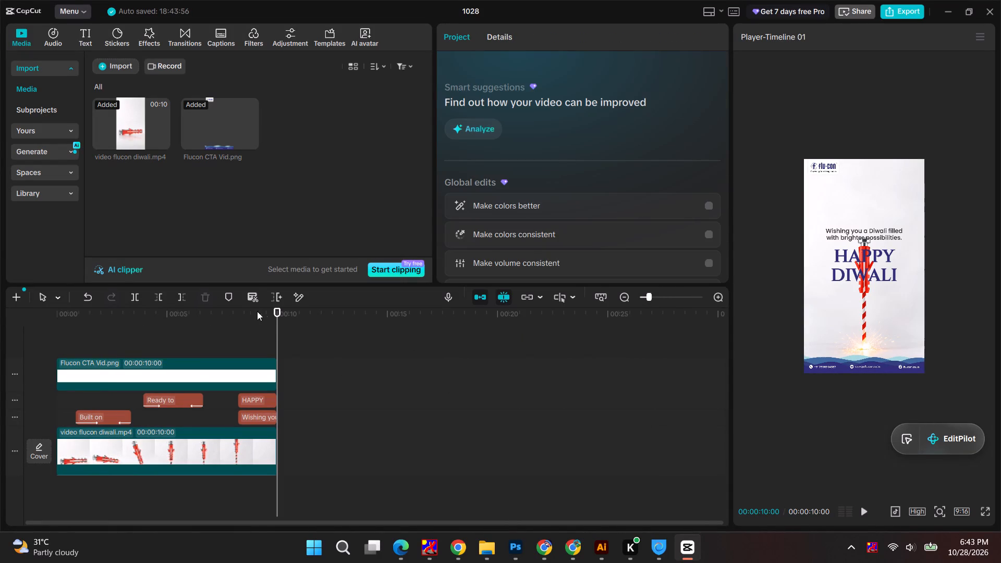
# Examine the reel's closing section frame by frame, comparing the picture between about 00:00:09:26 and 00:00:10:00.
pyautogui.moveTo(278, 311); pyautogui.dragTo(167, 320)
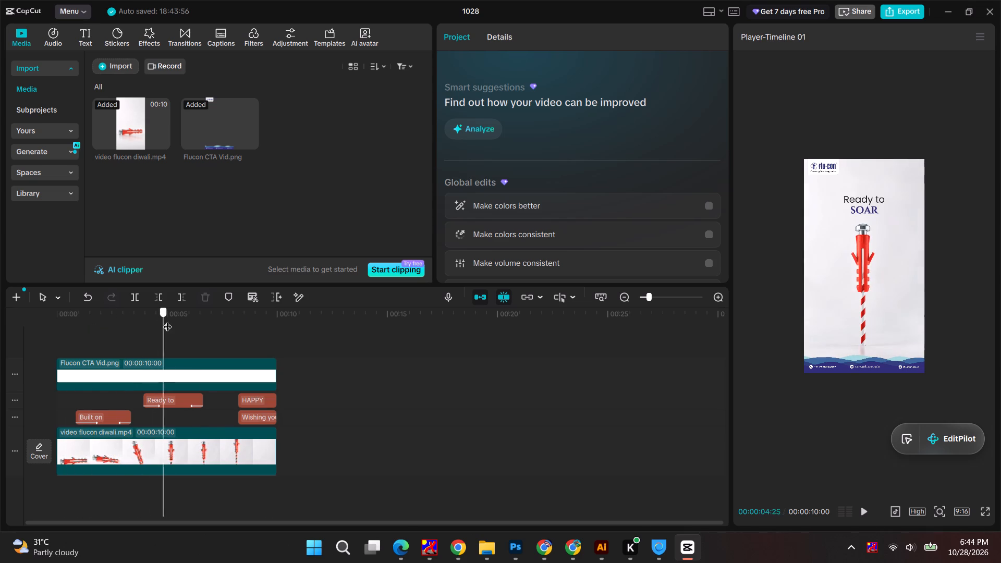
pyautogui.moveTo(167, 320); pyautogui.dragTo(289, 315)
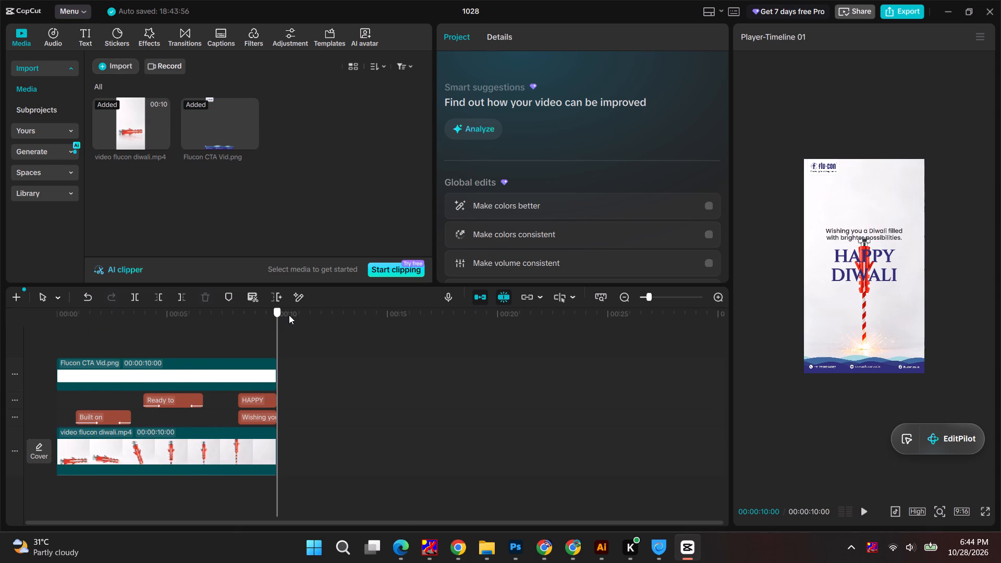
pyautogui.moveTo(289, 315); pyautogui.dragTo(295, 312)
pyautogui.keyDown('ctrl'); pyautogui.scroll(20, 275, 430); pyautogui.keyUp('ctrl')
pyautogui.keyDown('ctrl'); pyautogui.scroll(18, 534, 444); pyautogui.keyUp('ctrl')
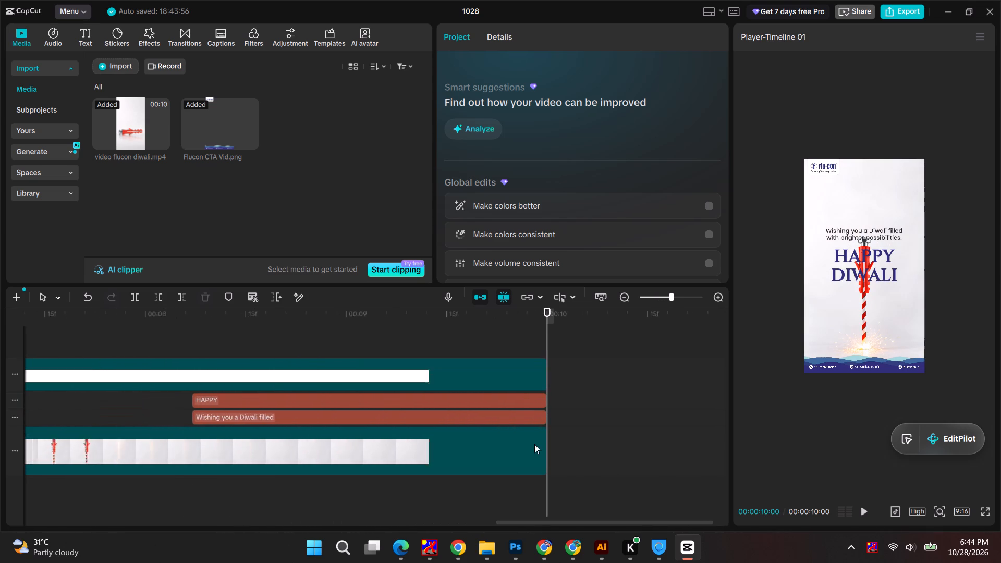
pyautogui.keyDown('ctrl'); pyautogui.scroll(7, 534, 444); pyautogui.keyUp('ctrl')
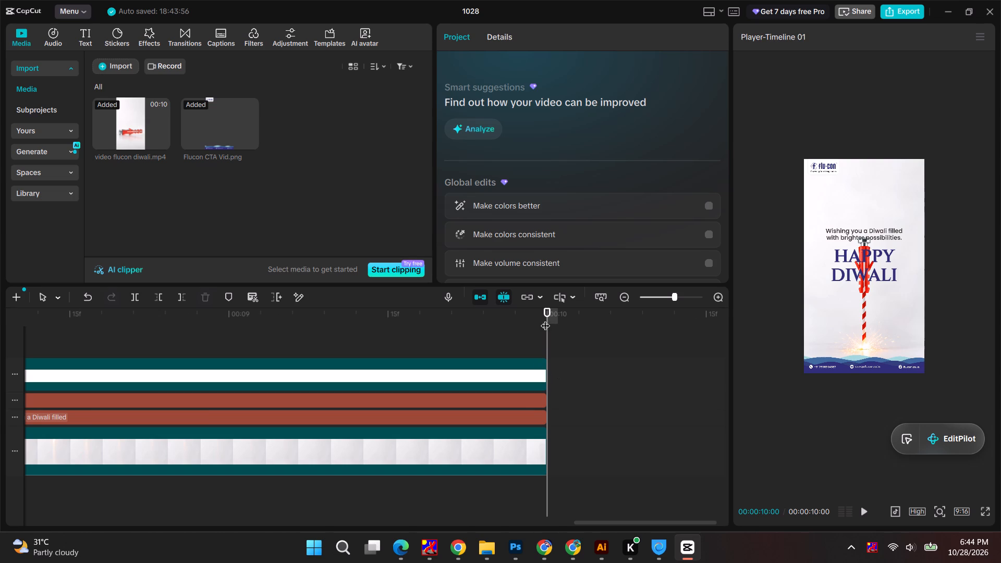
pyautogui.moveTo(547, 305); pyautogui.dragTo(520, 309)
pyautogui.scroll(6, 542, 311)
pyautogui.scroll(-4, 541, 326)
pyautogui.moveTo(549, 307); pyautogui.dragTo(536, 307)
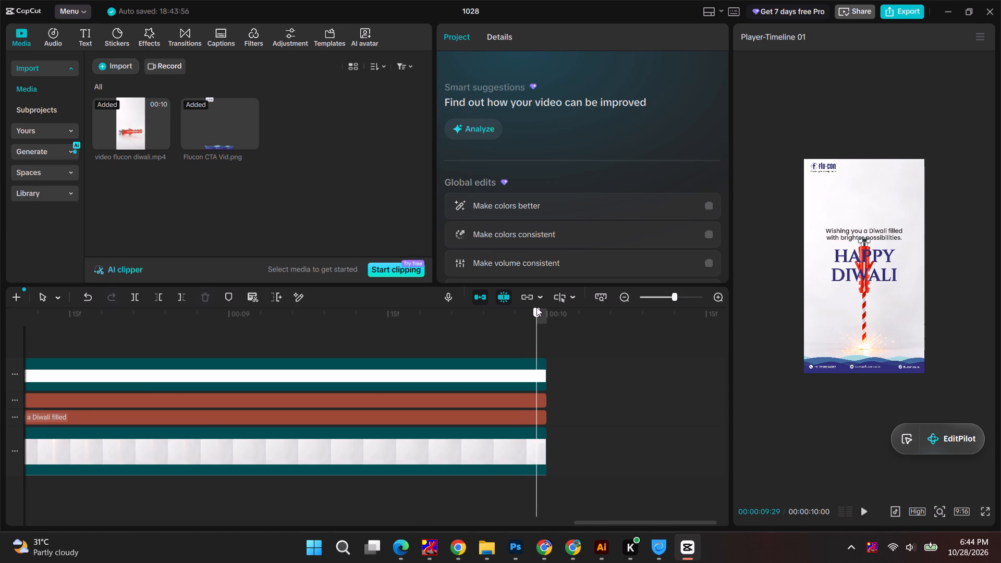
pyautogui.moveTo(536, 307); pyautogui.dragTo(548, 310)
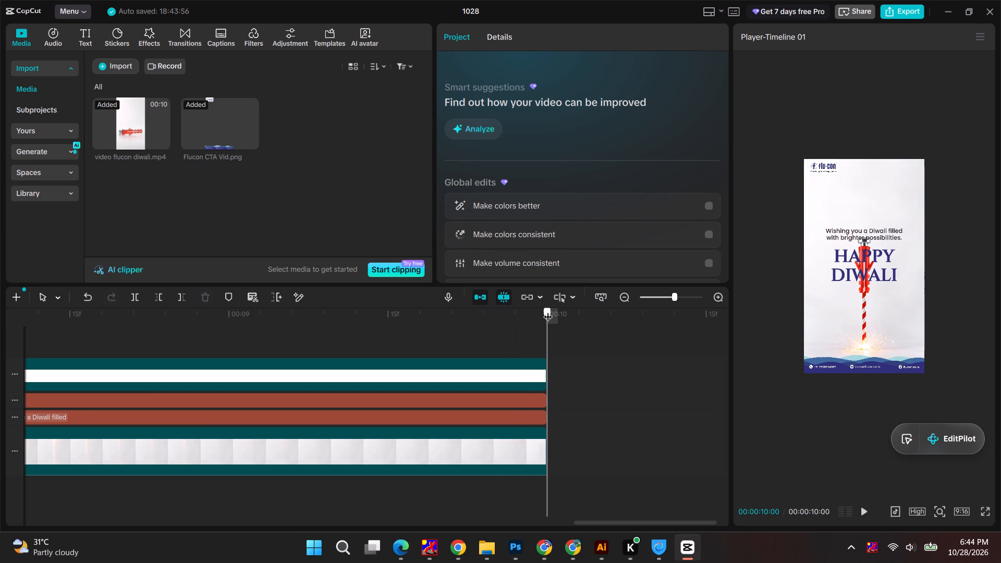
pyautogui.moveTo(548, 310); pyautogui.dragTo(531, 309)
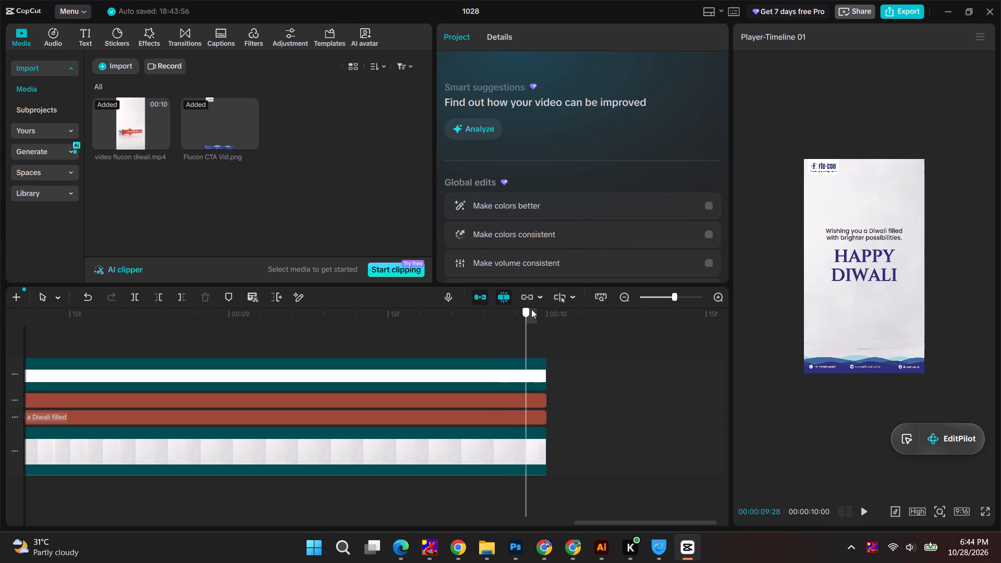
pyautogui.moveTo(531, 309); pyautogui.dragTo(500, 314)
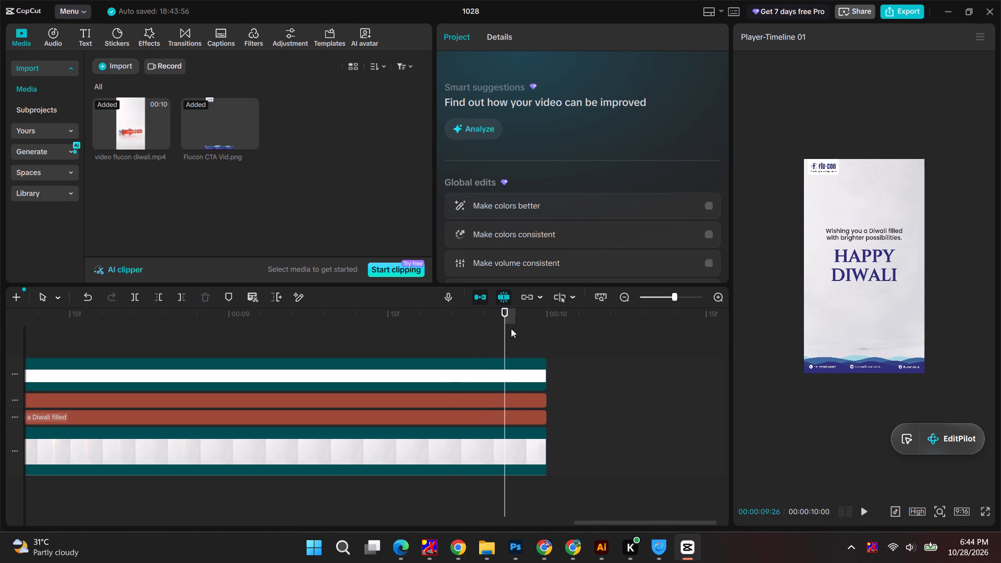
pyautogui.scroll(6, 513, 332)
pyautogui.scroll(-5, 515, 345)
pyautogui.scroll(7, 519, 385)
# Trim the ends of the Flucon CTA Vid.png overlay and the main Diwali video back to 00:00:09:28.
pyautogui.click(527, 381)
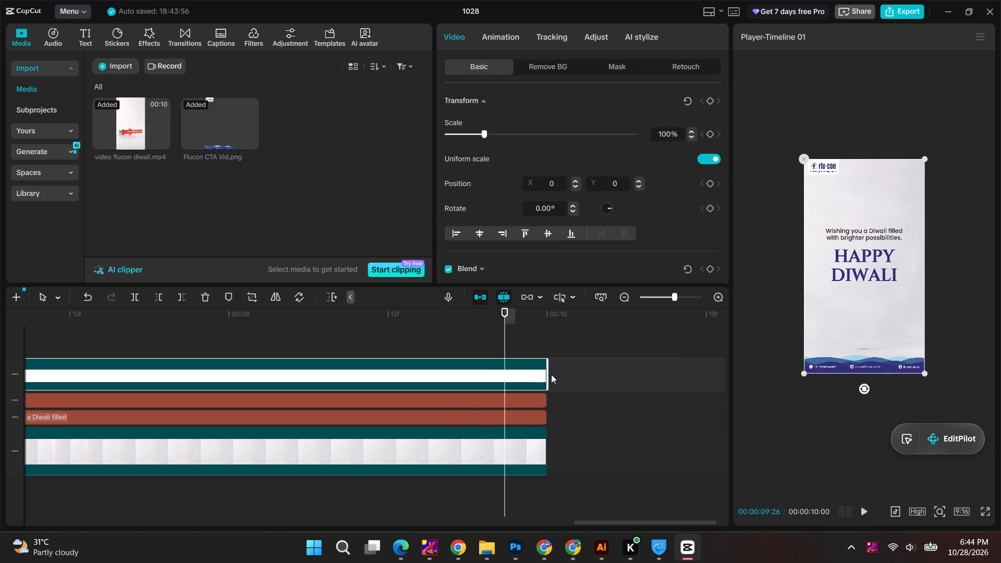
pyautogui.moveTo(506, 310); pyautogui.dragTo(532, 312)
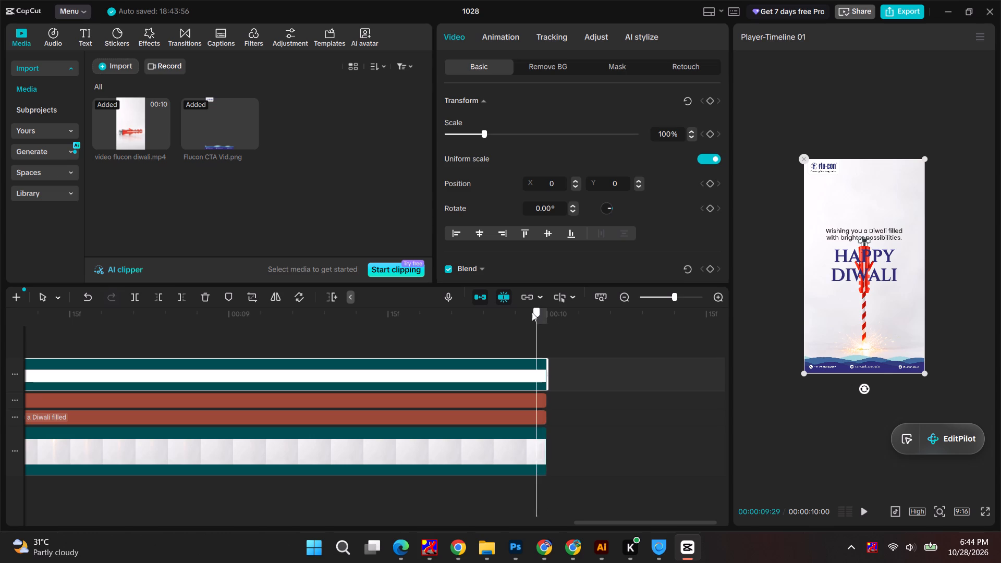
pyautogui.moveTo(532, 312); pyautogui.dragTo(530, 312)
pyautogui.moveTo(550, 370); pyautogui.dragTo(529, 370)
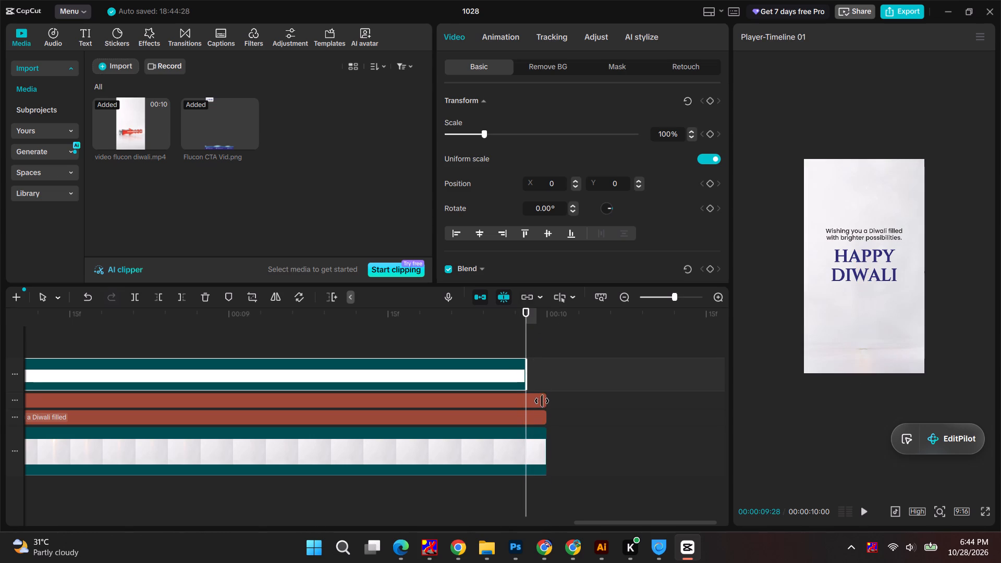
pyautogui.click(542, 401)
pyautogui.click(538, 456)
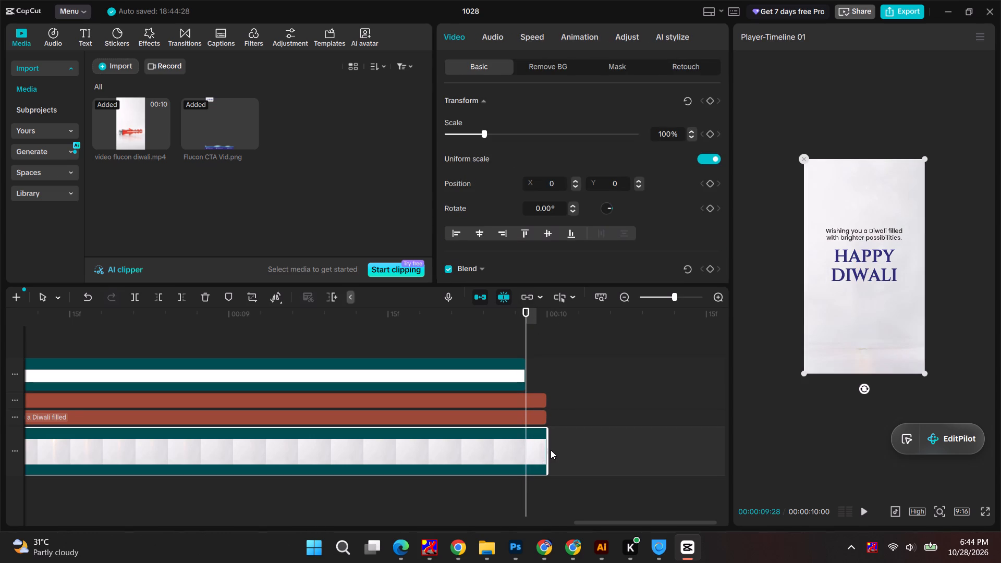
pyautogui.moveTo(546, 448); pyautogui.dragTo(526, 447)
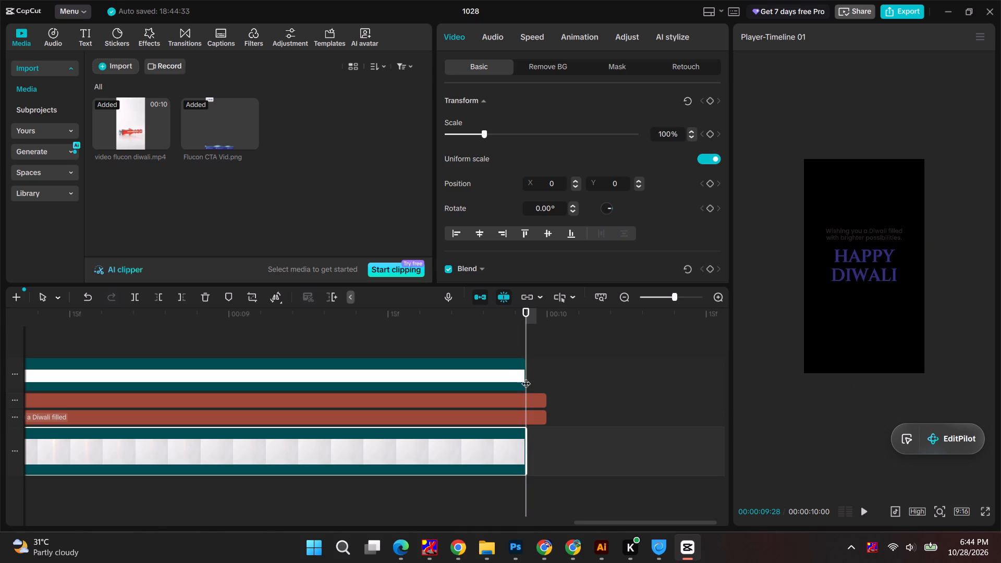
# Trim the ends of the "HAPPY DIWALI" and "Wishing you a Diwali filled" text clips to 00:00:09:28.
pyautogui.click(535, 399)
pyautogui.moveTo(546, 399); pyautogui.dragTo(524, 399)
pyautogui.click(534, 416)
pyautogui.moveTo(545, 416); pyautogui.dragTo(533, 415)
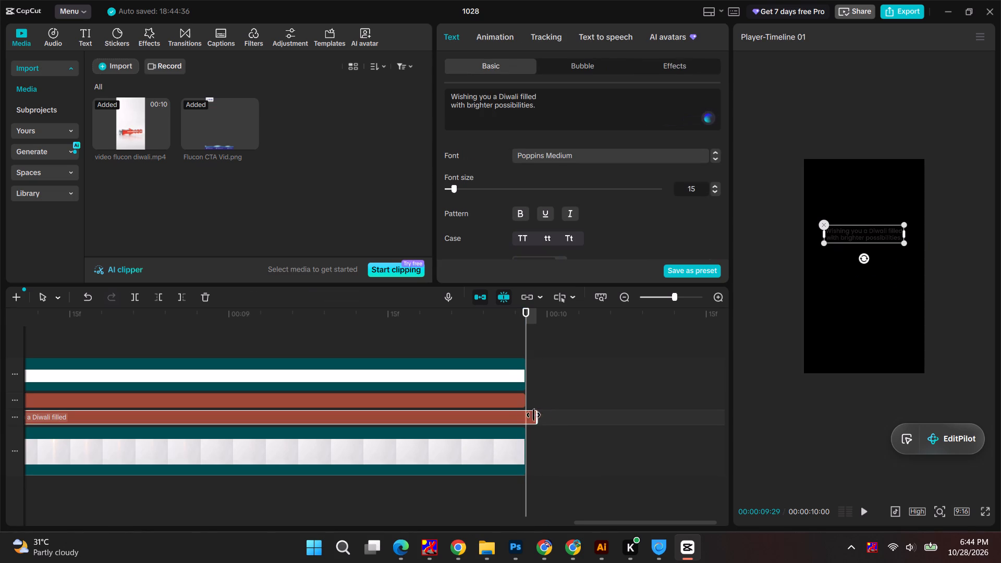
pyautogui.moveTo(533, 415); pyautogui.dragTo(527, 414)
# Play the whole reel from the start to check the text timing and the trimmed ending.
pyautogui.moveTo(529, 313); pyautogui.dragTo(283, 322)
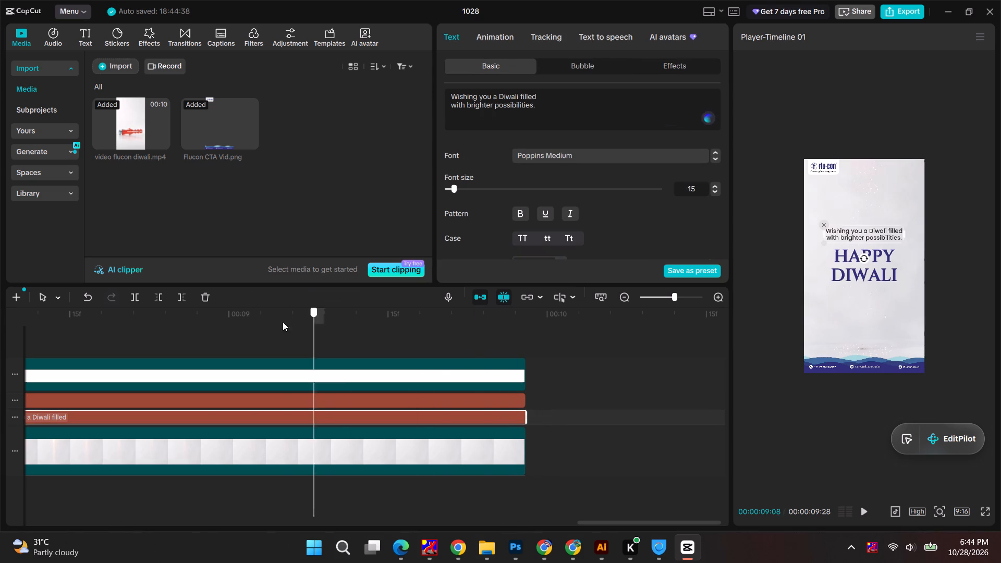
pyautogui.moveTo(283, 322); pyautogui.dragTo(32, 333)
pyautogui.keyDown('ctrl'); pyautogui.scroll(-20, 393, 413); pyautogui.keyUp('ctrl')
pyautogui.keyDown('ctrl'); pyautogui.scroll(-8, 393, 413); pyautogui.keyUp('ctrl')
pyautogui.keyDown('ctrl'); pyautogui.scroll(-20, 370, 400); pyautogui.keyUp('ctrl')
pyautogui.keyDown('ctrl'); pyautogui.scroll(-1, 370, 400); pyautogui.keyUp('ctrl')
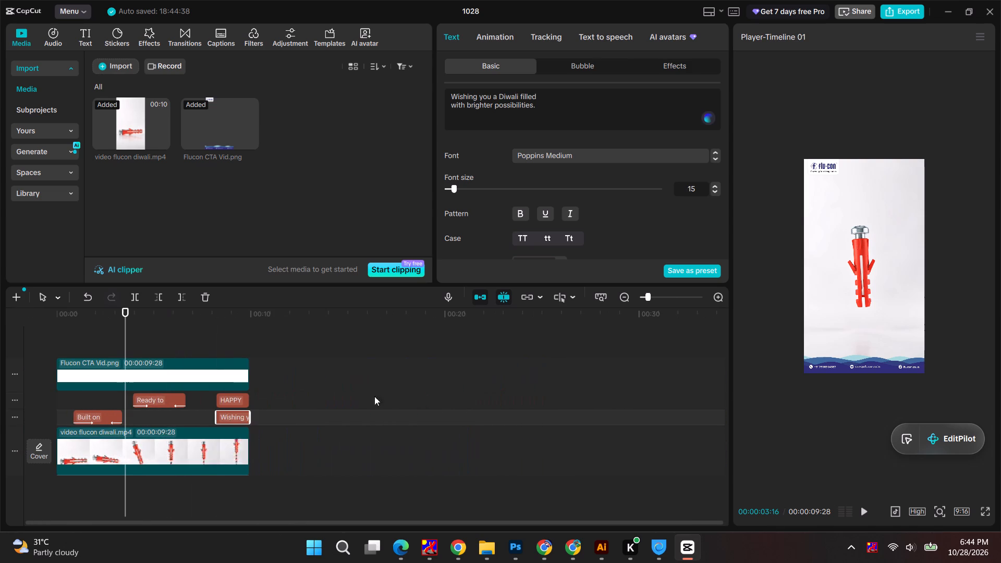
pyautogui.moveTo(124, 313); pyautogui.dragTo(80, 319)
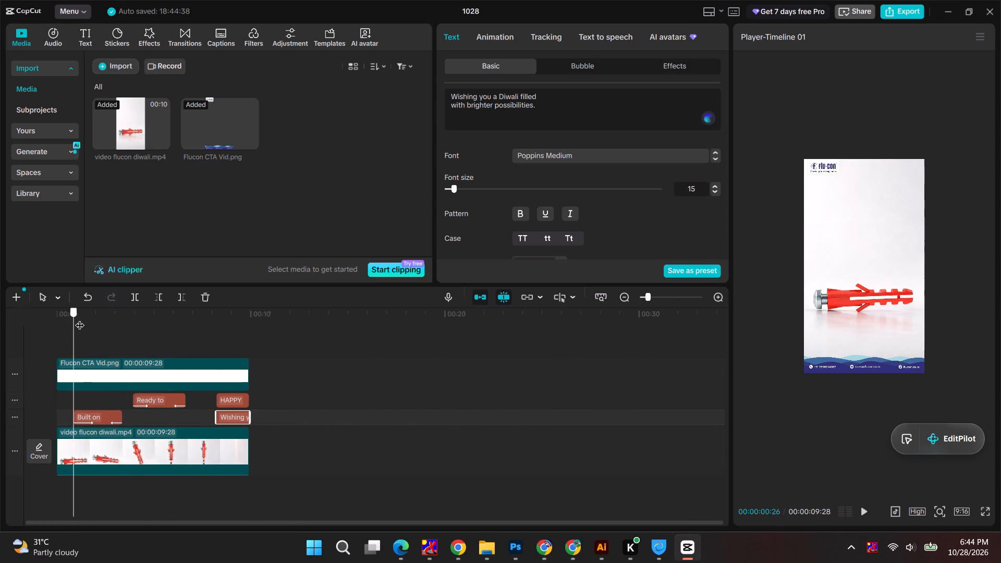
pyautogui.moveTo(80, 319); pyautogui.dragTo(78, 315)
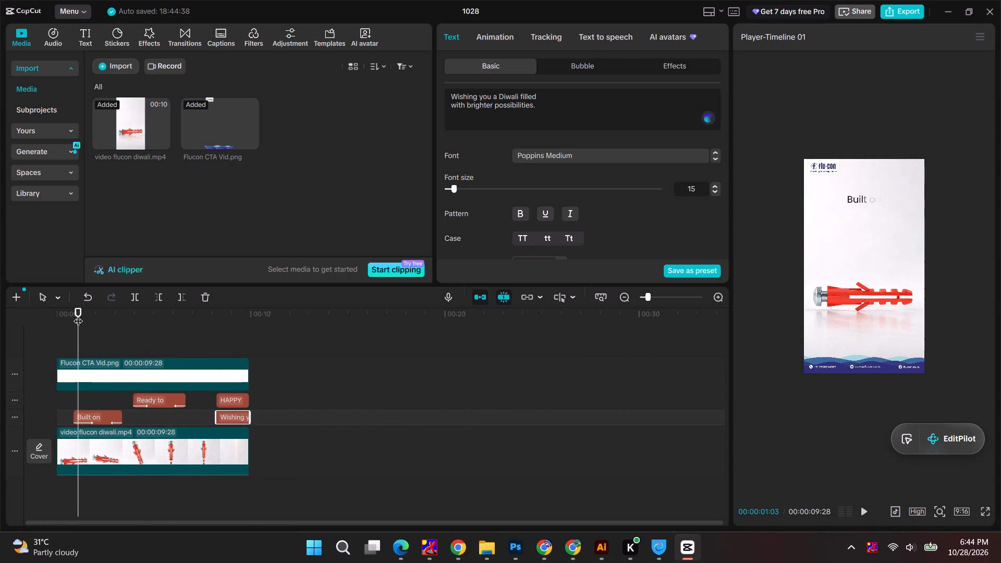
pyautogui.moveTo(76, 307); pyautogui.dragTo(33, 307)
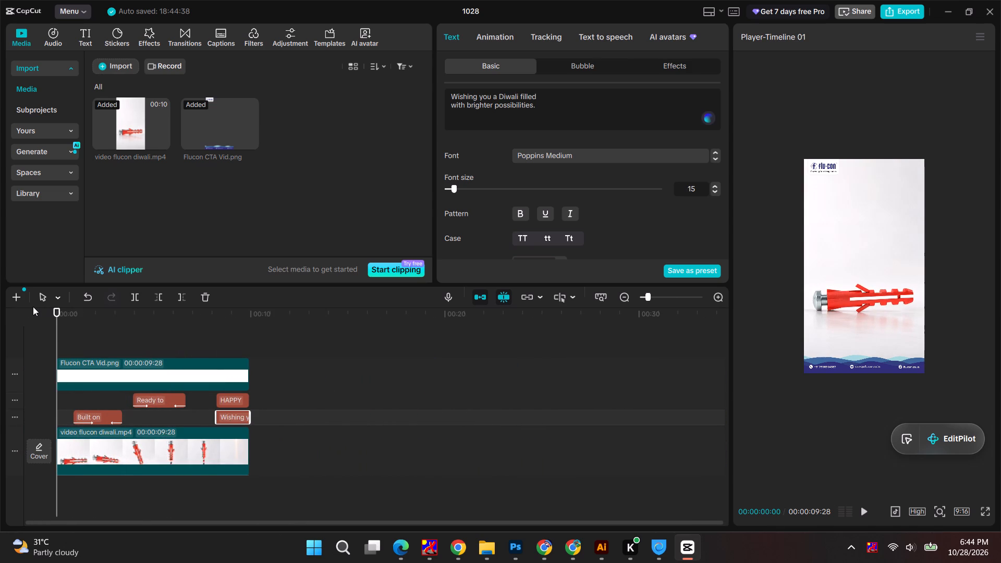
pyautogui.press('space')
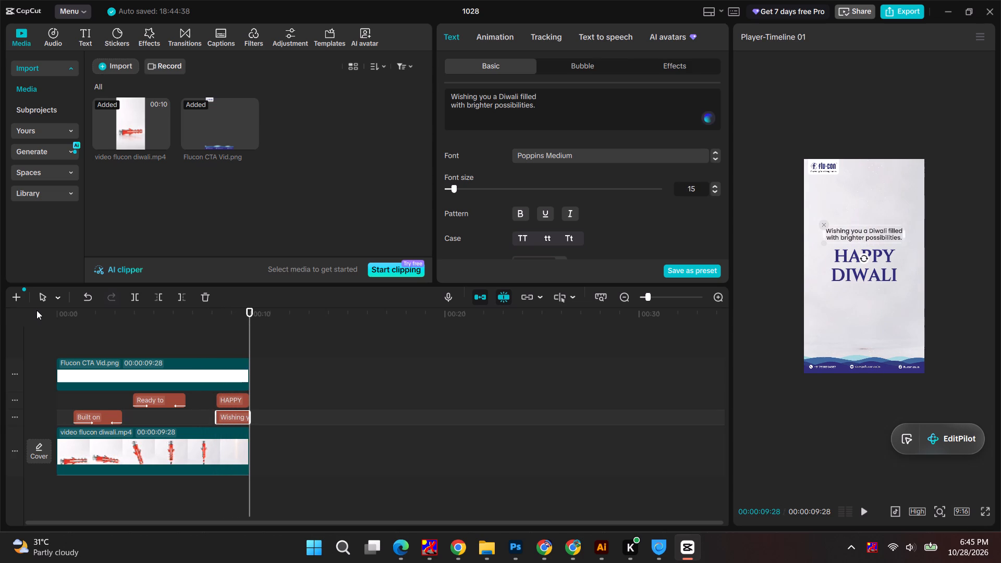
# Switch between the reel and the 2026 Social Media - Creative Designing sheet in Chrome to check the Flucon Components reel brief.
pyautogui.hotkey('alt', 'Tab')
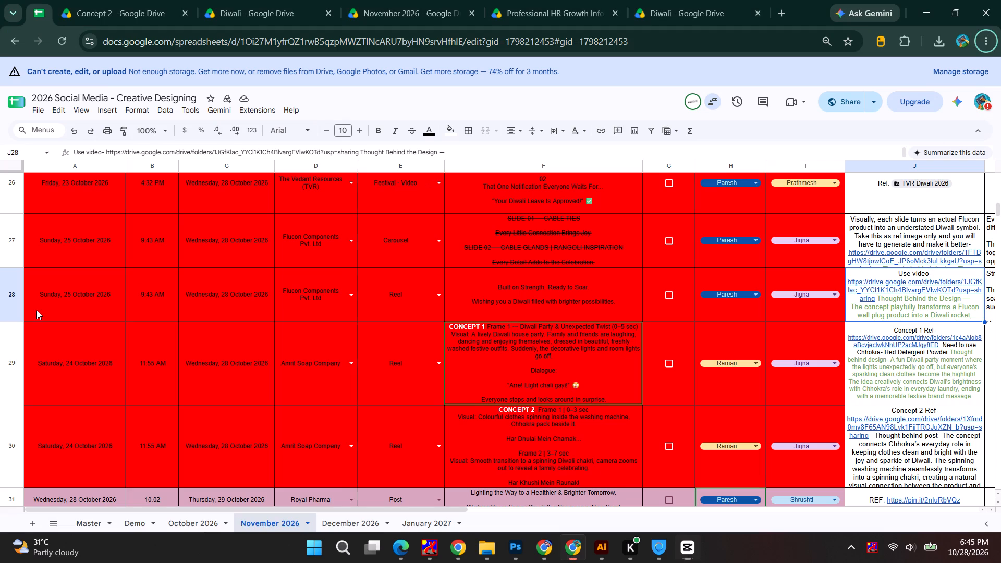
pyautogui.hotkey('alt', 'Tab')
pyautogui.hotkey('alt', 'Tab')
pyautogui.click(523, 547)
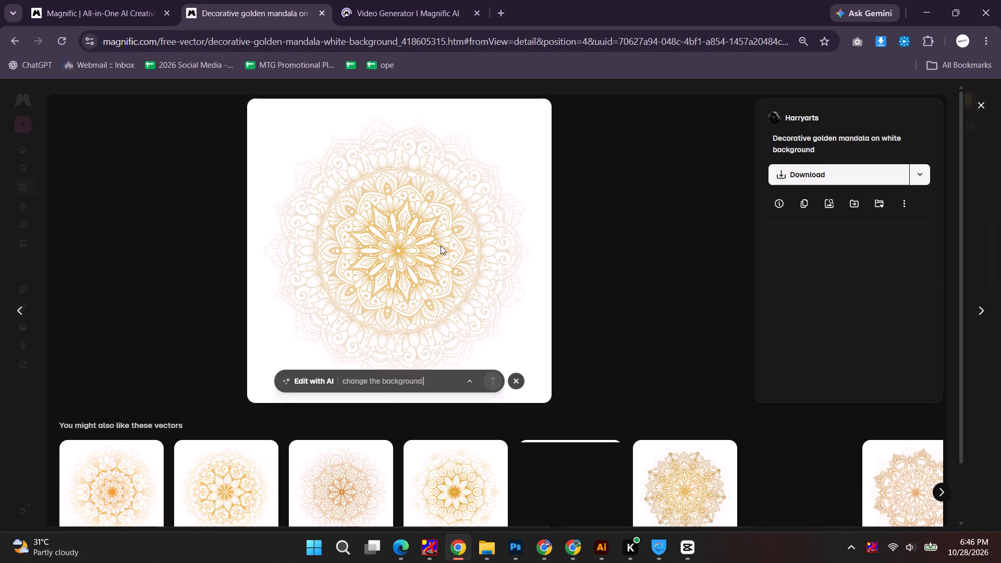
# Open the related "Decorative golden floral mandala on white background" vector and download it as EPS.
pyautogui.scroll(-1, 433, 400)
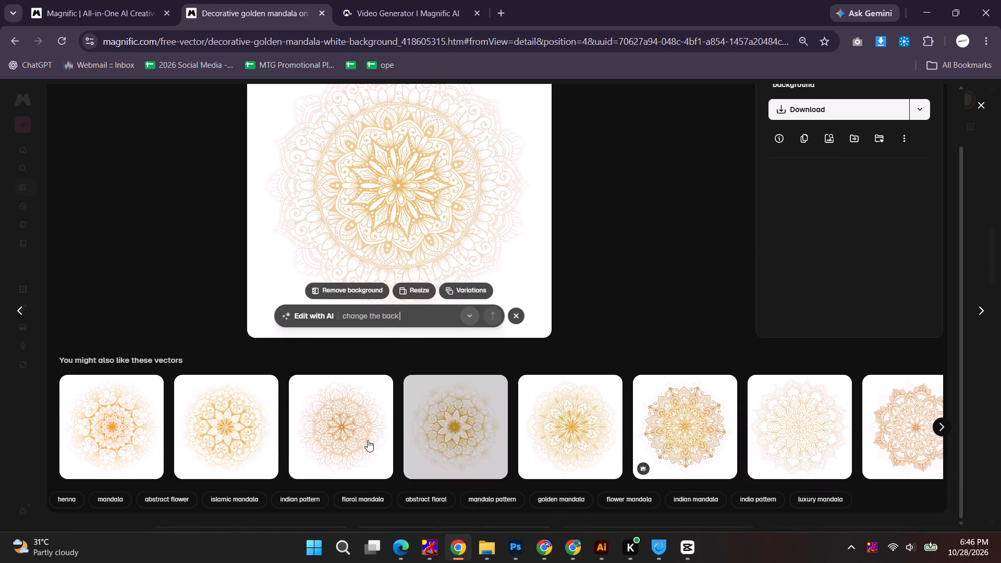
pyautogui.click(233, 438)
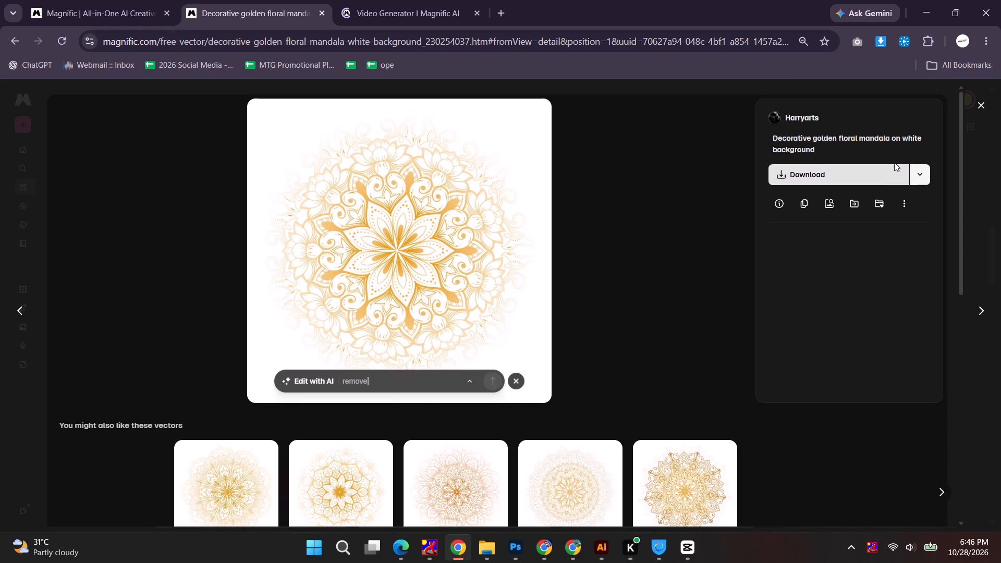
pyautogui.click(918, 172)
pyautogui.click(819, 226)
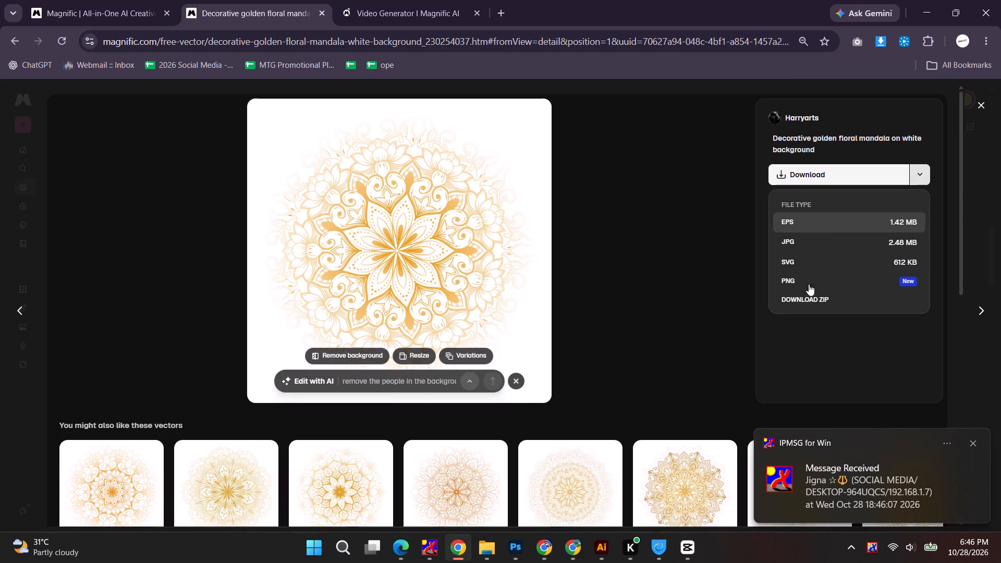
pyautogui.click(828, 479)
pyautogui.click(434, 216)
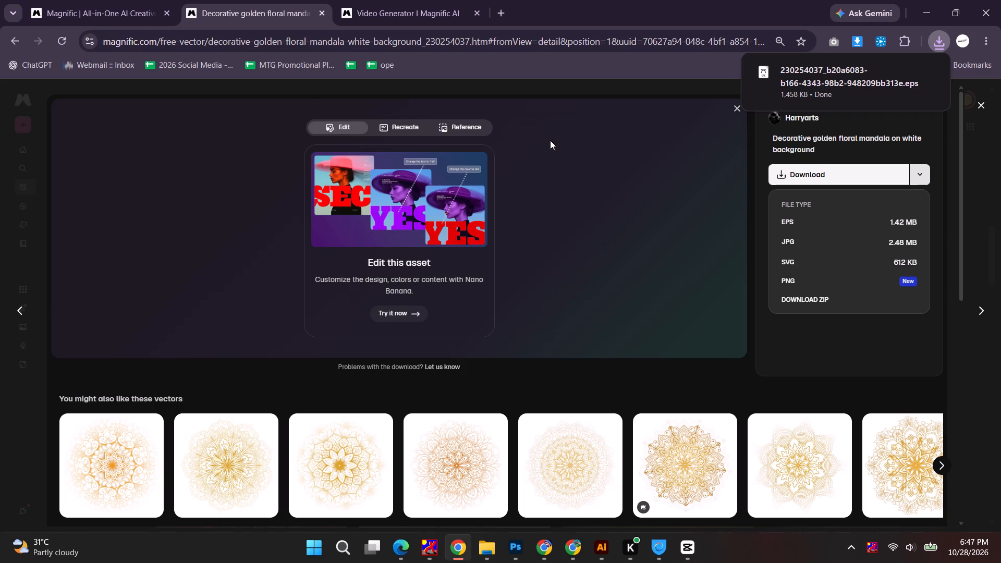
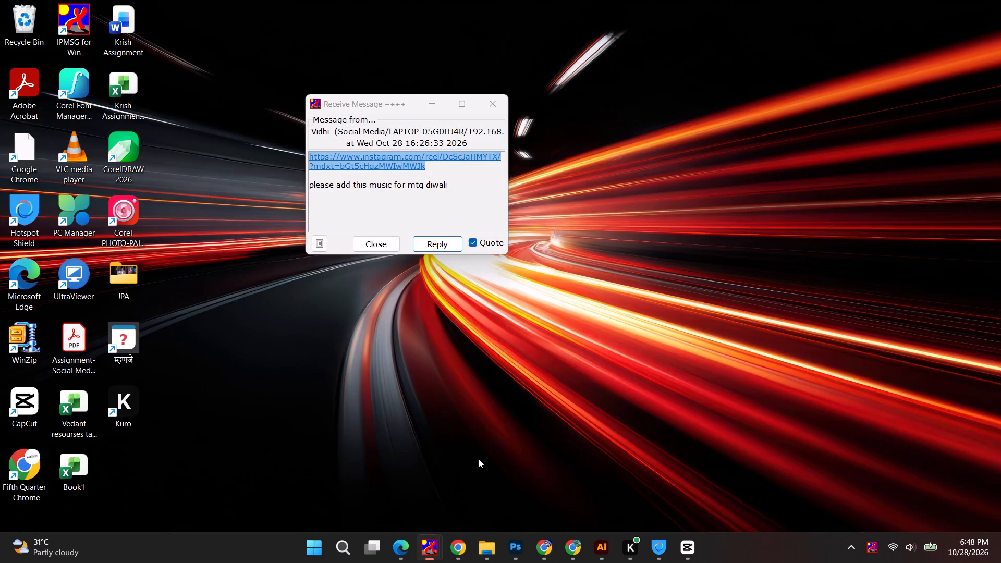
# Return to the Magnific page in Chrome and open the downloaded golden floral mandala EPS file.
pyautogui.hotkey('alt', 'Tab')
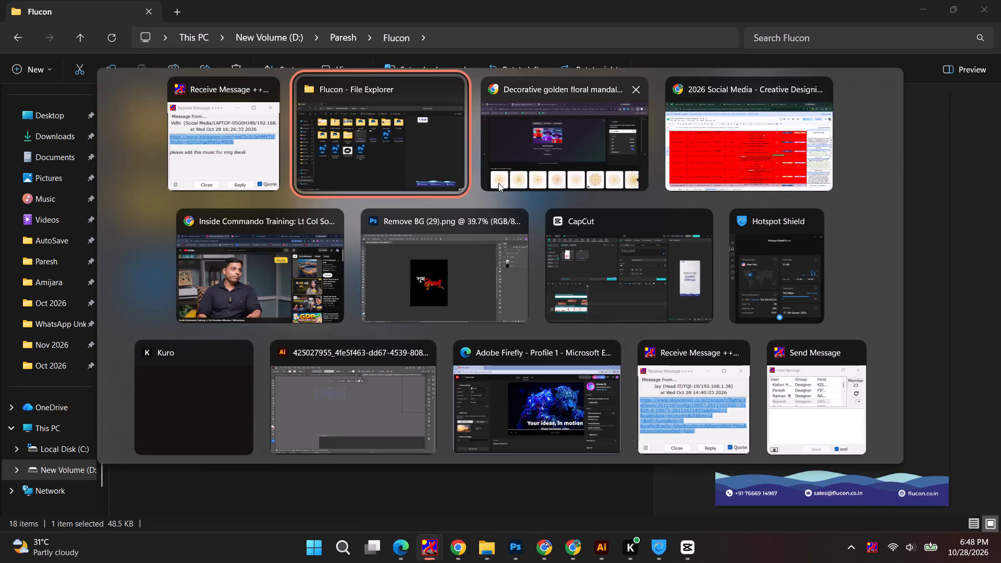
pyautogui.keyDown('alt'); pyautogui.click(608, 159); pyautogui.keyUp('alt')
pyautogui.click(841, 79)
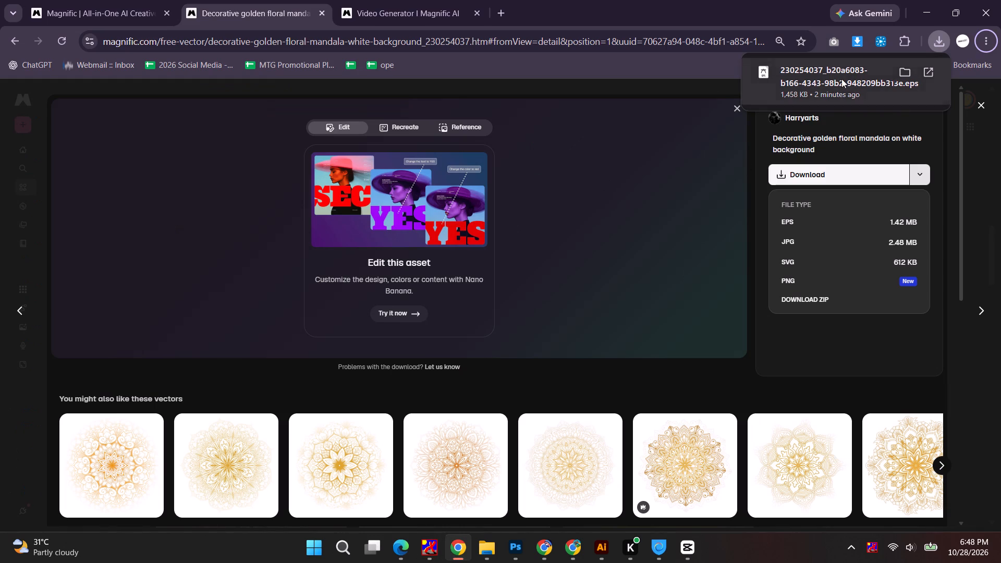
# In Illustrator, isolate the golden floral mandala group, move it off the artboard away from its white background, and copy it.
pyautogui.click(508, 319)
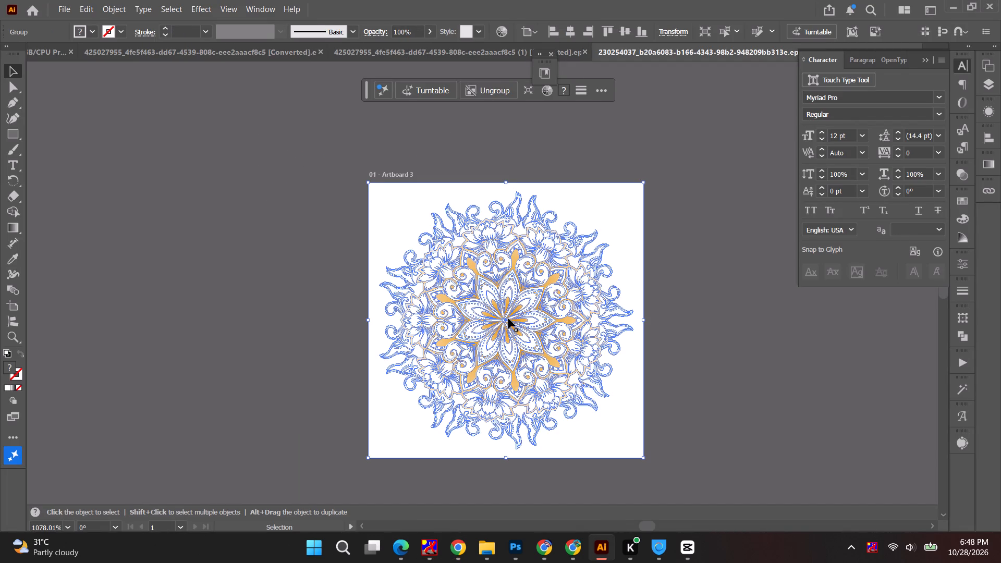
pyautogui.doubleClick(508, 319)
pyautogui.click(508, 319)
pyautogui.moveTo(508, 319); pyautogui.dragTo(271, 272)
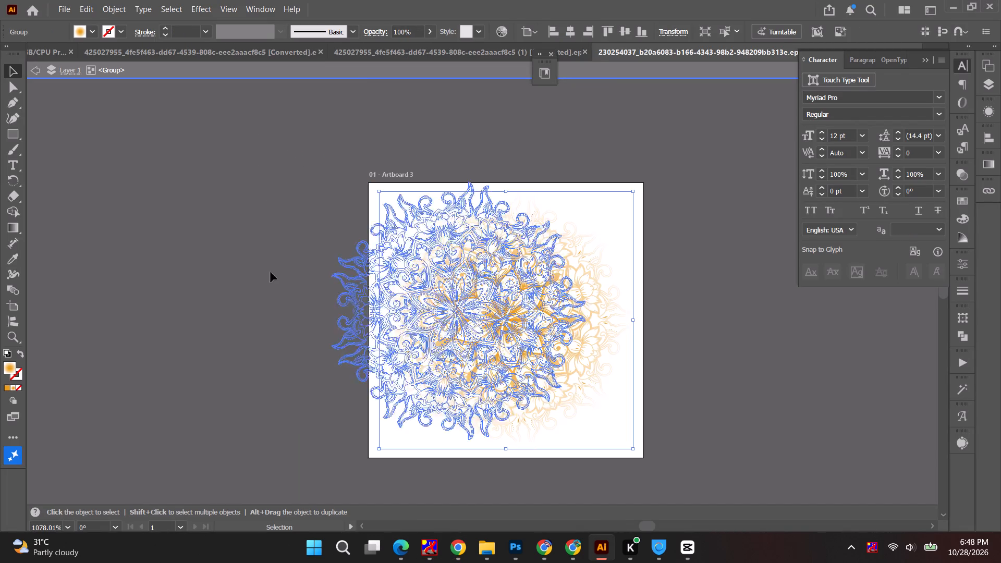
pyautogui.moveTo(271, 272); pyautogui.dragTo(224, 269)
pyautogui.hotkey('ctrl', 'c')
# Switch from Illustrator to the Chrome window with the YouTube video.
pyautogui.hotkey('alt', 'Tab')
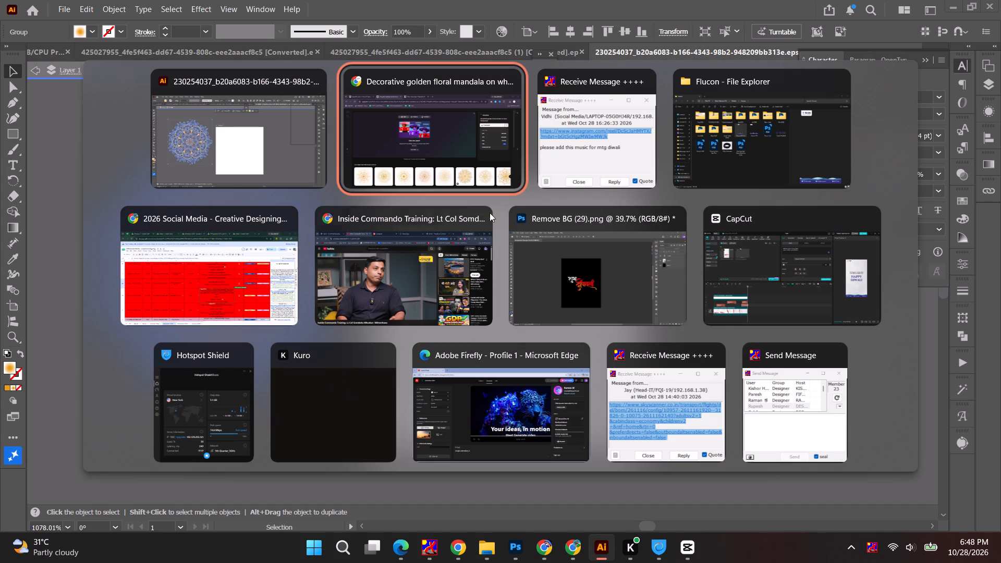
pyautogui.keyDown('alt'); pyautogui.click(555, 547); pyautogui.keyUp('alt')
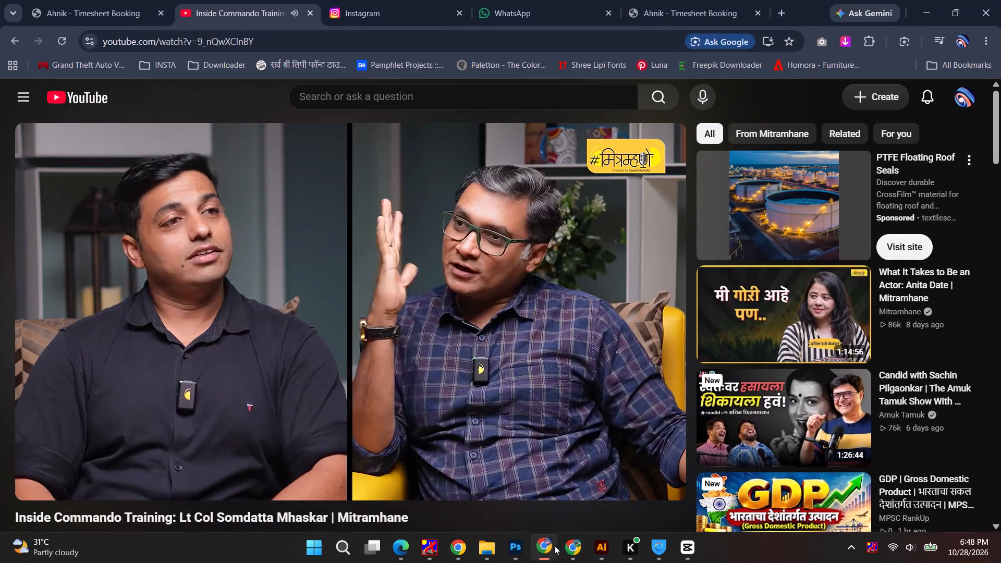
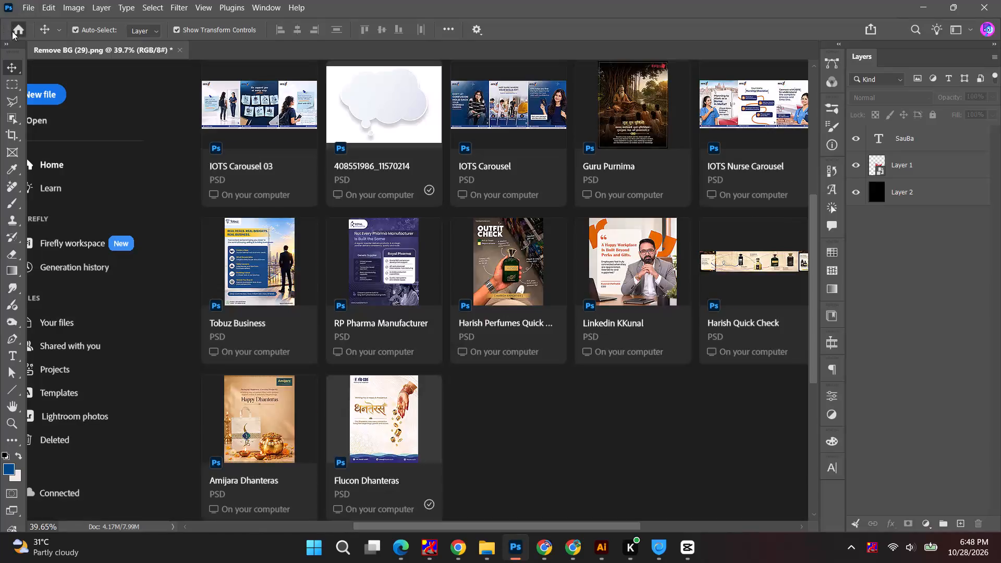
# Open the recent Diwali Flucon file from the Photoshop home screen.
pyautogui.scroll(3, 408, 122)
pyautogui.click(275, 140)
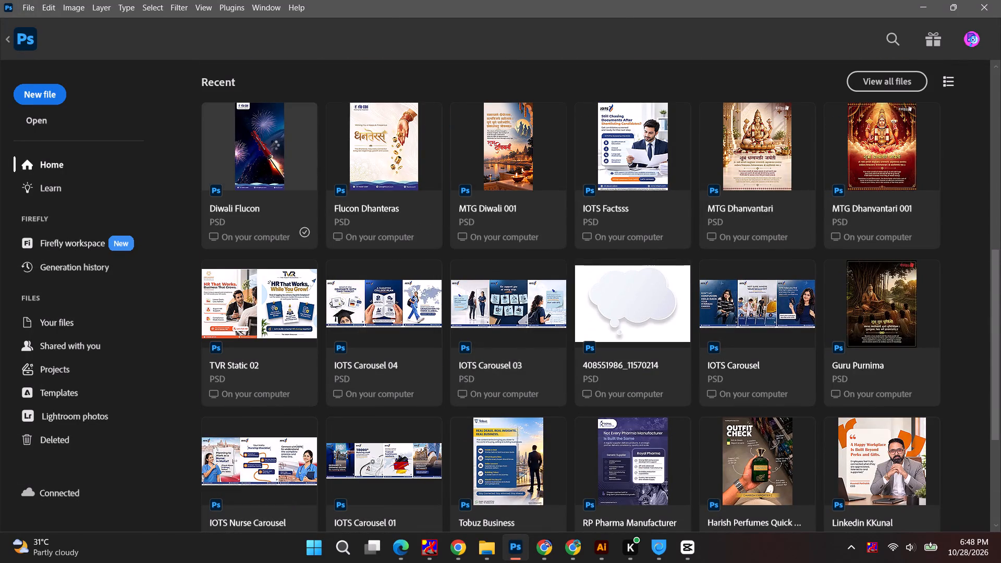
# Hide the fireworks, Harmonized layer, remove and Layer 1 layers, keeping the CTA group and Background visible.
pyautogui.click(856, 239)
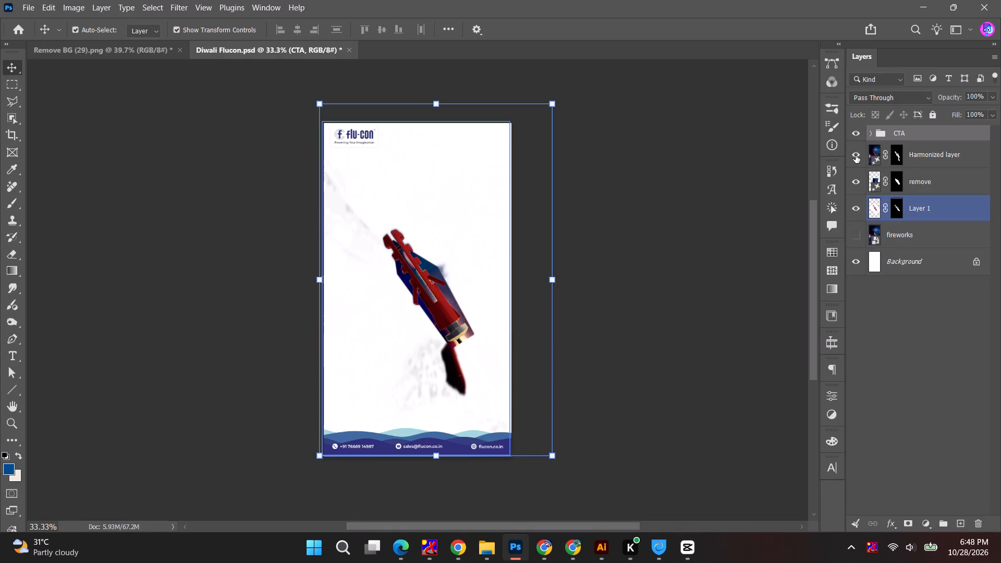
pyautogui.moveTo(856, 151); pyautogui.dragTo(850, 255)
pyautogui.click(856, 256)
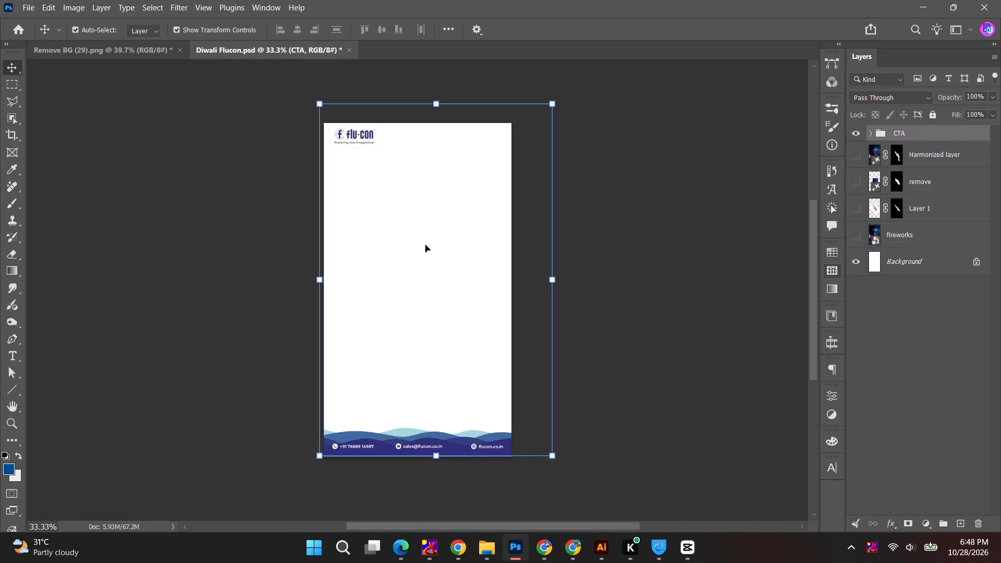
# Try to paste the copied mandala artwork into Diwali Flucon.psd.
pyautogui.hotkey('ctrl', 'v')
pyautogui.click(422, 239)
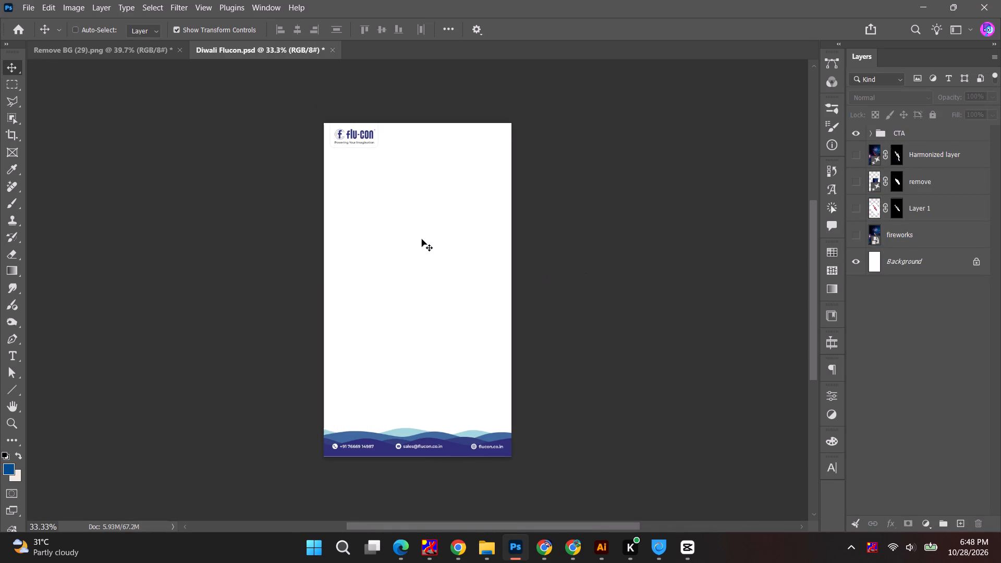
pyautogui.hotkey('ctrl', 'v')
# Copy the golden mandala group again in Illustrator and paste it into Diwali Flucon.psd in Photoshop as a Smart Object.
pyautogui.hotkey('alt', 'Tab')
pyautogui.keyDown('alt'); pyautogui.click(716, 153); pyautogui.keyUp('alt')
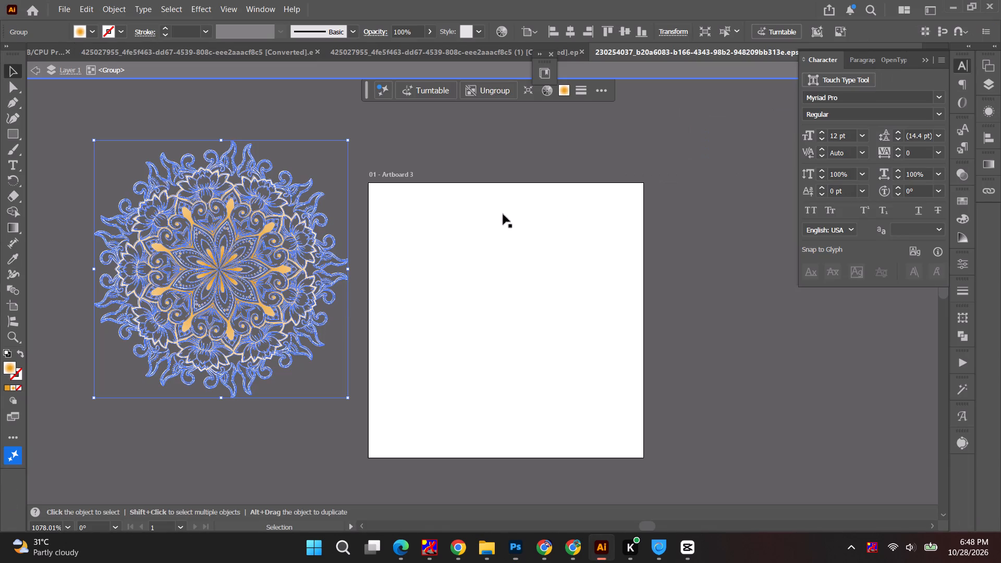
pyautogui.hotkey('ctrl', 'c')
pyautogui.hotkey('ctrl', 'c')
pyautogui.hotkey('ctrl', 'c')
pyautogui.hotkey('alt', 'Tab')
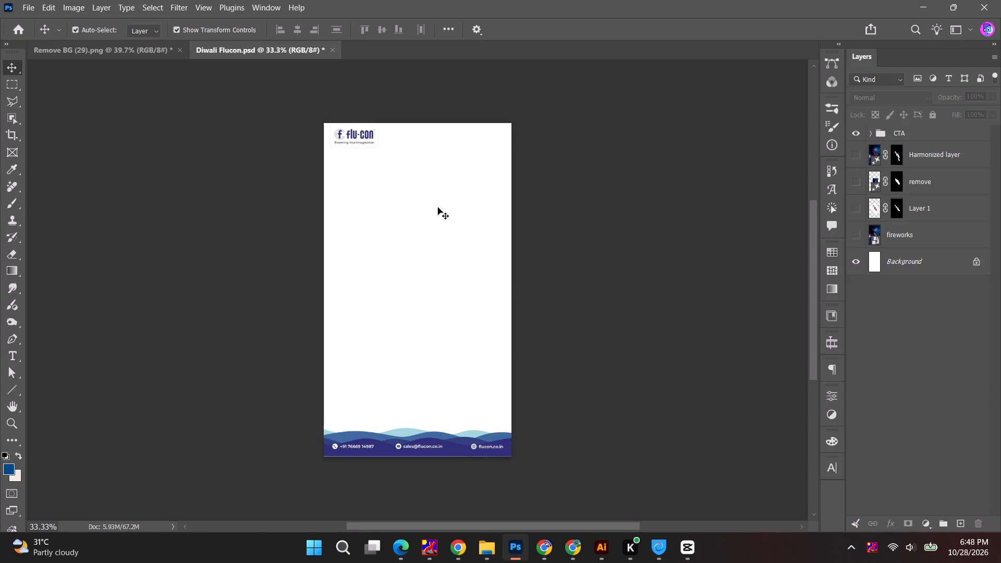
pyautogui.click(438, 207)
pyautogui.hotkey('ctrl', 'v')
pyautogui.click(468, 162)
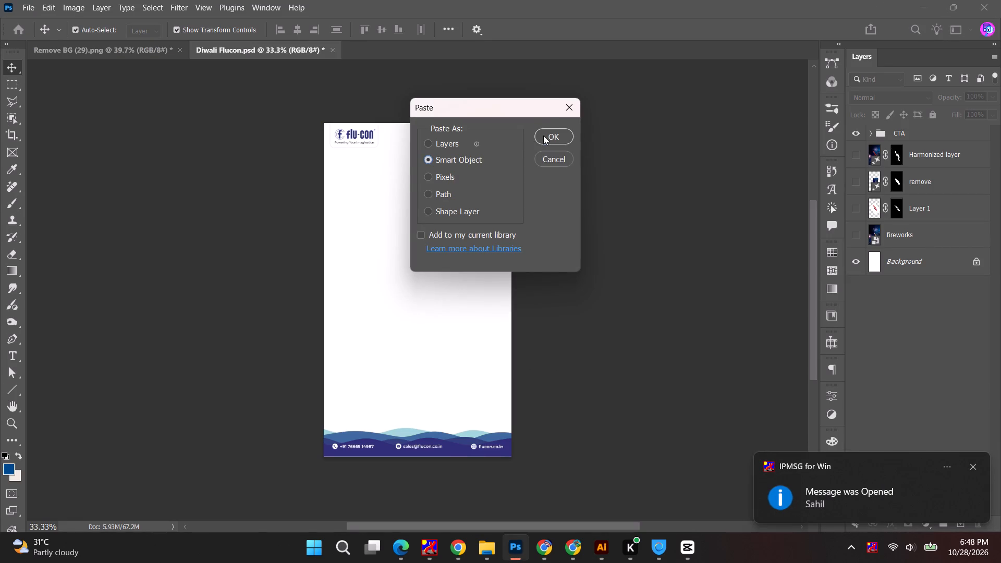
pyautogui.click(546, 135)
# Enlarge the mandala to about 973% width, centre it on the canvas's upper-right corner, and apply the transform.
pyautogui.keyDown('alt'); pyautogui.keyDown('shift'); pyautogui.moveTo(425, 301); pyautogui.dragTo(500, 360); pyautogui.keyUp('shift'); pyautogui.keyUp('alt')
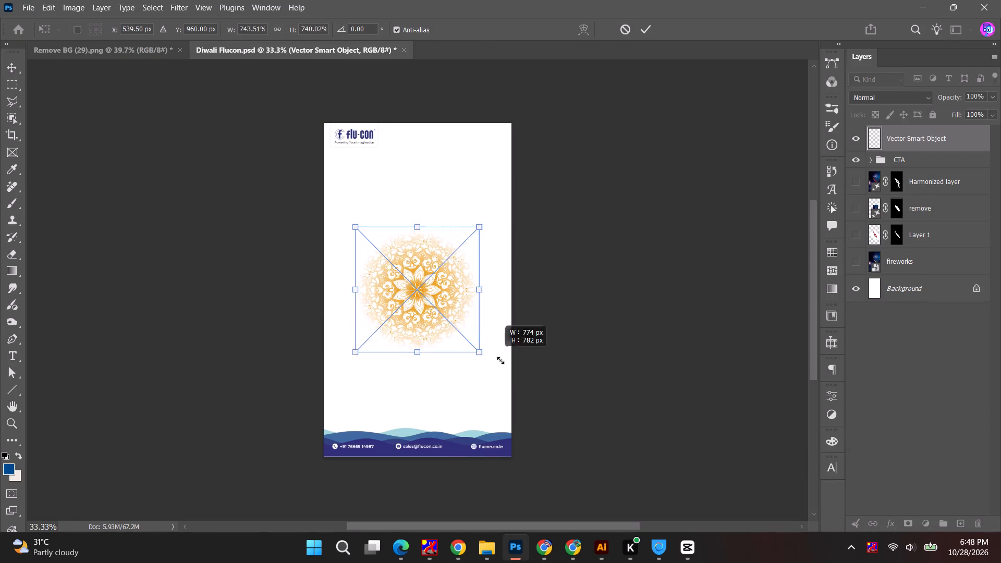
pyautogui.keyDown('alt'); pyautogui.keyDown('shift'); pyautogui.moveTo(500, 360); pyautogui.dragTo(507, 365); pyautogui.keyUp('shift'); pyautogui.keyUp('alt')
pyautogui.moveTo(418, 289); pyautogui.dragTo(509, 134)
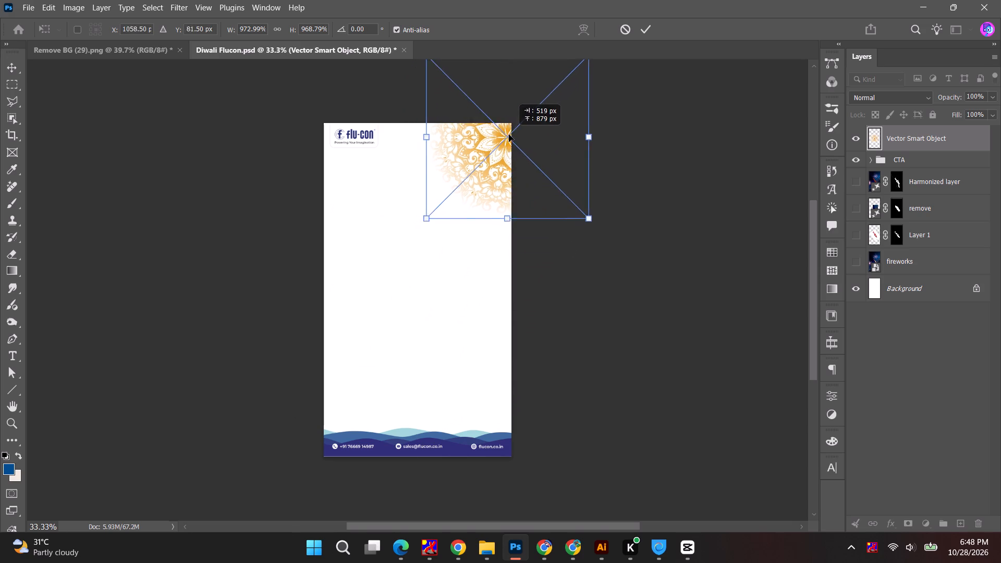
pyautogui.moveTo(509, 134); pyautogui.dragTo(512, 123)
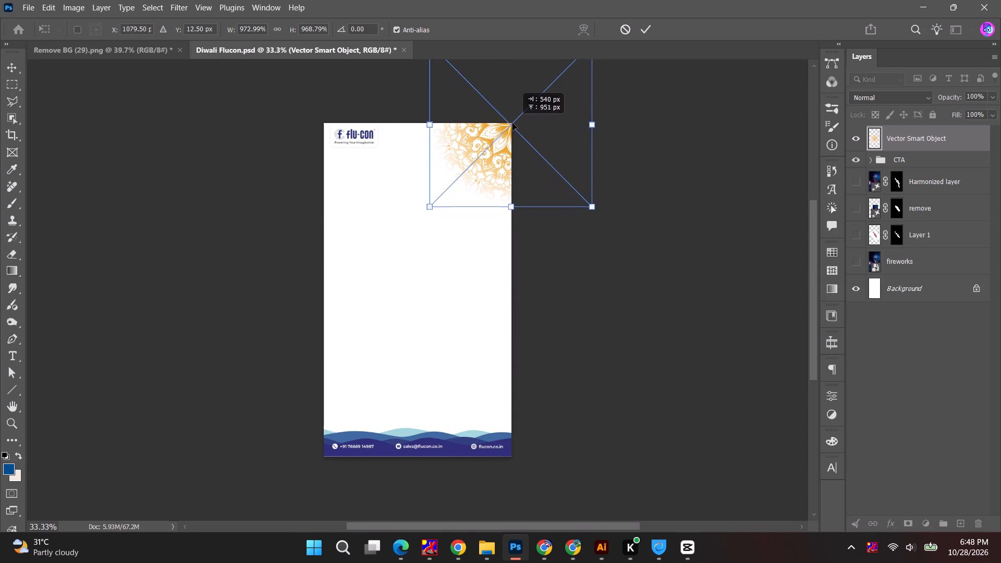
pyautogui.moveTo(512, 123); pyautogui.dragTo(513, 123)
pyautogui.click(655, 28)
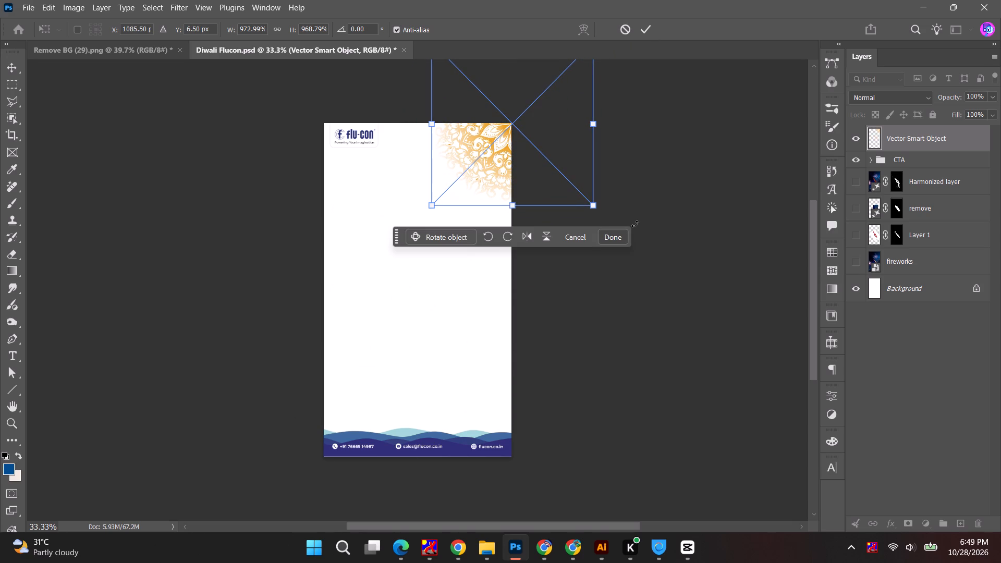
pyautogui.click(646, 28)
pyautogui.click(634, 179)
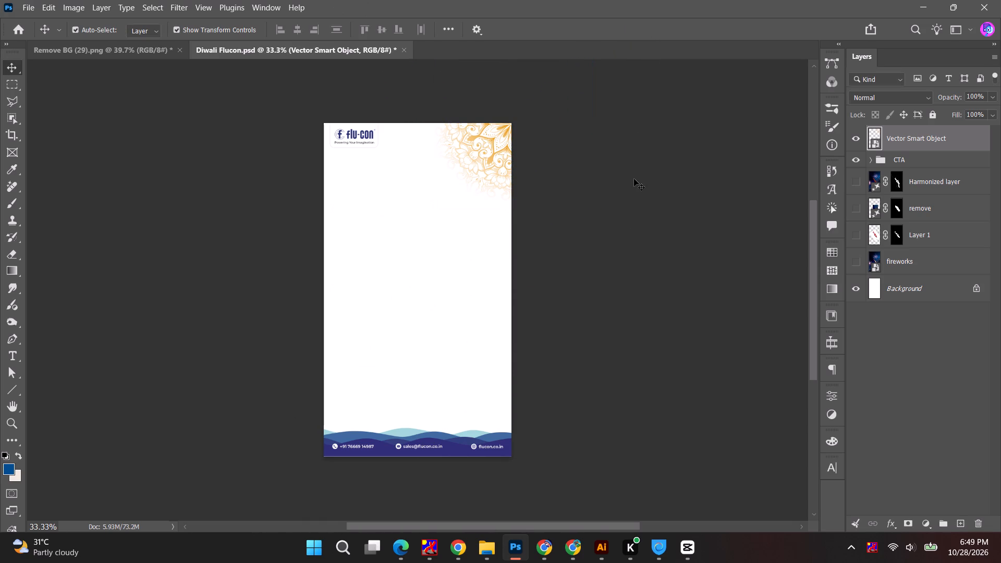
pyautogui.keyDown('alt'); pyautogui.scroll(4, 503, 134); pyautogui.keyUp('alt')
pyautogui.click(507, 131)
pyautogui.click(507, 131)
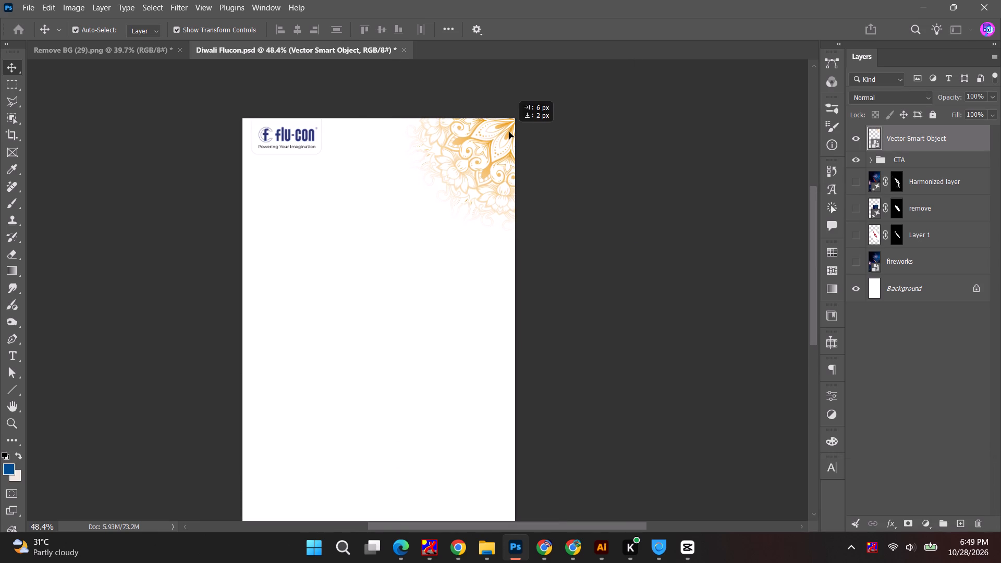
# Hide the white Background layer so the artwork sits on transparency, and deselect the mandala layer.
pyautogui.click(856, 289)
pyautogui.click(630, 304)
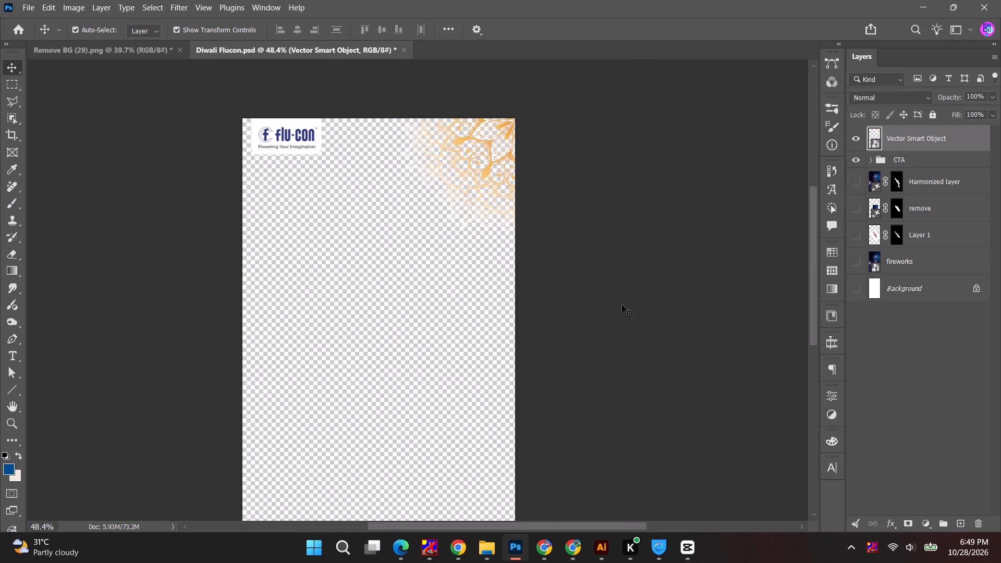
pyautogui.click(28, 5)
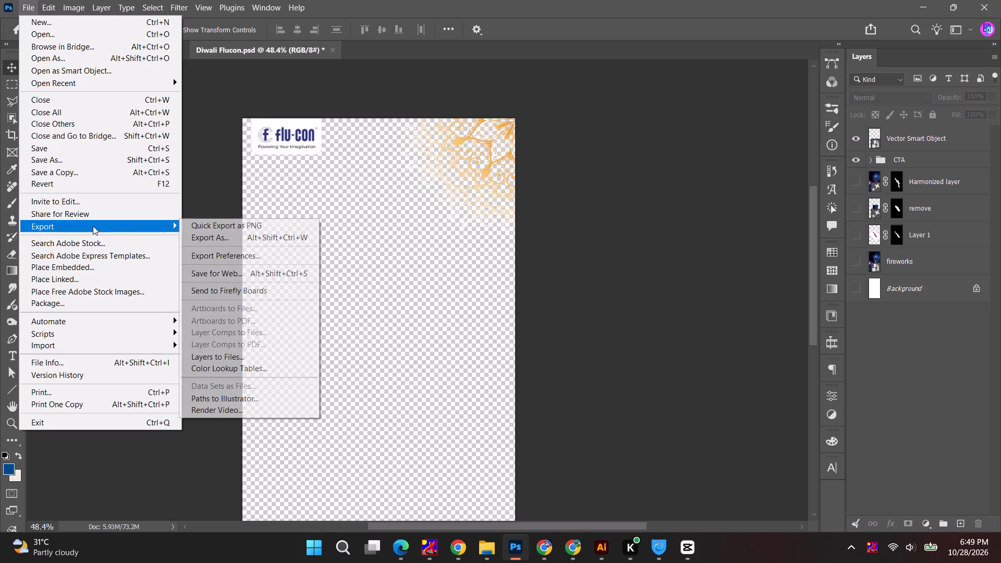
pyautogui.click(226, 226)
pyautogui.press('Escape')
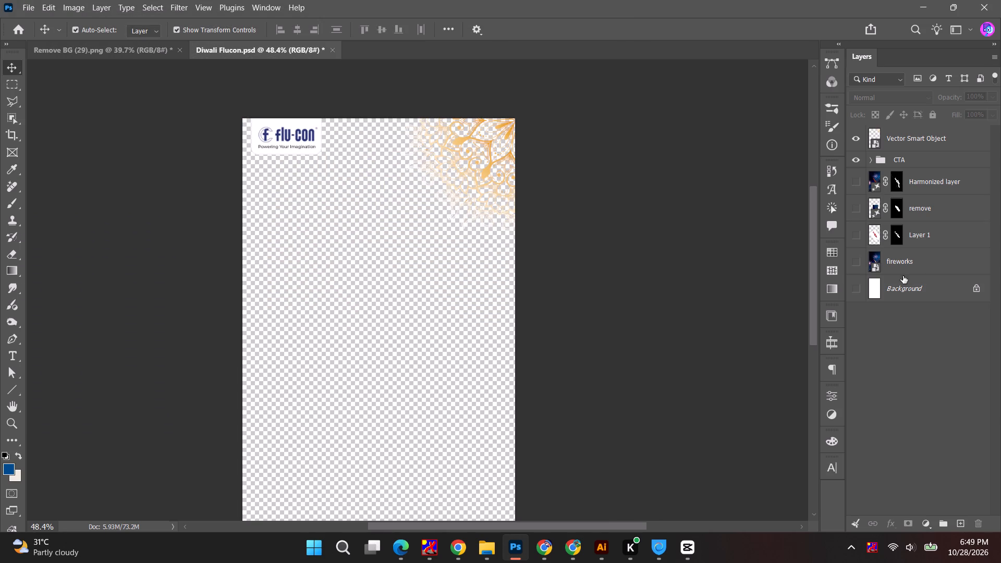
# Hide the CTA group and export the mandala artwork as a PNG named Diwali Flucon 001 in the Flucon folder.
pyautogui.click(854, 157)
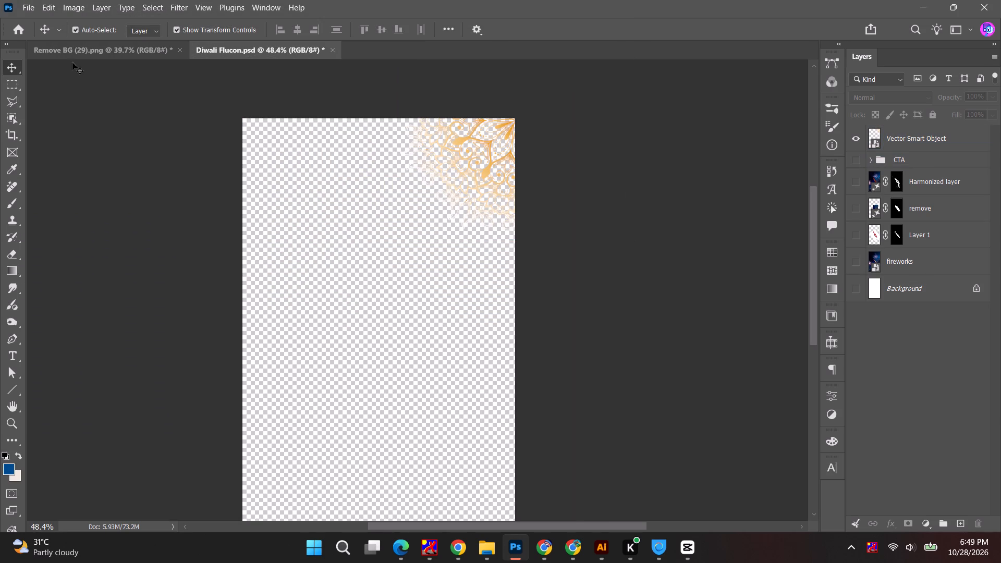
pyautogui.click(30, 10)
pyautogui.click(208, 225)
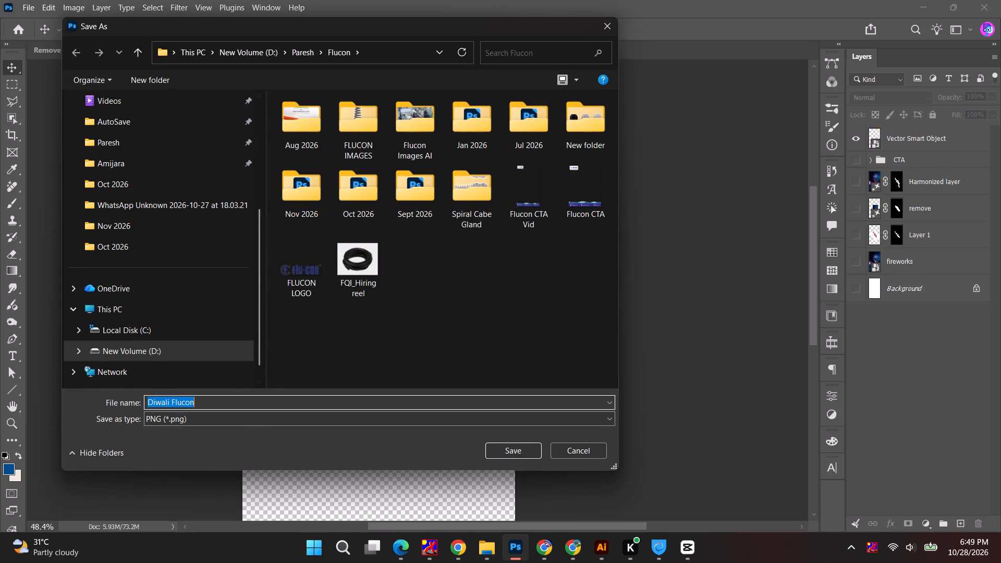
pyautogui.click(214, 404)
pyautogui.press('space')
pyautogui.write('001')
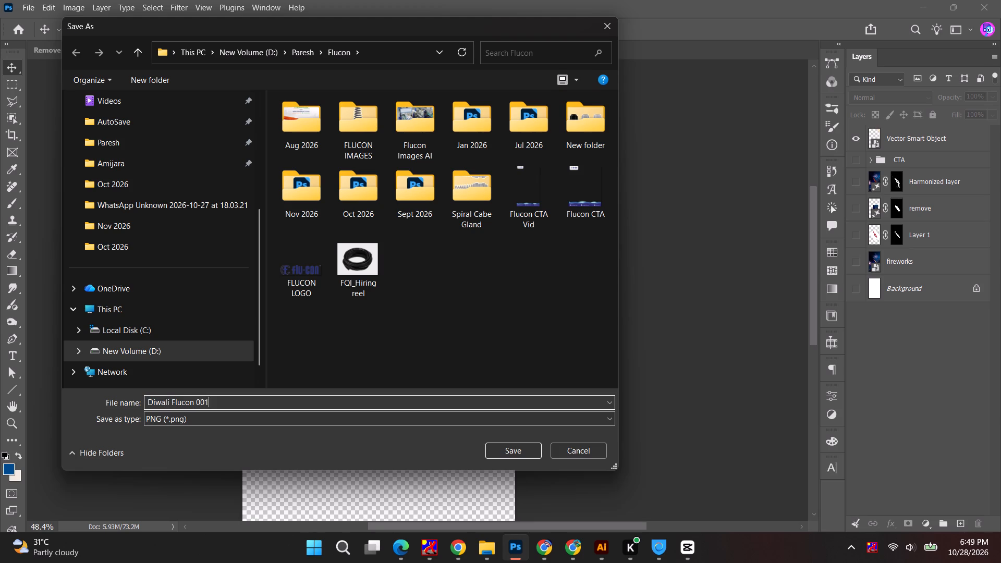
pyautogui.press('Return')
# Bring Diwali Flucon 001.png from the Flucon folder in File Explorer into the media library of CapCut project 1028.
pyautogui.hotkey('alt', 'Tab')
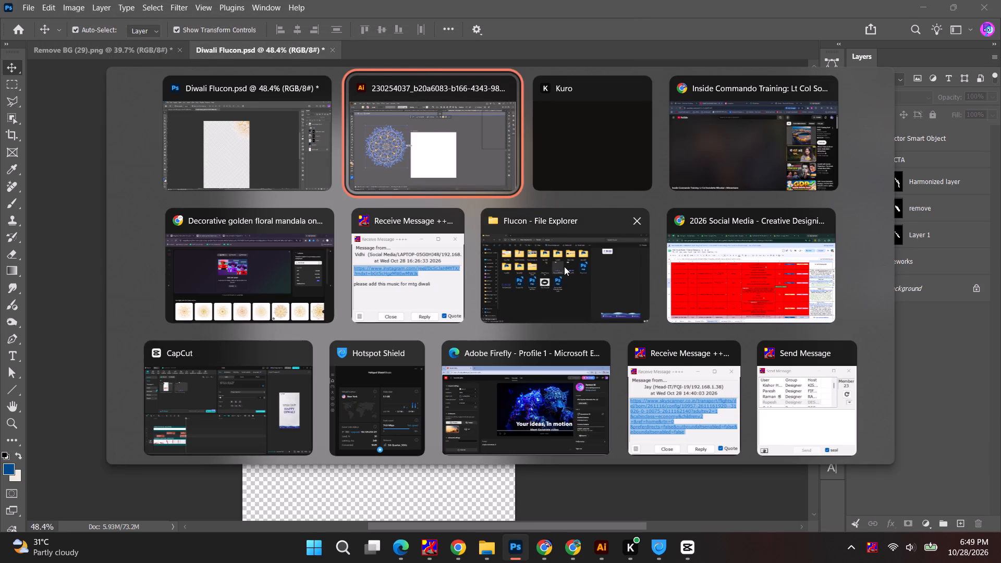
pyautogui.keyDown('alt'); pyautogui.click(566, 267); pyautogui.keyUp('alt')
pyautogui.click(386, 222)
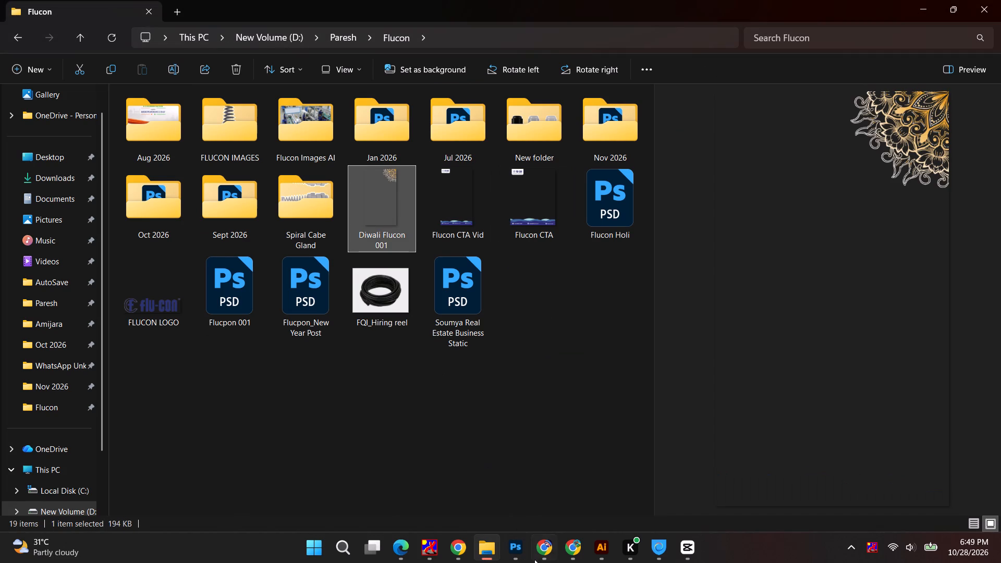
pyautogui.moveTo(397, 234); pyautogui.dragTo(663, 539)
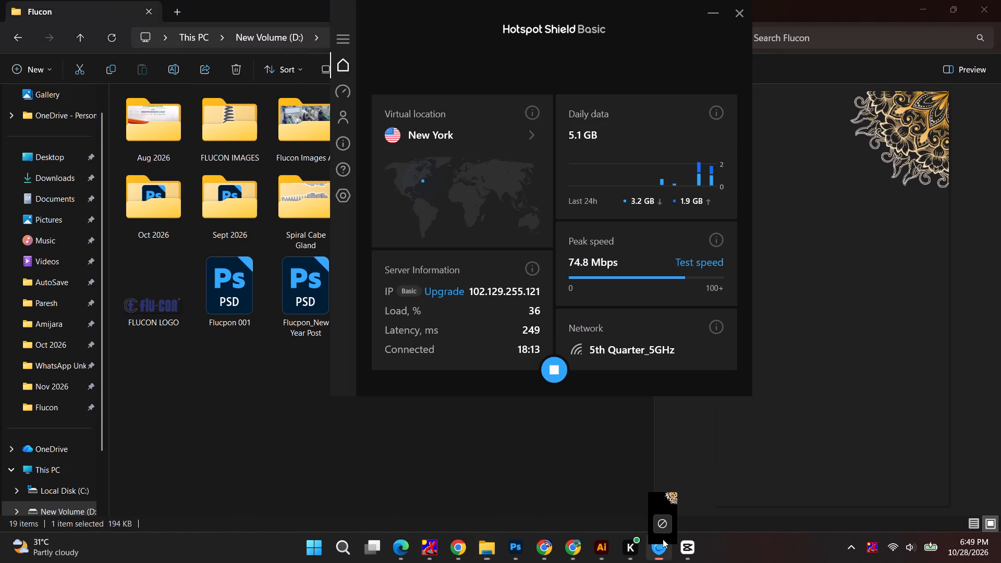
pyautogui.moveTo(663, 539); pyautogui.dragTo(289, 179)
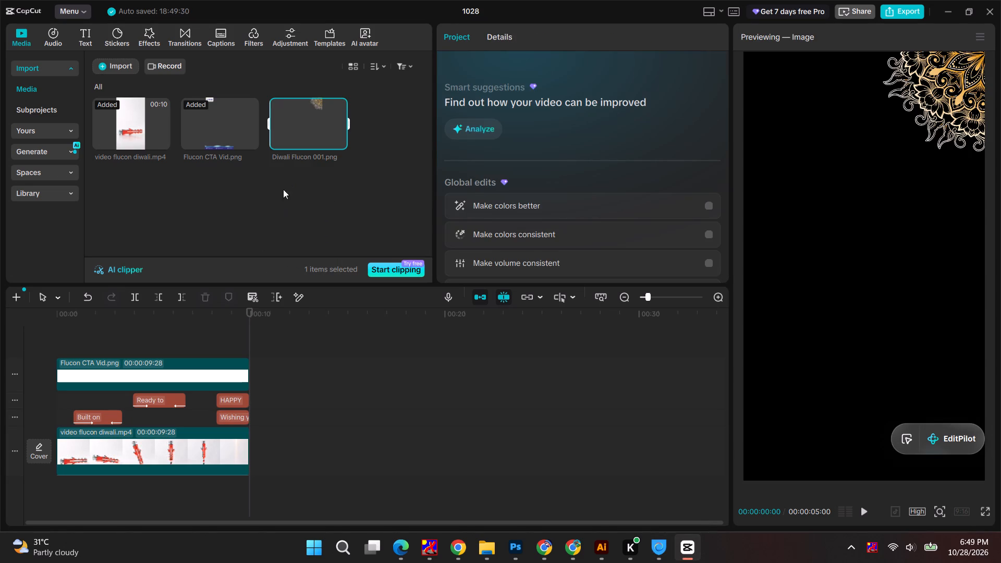
# Place Diwali Flucon 001.png on a new track above the CTA overlay, starting at 00:00 and lasting 00:00:09:28.
pyautogui.moveTo(316, 131); pyautogui.dragTo(55, 336)
pyautogui.moveTo(156, 376); pyautogui.dragTo(250, 380)
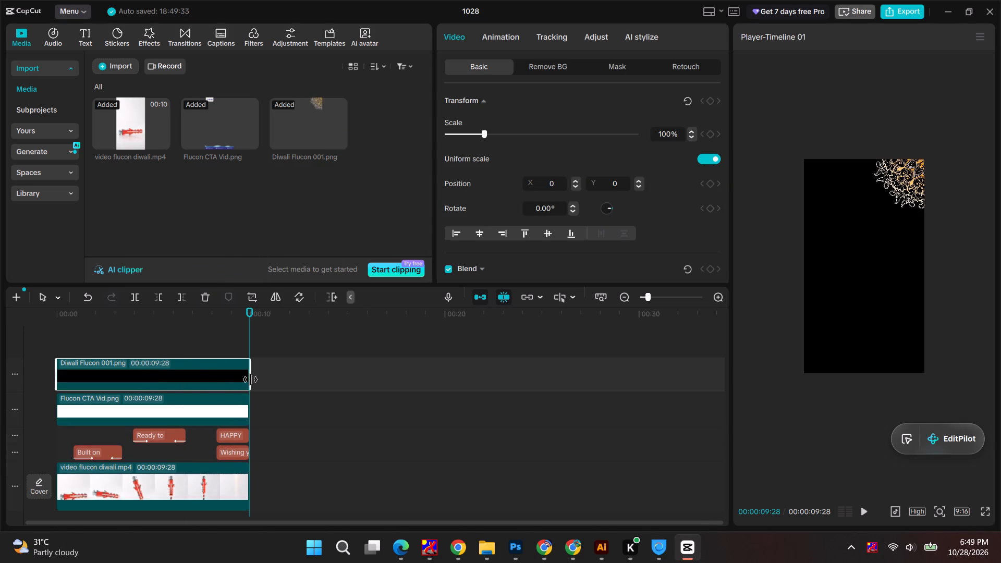
pyautogui.moveTo(250, 380); pyautogui.dragTo(247, 381)
# Scrub through the reel and play it full screen to check the mandala corner against the video and texts.
pyautogui.moveTo(251, 307); pyautogui.dragTo(150, 307)
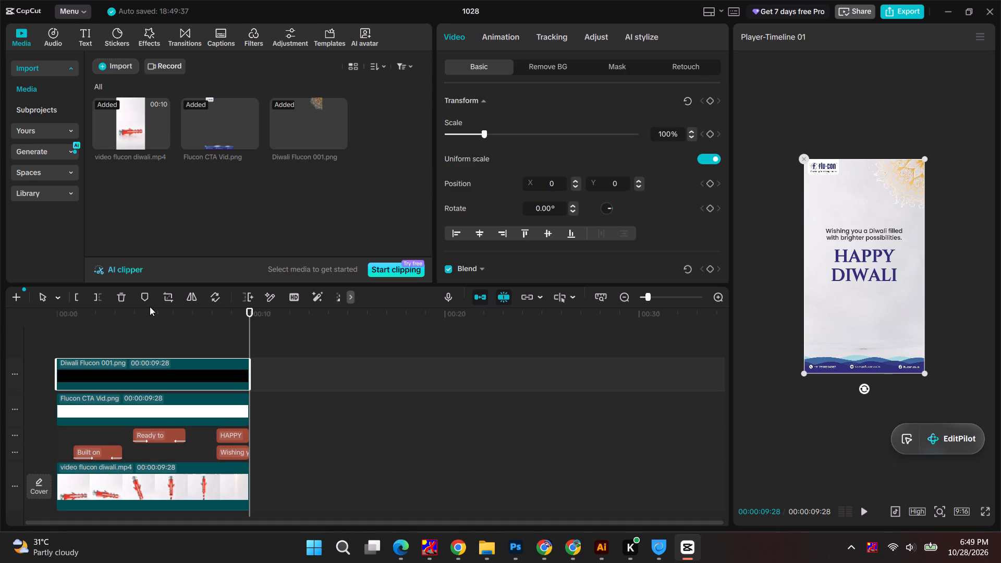
pyautogui.moveTo(150, 307); pyautogui.dragTo(181, 307)
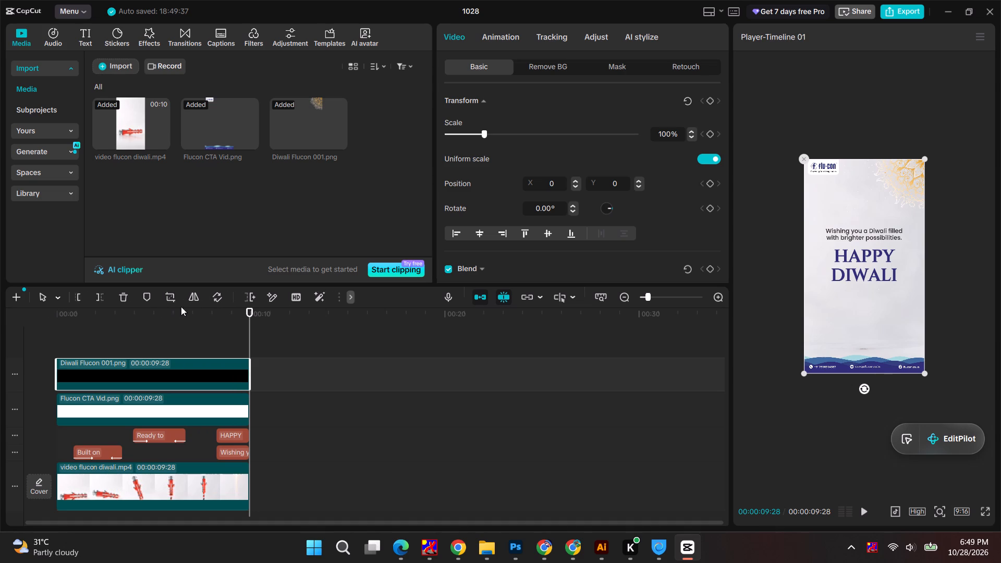
pyautogui.moveTo(181, 307); pyautogui.dragTo(348, 309)
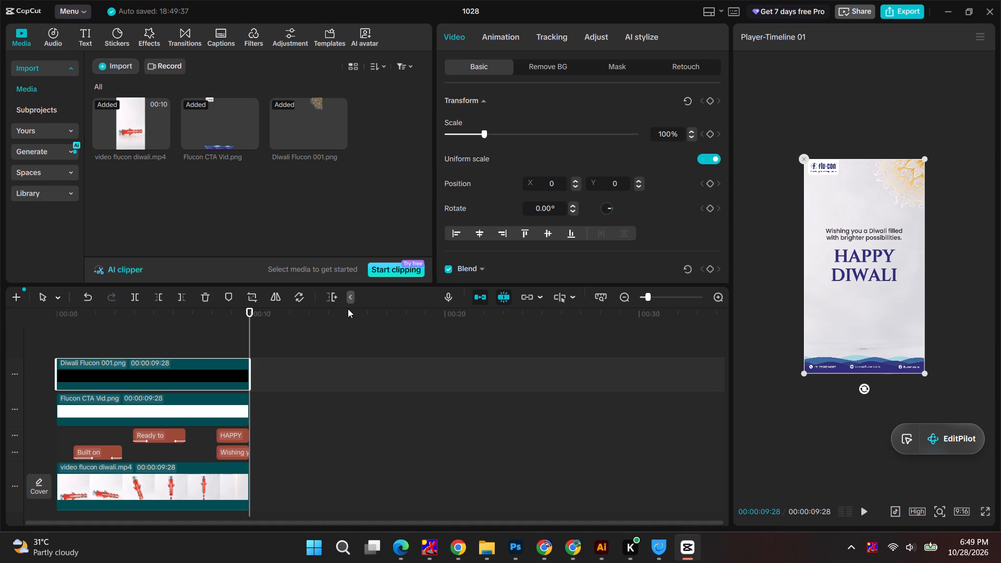
pyautogui.moveTo(248, 310); pyautogui.dragTo(168, 312)
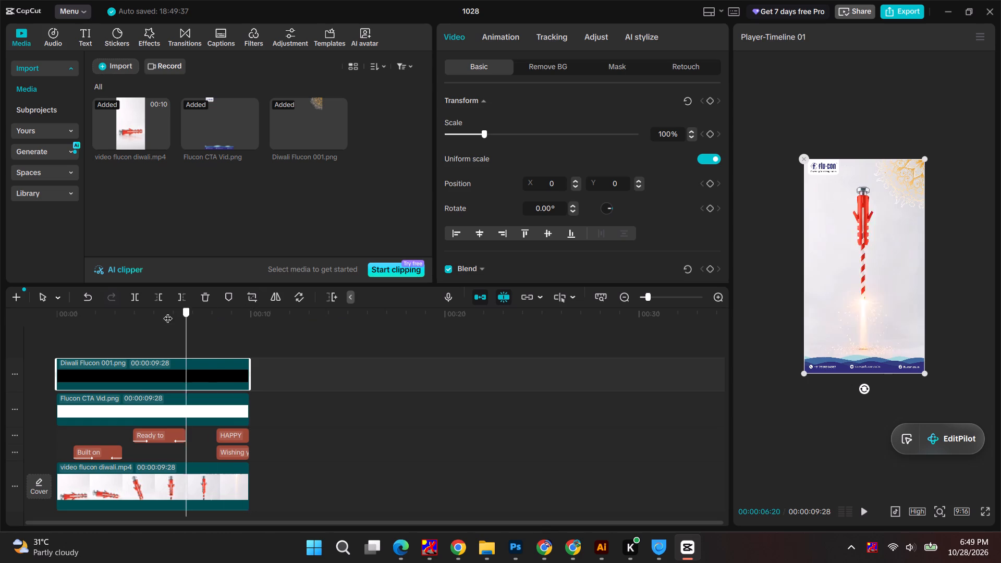
pyautogui.moveTo(168, 312); pyautogui.dragTo(207, 317)
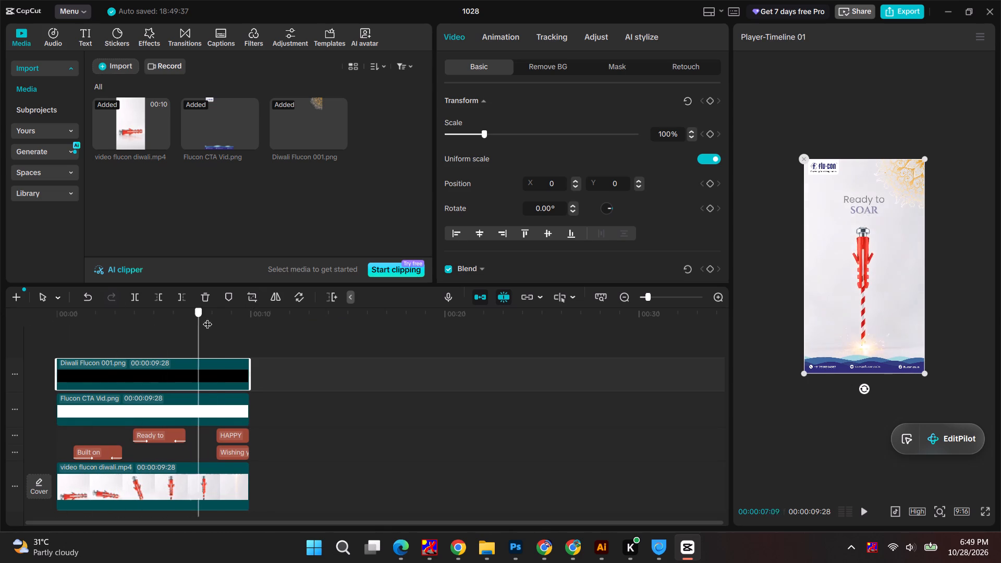
pyautogui.moveTo(207, 317); pyautogui.dragTo(248, 320)
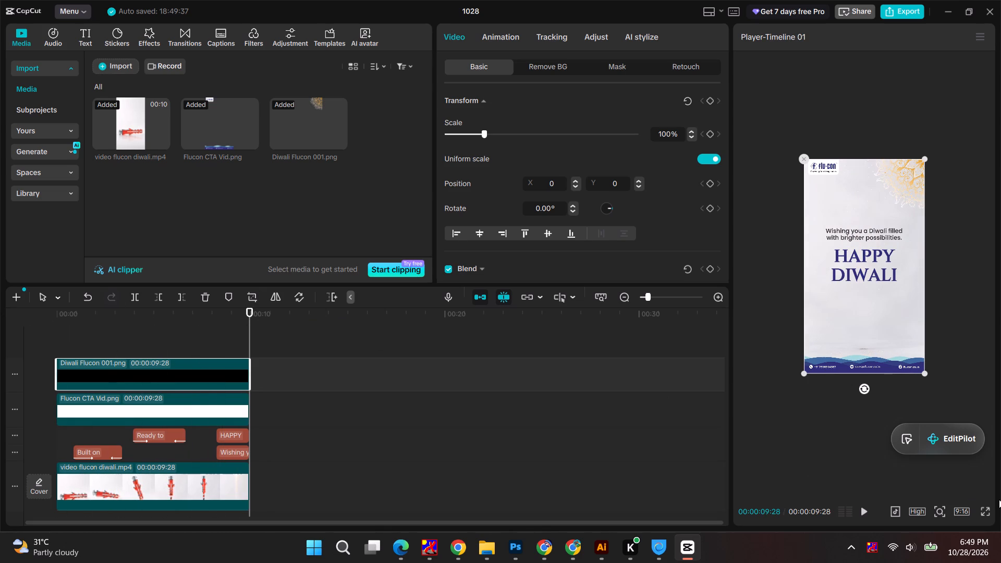
pyautogui.click(989, 509)
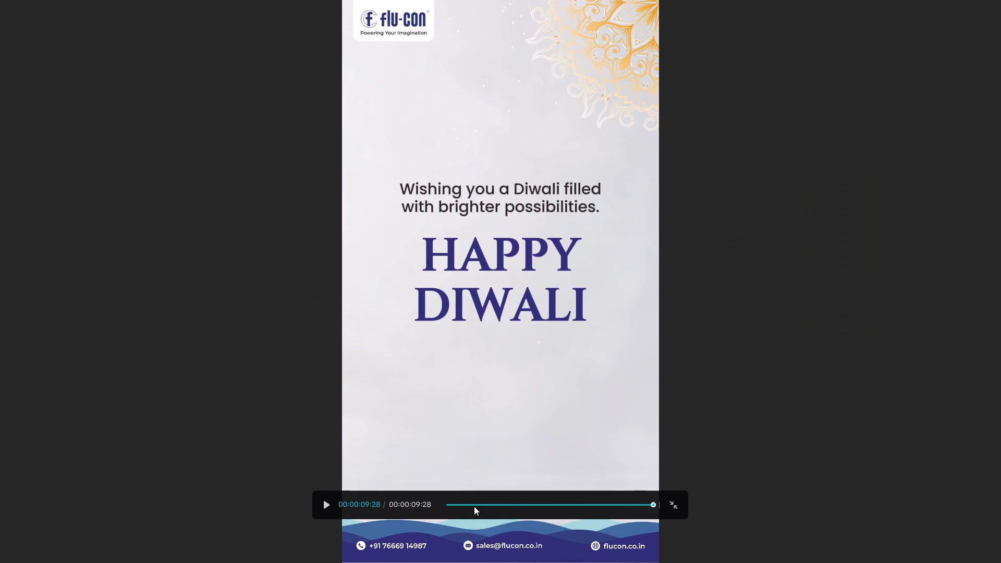
pyautogui.moveTo(474, 506); pyautogui.dragTo(375, 508)
pyautogui.press('space')
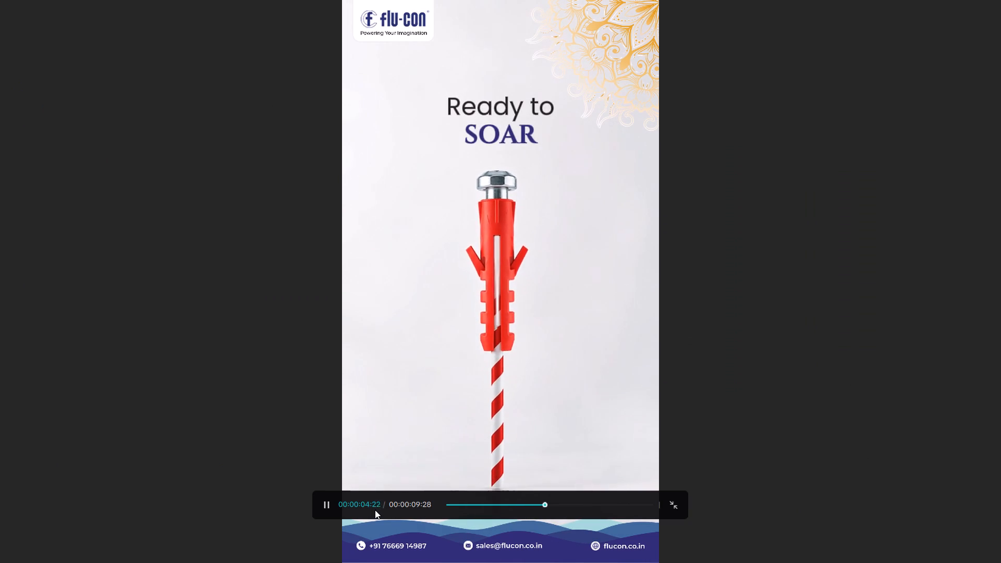
# Take a partial screenshot of the full-screen reel preview with Snipping Tool.
pyautogui.press('shift+super+s')
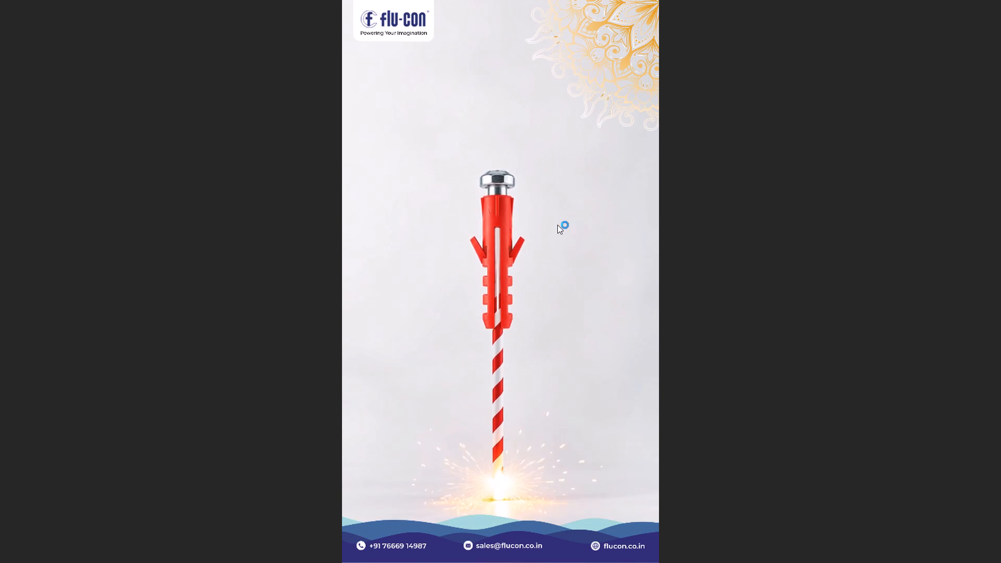
pyautogui.moveTo(550, 189); pyautogui.dragTo(607, 271)
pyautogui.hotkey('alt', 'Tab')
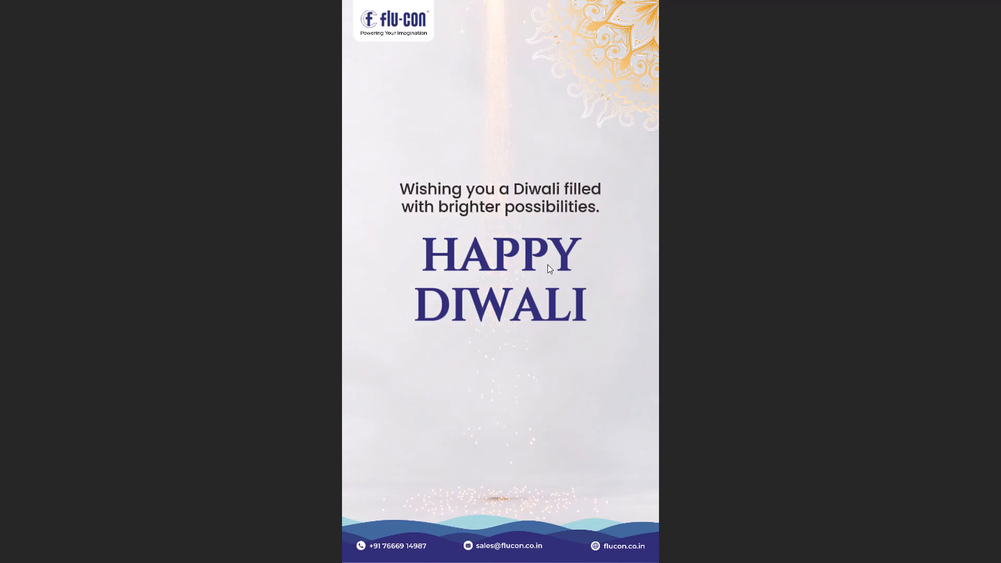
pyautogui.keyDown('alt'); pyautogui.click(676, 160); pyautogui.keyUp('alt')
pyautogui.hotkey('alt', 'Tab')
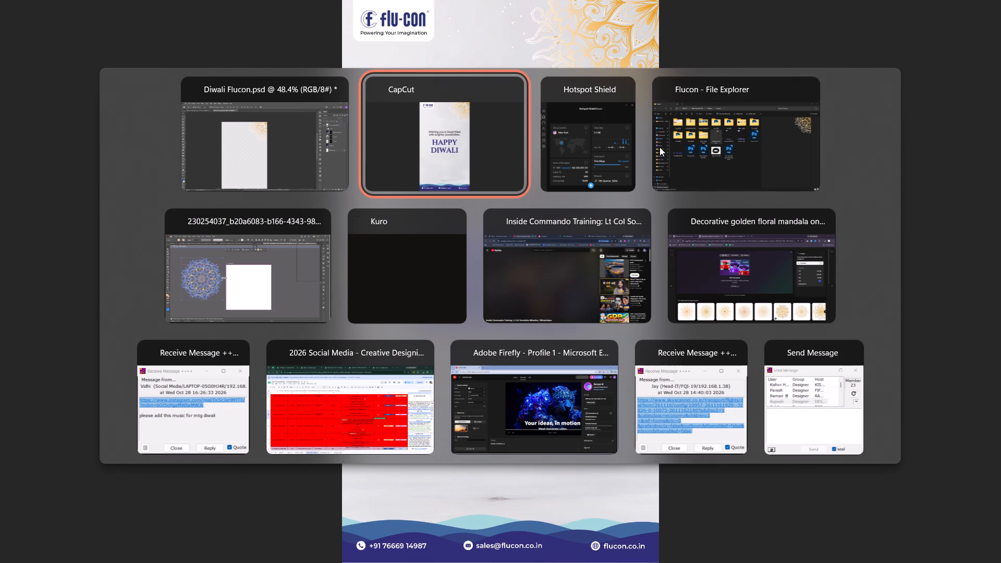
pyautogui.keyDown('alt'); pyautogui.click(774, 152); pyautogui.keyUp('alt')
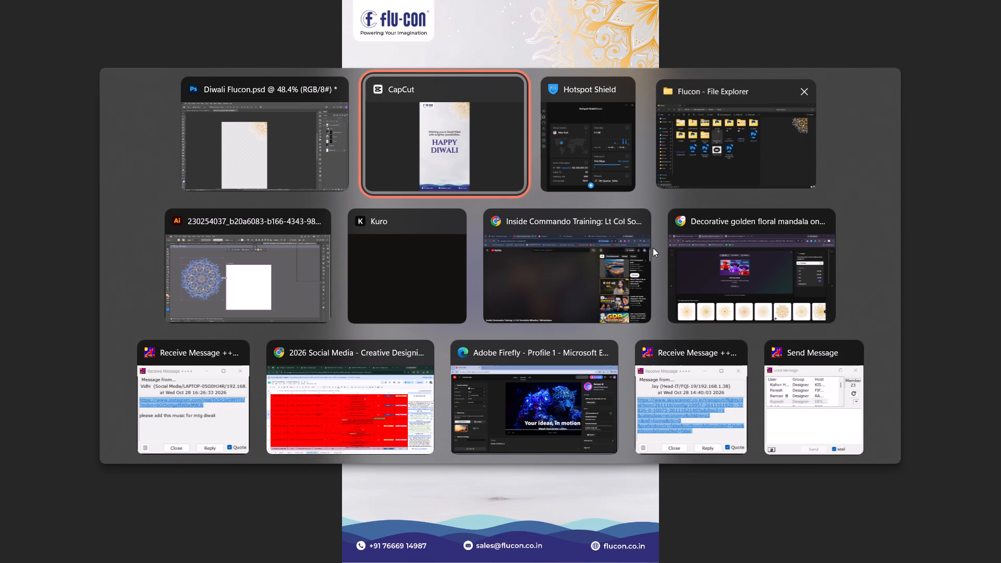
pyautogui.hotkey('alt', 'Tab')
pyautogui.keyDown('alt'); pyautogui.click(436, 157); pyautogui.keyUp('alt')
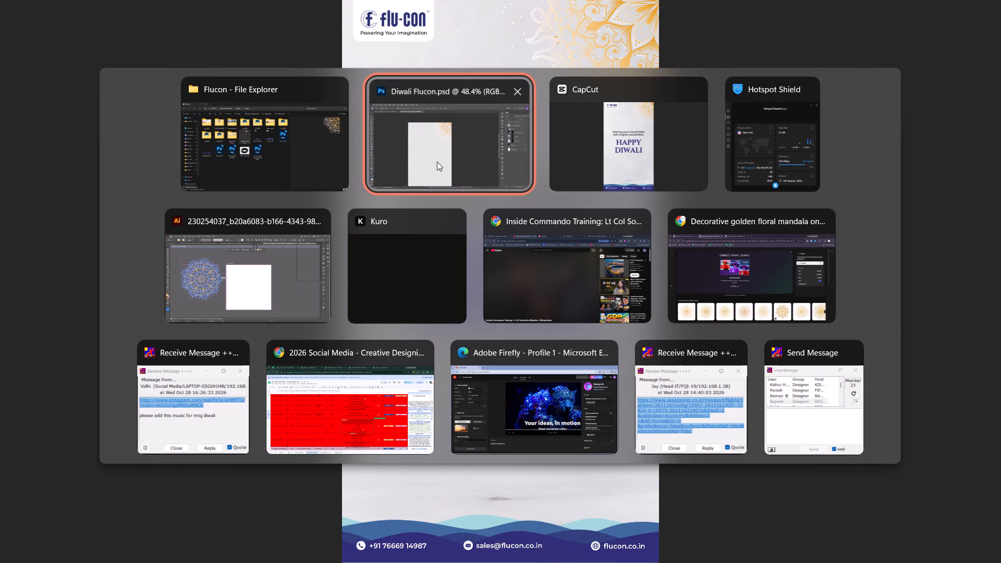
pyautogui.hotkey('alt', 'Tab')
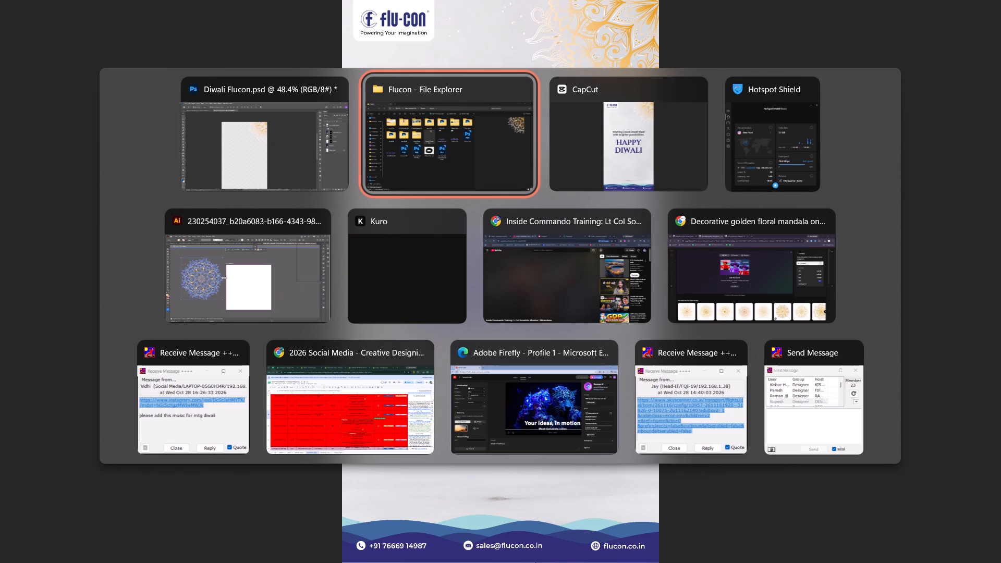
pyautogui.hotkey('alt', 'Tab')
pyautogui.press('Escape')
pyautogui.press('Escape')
# Leave the full-screen preview, paste the grey background screenshot into Diwali Flucon.psd in Photoshop and stretch it across the canvas's upper part, about 992% by 521%.
pyautogui.doubleClick(544, 357)
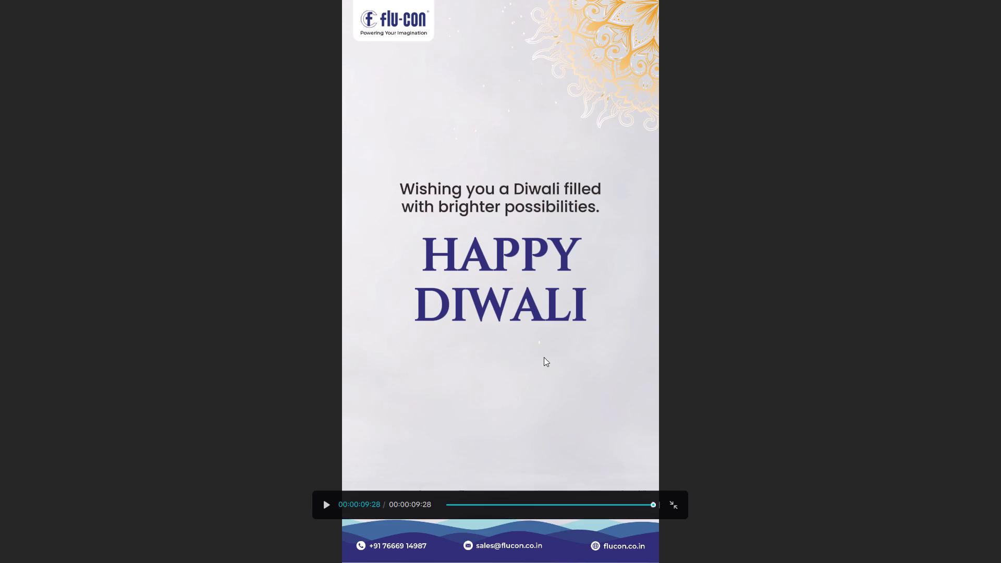
pyautogui.press('Escape')
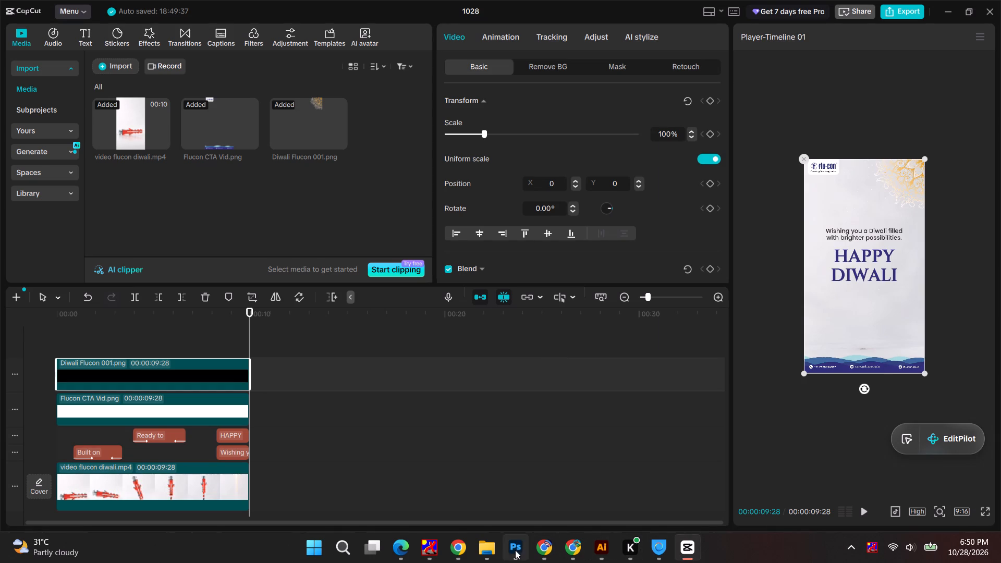
pyautogui.click(515, 550)
pyautogui.click(396, 247)
pyautogui.hotkey('ctrl', 'v')
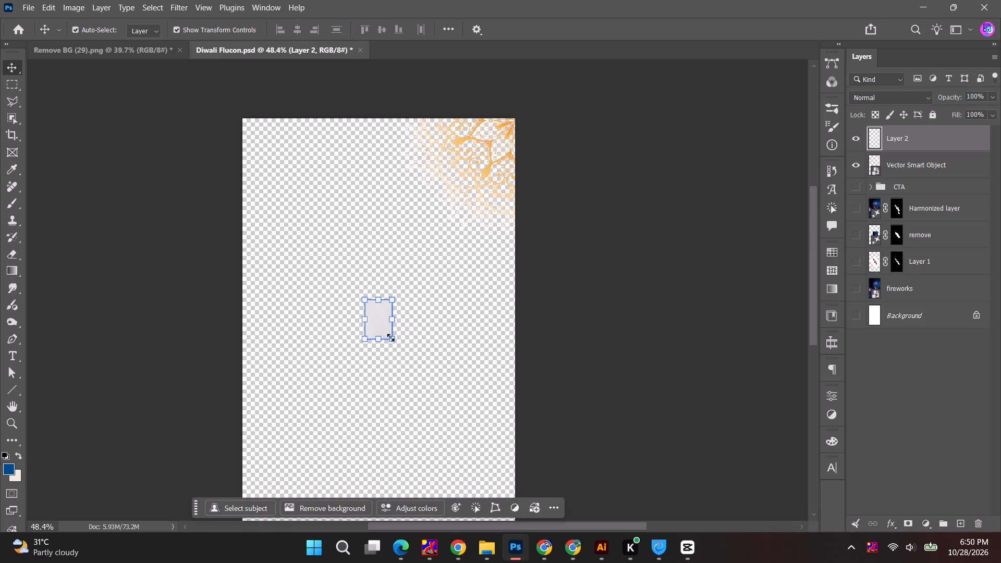
pyautogui.keyDown('alt'); pyautogui.keyDown('shift'); pyautogui.moveTo(390, 337); pyautogui.dragTo(462, 411); pyautogui.keyUp('shift'); pyautogui.keyUp('alt')
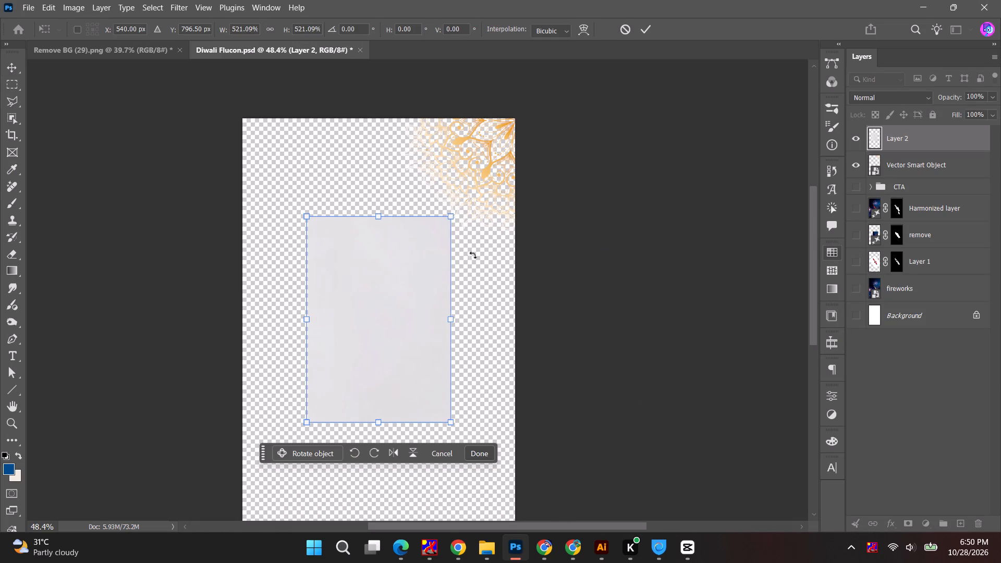
pyautogui.moveTo(395, 306); pyautogui.dragTo(329, 207)
pyautogui.moveTo(384, 224); pyautogui.dragTo(515, 228)
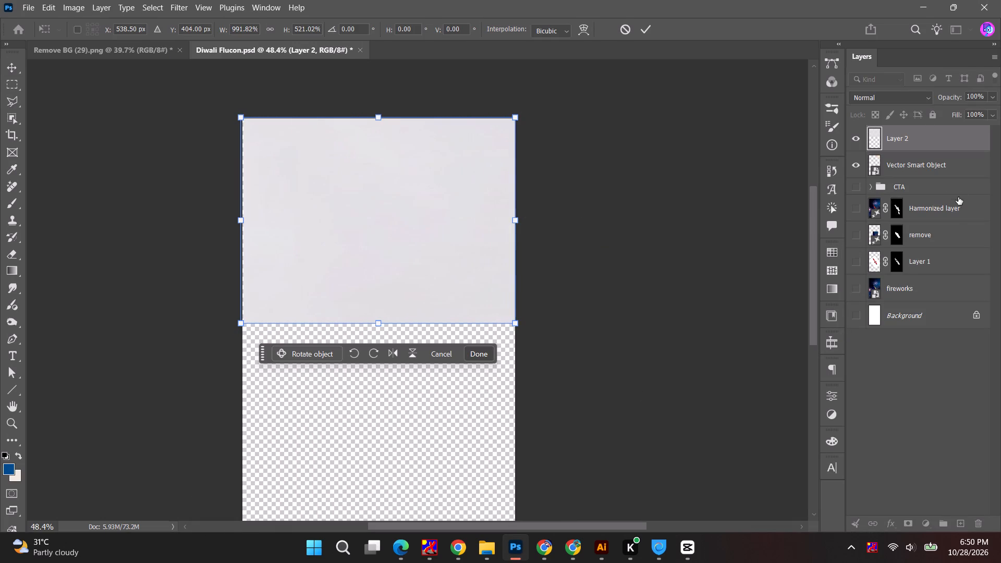
# Move the Vector Smart Object mandala layer above Layer 2, the pasted background.
pyautogui.moveTo(923, 171); pyautogui.dragTo(918, 130)
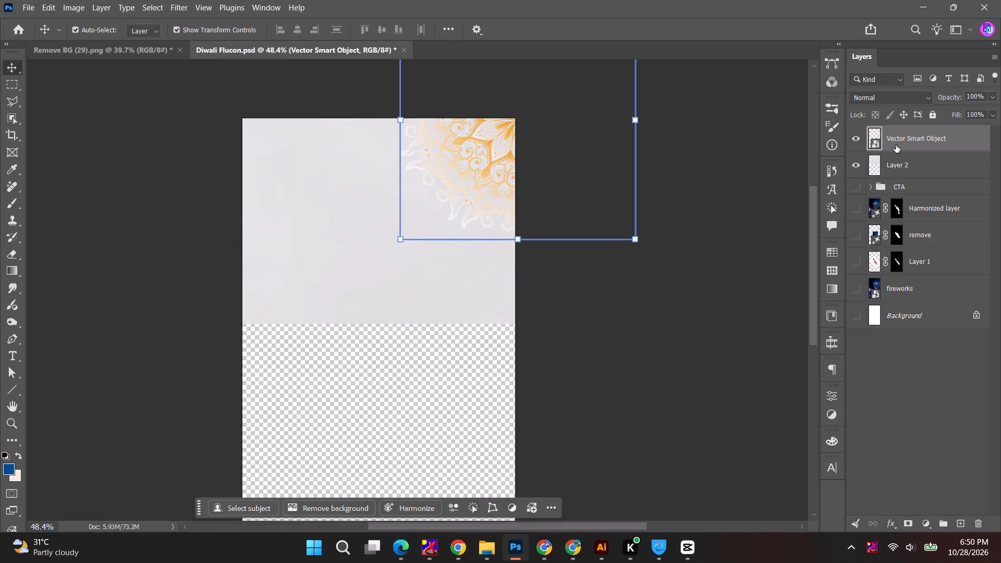
pyautogui.click(892, 140)
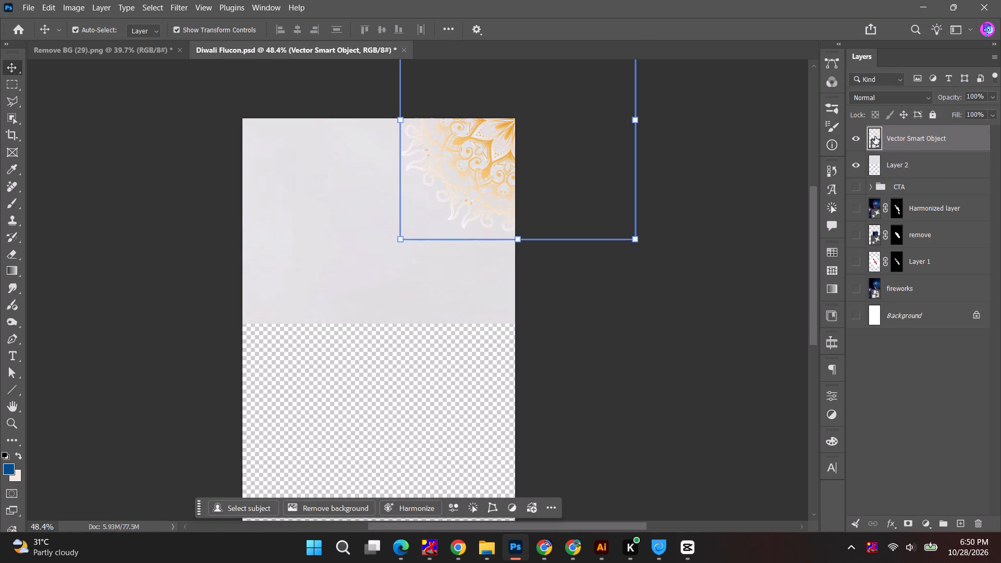
# Open the Vector Smart Object layer's contents in Illustrator and close Vector Smart Object.ai.
pyautogui.doubleClick(875, 136)
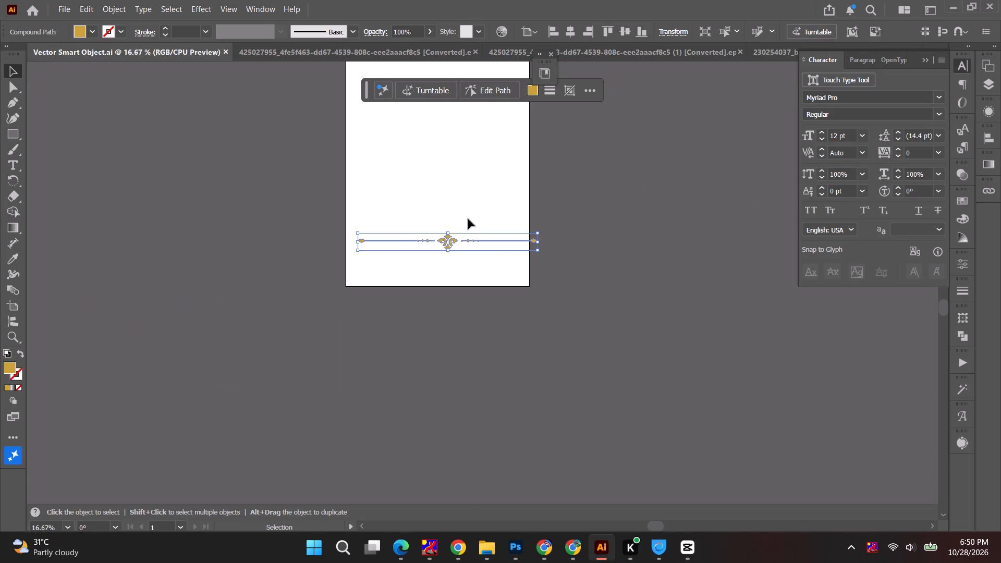
pyautogui.hotkey('ctrl', 'w')
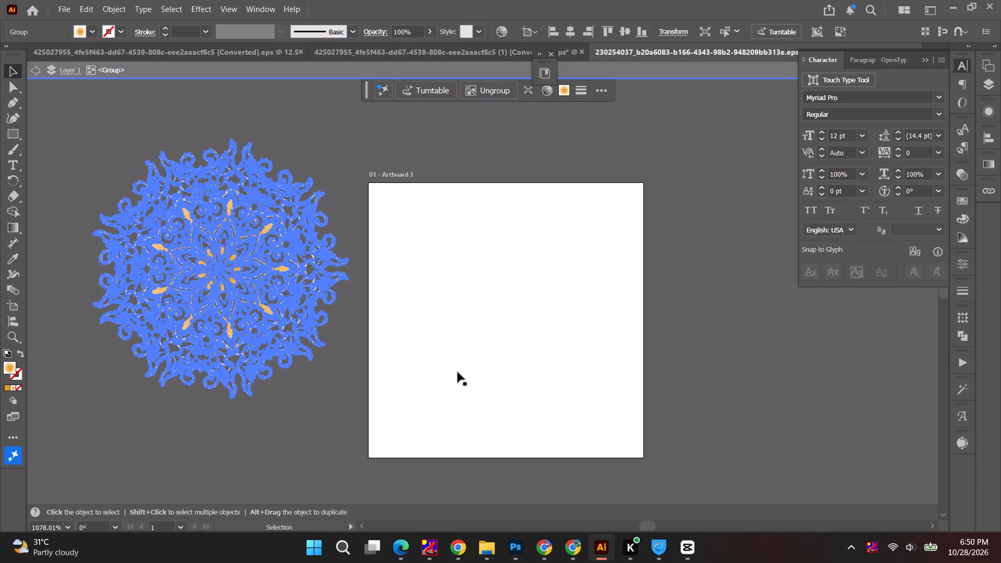
# Select the whole golden mandala beside the artboard and open the colour settings of its radial gradient's white end stop.
pyautogui.click(474, 371)
pyautogui.keyDown('alt'); pyautogui.scroll(2, 245, 393); pyautogui.keyUp('alt')
pyautogui.press('a')
pyautogui.click(239, 394)
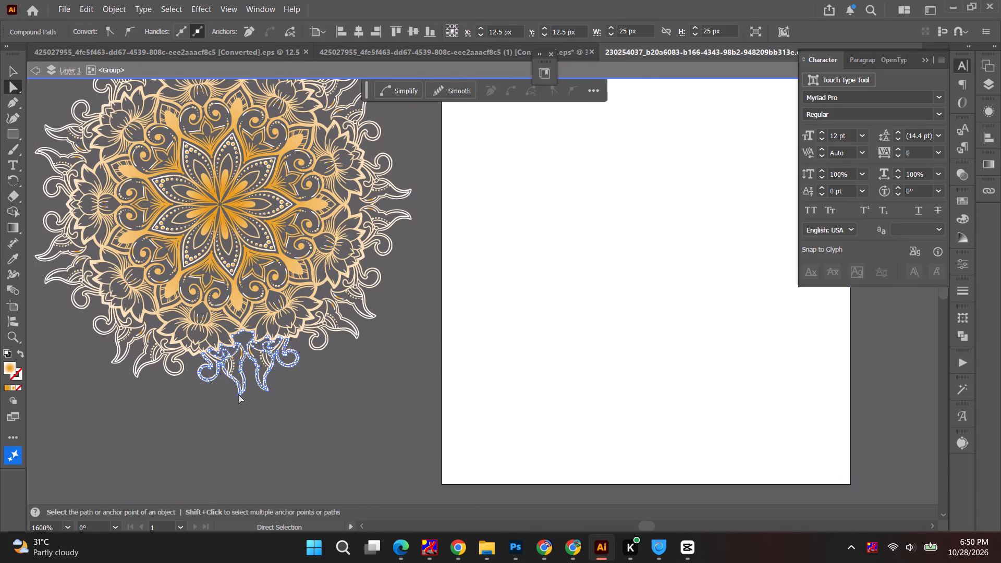
pyautogui.hotkey('ctrl', 'a')
pyautogui.keyDown('alt'); pyautogui.scroll(-1, 327, 385); pyautogui.keyUp('alt')
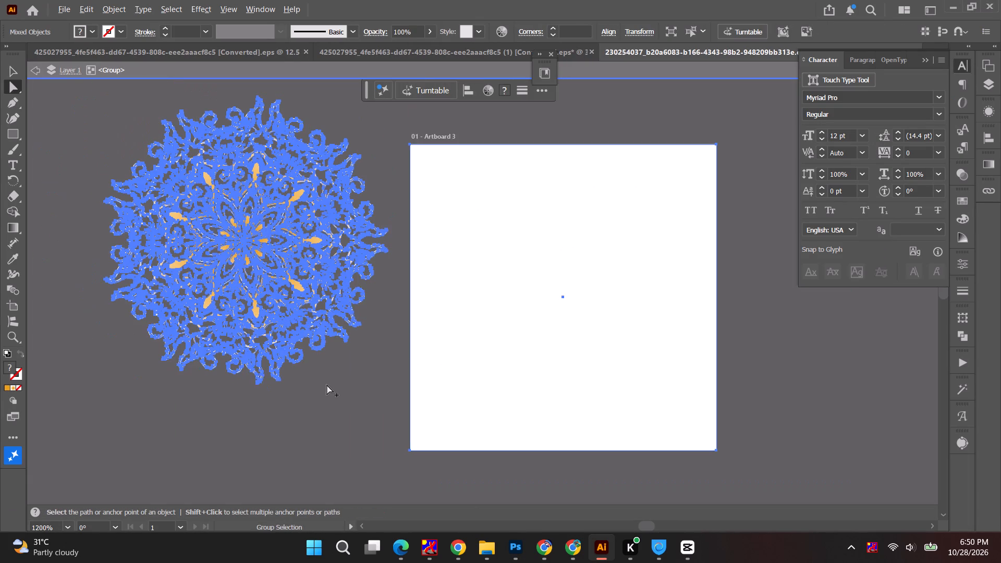
pyautogui.press('space')
pyautogui.moveTo(362, 381); pyautogui.dragTo(379, 423)
pyautogui.press('a')
pyautogui.click(418, 353)
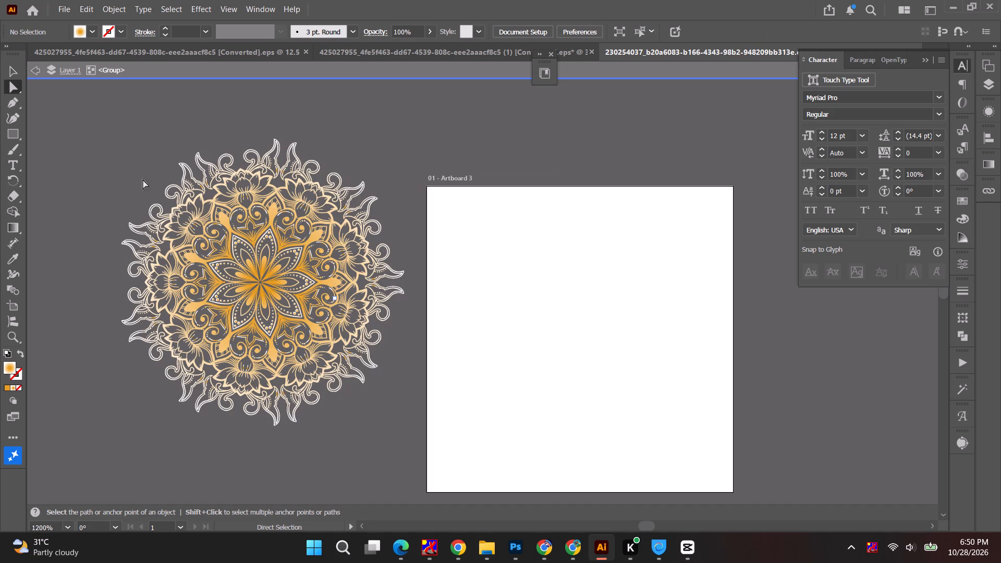
pyautogui.moveTo(101, 120); pyautogui.dragTo(406, 427)
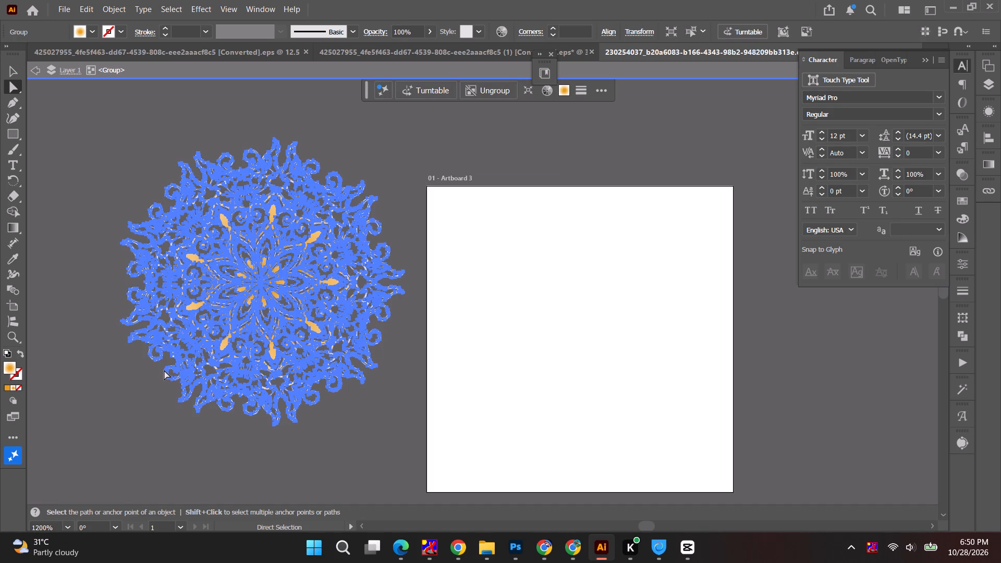
pyautogui.press('v')
pyautogui.doubleClick(9, 371)
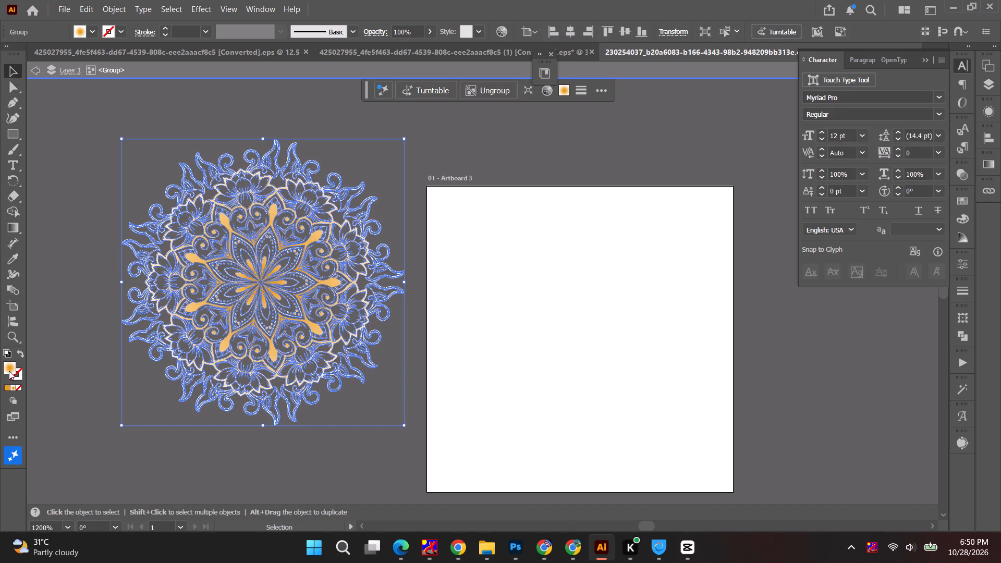
pyautogui.press('Escape')
pyautogui.click(985, 165)
pyautogui.doubleClick(948, 361)
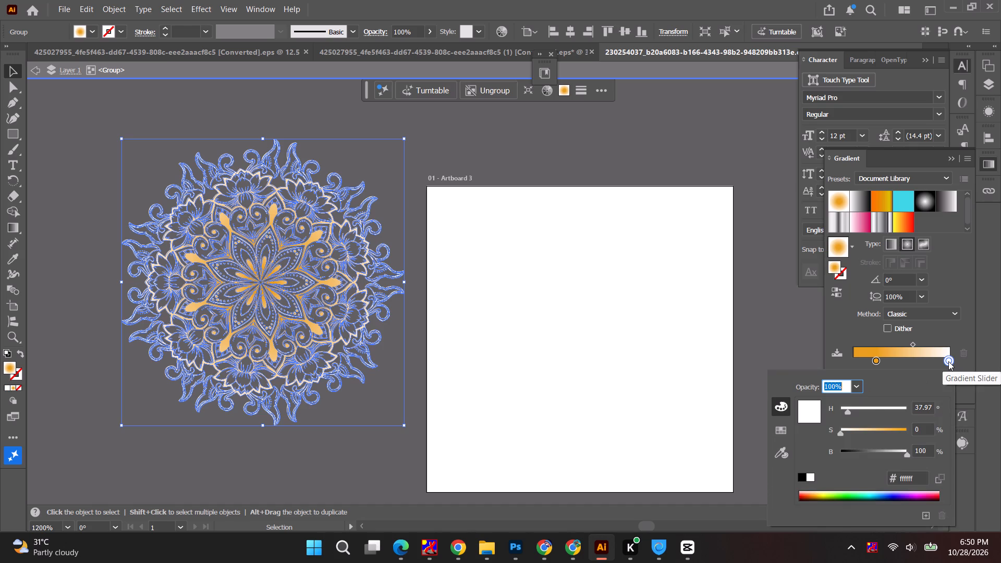
# In Photoshop, sample the pasted grey background of Diwali Flucon.psd with the Eyedropper and copy its hex code e1e1e1.
pyautogui.hotkey('alt', 'Tab')
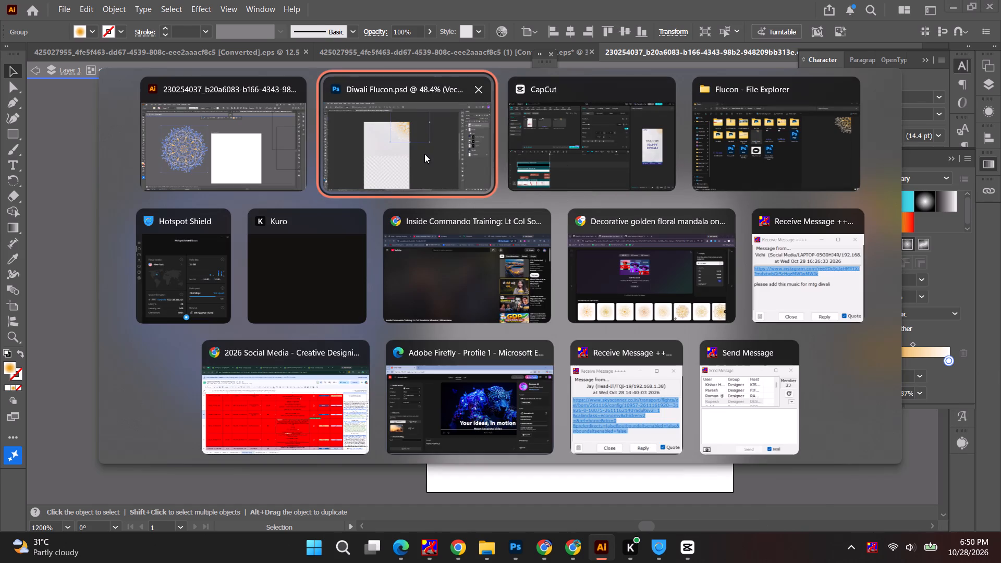
pyautogui.keyDown('alt'); pyautogui.click(424, 154); pyautogui.keyUp('alt')
pyautogui.click(306, 229)
pyautogui.press('i')
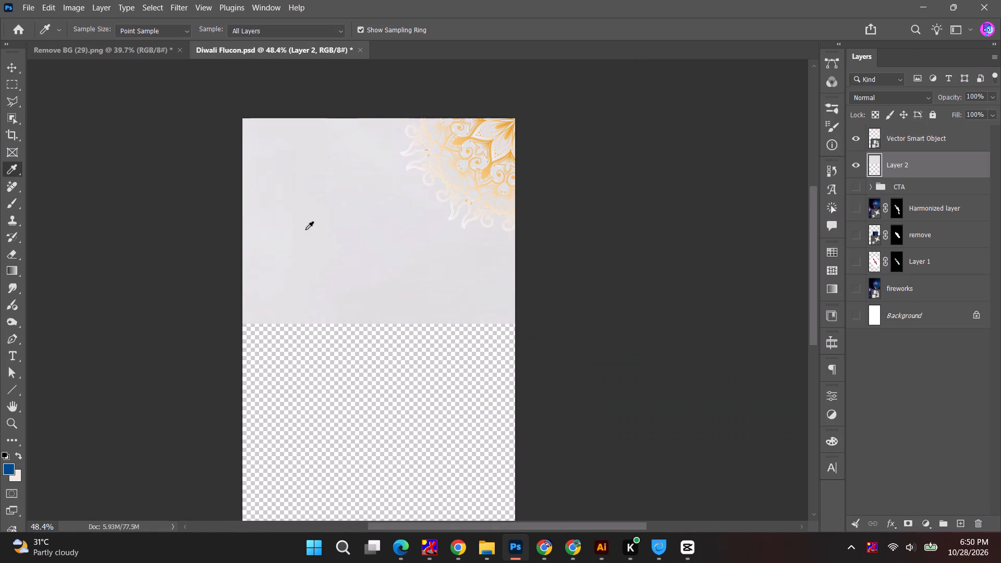
pyautogui.click(306, 229)
pyautogui.doubleClick(3, 469)
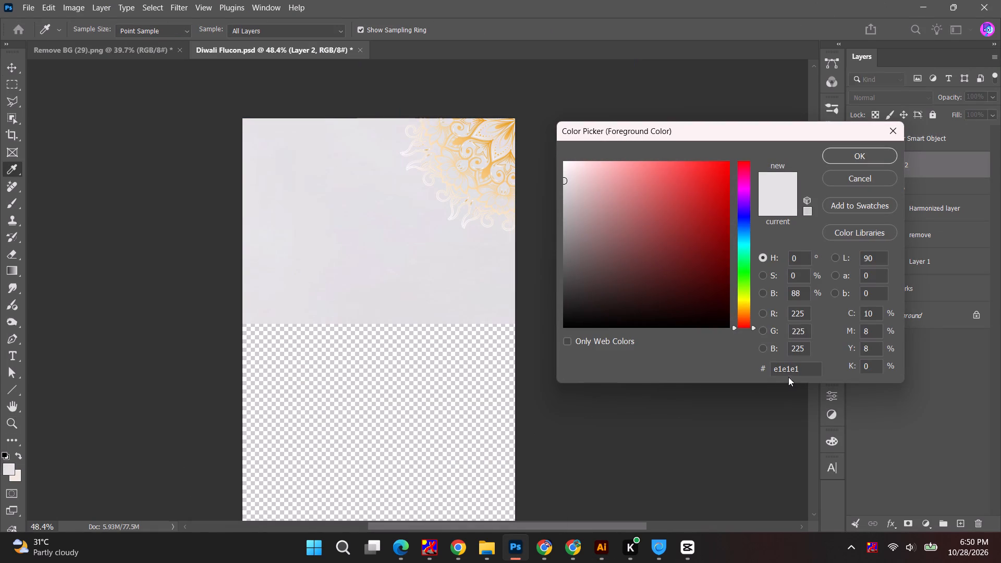
pyautogui.click(792, 376)
pyautogui.hotkey('ctrl', 'a')
pyautogui.hotkey('ctrl', 'c')
pyautogui.press('Escape')
pyautogui.press('Escape')
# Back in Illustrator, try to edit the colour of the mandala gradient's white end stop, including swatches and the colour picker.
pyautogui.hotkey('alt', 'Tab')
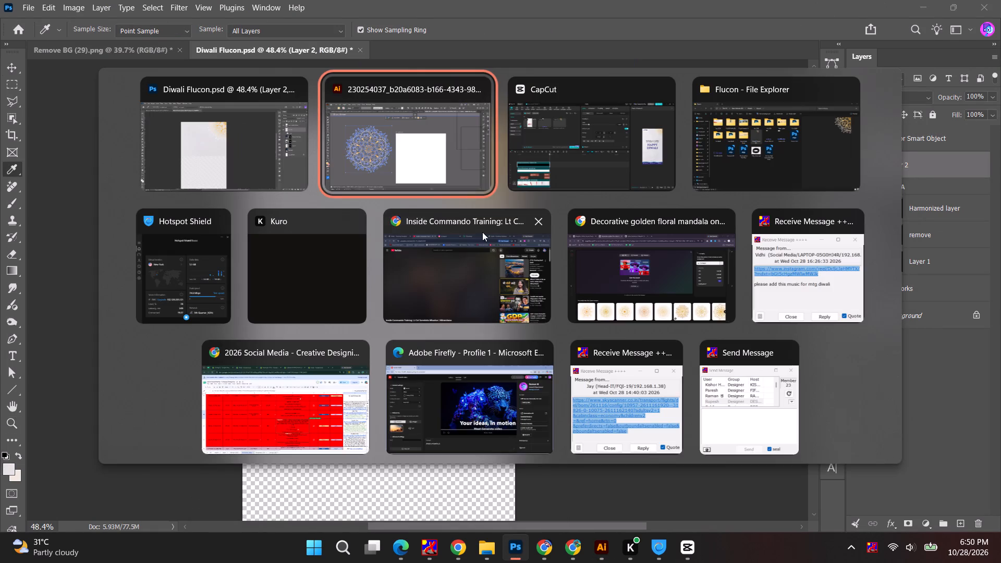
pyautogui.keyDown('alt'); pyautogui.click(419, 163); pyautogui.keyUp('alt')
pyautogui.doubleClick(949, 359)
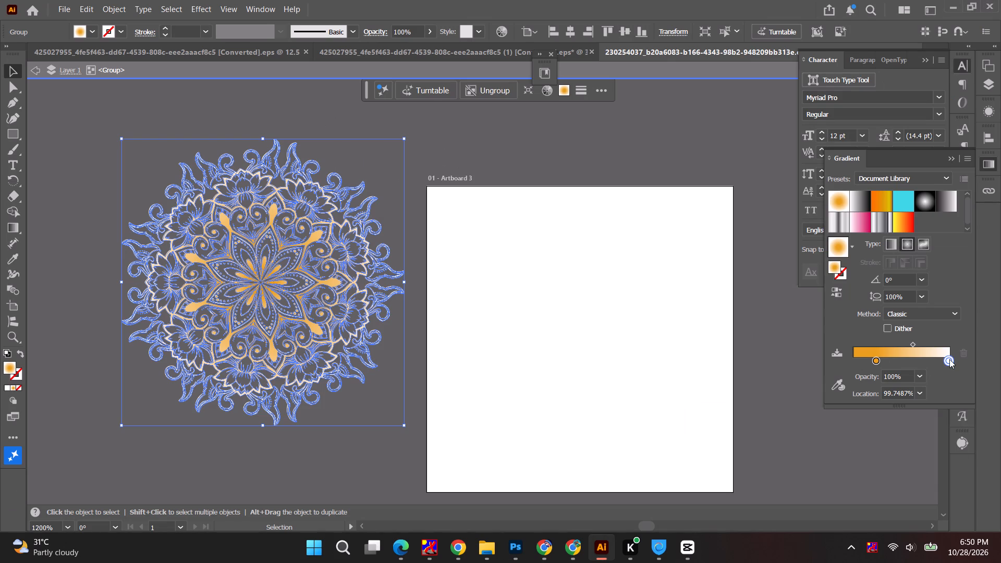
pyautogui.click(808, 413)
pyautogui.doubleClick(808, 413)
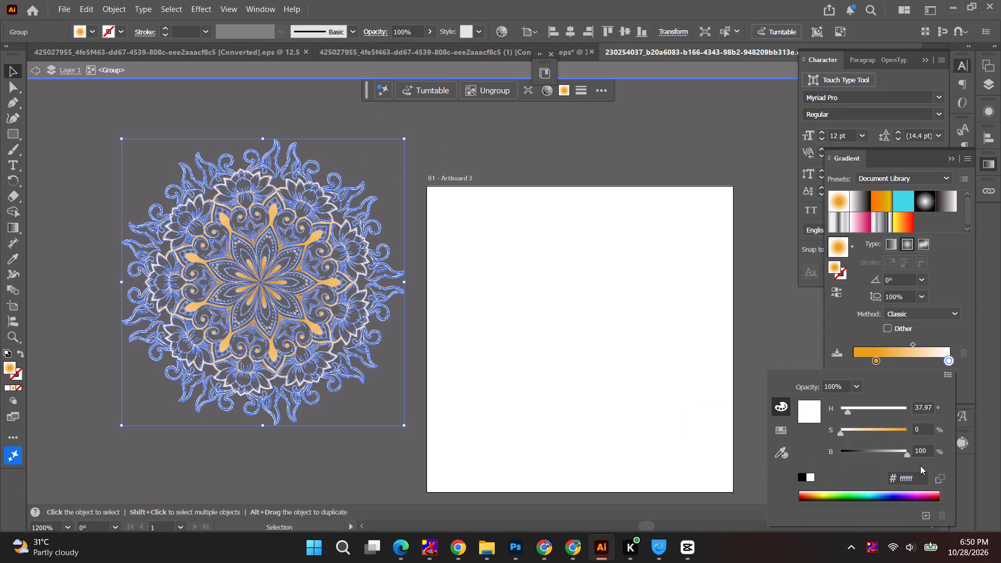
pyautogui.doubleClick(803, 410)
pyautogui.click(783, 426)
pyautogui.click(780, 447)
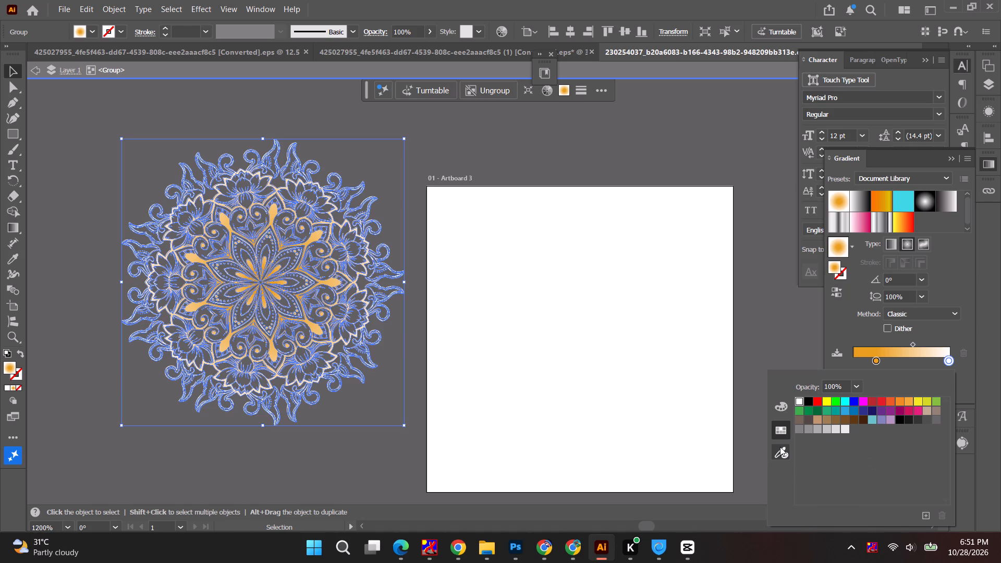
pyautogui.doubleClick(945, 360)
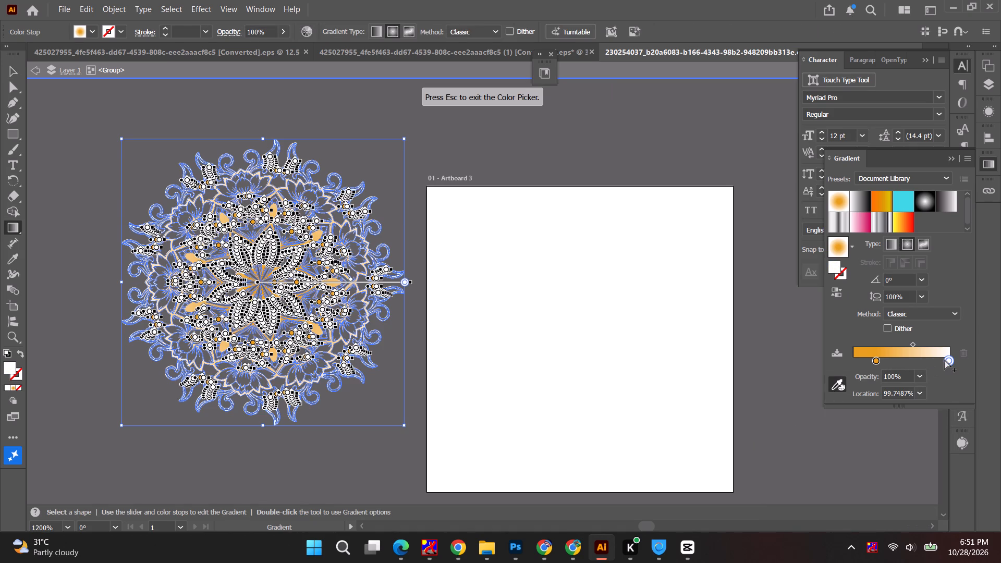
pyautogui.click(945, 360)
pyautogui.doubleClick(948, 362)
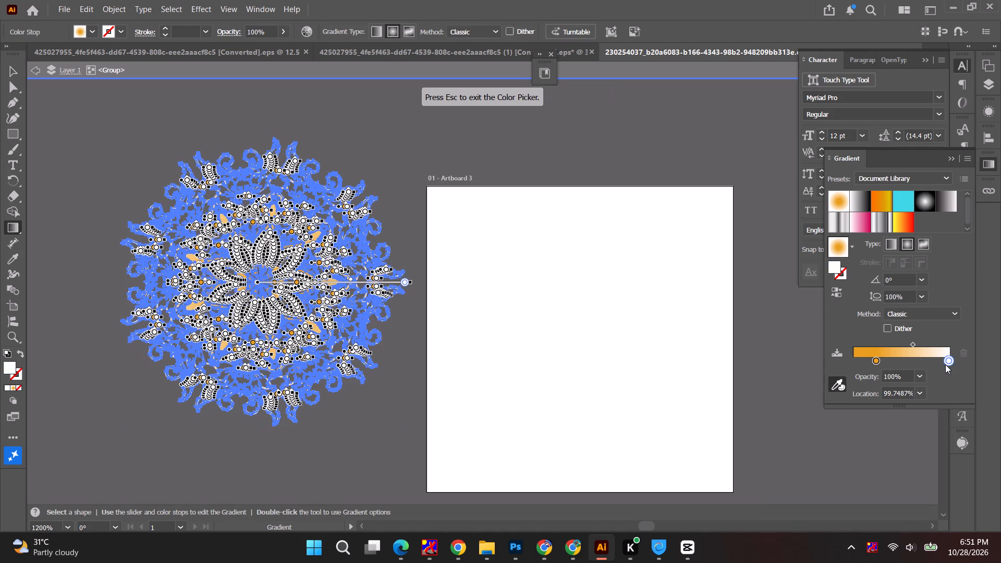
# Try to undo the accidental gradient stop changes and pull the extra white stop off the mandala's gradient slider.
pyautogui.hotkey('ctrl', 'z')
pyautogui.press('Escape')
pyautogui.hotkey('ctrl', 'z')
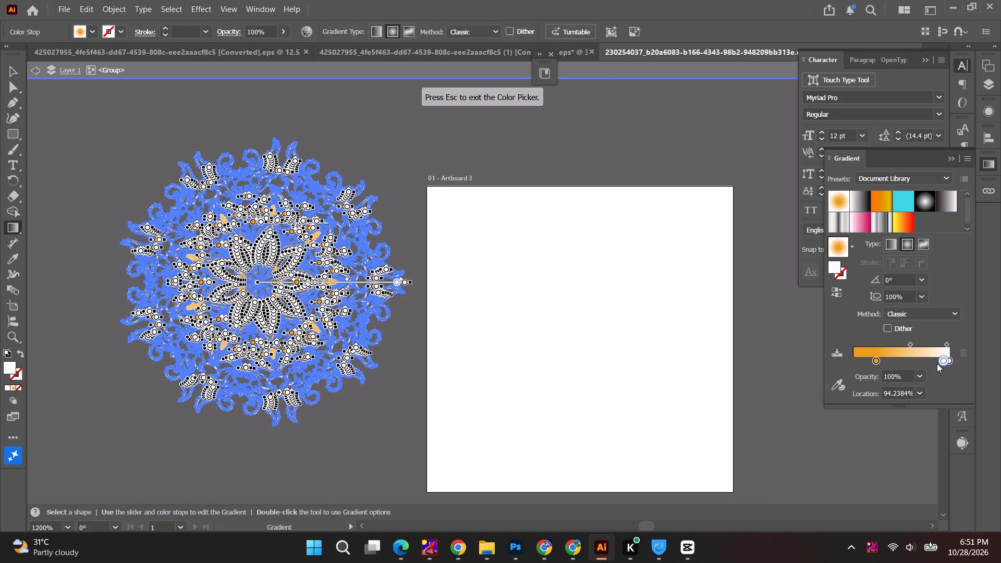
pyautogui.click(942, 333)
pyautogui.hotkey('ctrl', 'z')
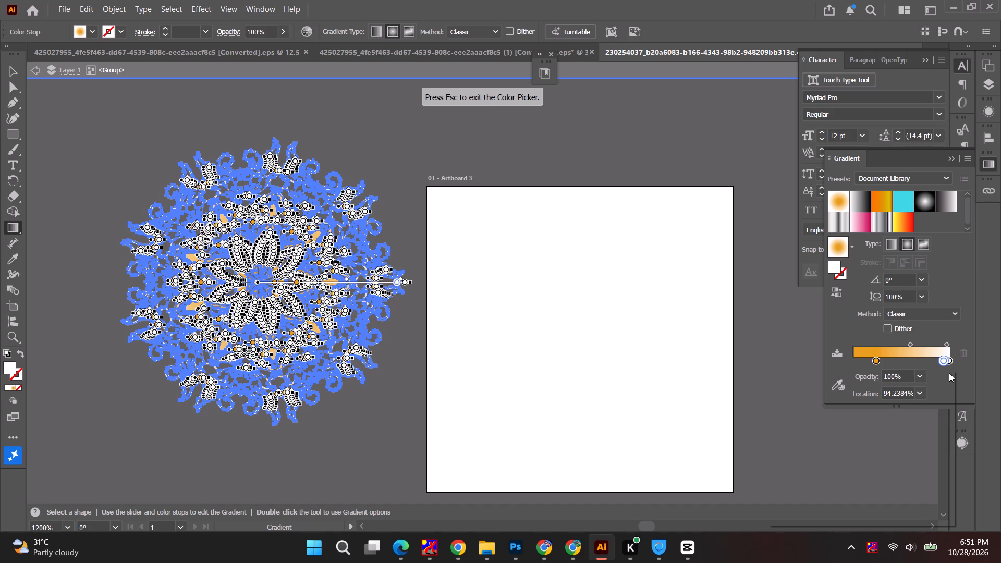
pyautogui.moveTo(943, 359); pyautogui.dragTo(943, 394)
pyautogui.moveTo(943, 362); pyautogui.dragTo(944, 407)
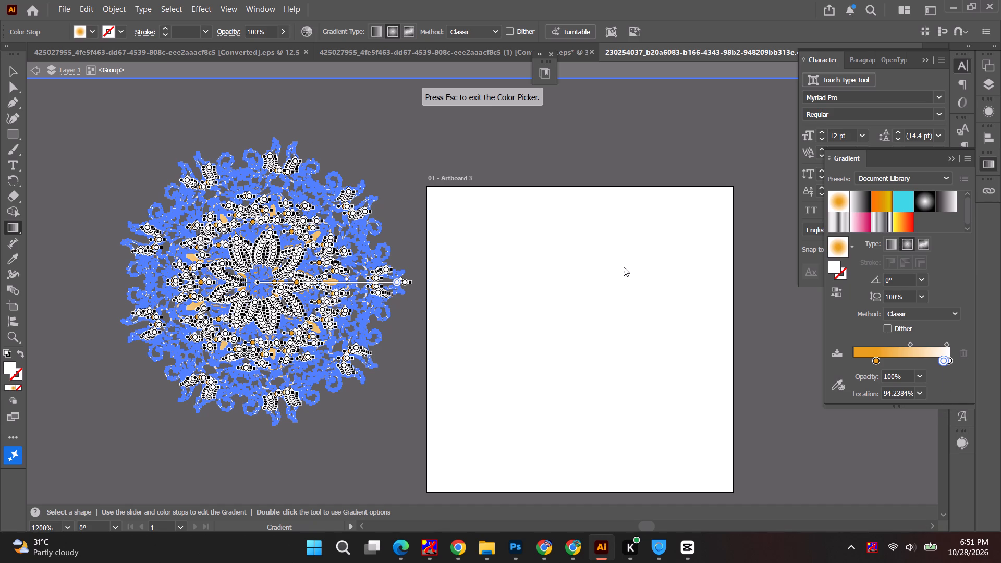
# Close the leftover Send Message window and both Receive Message windows in the open-window overview.
pyautogui.hotkey('alt', 'Tab')
pyautogui.hotkey('alt', 'Tab')
pyautogui.hotkey('alt', 'Tab')
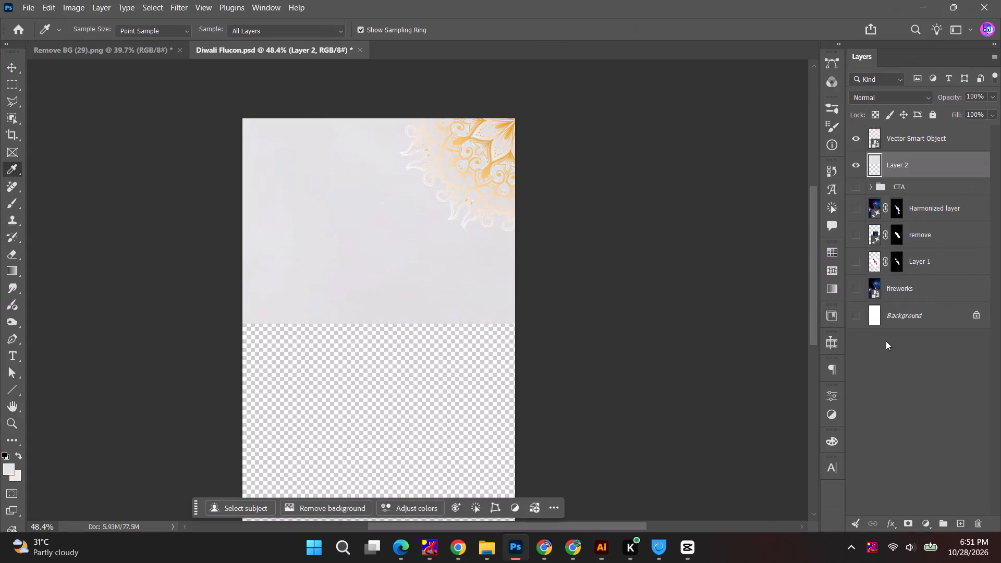
pyautogui.hotkey('alt', 'Tab')
pyautogui.hotkey('alt', 'Tab')
pyautogui.hotkey('alt', 'Tab')
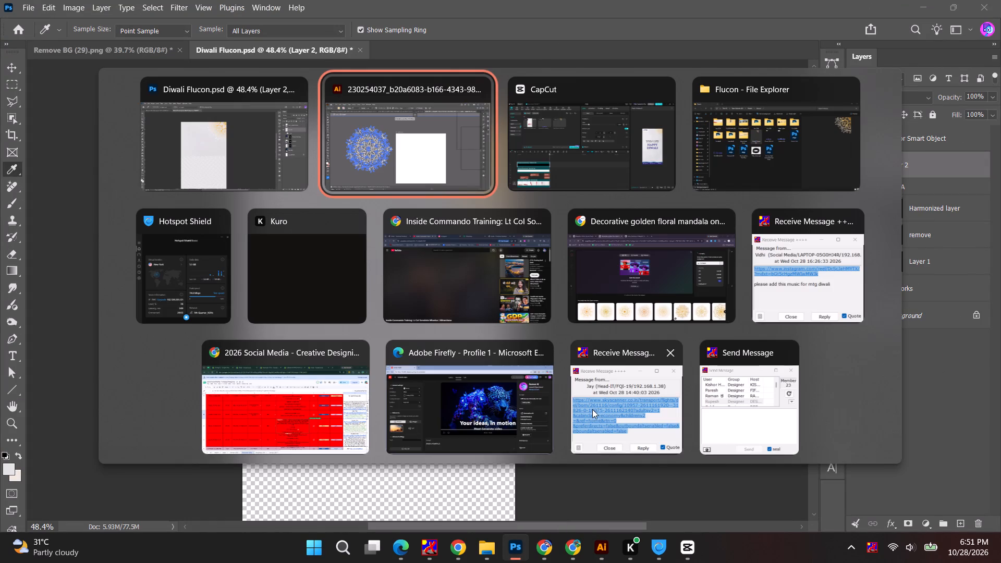
pyautogui.keyDown('alt'); pyautogui.click(788, 350); pyautogui.keyUp('alt')
pyautogui.keyDown('alt'); pyautogui.click(849, 218); pyautogui.keyUp('alt')
pyautogui.keyDown('alt'); pyautogui.click(734, 360); pyautogui.keyUp('alt')
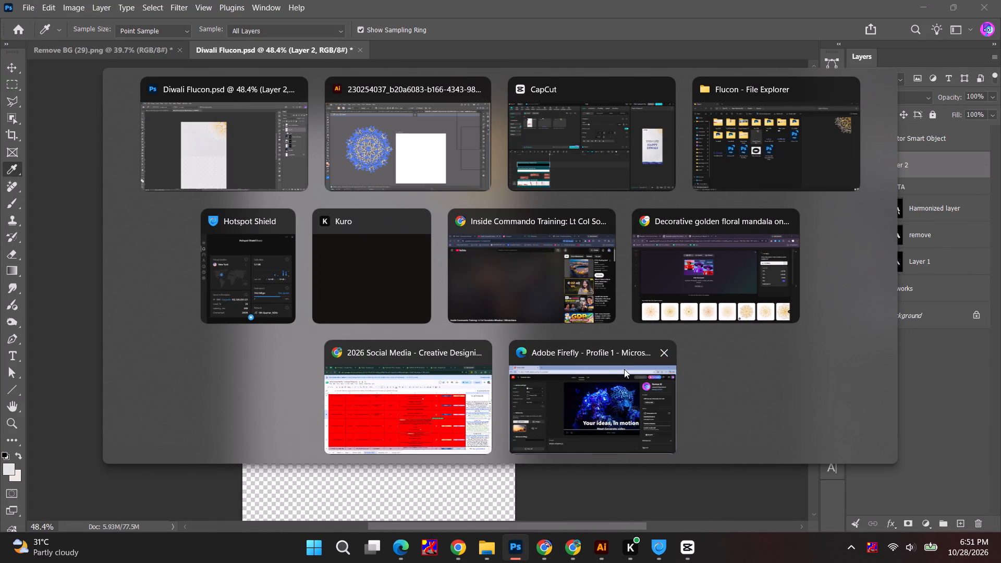
# Return to Illustrator, remove the extra white stop from the mandala's gradient, and move the remaining white stop to the gradient's end.
pyautogui.keyDown('alt'); pyautogui.click(202, 153); pyautogui.keyUp('alt')
pyautogui.hotkey('alt', 'Tab')
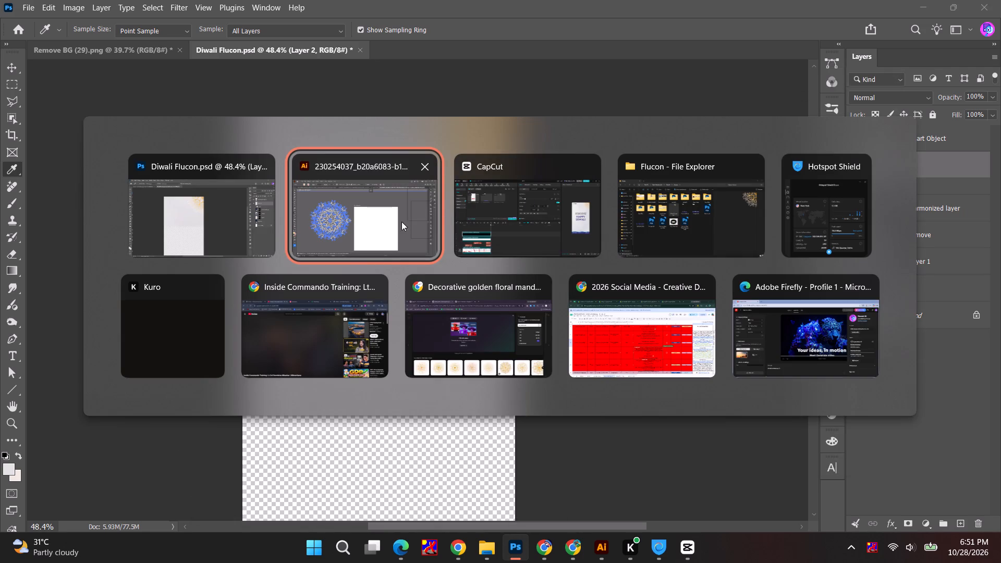
pyautogui.keyDown('alt'); pyautogui.click(372, 238); pyautogui.keyUp('alt')
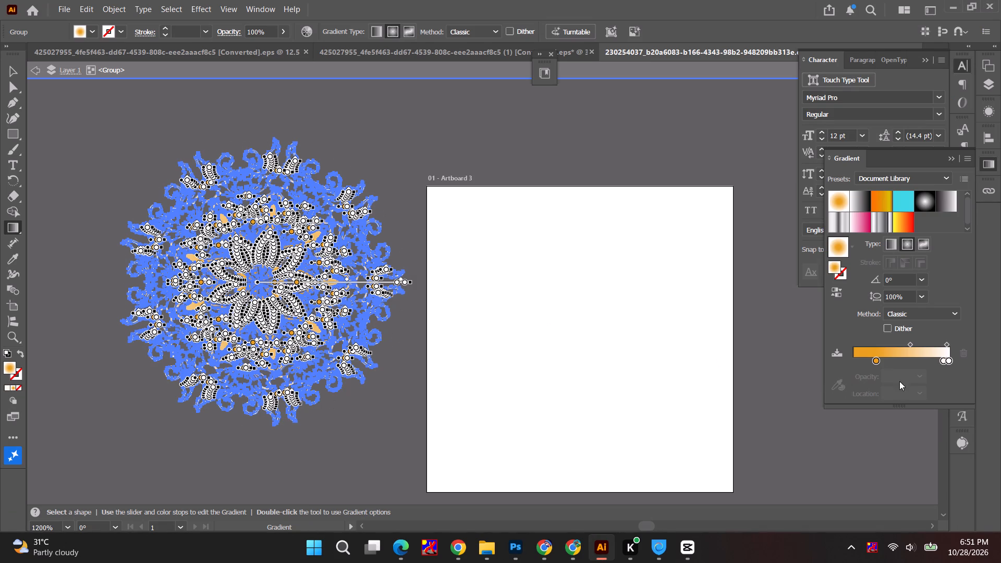
pyautogui.moveTo(949, 361); pyautogui.dragTo(949, 424)
pyautogui.moveTo(945, 360); pyautogui.dragTo(966, 360)
# Set the mandala gradient's white end stop to the copied hex colour e1e1e1 and deselect the mandala.
pyautogui.doubleClick(947, 361)
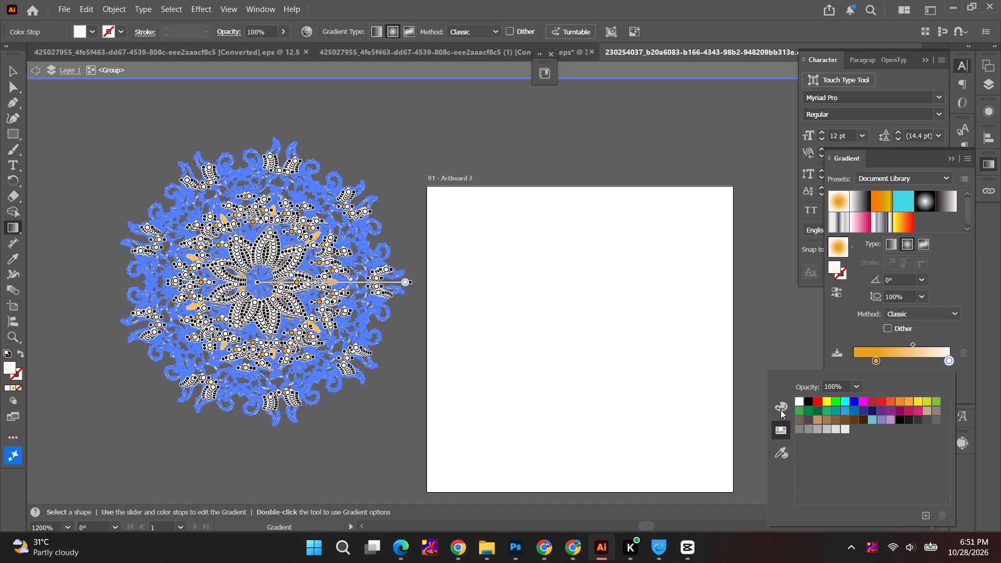
pyautogui.click(780, 407)
pyautogui.doubleClick(811, 418)
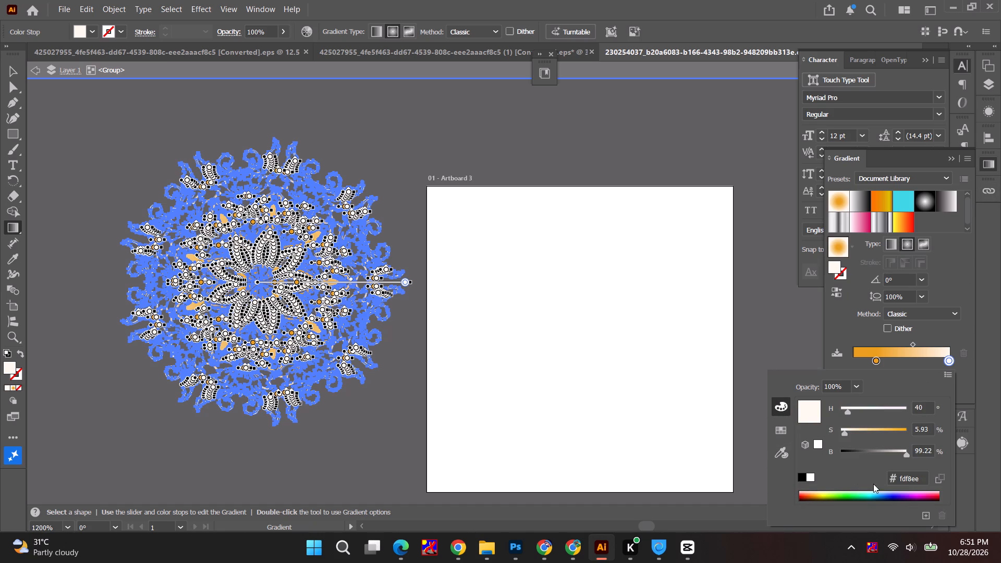
pyautogui.moveTo(921, 480); pyautogui.dragTo(896, 483)
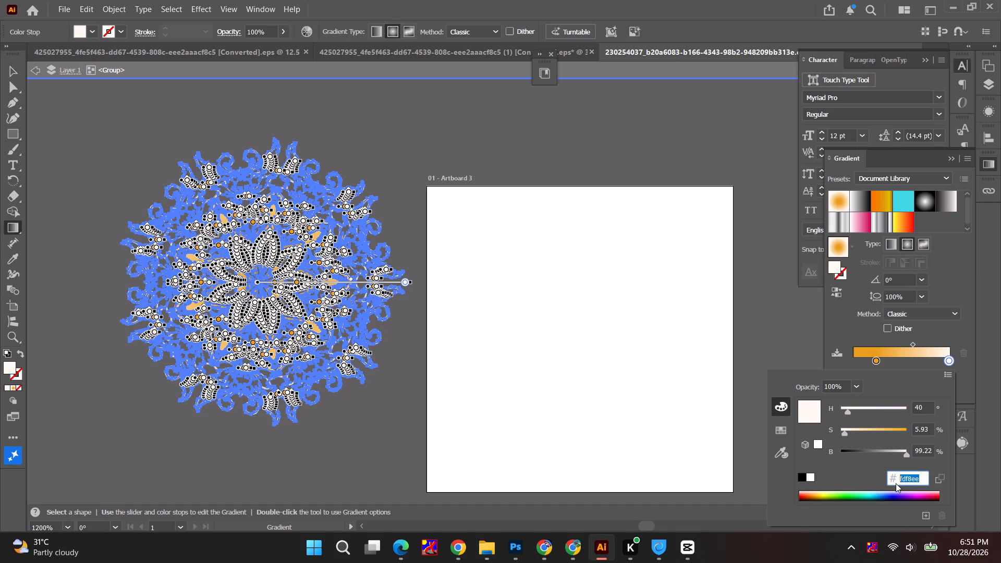
pyautogui.hotkey('ctrl', 'v')
pyautogui.press('Tab')
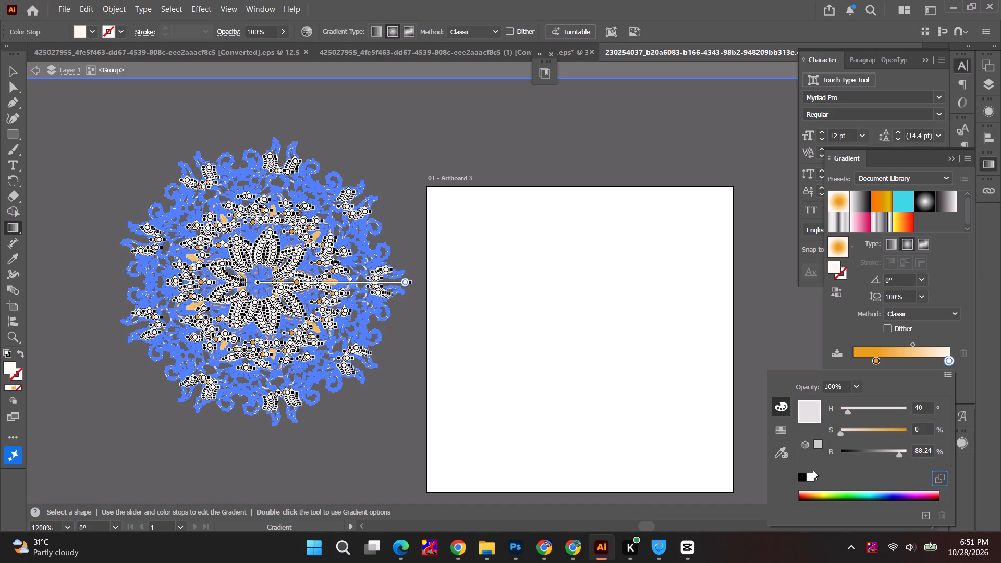
pyautogui.click(674, 364)
pyautogui.click(772, 307)
pyautogui.click(10, 74)
pyautogui.click(509, 169)
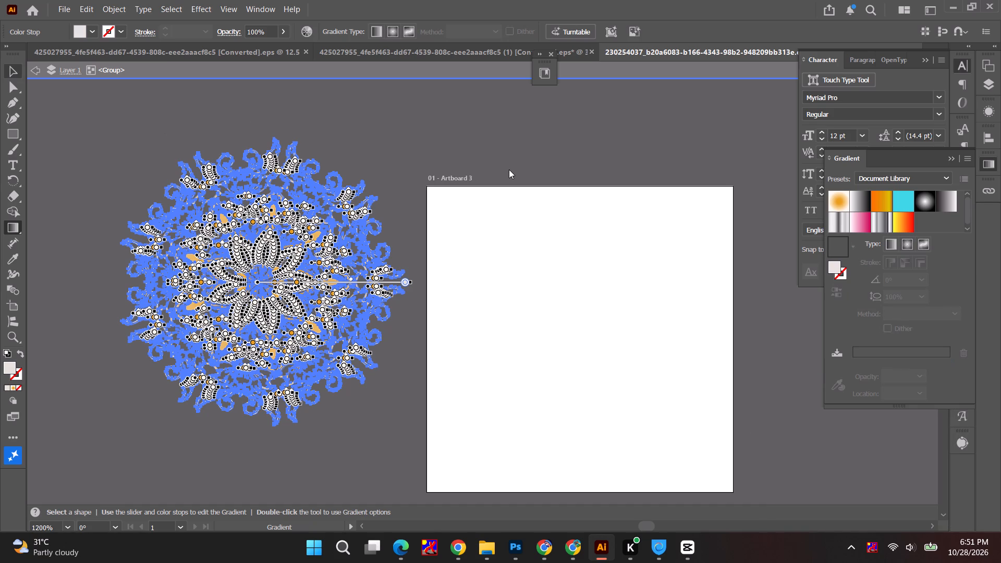
pyautogui.click(536, 298)
pyautogui.click(534, 327)
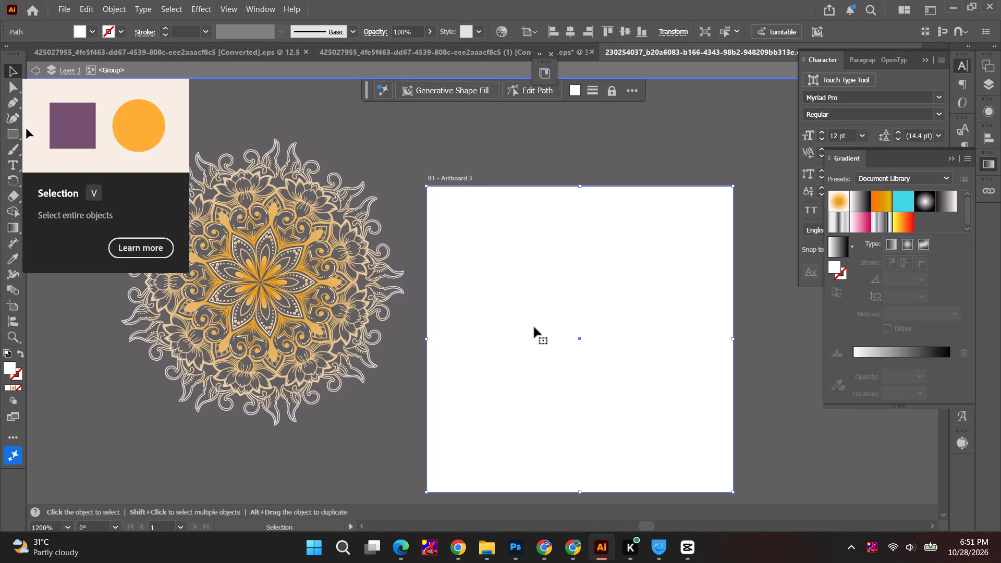
# Save the Illustrator document with the recoloured mandala.
pyautogui.click(299, 269)
pyautogui.hotkey('ctrl', 's')
pyautogui.hotkey('alt', 'Tab')
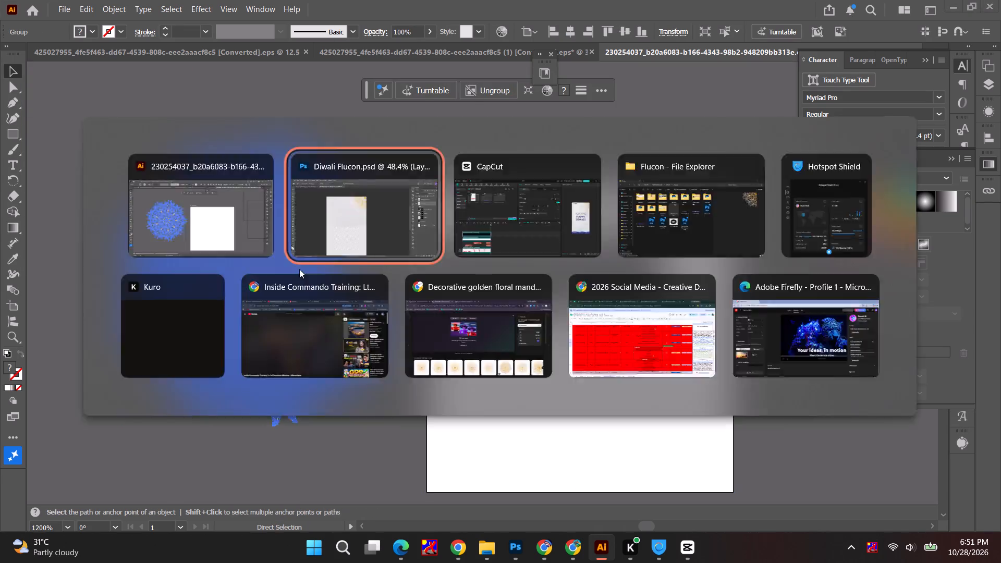
pyautogui.hotkey('alt', 'Tab')
pyautogui.hotkey('alt', 'Tab')
pyautogui.hotkey('alt', 'Tab')
pyautogui.click(552, 297)
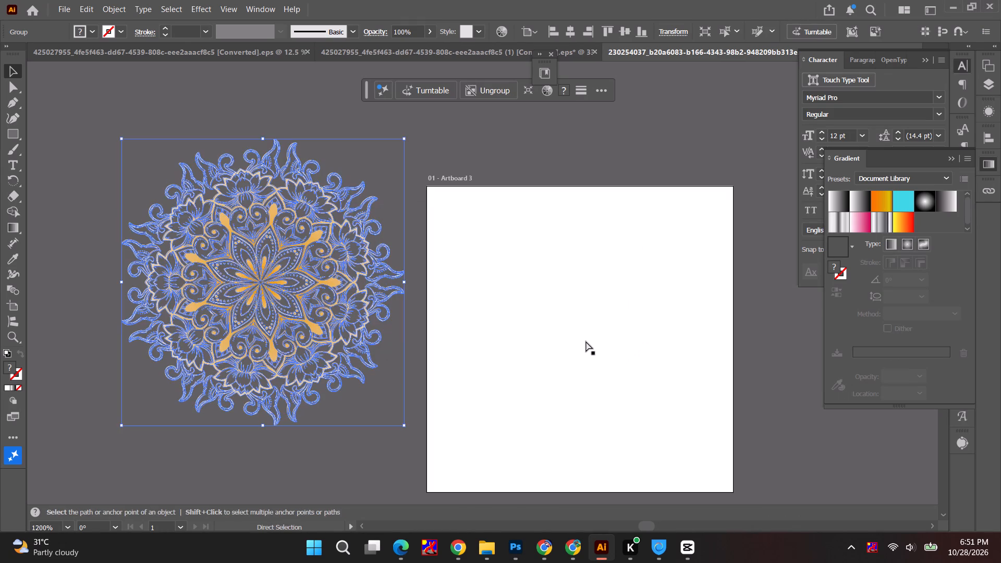
pyautogui.hotkey('ctrl', 's')
pyautogui.click(572, 329)
pyautogui.click(572, 329)
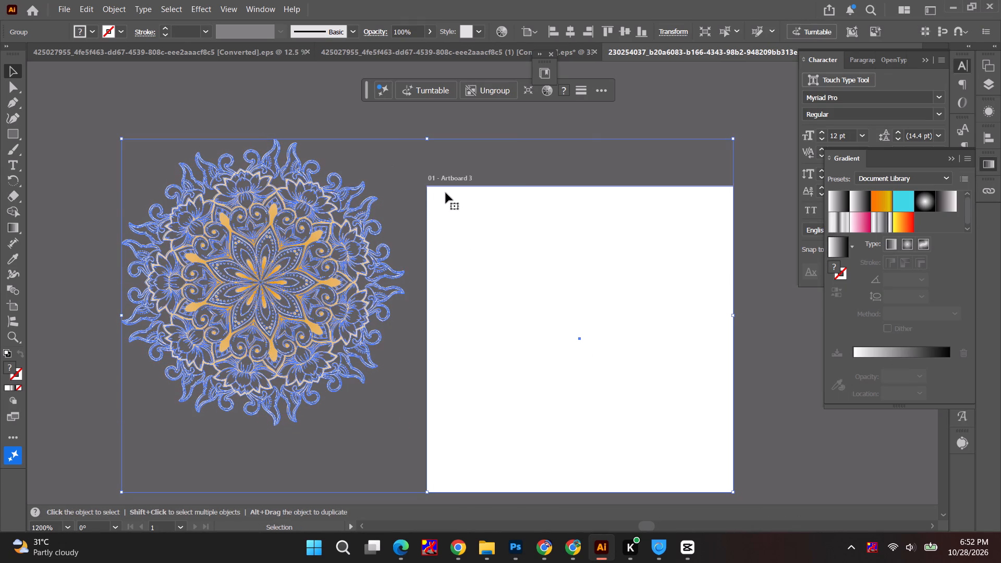
pyautogui.click(457, 203)
pyautogui.click(526, 161)
# In Photoshop, set the blend mode of the Vector Smart Object mandala layer in Diwali Flucon.psd to Multiply.
pyautogui.hotkey('alt', 'Tab')
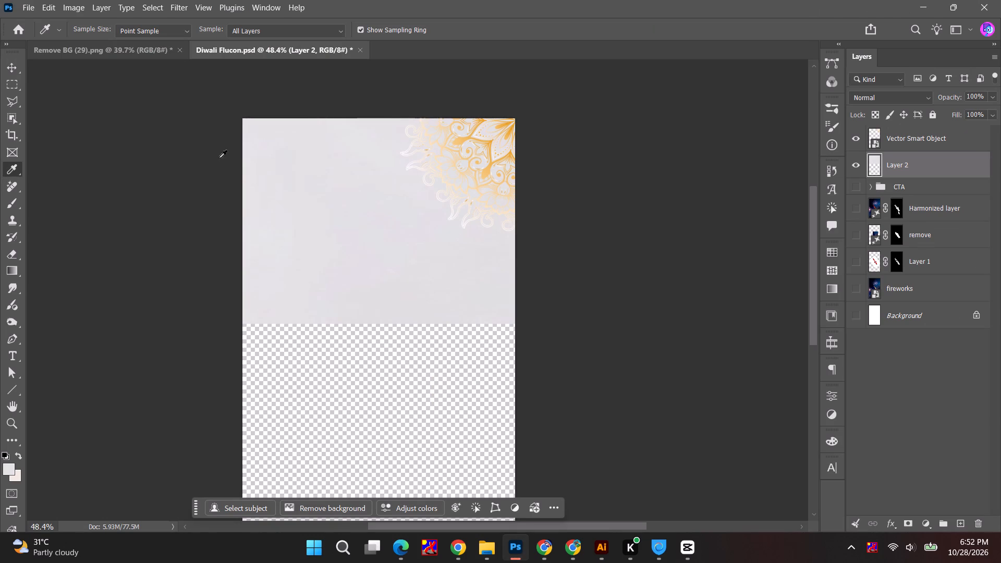
pyautogui.click(15, 67)
pyautogui.keyDown('alt'); pyautogui.scroll(5, 477, 163); pyautogui.keyUp('alt')
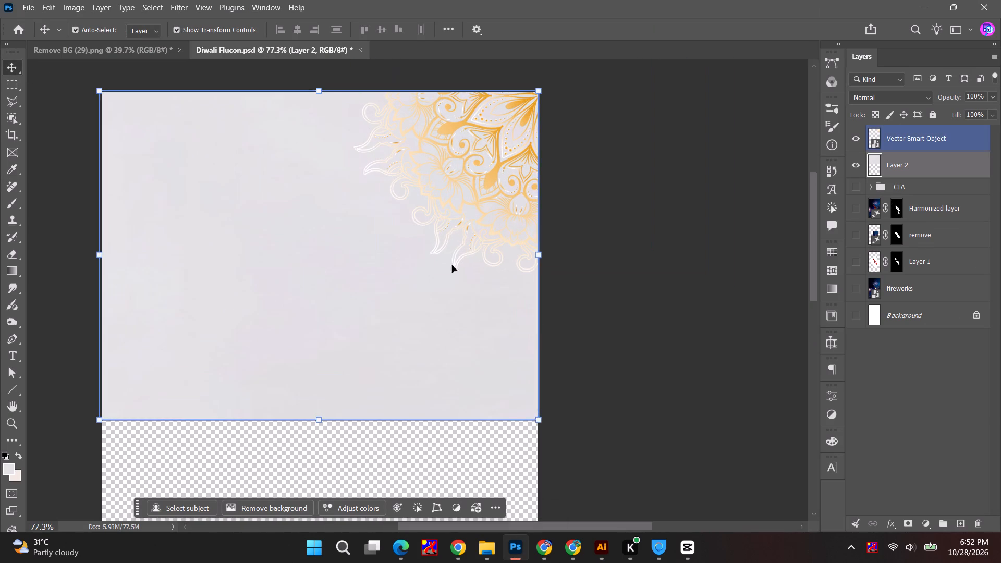
pyautogui.keyDown('alt'); pyautogui.scroll(8, 444, 273); pyautogui.keyUp('alt')
pyautogui.click(470, 255)
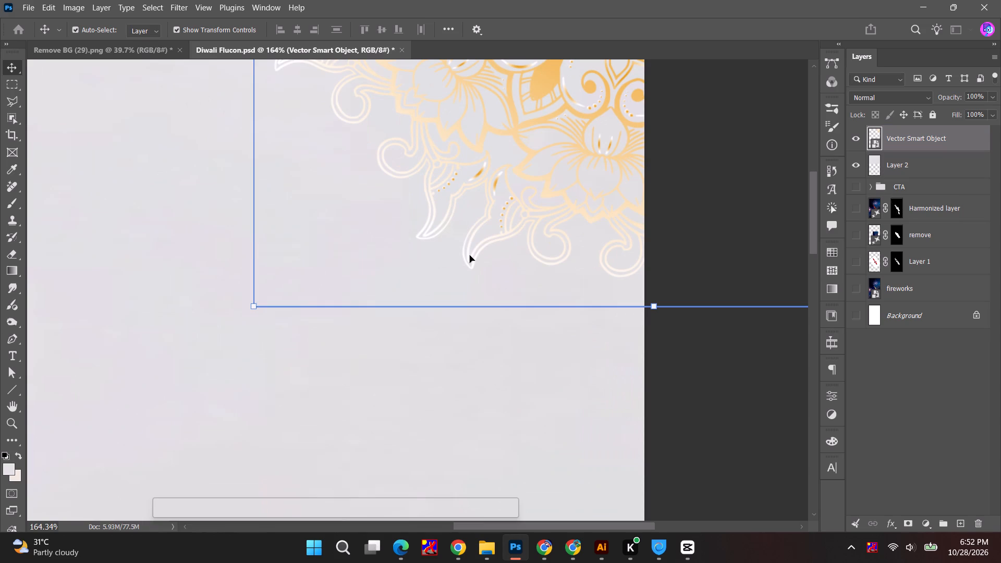
pyautogui.click(883, 97)
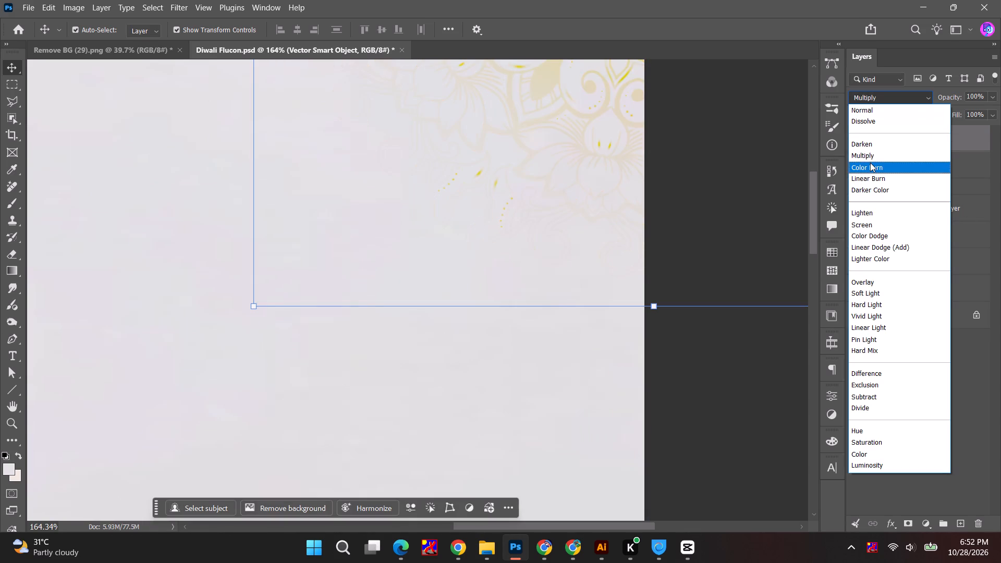
pyautogui.click(870, 156)
# Examine how the mandala corner blends with the grey background at different magnifications.
pyautogui.keyDown('alt'); pyautogui.scroll(-5, 594, 174); pyautogui.keyUp('alt')
pyautogui.keyDown('alt'); pyautogui.click(717, 168); pyautogui.keyUp('alt')
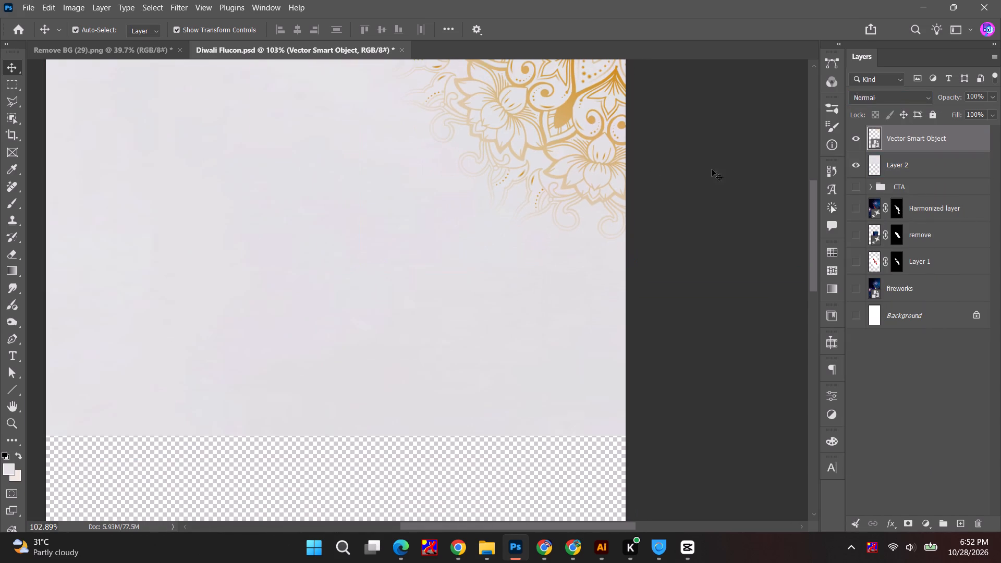
pyautogui.press('space')
pyautogui.press('space')
pyautogui.press('space')
pyautogui.press('space')
pyautogui.press('space')
pyautogui.moveTo(688, 150); pyautogui.dragTo(685, 309)
pyautogui.keyDown('alt'); pyautogui.scroll(-2, 684, 301); pyautogui.keyUp('alt')
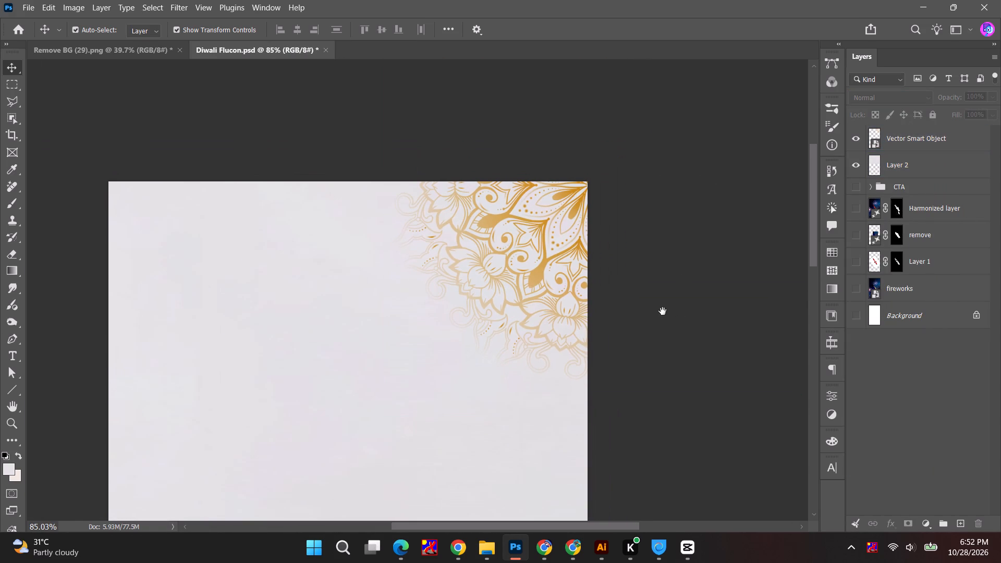
pyautogui.press('space')
pyautogui.press('space')
pyautogui.press('space')
pyautogui.press('space')
pyautogui.press('space')
pyautogui.press('space')
pyautogui.press('space')
pyautogui.press('space')
pyautogui.press('space')
pyautogui.press('space')
pyautogui.press('space')
pyautogui.press('space')
pyautogui.press('space')
pyautogui.moveTo(663, 311); pyautogui.dragTo(674, 218)
pyautogui.keyDown('alt'); pyautogui.scroll(-3, 674, 218); pyautogui.keyUp('alt')
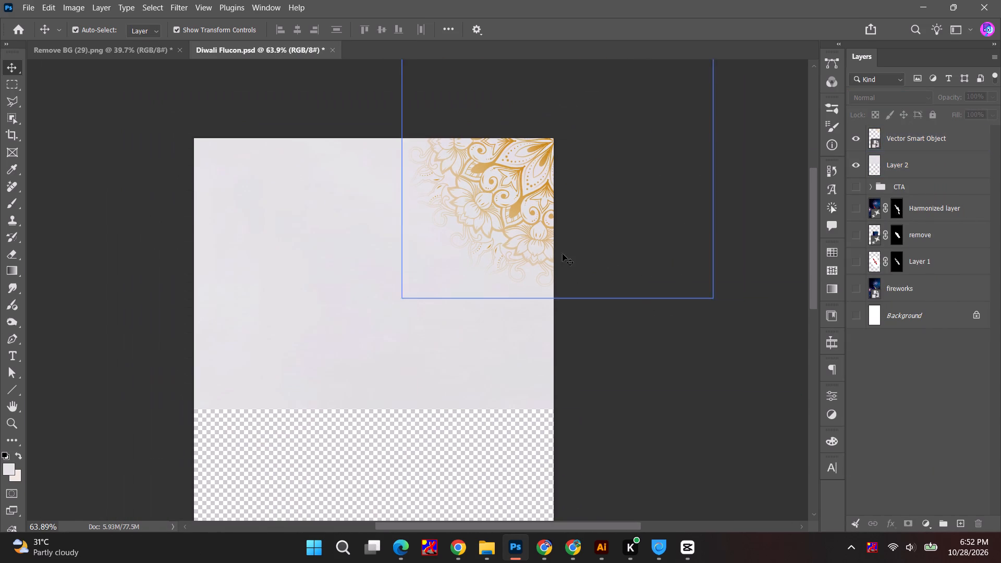
# Hide the grey background Layer 2 and select the Vector Smart Object mandala layer.
pyautogui.click(853, 168)
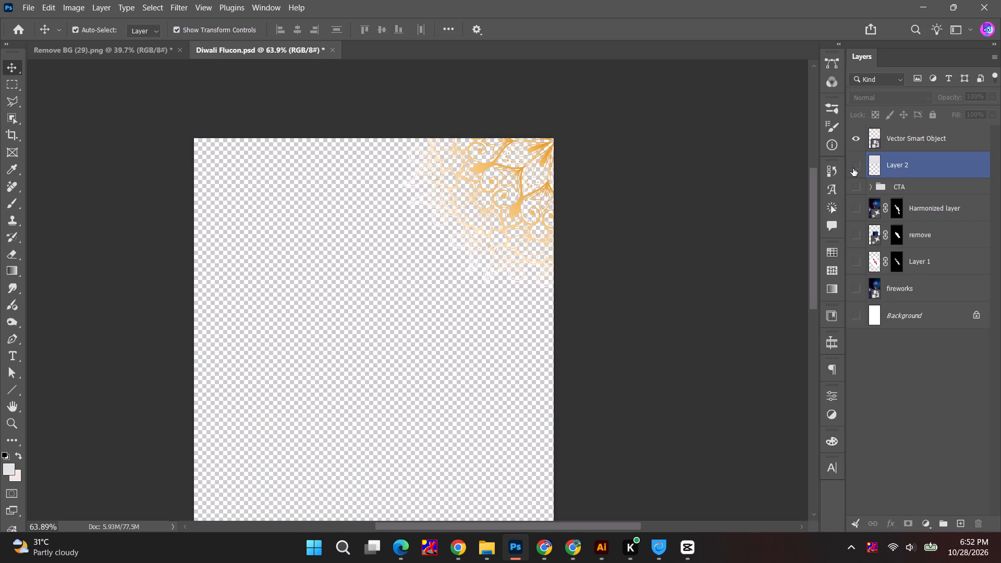
pyautogui.click(853, 168)
pyautogui.click(856, 165)
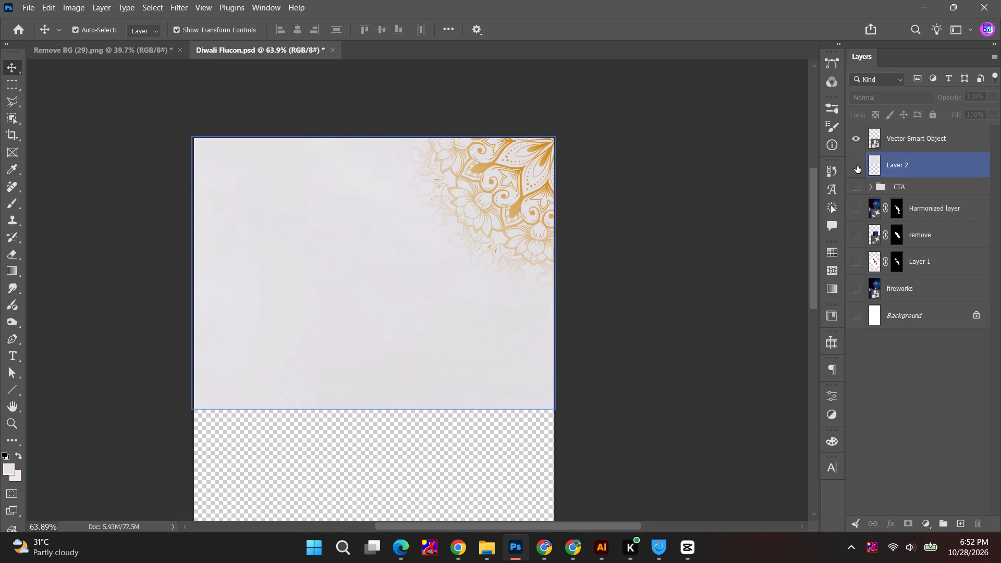
pyautogui.click(896, 156)
pyautogui.click(902, 145)
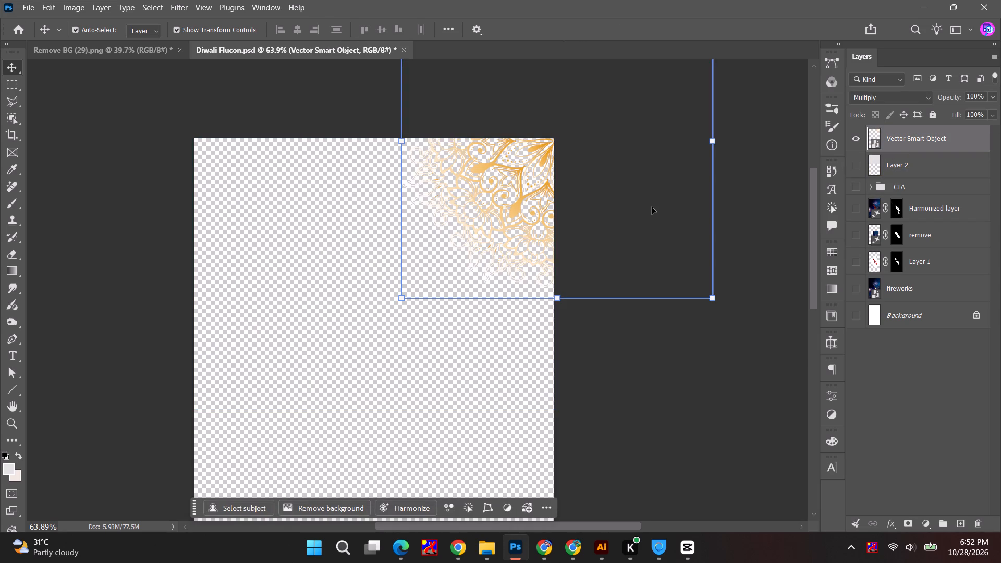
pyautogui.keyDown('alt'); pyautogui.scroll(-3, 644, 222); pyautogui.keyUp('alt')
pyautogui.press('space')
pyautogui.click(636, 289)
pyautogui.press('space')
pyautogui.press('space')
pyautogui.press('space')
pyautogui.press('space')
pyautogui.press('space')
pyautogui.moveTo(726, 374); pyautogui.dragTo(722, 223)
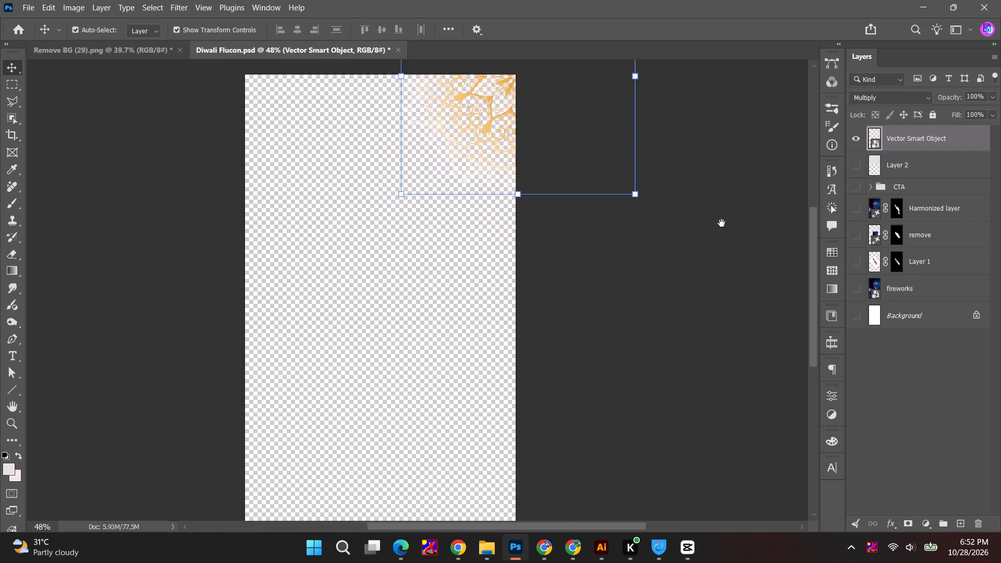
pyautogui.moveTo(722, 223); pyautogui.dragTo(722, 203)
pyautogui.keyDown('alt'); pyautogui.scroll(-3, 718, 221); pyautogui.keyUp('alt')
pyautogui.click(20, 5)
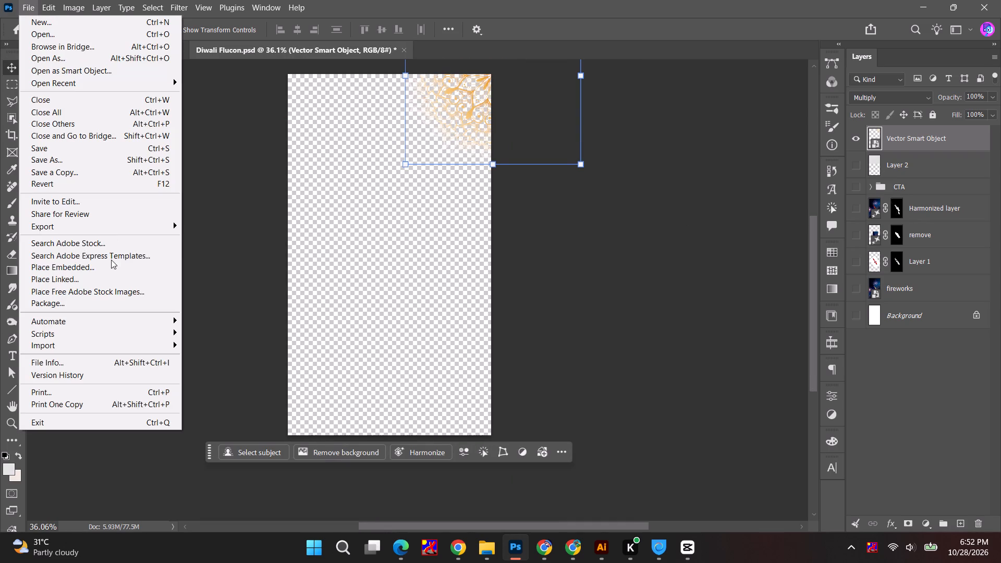
# In CapCut, delete Diwali Flucon 001.png from the project media together with its clip on the timeline.
pyautogui.hotkey('alt', 'Tab')
pyautogui.keyDown('alt'); pyautogui.click(501, 215); pyautogui.keyUp('alt')
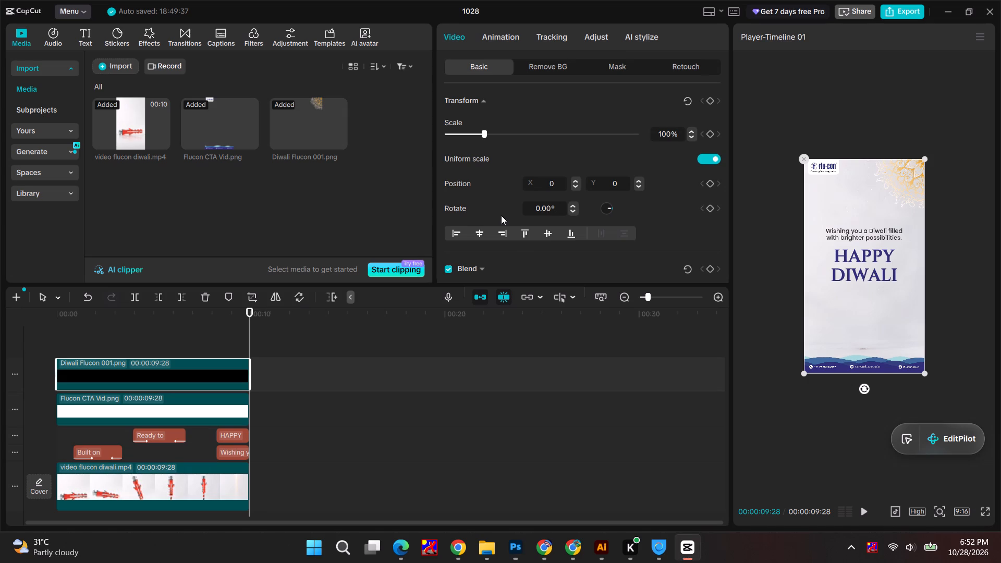
pyautogui.hotkey('ctrl', 'z')
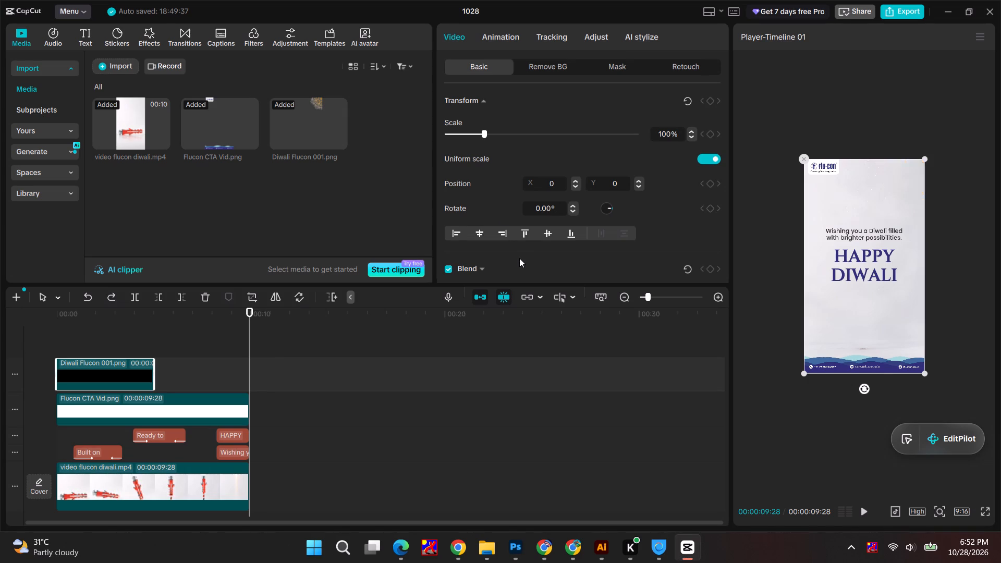
pyautogui.click(308, 115)
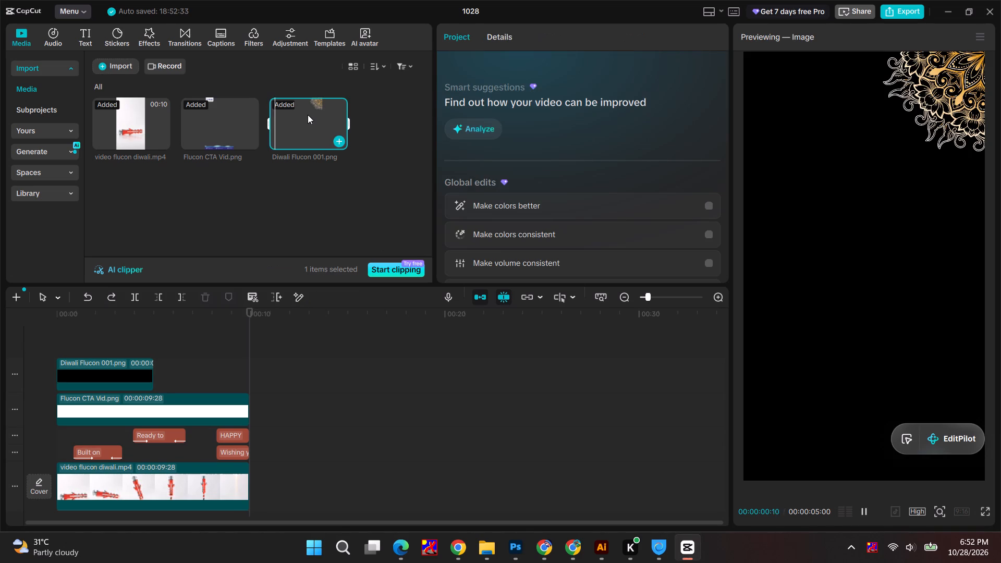
pyautogui.press('BackSpace')
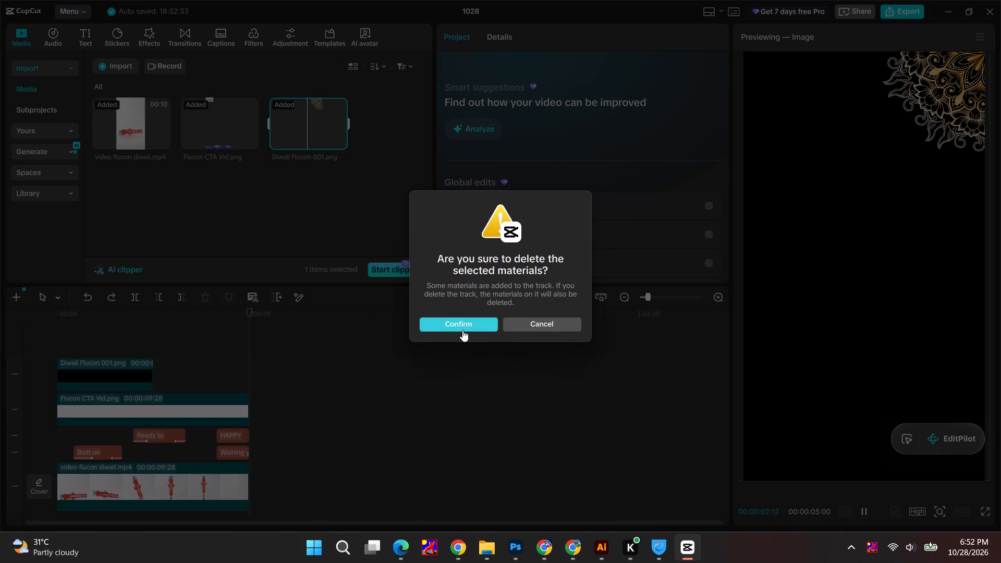
pyautogui.click(462, 330)
# In Photoshop, quick-export the mandala corner as a PNG into the Flucon folder, overwriting Diwali Flucon 001.
pyautogui.hotkey('alt', 'Tab')
pyautogui.hotkey('alt', 'Tab')
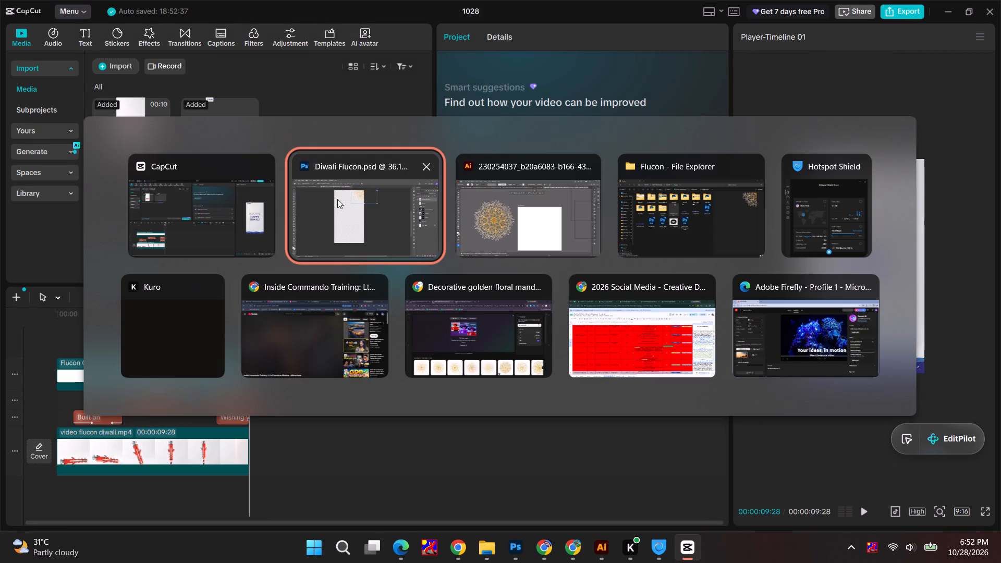
pyautogui.keyDown('alt'); pyautogui.click(338, 204); pyautogui.keyUp('alt')
pyautogui.click(568, 272)
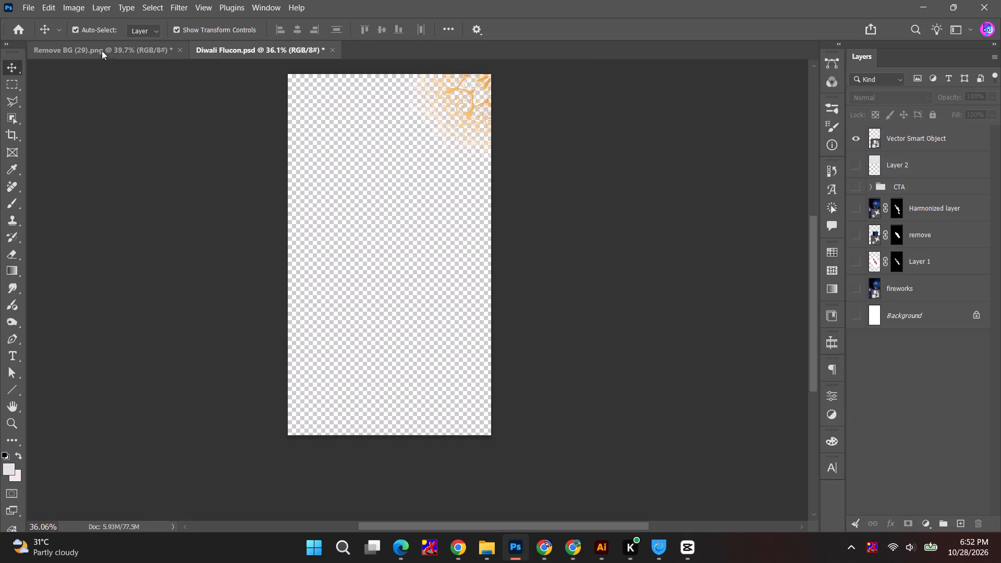
pyautogui.click(22, 6)
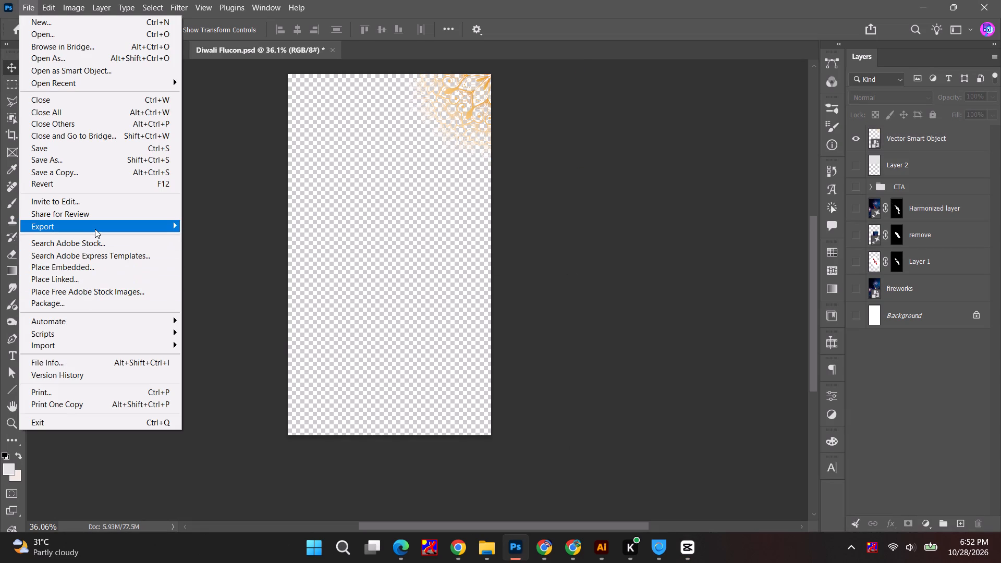
pyautogui.click(248, 222)
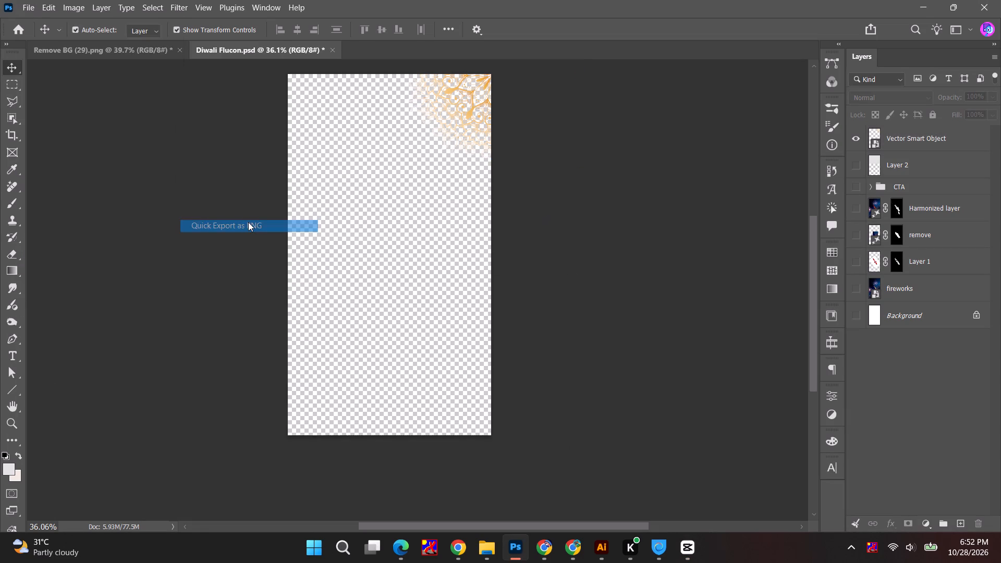
pyautogui.press('Escape')
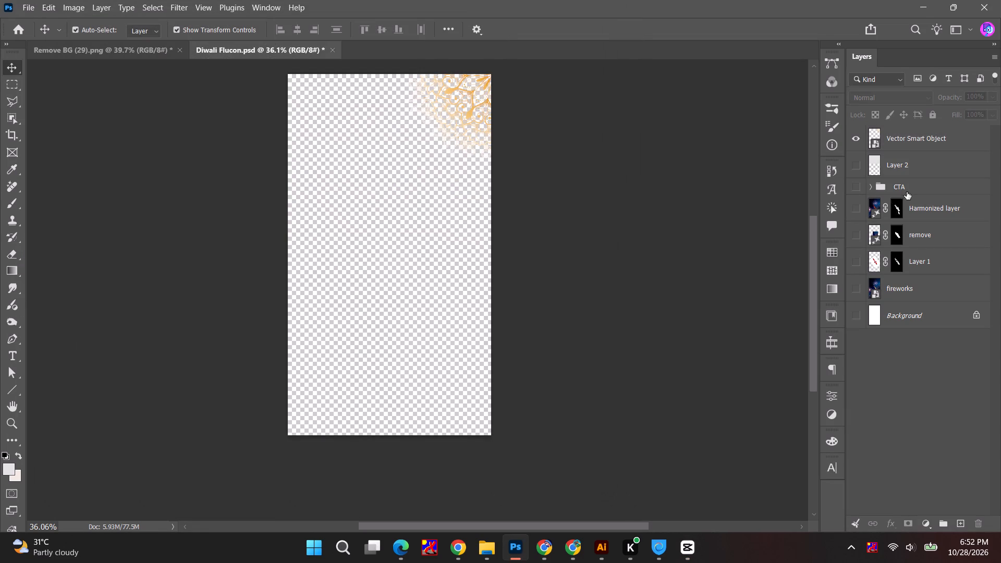
pyautogui.click(36, 3)
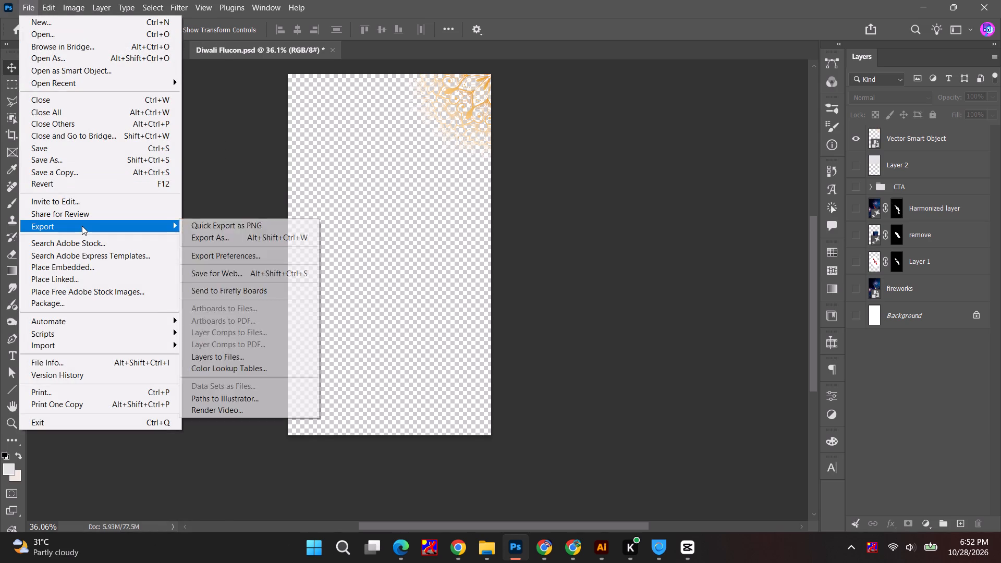
pyautogui.click(266, 230)
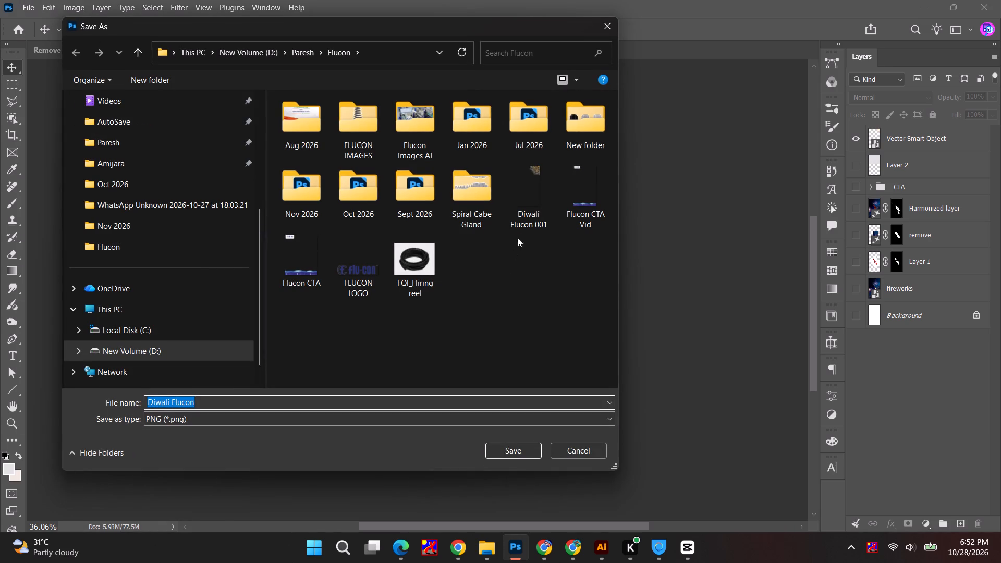
pyautogui.click(521, 221)
pyautogui.click(519, 464)
pyautogui.click(521, 457)
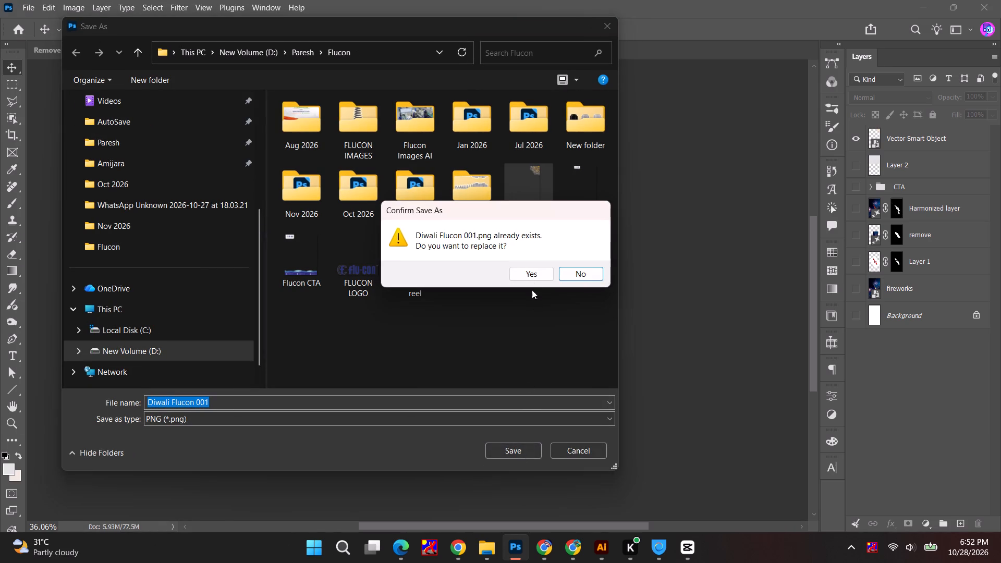
pyautogui.click(531, 276)
# Bring the re-exported Diwali Flucon 001 image from the Flucon folder in File Explorer into the CapCut project media.
pyautogui.hotkey('alt', 'Tab')
pyautogui.keyDown('alt'); pyautogui.click(383, 207); pyautogui.keyUp('alt')
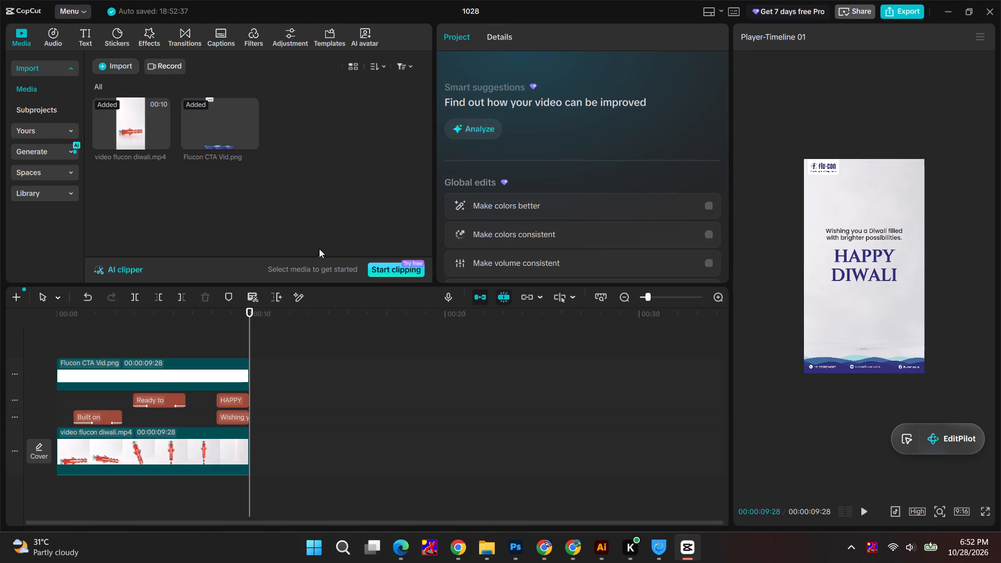
pyautogui.hotkey('alt', 'Tab')
pyautogui.keyDown('alt'); pyautogui.click(663, 228); pyautogui.keyUp('alt')
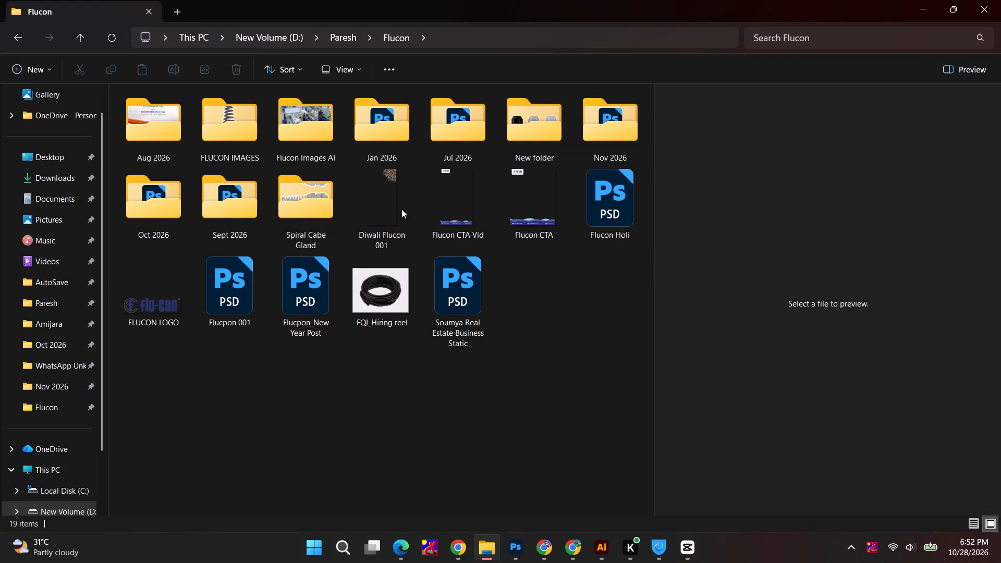
pyautogui.click(401, 209)
pyautogui.moveTo(392, 211); pyautogui.dragTo(248, 188)
pyautogui.hotkey('alt', 'Tab')
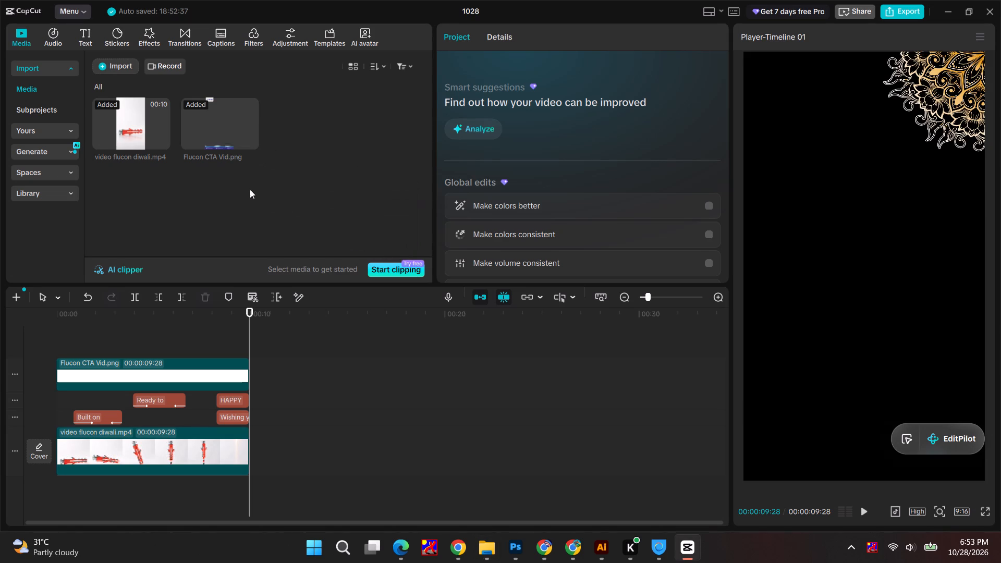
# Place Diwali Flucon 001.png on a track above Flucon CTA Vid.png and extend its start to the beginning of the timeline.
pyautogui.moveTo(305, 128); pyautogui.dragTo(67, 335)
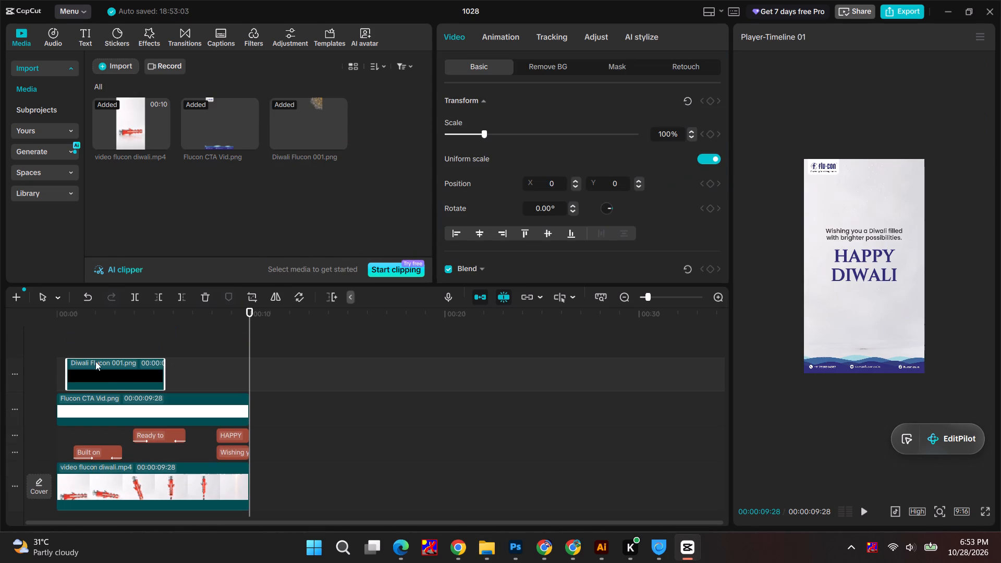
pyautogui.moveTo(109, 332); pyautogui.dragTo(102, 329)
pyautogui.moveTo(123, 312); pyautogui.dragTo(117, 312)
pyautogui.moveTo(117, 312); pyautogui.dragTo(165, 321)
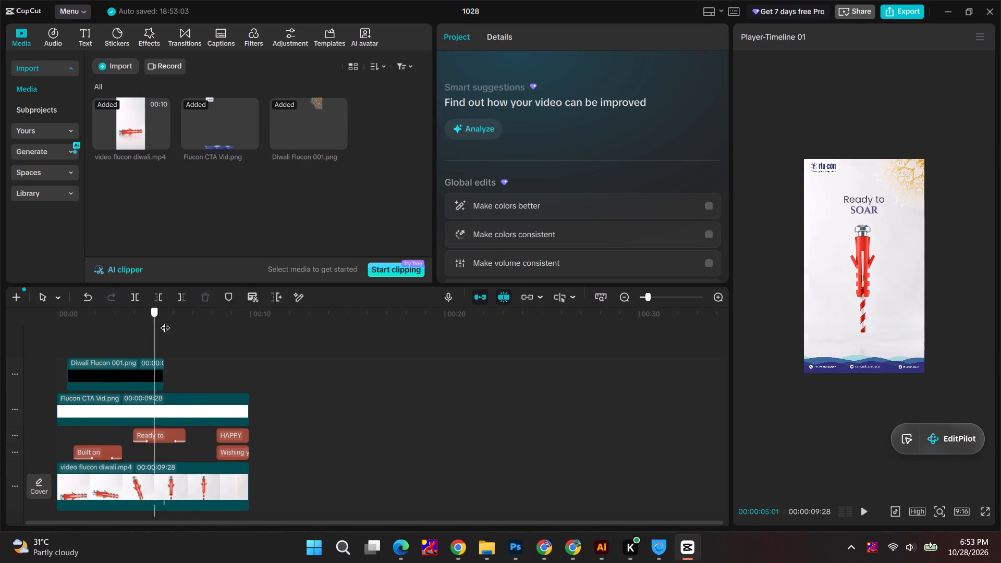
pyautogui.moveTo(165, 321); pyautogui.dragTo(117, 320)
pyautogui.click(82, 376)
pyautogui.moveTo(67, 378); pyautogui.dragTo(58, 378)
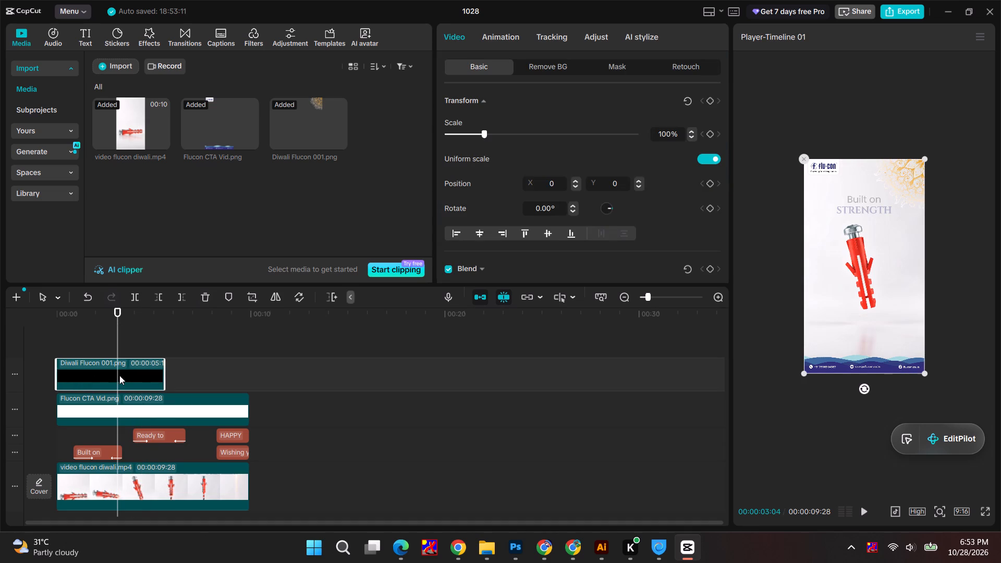
# Examine the mandala corner over the video in full-screen preview at different moments of the Built on STRENGTH section.
pyautogui.click(984, 515)
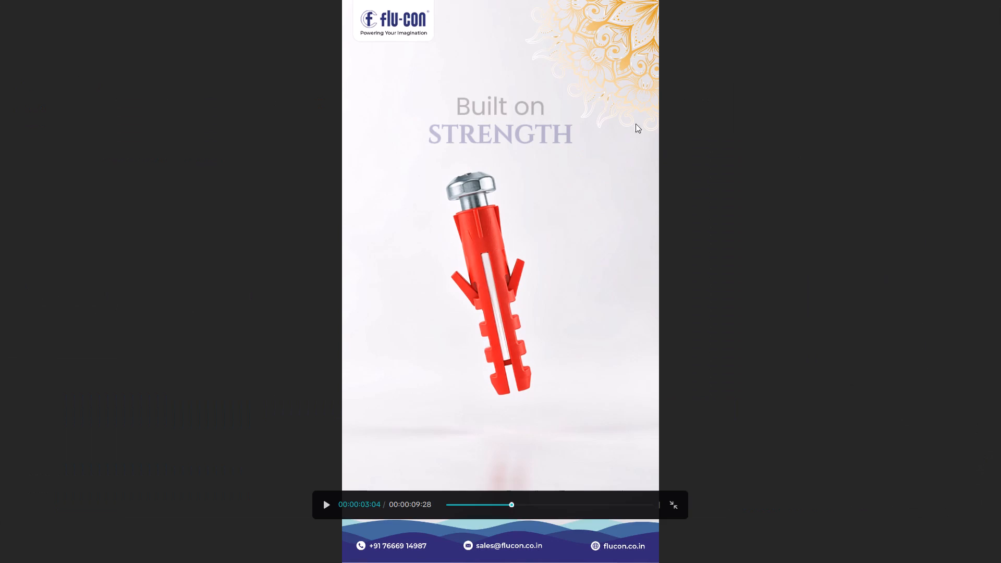
pyautogui.moveTo(508, 501); pyautogui.dragTo(499, 501)
pyautogui.moveTo(499, 501); pyautogui.dragTo(455, 501)
pyautogui.moveTo(466, 504); pyautogui.dragTo(494, 505)
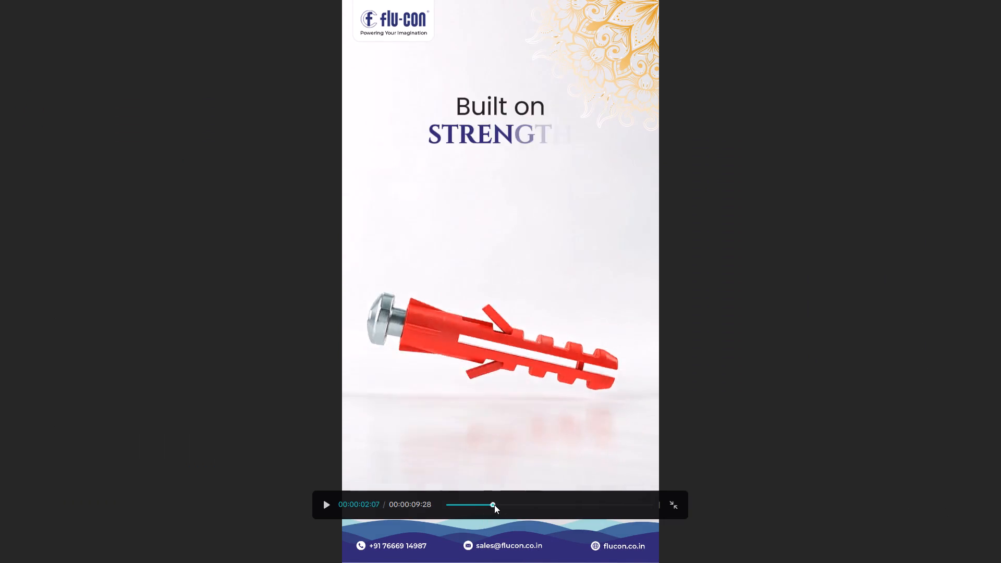
pyautogui.moveTo(494, 505); pyautogui.dragTo(472, 510)
pyautogui.press('Escape')
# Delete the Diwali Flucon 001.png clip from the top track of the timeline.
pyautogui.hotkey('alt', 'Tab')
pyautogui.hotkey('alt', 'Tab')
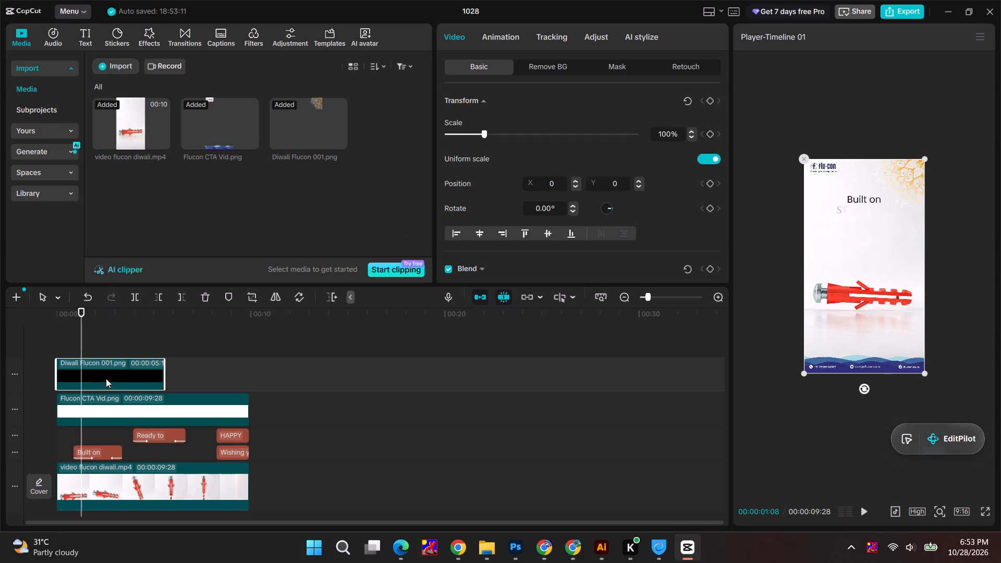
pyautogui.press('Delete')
# In Photoshop, show the grey Layer 2 behind the mandala and compare the mandala with and without it.
pyautogui.hotkey('alt', 'Tab')
pyautogui.hotkey('alt', 'Tab')
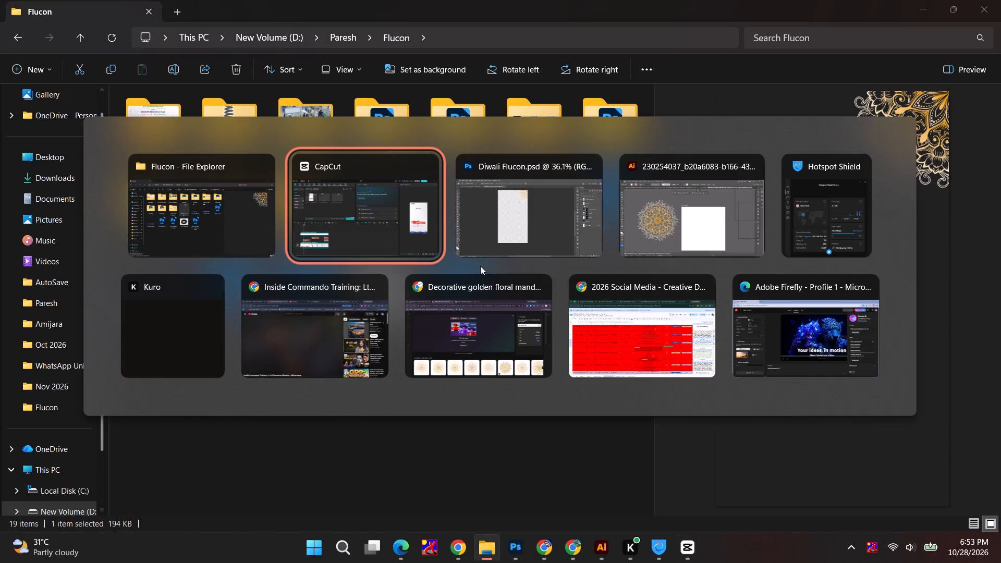
pyautogui.keyDown('alt'); pyautogui.click(553, 220); pyautogui.keyUp('alt')
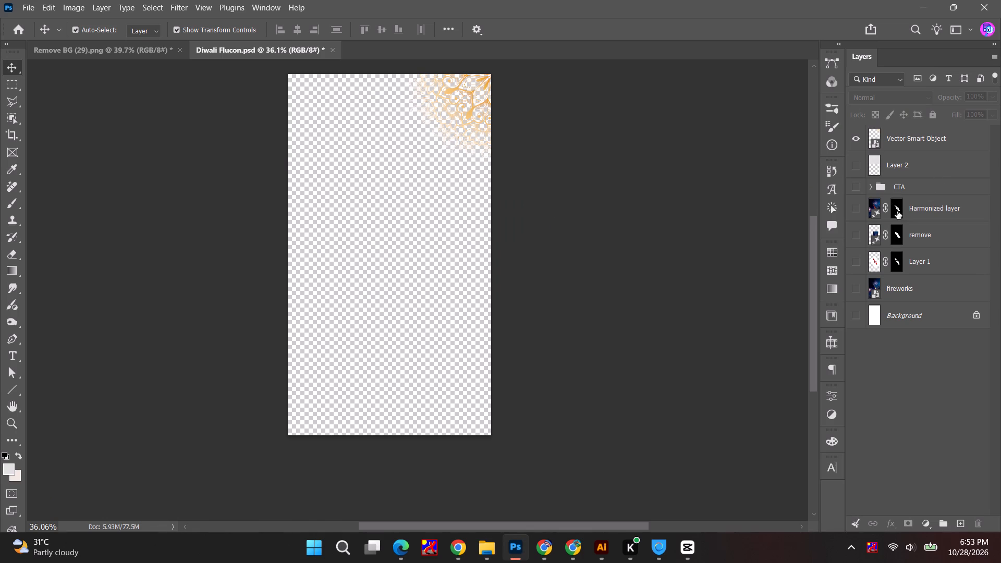
pyautogui.click(859, 163)
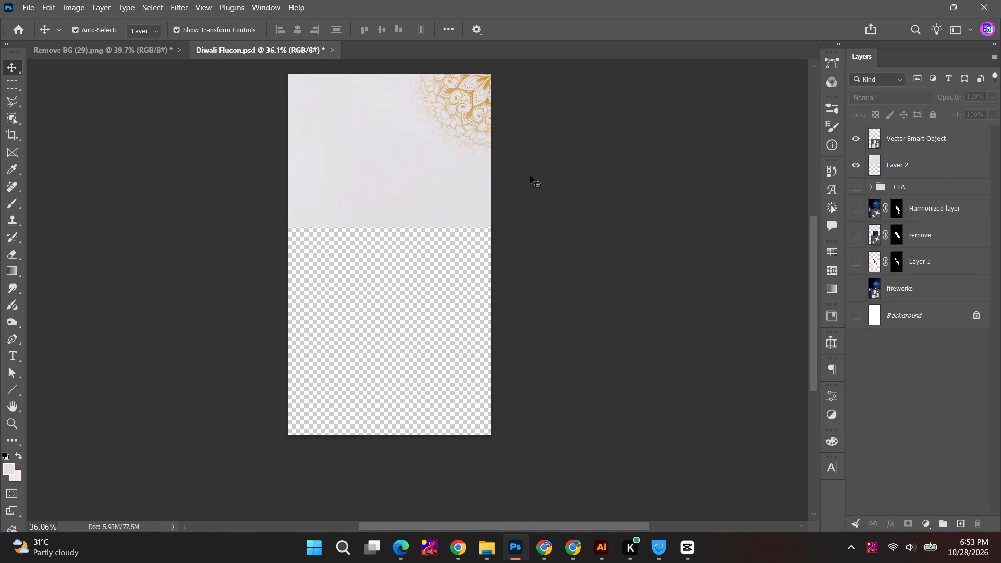
pyautogui.keyDown('alt'); pyautogui.scroll(8, 467, 126); pyautogui.keyUp('alt')
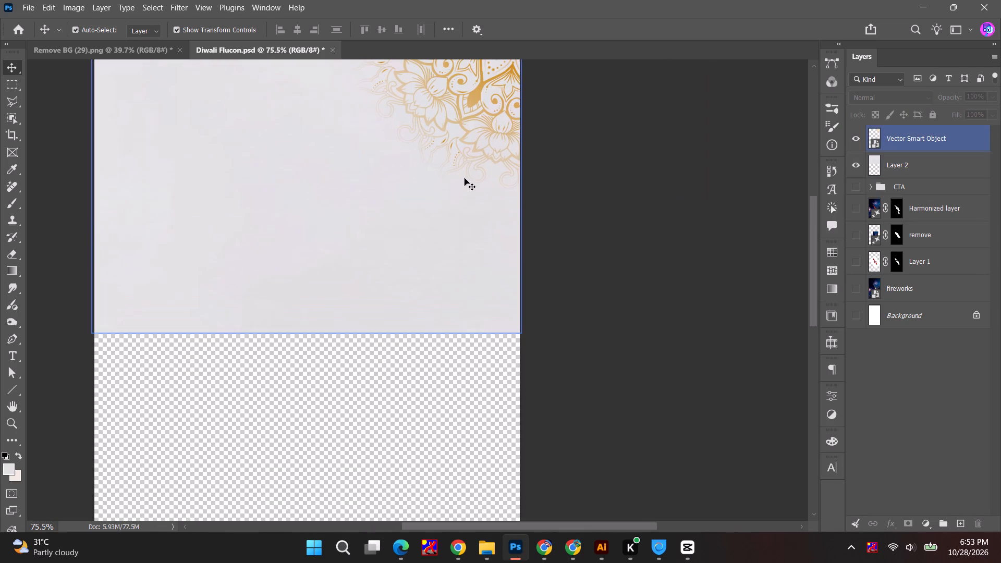
pyautogui.click(467, 160)
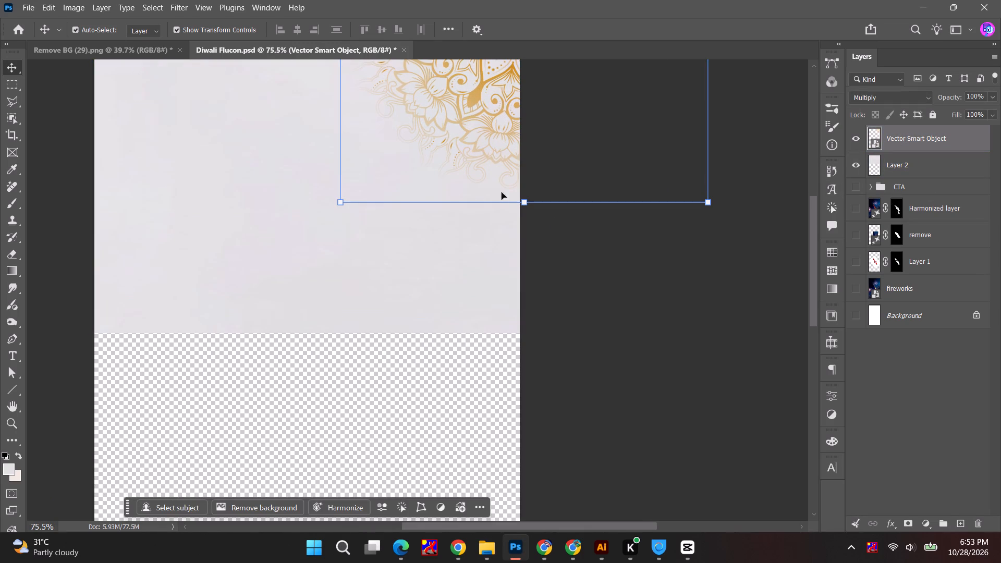
pyautogui.click(851, 163)
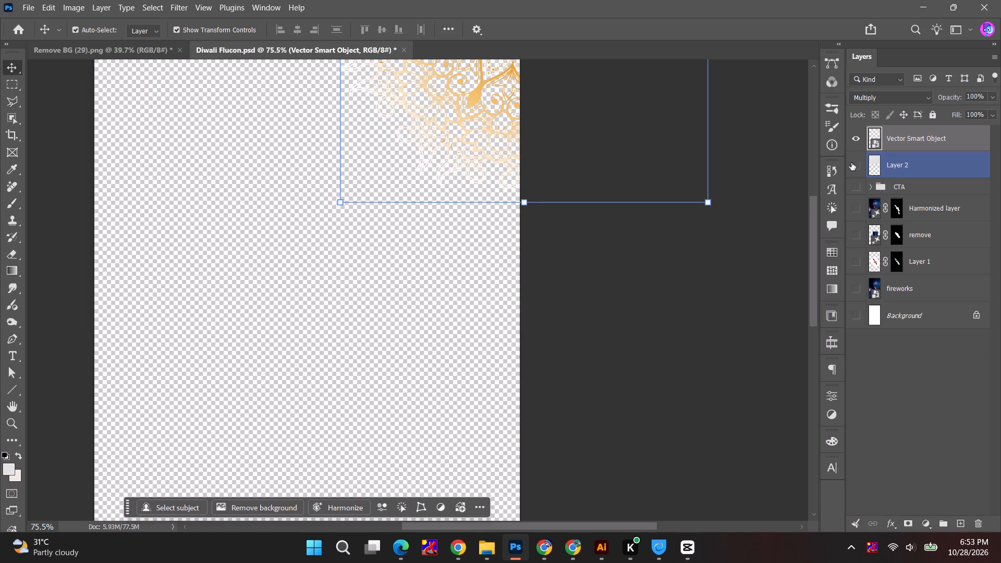
pyautogui.click(851, 163)
pyautogui.press('space')
pyautogui.press('space')
pyautogui.press('space')
pyautogui.moveTo(405, 139); pyautogui.dragTo(348, 282)
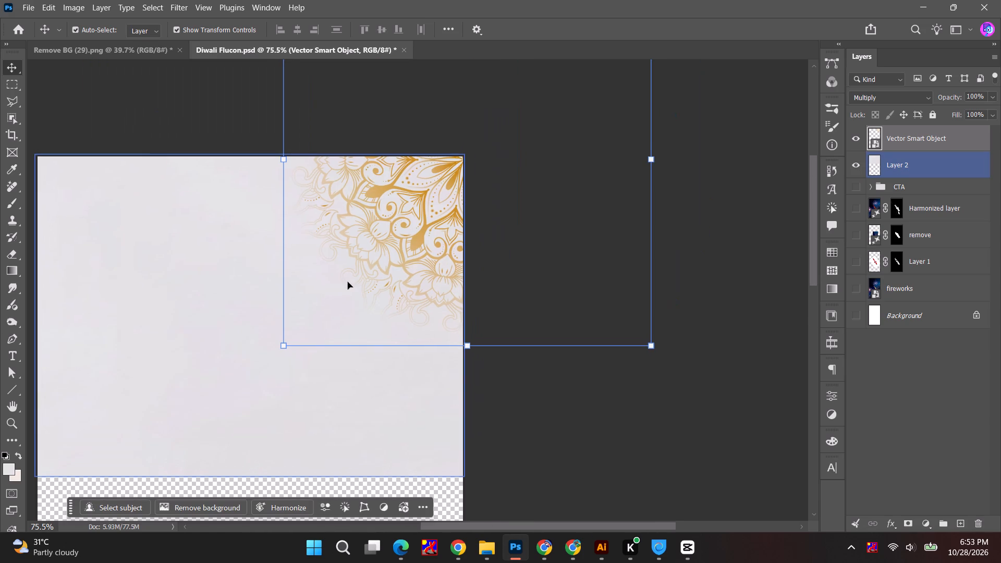
# Move the Vector Smart Object mandala down and inward from the top right corner so more of it lies on the canvas.
pyautogui.moveTo(415, 220); pyautogui.dragTo(369, 259)
pyautogui.hotkey('ctrl', 'z')
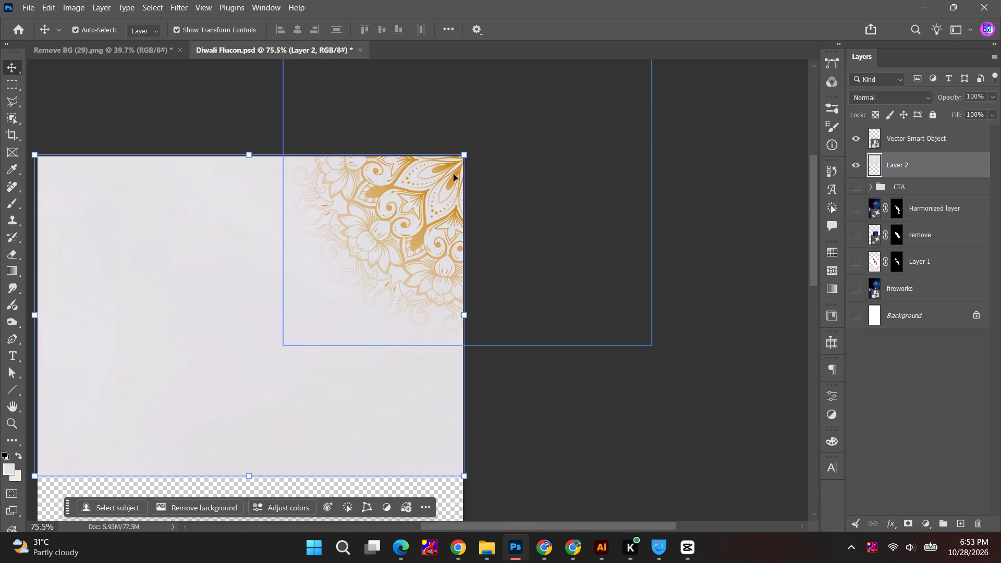
pyautogui.click(454, 173)
pyautogui.moveTo(451, 180); pyautogui.dragTo(401, 230)
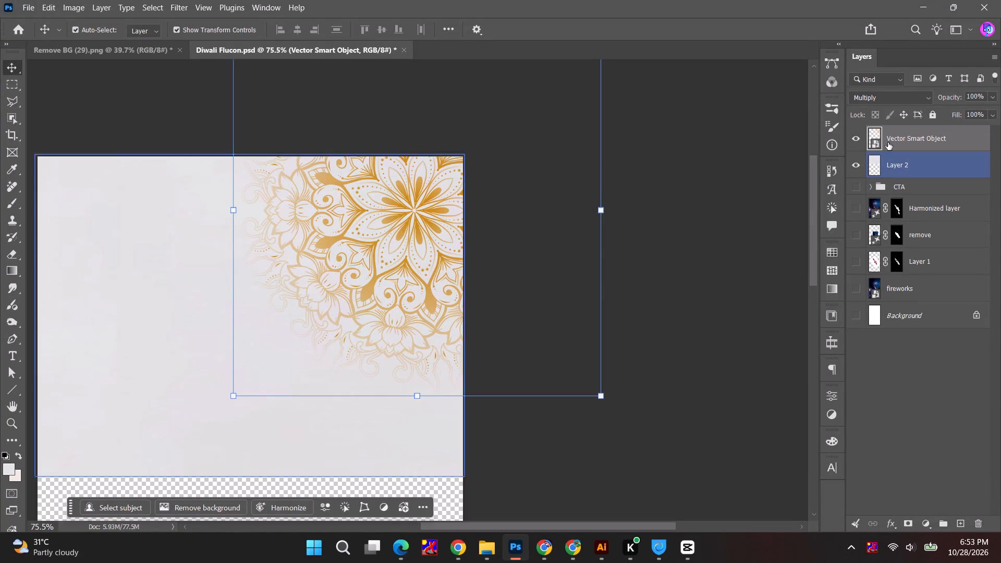
# Add a layer mask to the Vector Smart Object mandala layer.
pyautogui.click(898, 136)
pyautogui.click(911, 524)
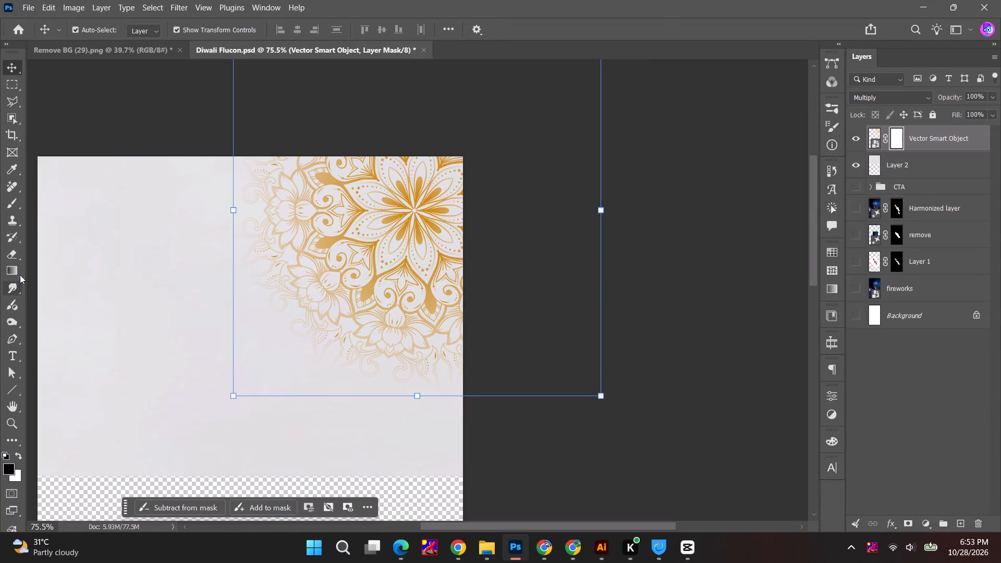
# Choose the Gradient tool for working on the mandala's layer mask.
pyautogui.rightClick(17, 270)
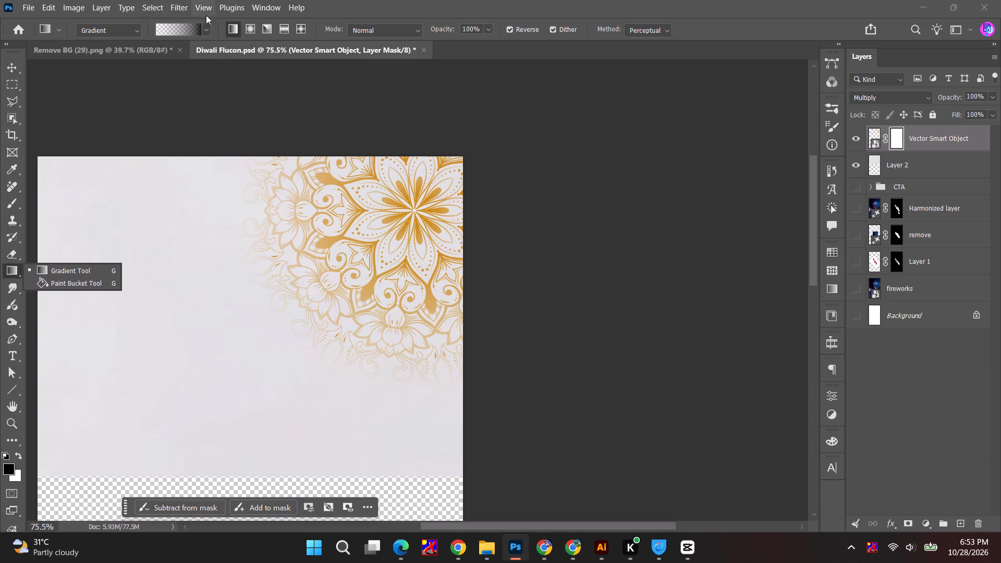
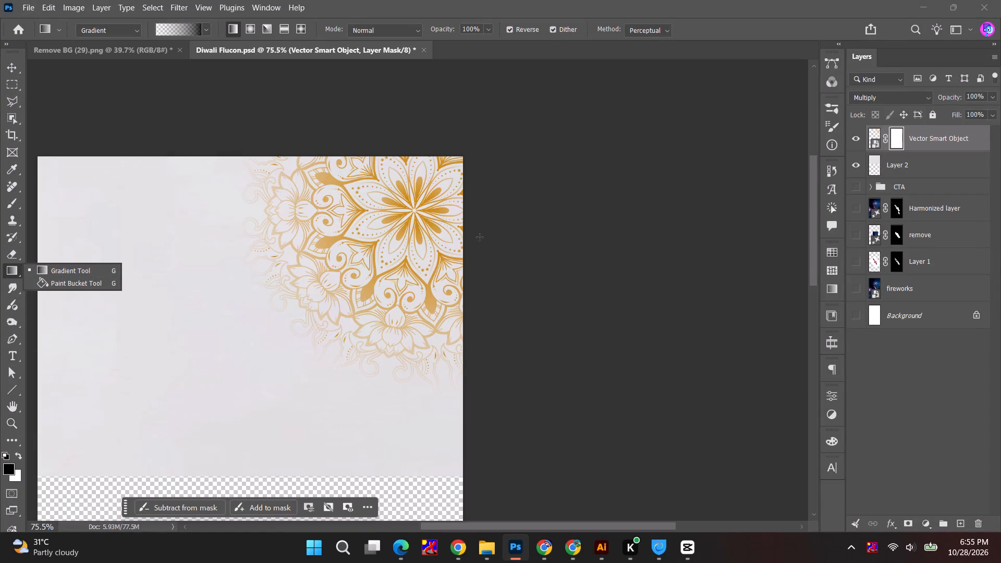
# Apply a radial gradient to the mandala's layer mask from the flower's centre, adjusting its radius so the outer petals fade out.
pyautogui.moveTo(414, 211); pyautogui.dragTo(320, 347)
pyautogui.click(253, 27)
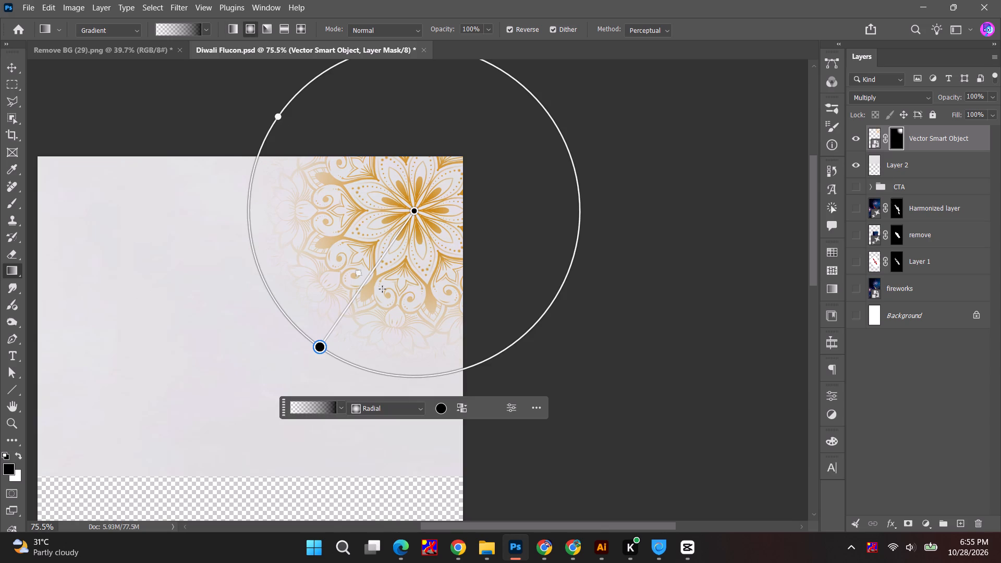
pyautogui.moveTo(320, 349); pyautogui.dragTo(328, 335)
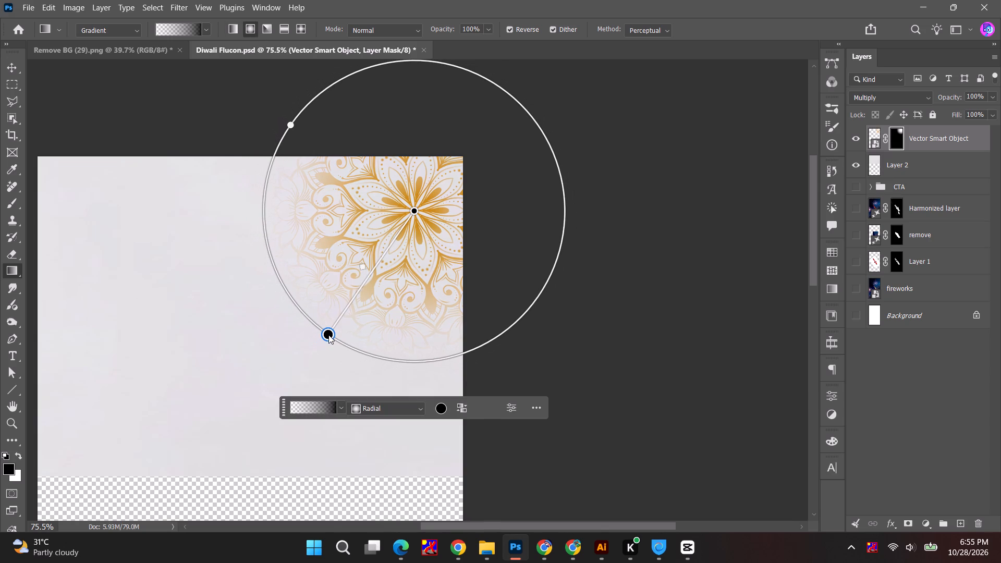
pyautogui.moveTo(328, 335); pyautogui.dragTo(327, 337)
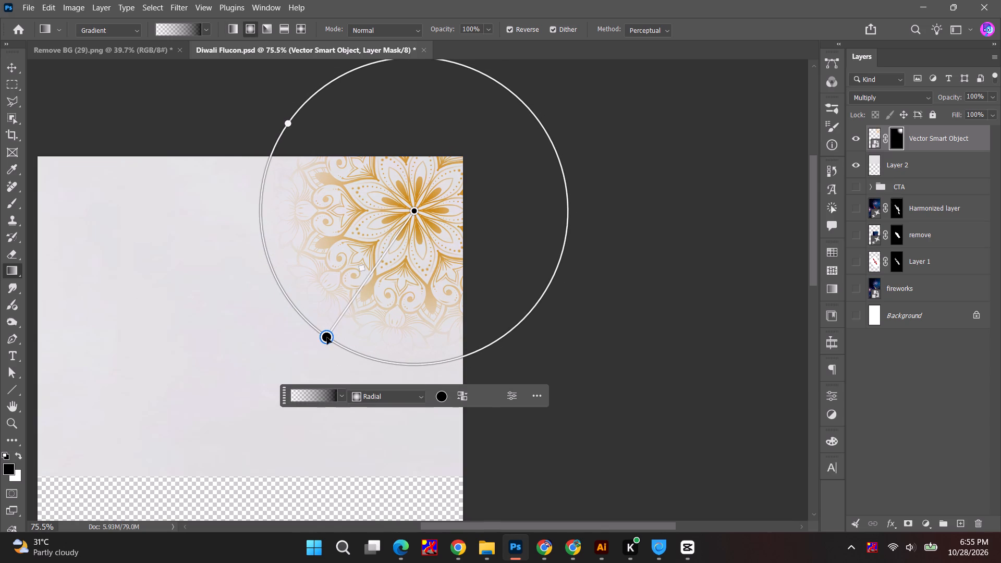
pyautogui.moveTo(327, 337); pyautogui.dragTo(282, 365)
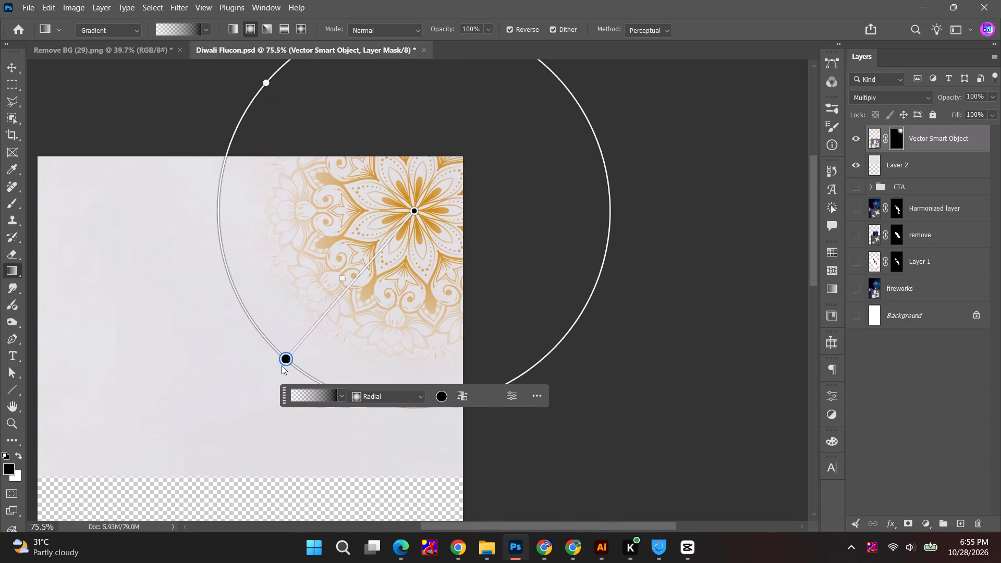
pyautogui.moveTo(282, 365); pyautogui.dragTo(261, 354)
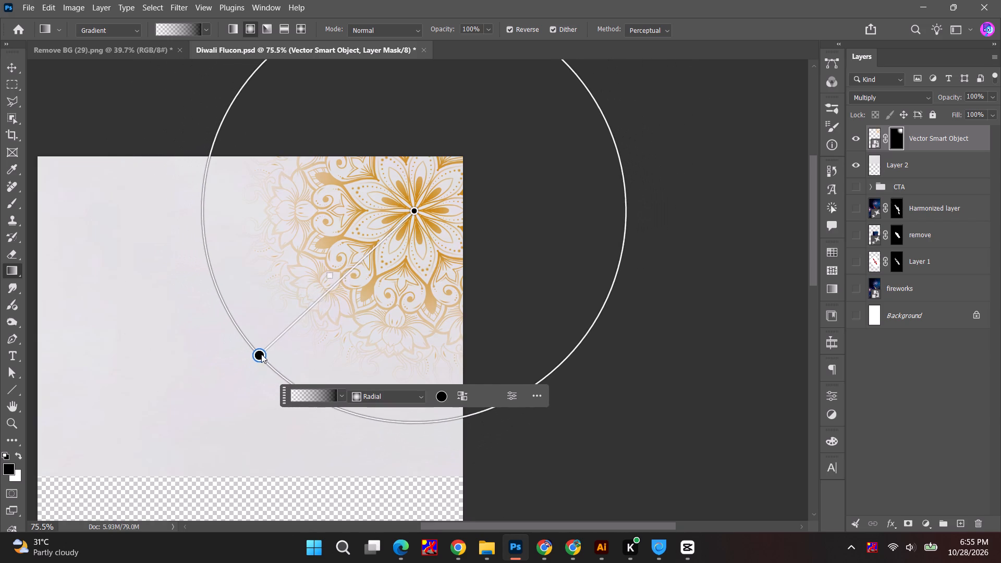
pyautogui.moveTo(261, 354); pyautogui.dragTo(279, 345)
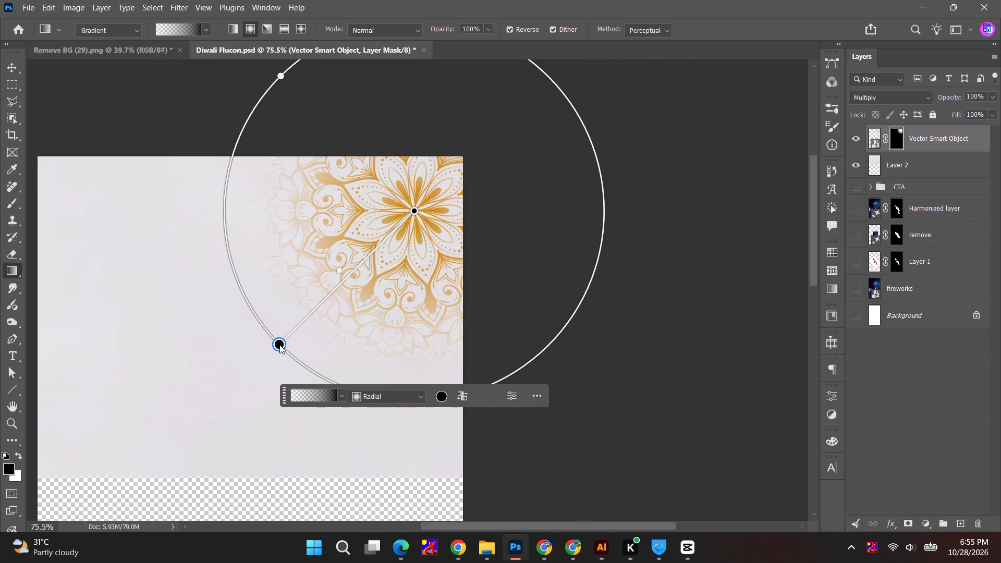
pyautogui.moveTo(279, 345); pyautogui.dragTo(280, 344)
pyautogui.click(854, 164)
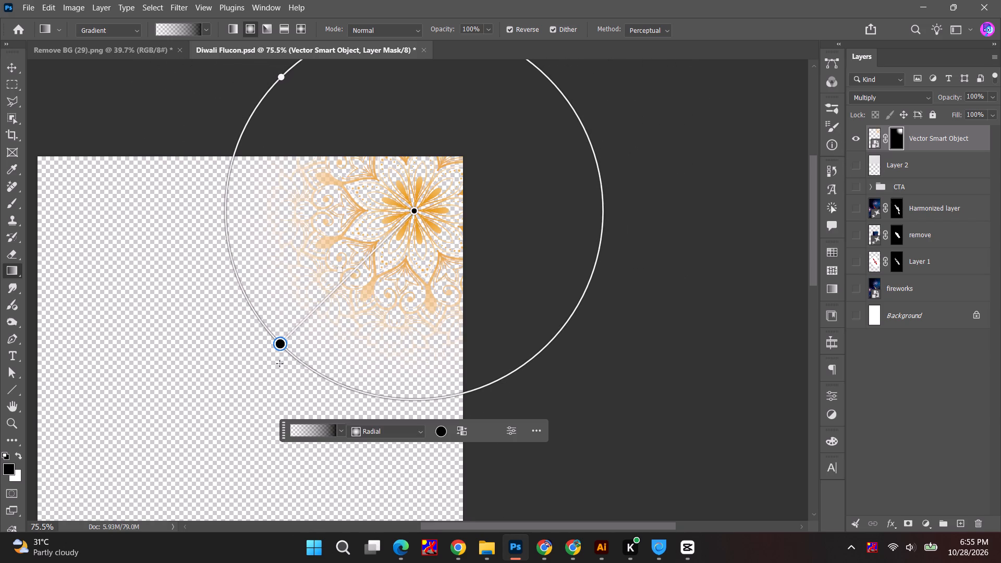
pyautogui.moveTo(279, 342); pyautogui.dragTo(290, 343)
# Change the Vector Smart Object mandala layer's blend mode to Normal, checking it over Layer 2 and leaving Layer 2 hidden.
pyautogui.click(899, 170)
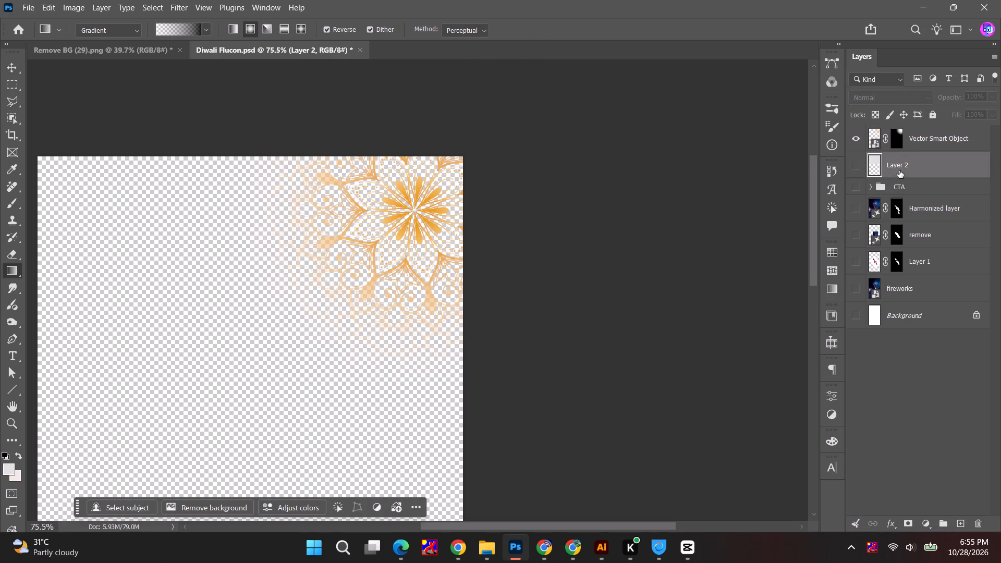
pyautogui.click(920, 142)
pyautogui.keyDown('alt'); pyautogui.scroll(-9, 440, 297); pyautogui.keyUp('alt')
pyautogui.press('space')
pyautogui.press('space')
pyautogui.press('space')
pyautogui.press('space')
pyautogui.press('space')
pyautogui.press('space')
pyautogui.press('space')
pyautogui.press('space')
pyautogui.press('space')
pyautogui.moveTo(400, 341); pyautogui.dragTo(405, 254)
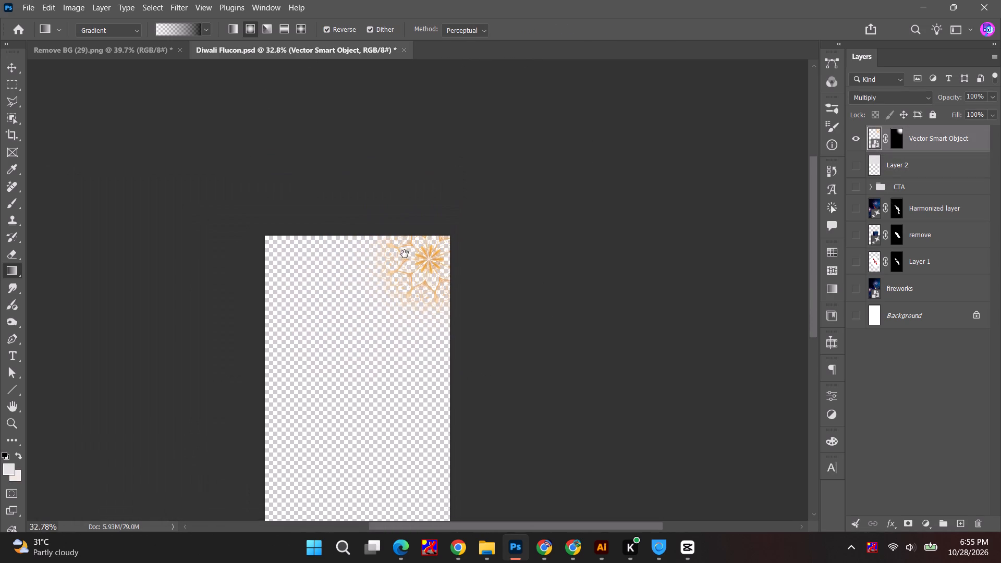
pyautogui.moveTo(405, 254); pyautogui.dragTo(411, 201)
pyautogui.click(29, 6)
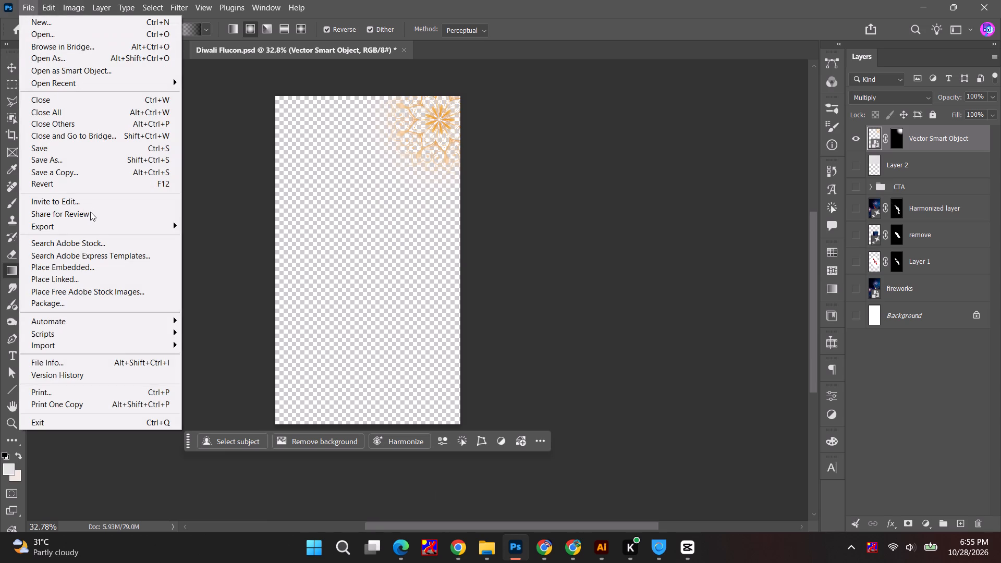
pyautogui.click(855, 162)
pyautogui.keyDown('alt'); pyautogui.scroll(5, 406, 172); pyautogui.keyUp('alt')
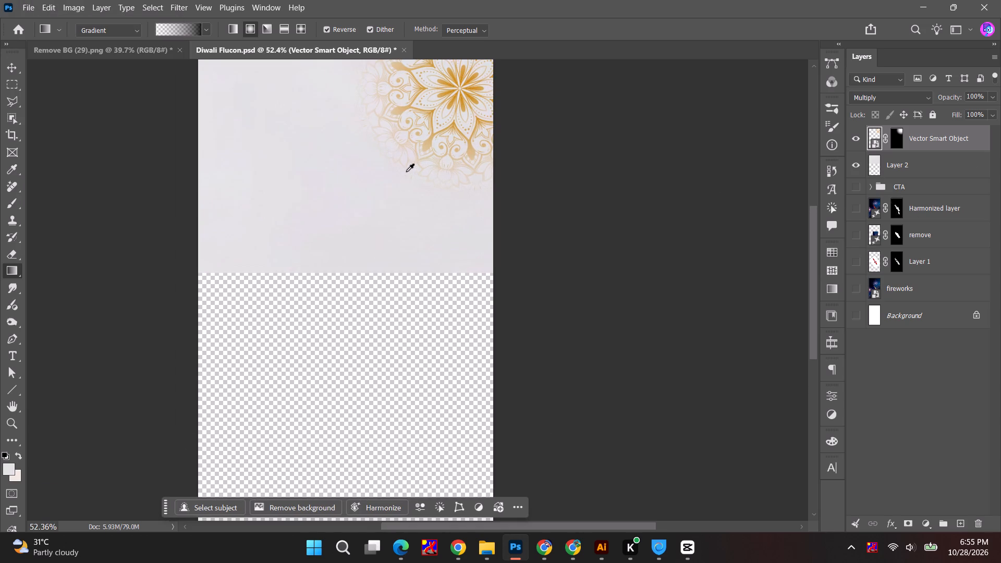
pyautogui.click(874, 93)
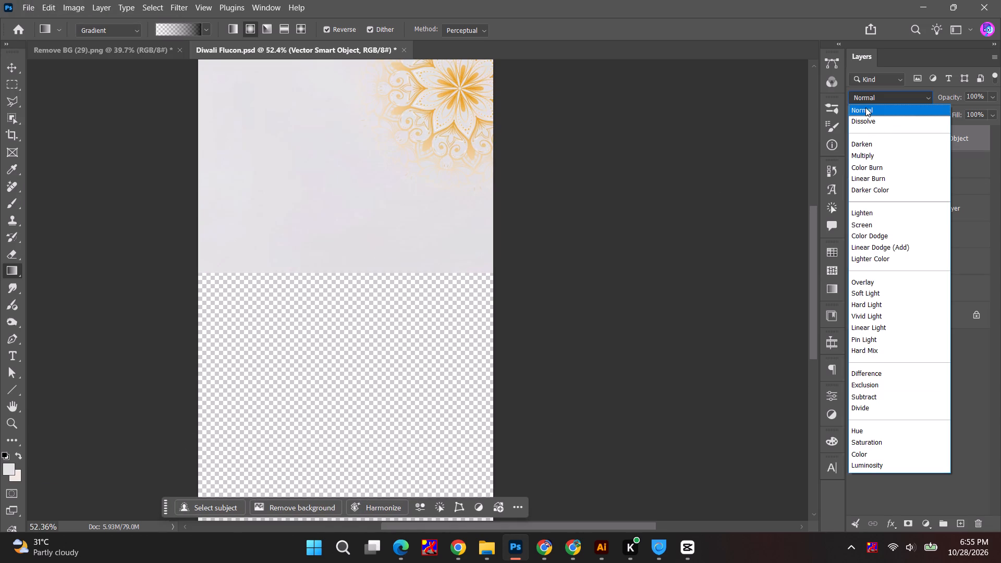
pyautogui.click(865, 107)
pyautogui.click(853, 167)
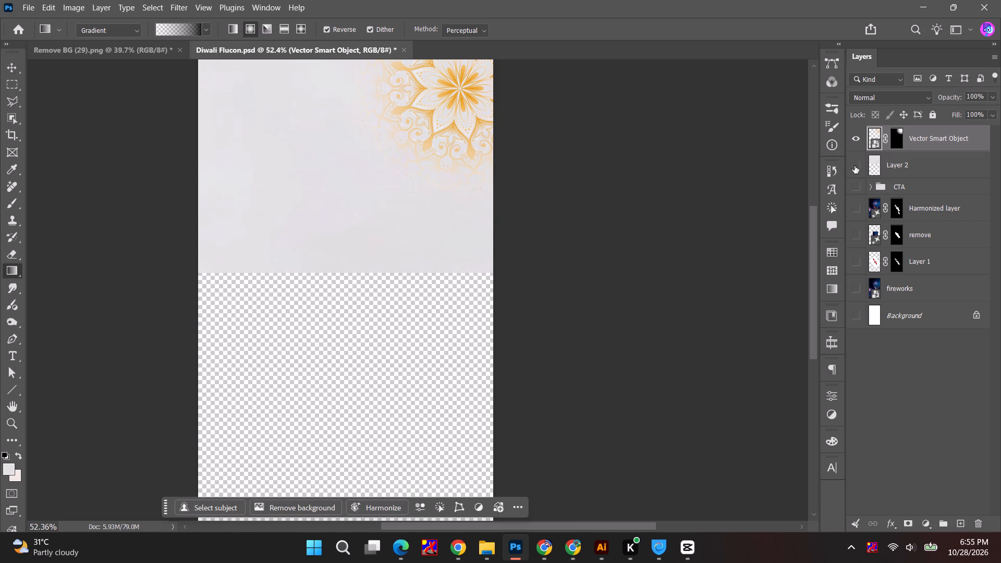
pyautogui.keyDown('alt'); pyautogui.scroll(-3, 522, 225); pyautogui.keyUp('alt')
# Export the masked mandala canvas as a PNG named Diwali Flucon 002 in the Flucon folder.
pyautogui.click(27, 8)
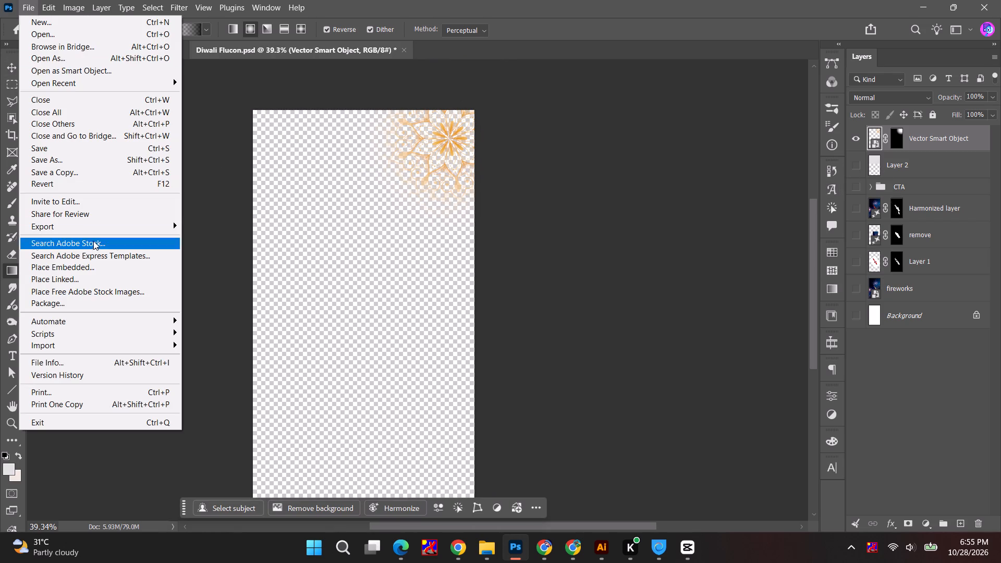
pyautogui.click(233, 225)
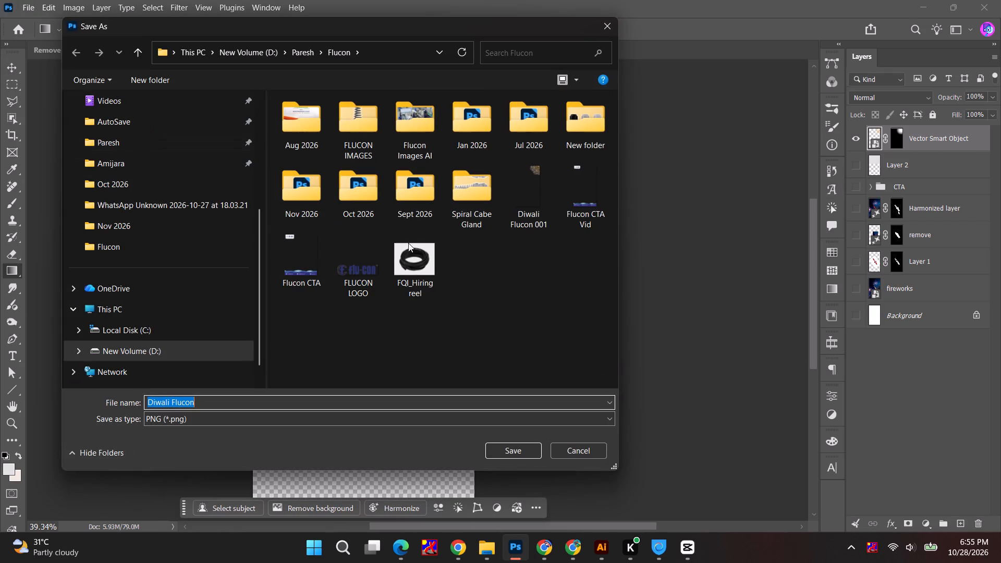
pyautogui.click(508, 188)
pyautogui.doubleClick(242, 400)
pyautogui.write('002')
pyautogui.press('Return')
# Import Diwali Flucon 002.png from the Flucon folder in File Explorer into the CapCut project's media.
pyautogui.hotkey('alt', 'Tab')
pyautogui.keyDown('alt'); pyautogui.click(351, 214); pyautogui.keyUp('alt')
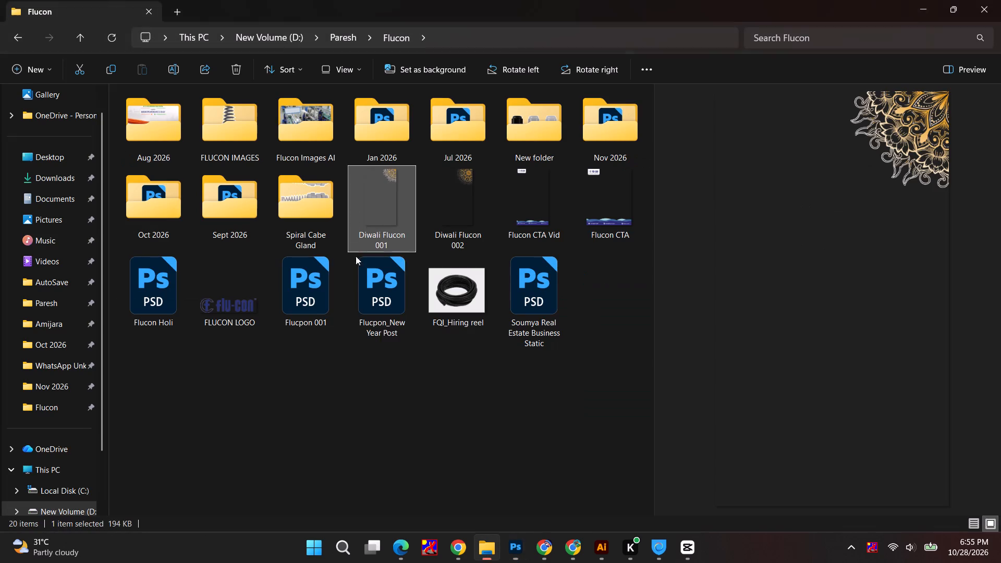
pyautogui.click(454, 196)
pyautogui.moveTo(460, 199); pyautogui.dragTo(457, 263)
pyautogui.hotkey('alt', 'Tab')
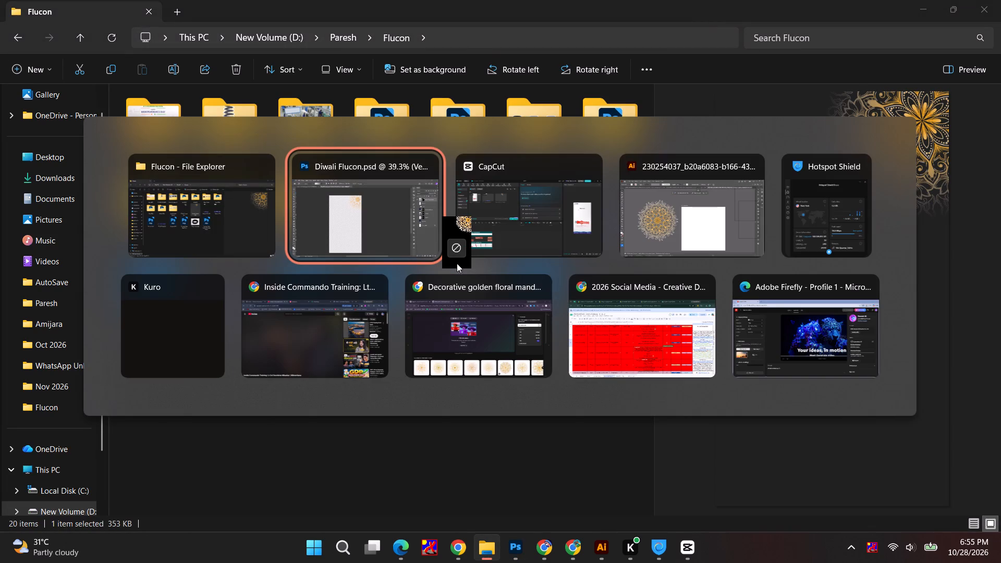
pyautogui.moveTo(457, 263); pyautogui.dragTo(162, 216)
pyautogui.hotkey('alt', 'Tab')
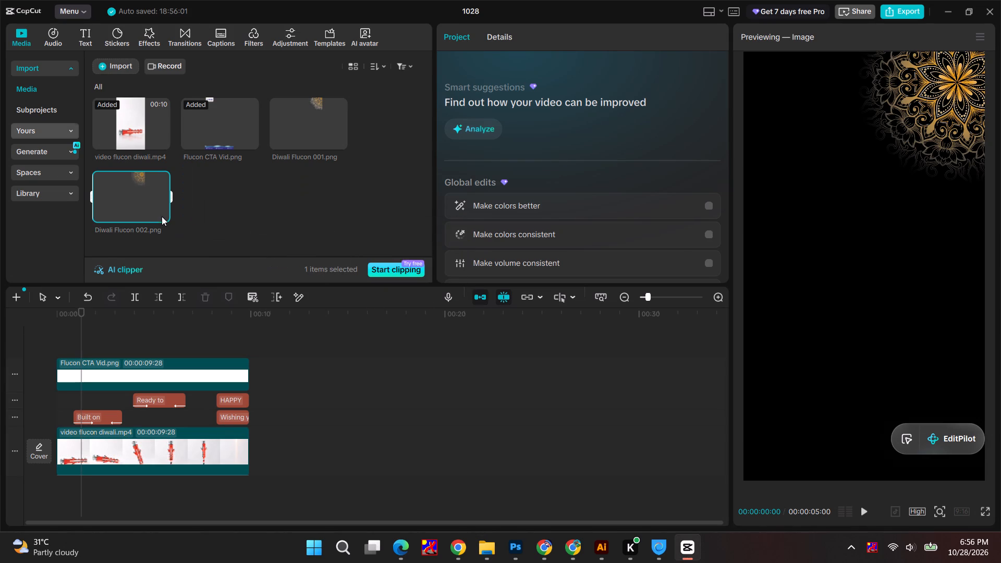
# Delete the old Diwali Flucon 001.png from the project's media.
pyautogui.click(314, 132)
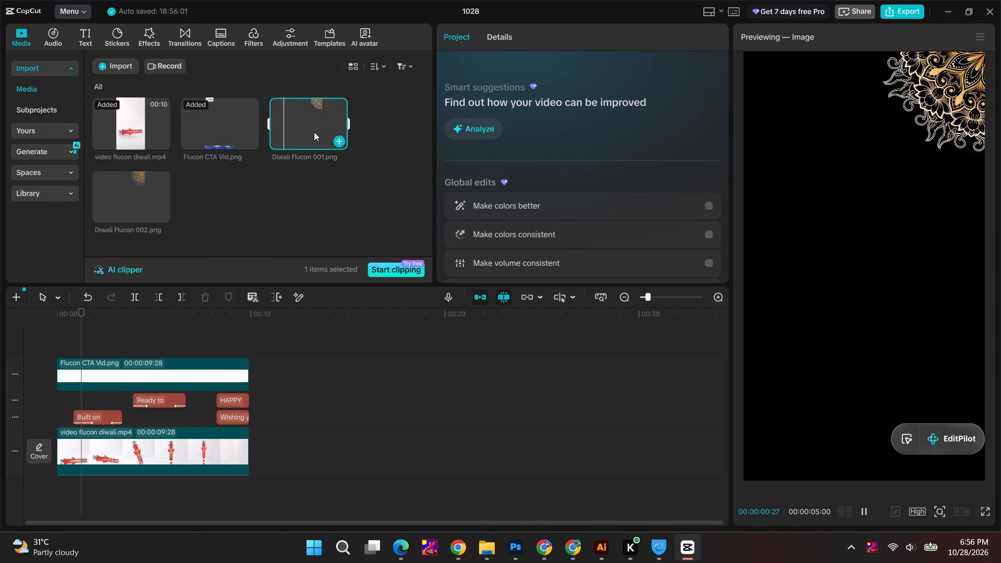
pyautogui.press('Delete')
# Place Diwali Flucon 002.png on a new track above Flucon CTA Vid.png and extend it to 00:00:09:28.
pyautogui.moveTo(283, 126); pyautogui.dragTo(57, 345)
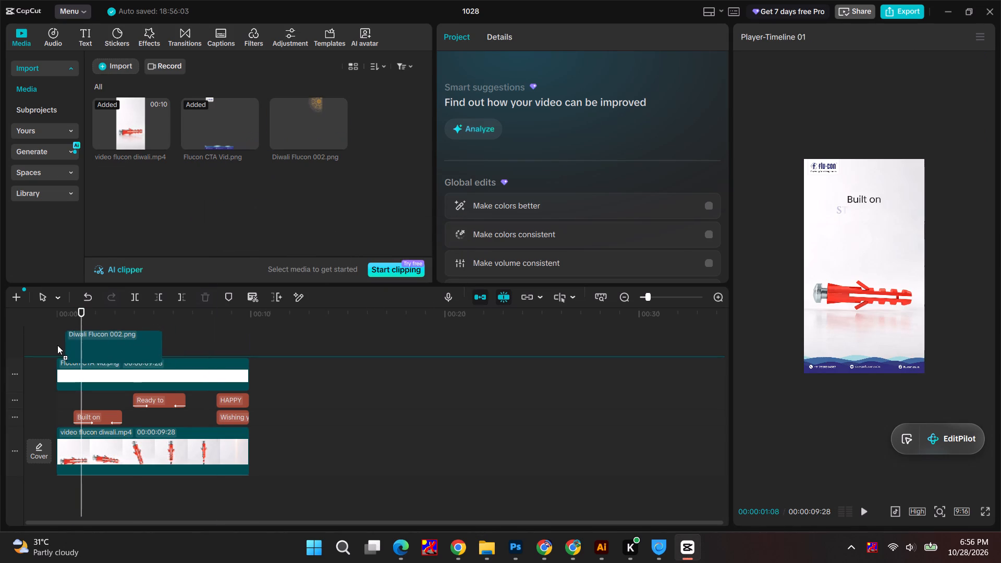
pyautogui.moveTo(57, 345); pyautogui.dragTo(55, 344)
pyautogui.moveTo(153, 368); pyautogui.dragTo(243, 371)
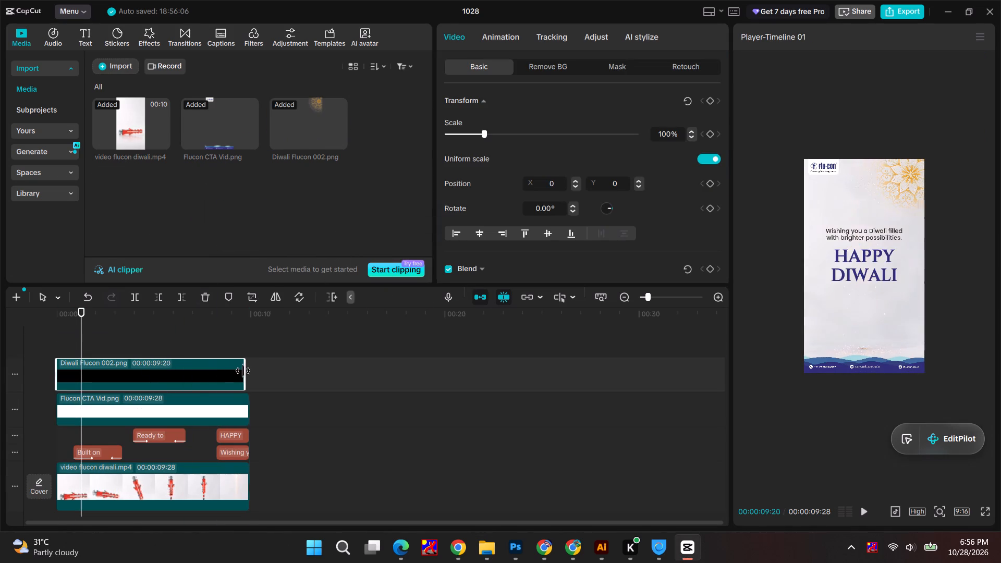
pyautogui.moveTo(243, 371); pyautogui.dragTo(243, 371)
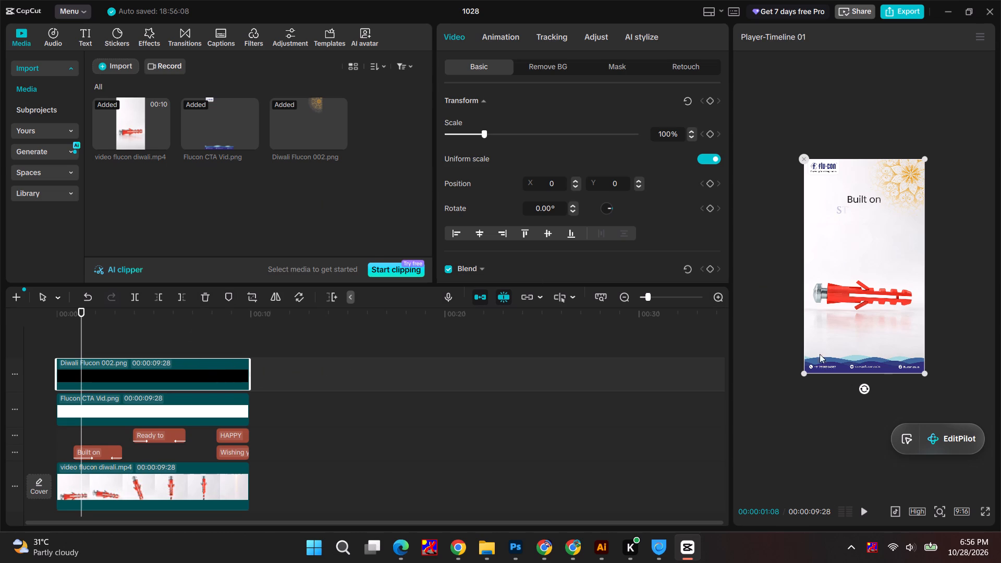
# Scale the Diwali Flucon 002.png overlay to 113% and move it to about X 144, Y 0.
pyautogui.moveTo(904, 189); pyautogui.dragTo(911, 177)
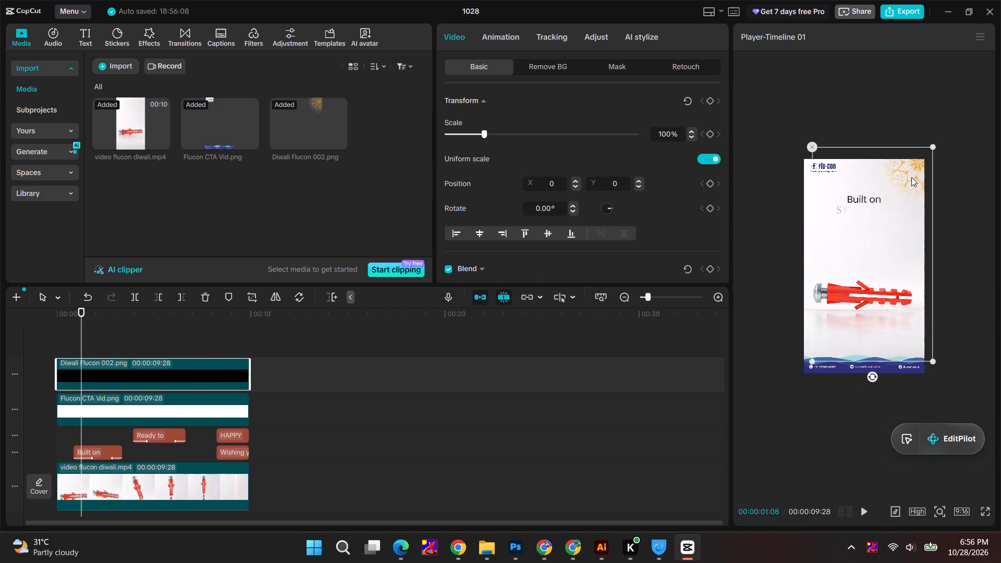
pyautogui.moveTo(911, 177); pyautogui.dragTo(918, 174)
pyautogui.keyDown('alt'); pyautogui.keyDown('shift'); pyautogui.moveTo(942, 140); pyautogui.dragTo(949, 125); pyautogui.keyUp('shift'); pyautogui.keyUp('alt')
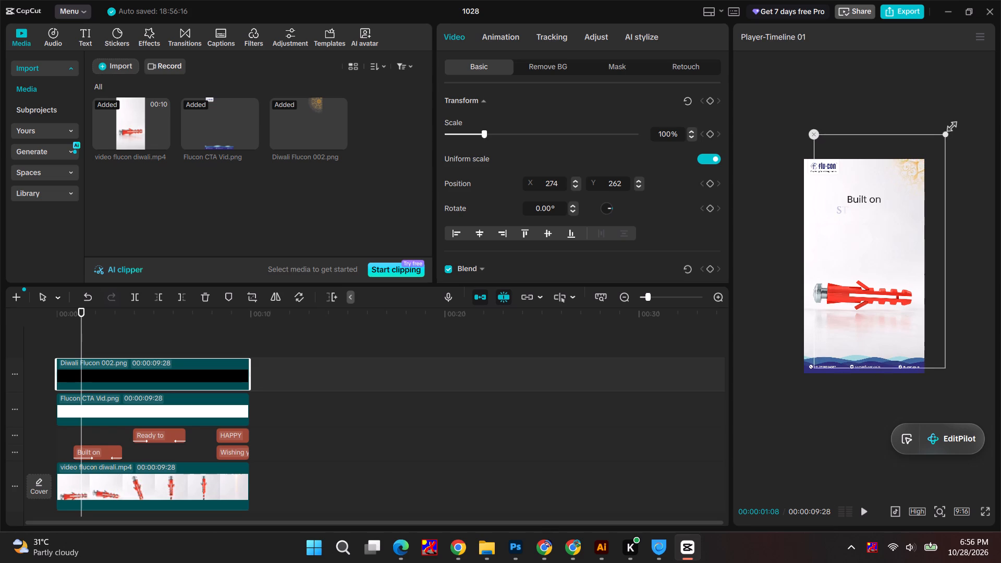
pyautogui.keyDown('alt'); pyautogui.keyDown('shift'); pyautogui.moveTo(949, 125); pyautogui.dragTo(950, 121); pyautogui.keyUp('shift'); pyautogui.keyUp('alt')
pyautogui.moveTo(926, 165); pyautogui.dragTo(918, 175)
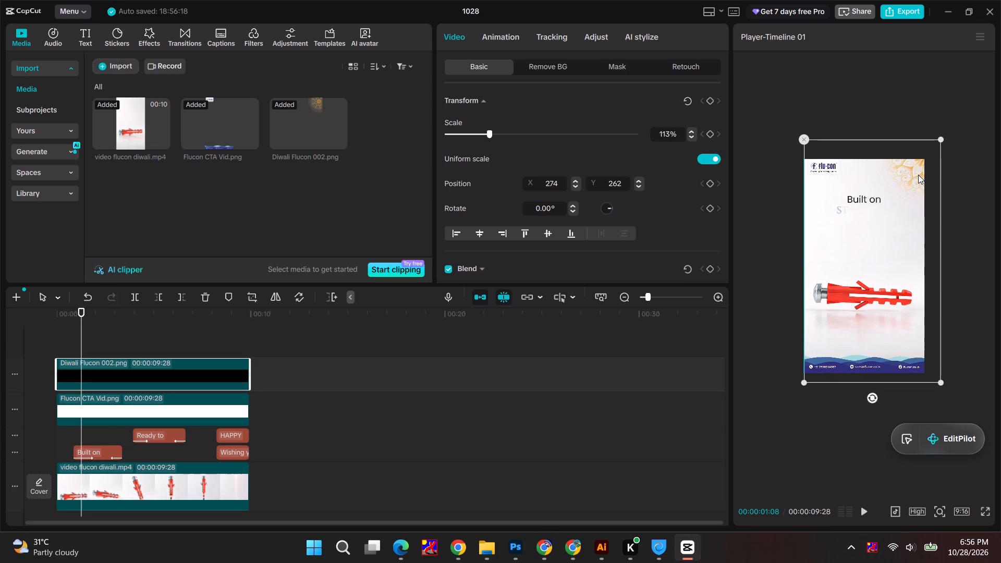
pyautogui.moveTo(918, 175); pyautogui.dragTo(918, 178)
# Move the mandala overlay to about X 82, Y 78 and reduce its scale to 104% to fit the frame's top right corner.
pyautogui.keyDown('ctrl'); pyautogui.scroll(3, 917, 175); pyautogui.keyUp('ctrl')
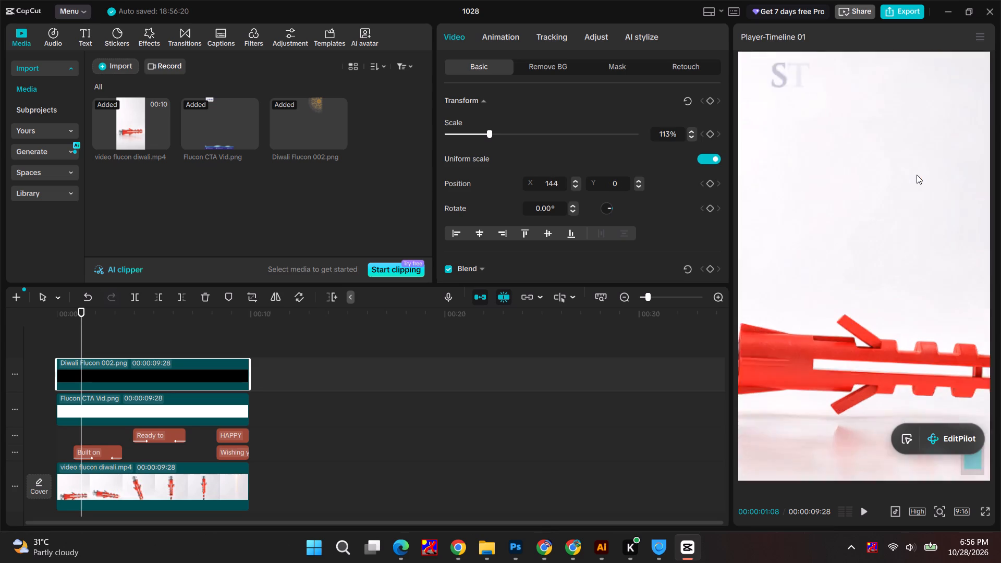
pyautogui.keyDown('ctrl'); pyautogui.scroll(3, 917, 175); pyautogui.keyUp('ctrl')
pyautogui.keyDown('ctrl'); pyautogui.scroll(-4, 921, 176); pyautogui.keyUp('ctrl')
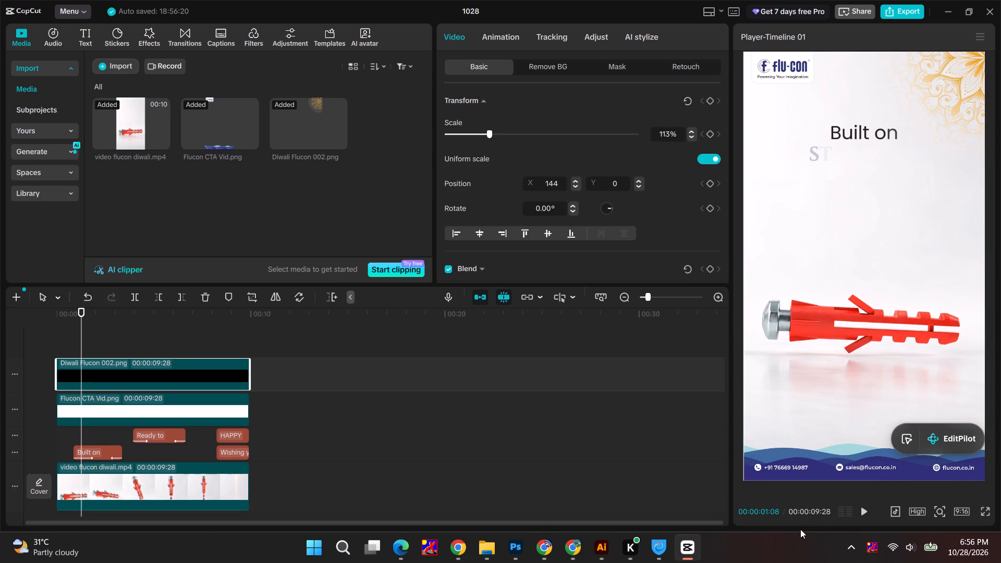
pyautogui.scroll(1, 939, 153)
pyautogui.keyDown('ctrl'); pyautogui.scroll(-2, 948, 381); pyautogui.keyUp('ctrl')
pyautogui.click(955, 83)
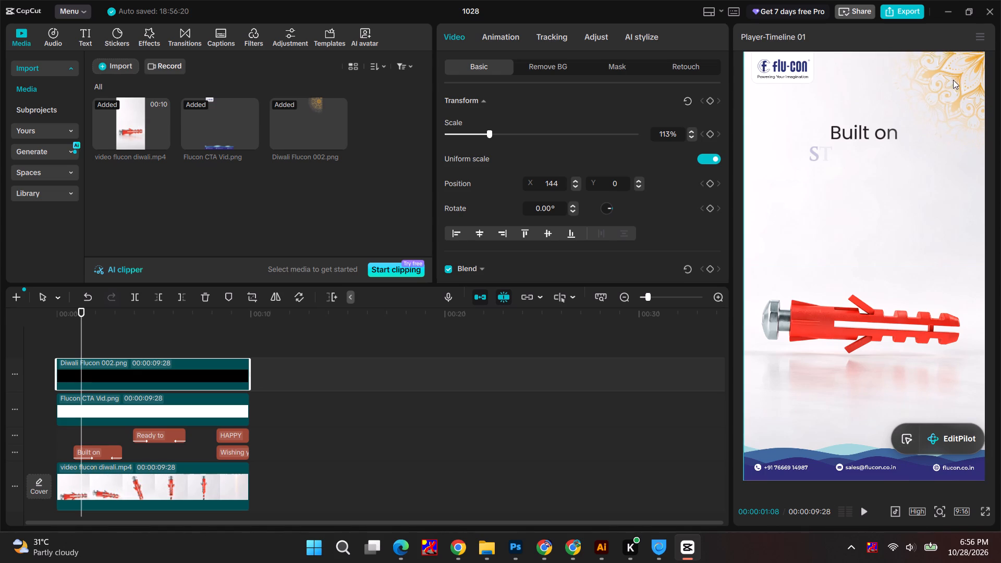
pyautogui.keyDown('ctrl'); pyautogui.scroll(-2, 949, 102); pyautogui.keyUp('ctrl')
pyautogui.keyDown('ctrl'); pyautogui.scroll(3, 947, 114); pyautogui.keyUp('ctrl')
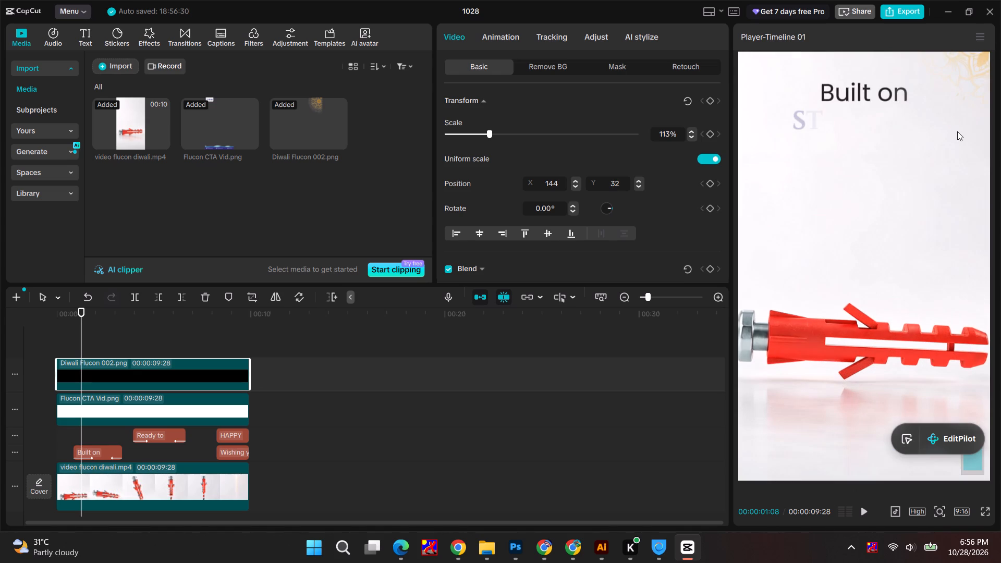
pyautogui.keyDown('ctrl'); pyautogui.scroll(1, 957, 131); pyautogui.keyUp('ctrl')
pyautogui.keyDown('ctrl'); pyautogui.scroll(-2, 957, 131); pyautogui.keyUp('ctrl')
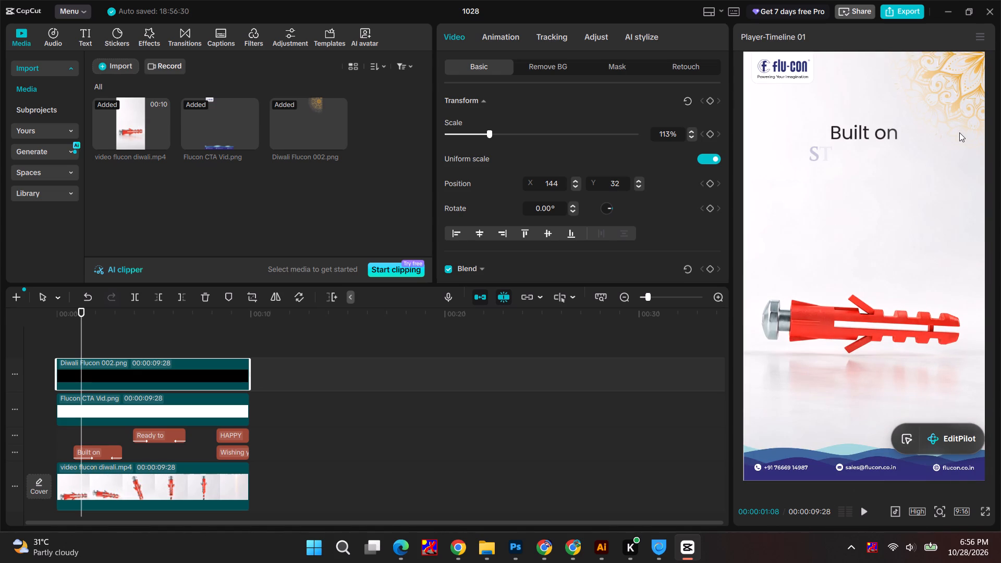
pyautogui.keyDown('ctrl'); pyautogui.scroll(-4, 959, 132); pyautogui.keyUp('ctrl')
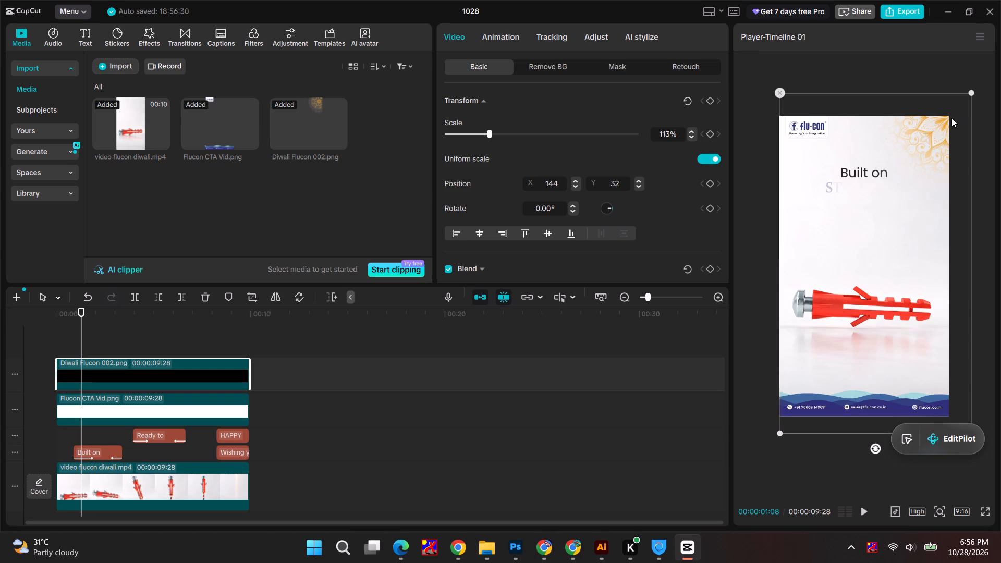
pyautogui.moveTo(942, 123); pyautogui.dragTo(940, 123)
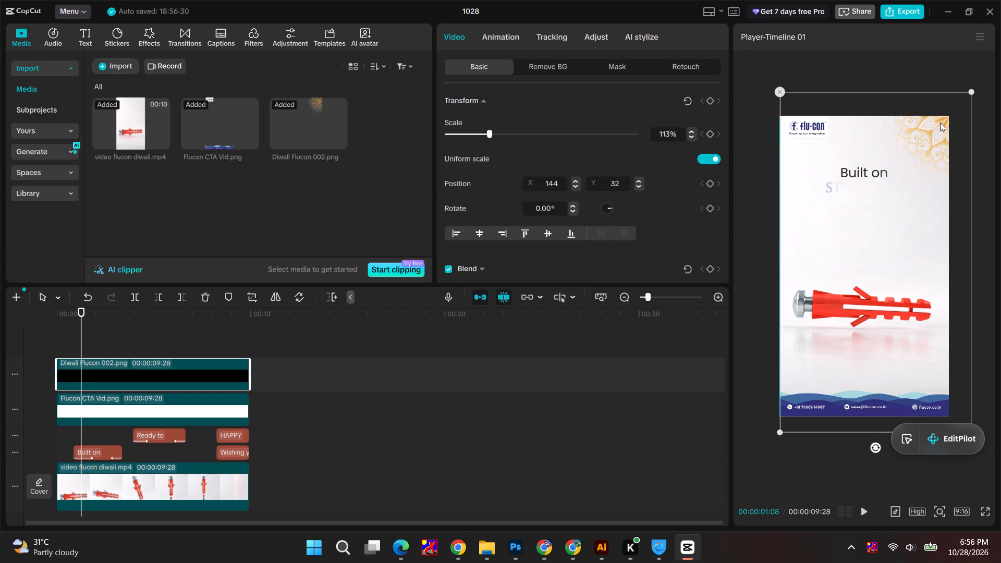
pyautogui.moveTo(940, 123); pyautogui.dragTo(936, 120)
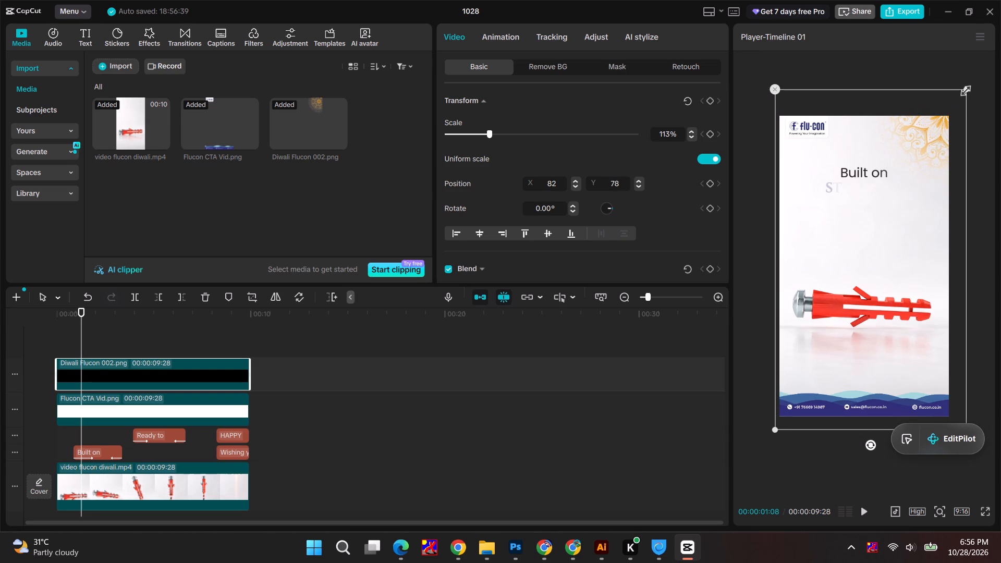
pyautogui.keyDown('alt'); pyautogui.keyDown('shift'); pyautogui.moveTo(965, 88); pyautogui.dragTo(953, 107); pyautogui.keyUp('shift'); pyautogui.keyUp('alt')
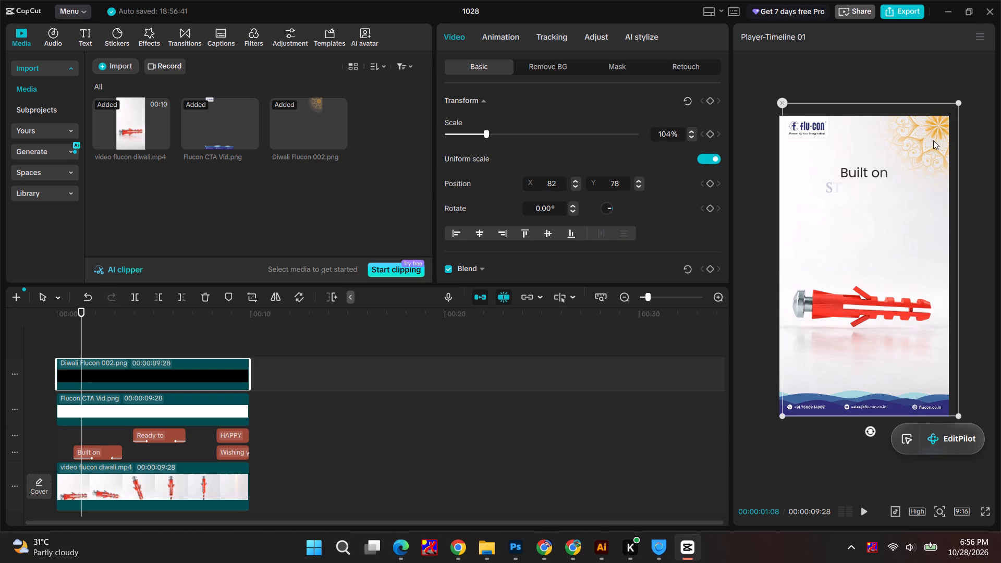
# Adjust the mandala overlay in the frame's top right corner to 107% scale and about X 194, Y 128.
pyautogui.moveTo(934, 138); pyautogui.dragTo(943, 129)
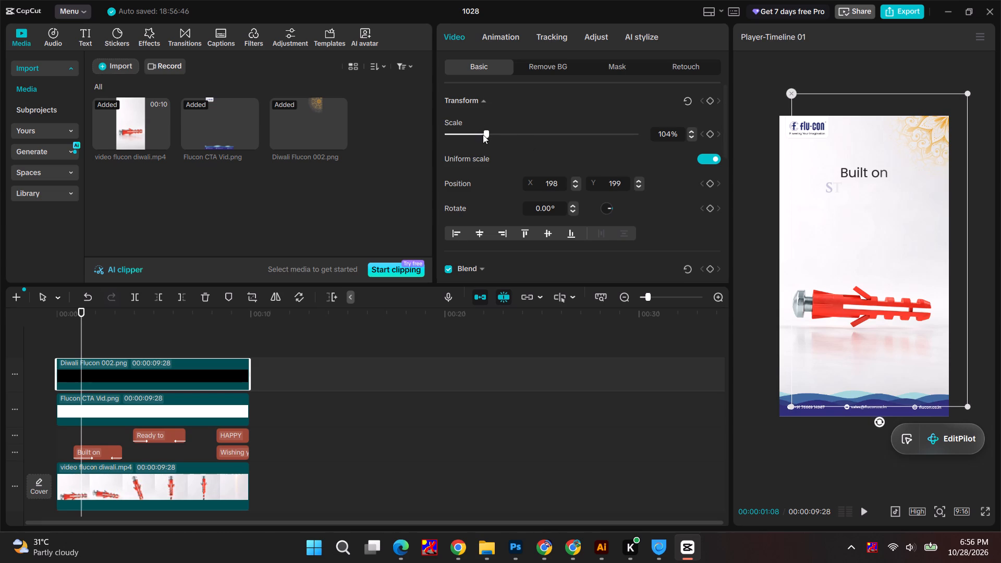
pyautogui.click(485, 133)
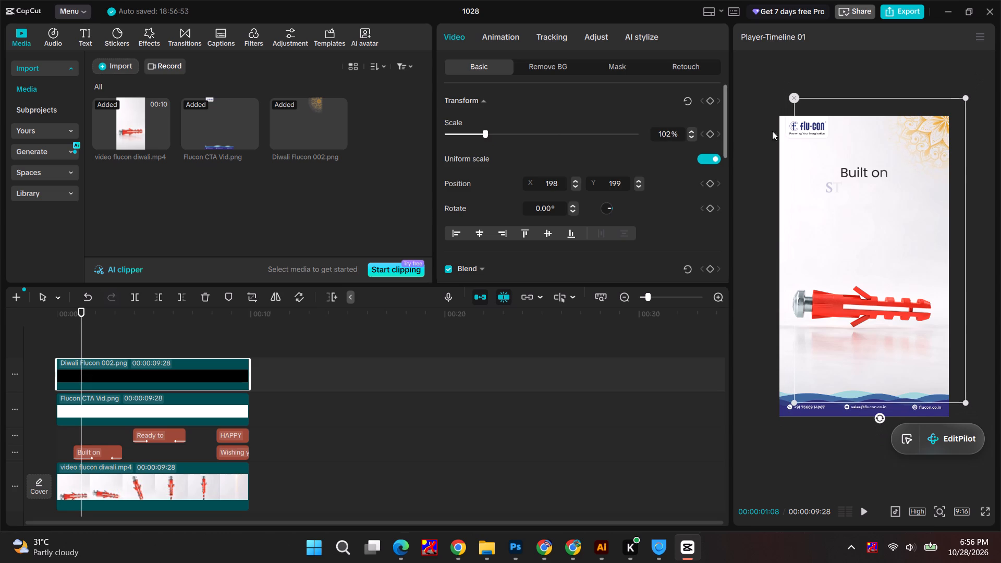
pyautogui.click(927, 130)
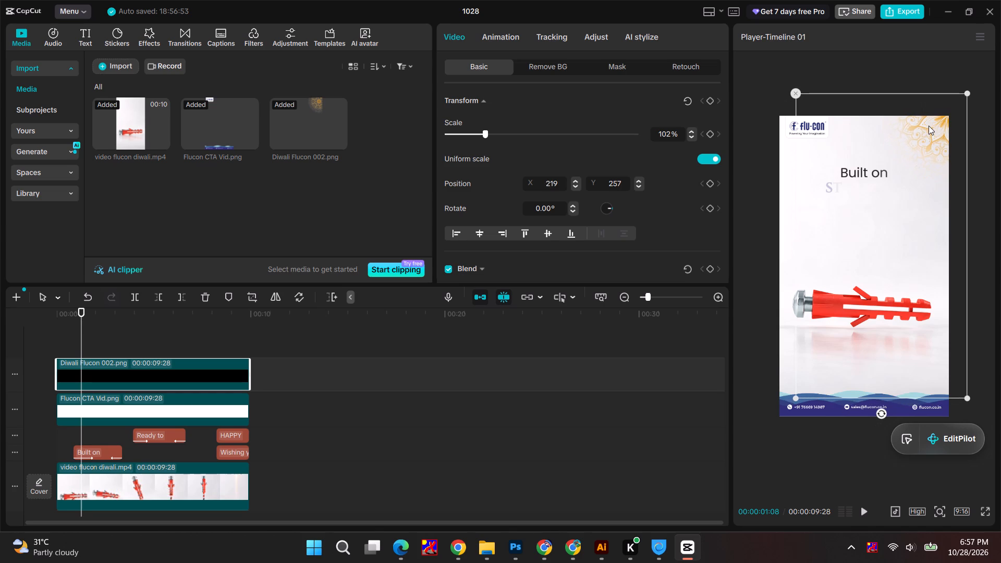
pyautogui.moveTo(794, 401); pyautogui.dragTo(786, 412)
pyautogui.moveTo(938, 139); pyautogui.dragTo(937, 146)
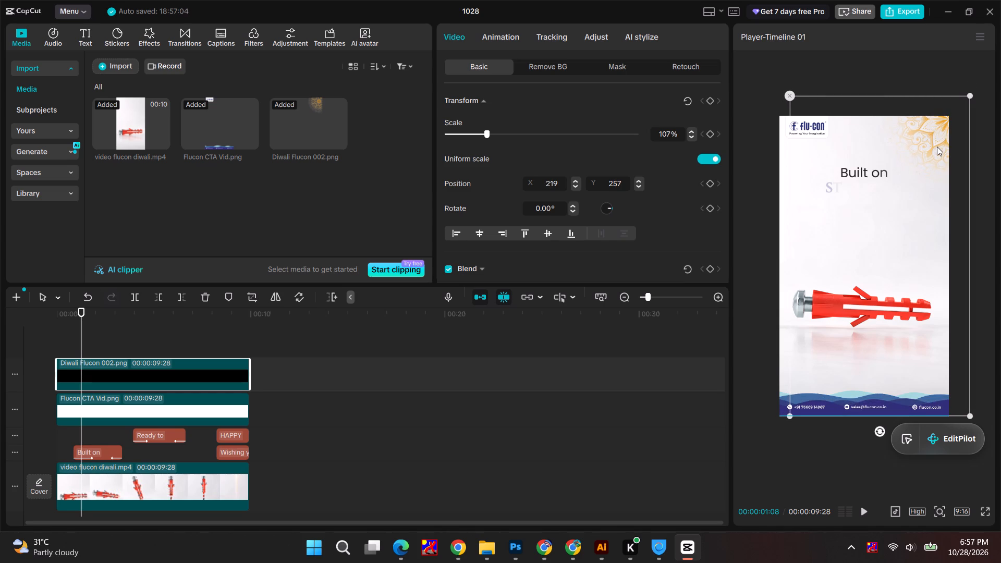
pyautogui.moveTo(937, 146); pyautogui.dragTo(939, 146)
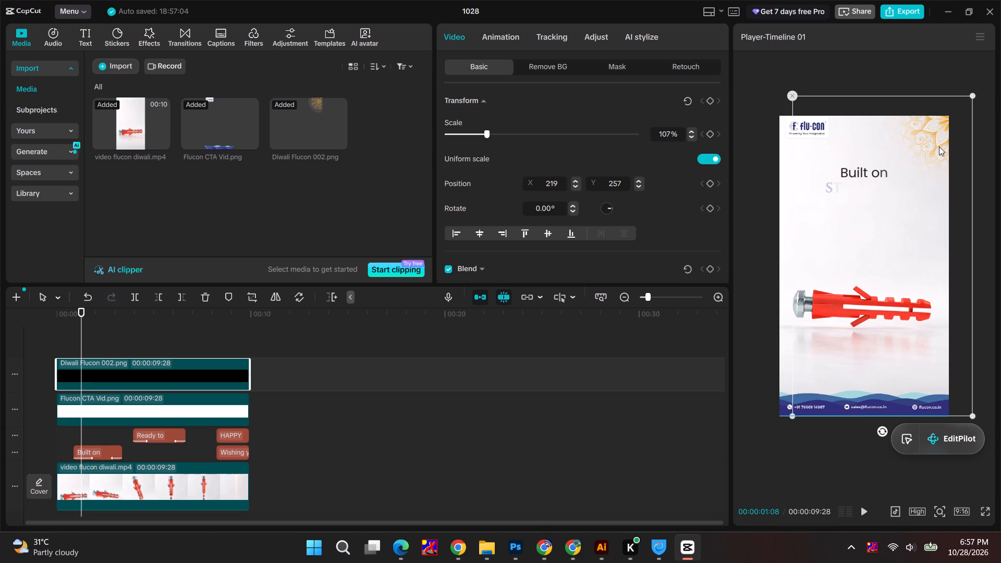
pyautogui.moveTo(939, 146); pyautogui.dragTo(930, 158)
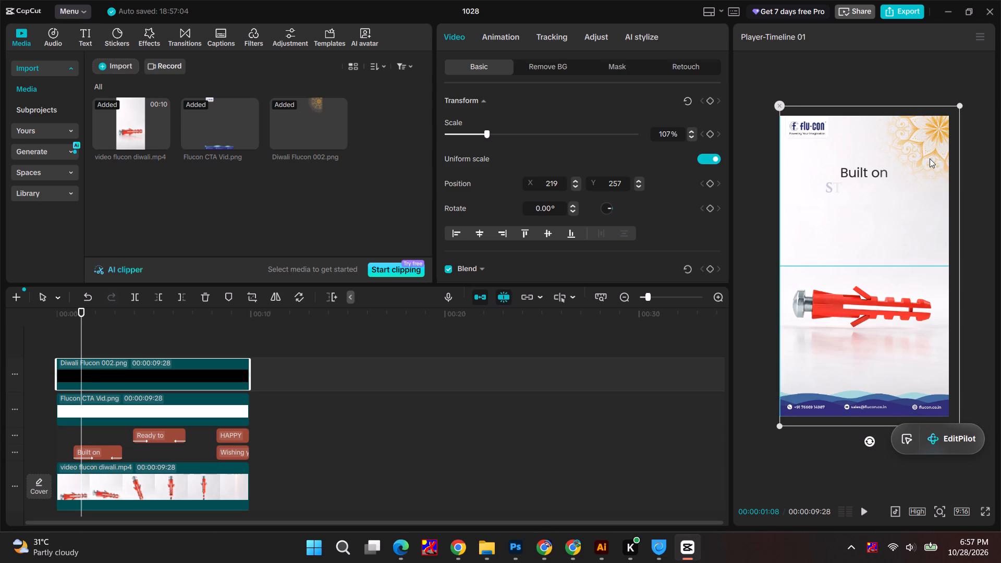
pyautogui.moveTo(930, 158); pyautogui.dragTo(936, 150)
# Reduce the mandala overlay's blend opacity to 54%.
pyautogui.click(504, 38)
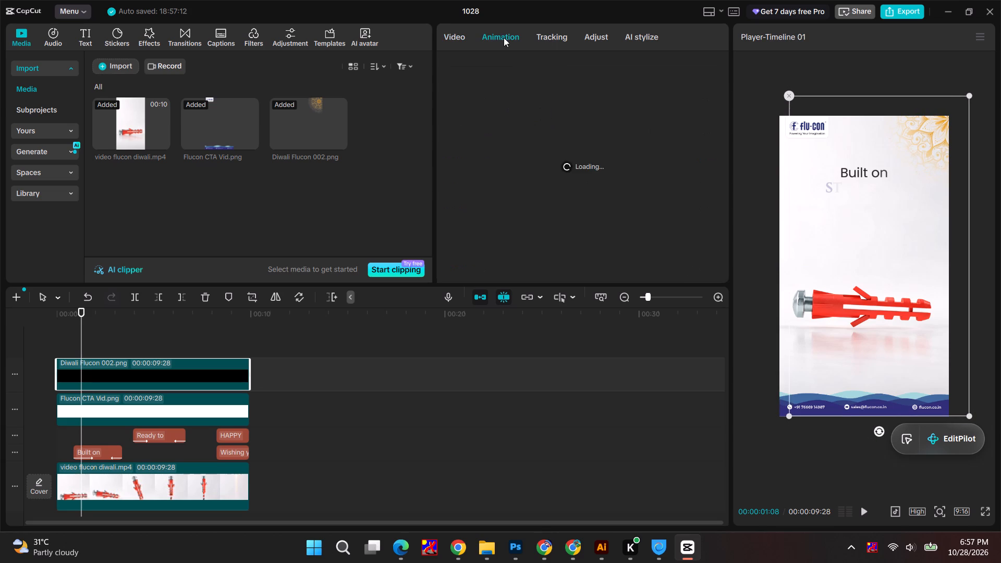
pyautogui.click(552, 33)
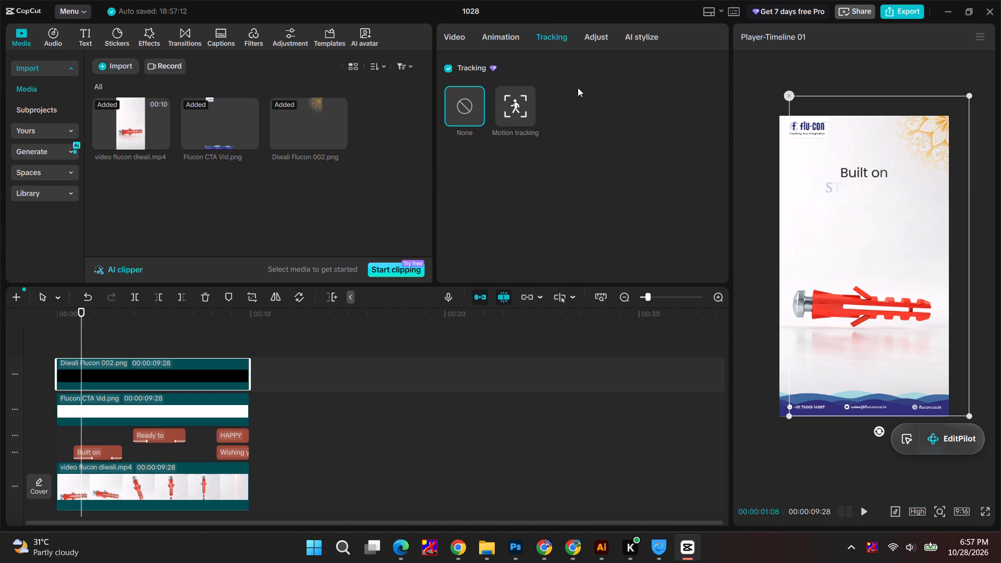
pyautogui.click(462, 38)
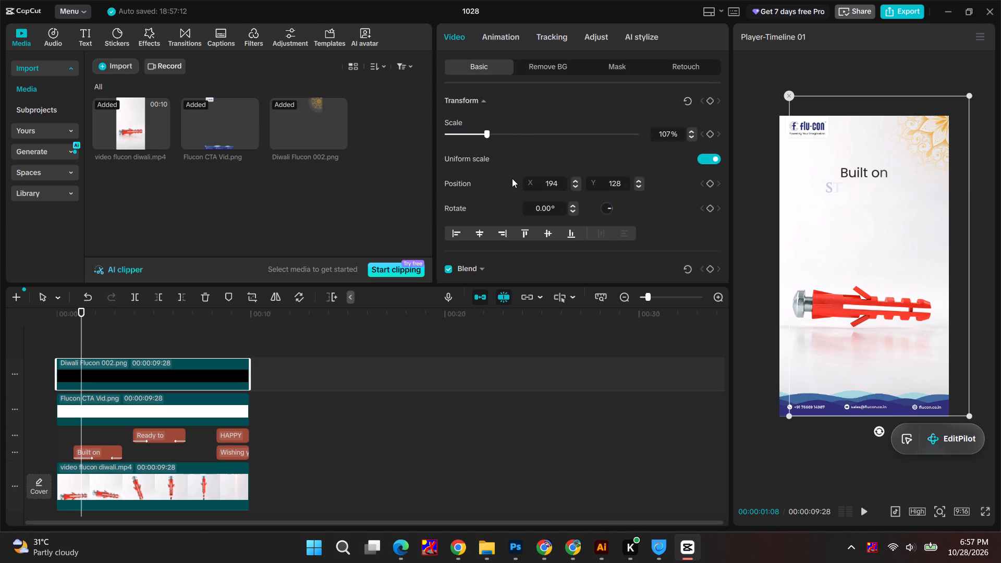
pyautogui.scroll(-1, 513, 174)
pyautogui.scroll(-1, 508, 229)
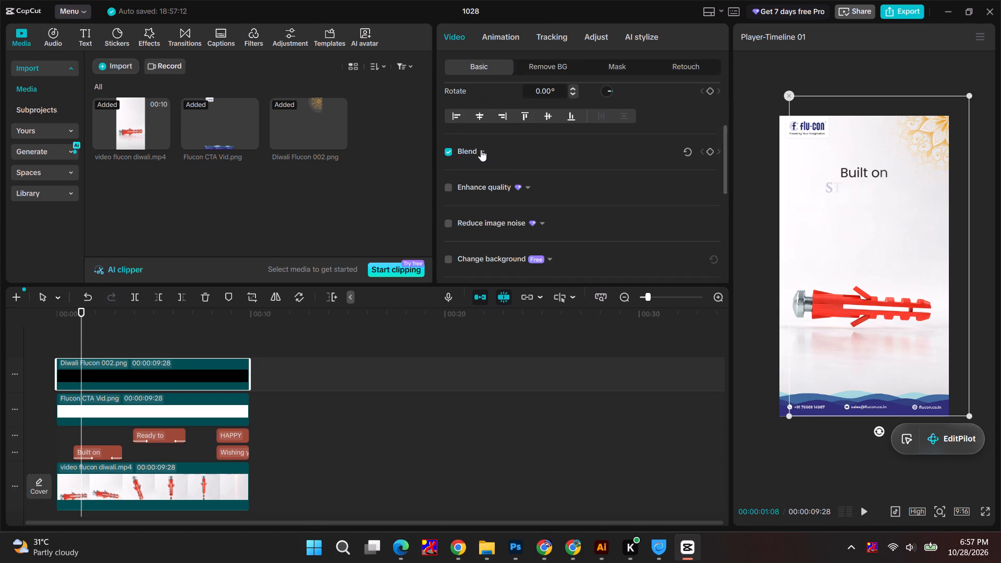
pyautogui.click(487, 148)
pyautogui.moveTo(632, 210); pyautogui.dragTo(609, 208)
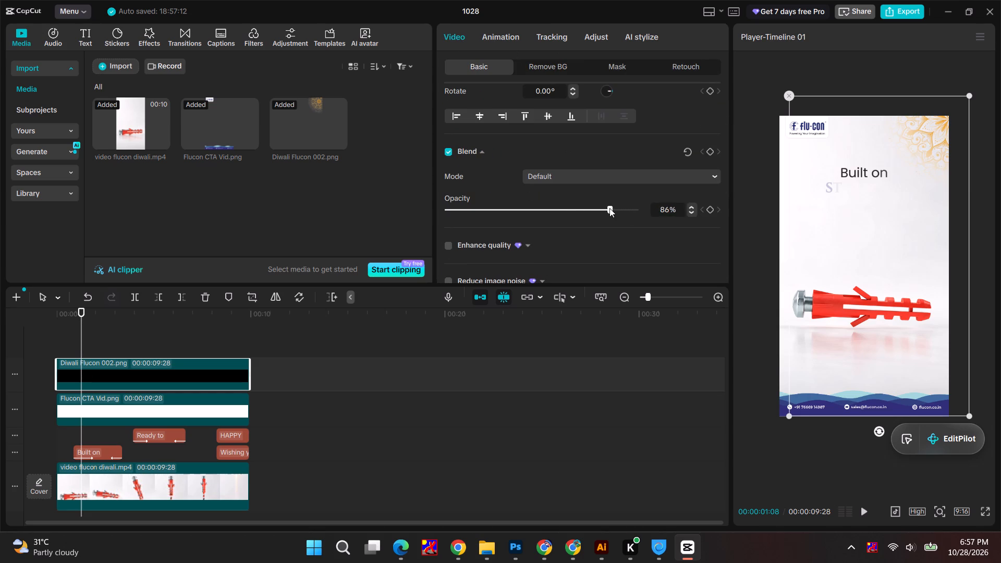
pyautogui.moveTo(609, 208); pyautogui.dragTo(548, 214)
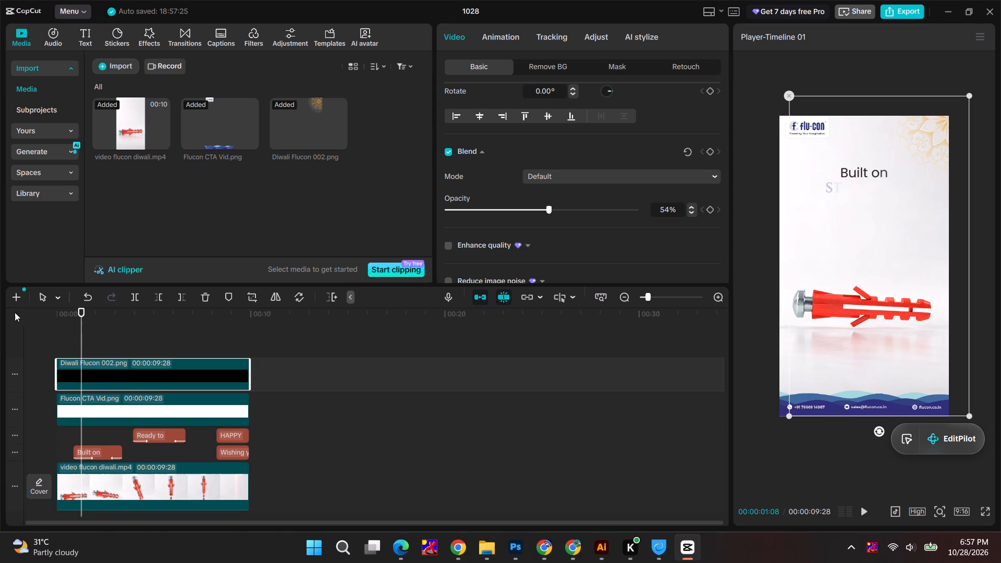
# Play the reel from the start to check the mandala overlay against the video and captions.
pyautogui.moveTo(82, 308); pyautogui.dragTo(0, 320)
pyautogui.press('space')
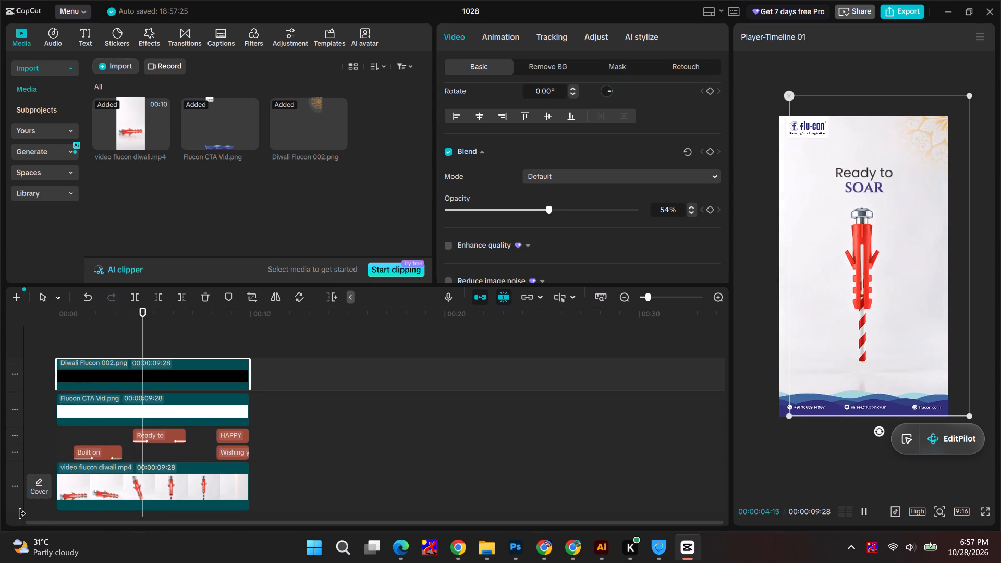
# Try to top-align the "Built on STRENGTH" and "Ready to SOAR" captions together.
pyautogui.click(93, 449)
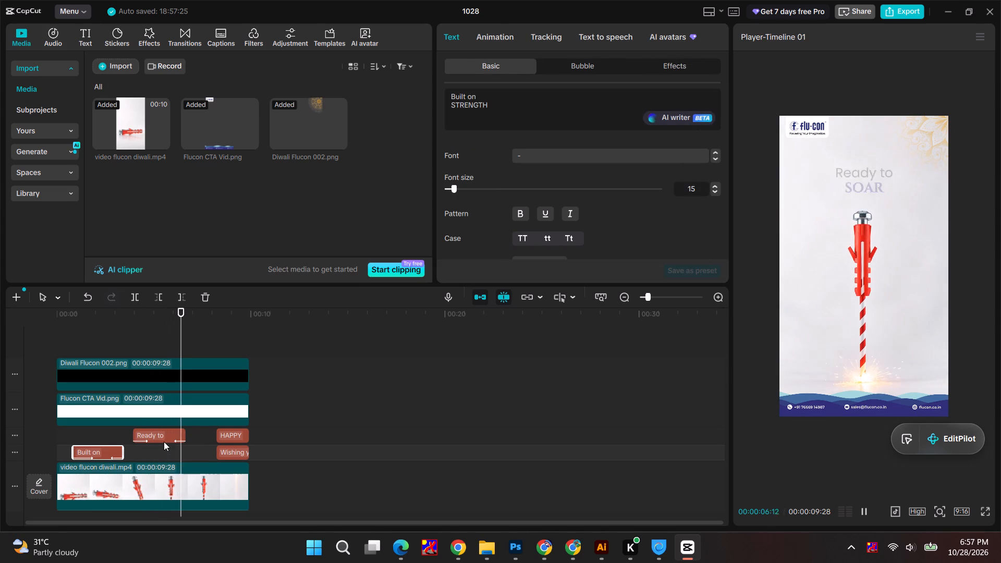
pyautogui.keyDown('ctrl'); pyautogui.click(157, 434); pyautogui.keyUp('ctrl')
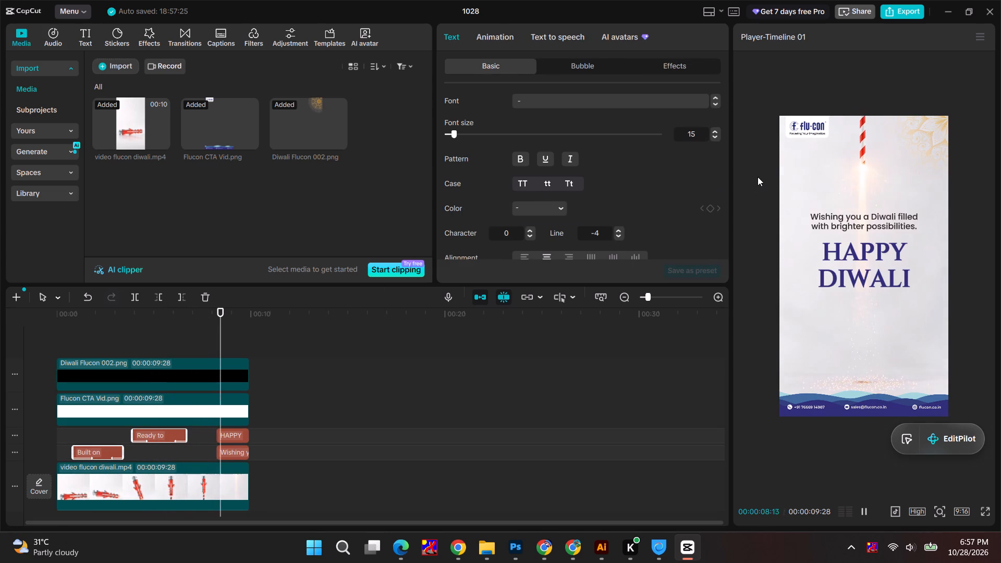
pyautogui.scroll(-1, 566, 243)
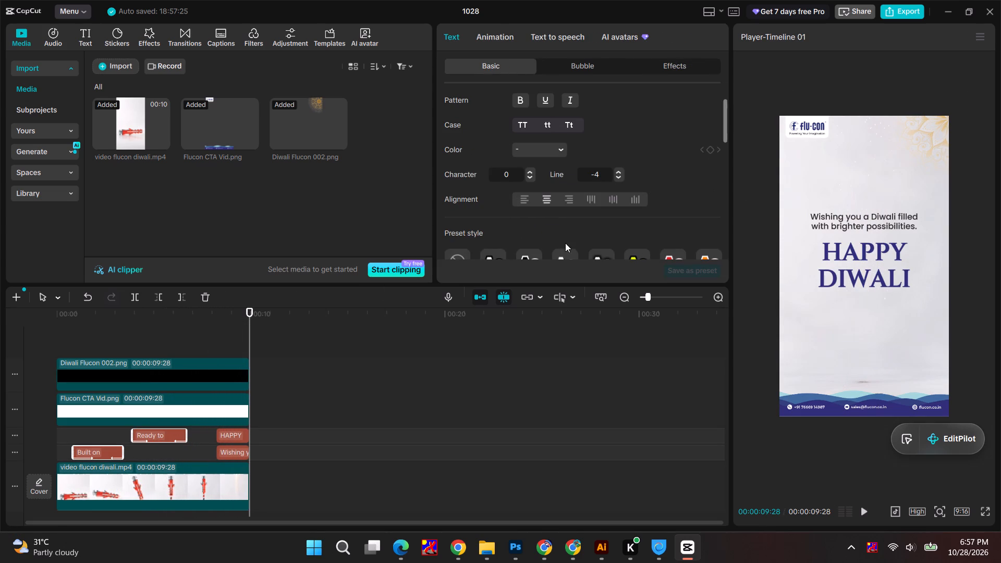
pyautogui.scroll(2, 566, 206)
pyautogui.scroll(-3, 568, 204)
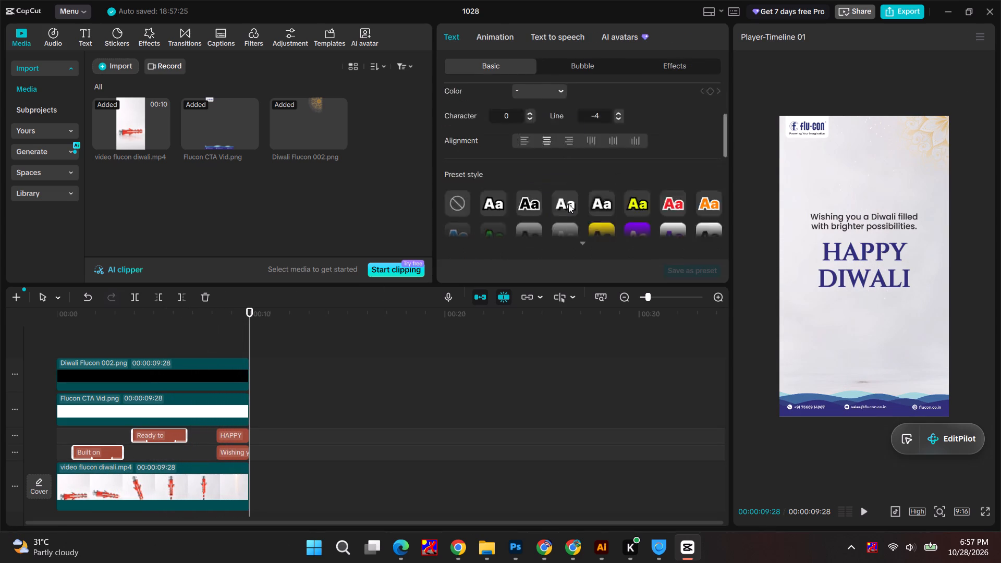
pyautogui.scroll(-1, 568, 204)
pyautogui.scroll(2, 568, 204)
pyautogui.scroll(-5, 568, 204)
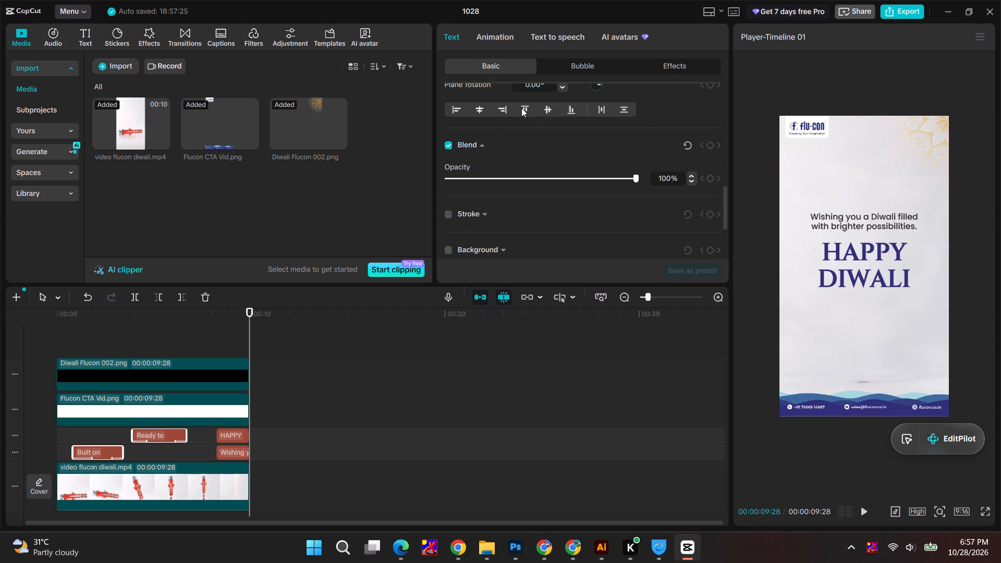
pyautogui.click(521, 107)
# Move the "Ready to" text clip down onto the same track as the "Built on" clip, keeping its timing.
pyautogui.moveTo(151, 435); pyautogui.dragTo(151, 451)
pyautogui.hotkey('ctrl', 'z')
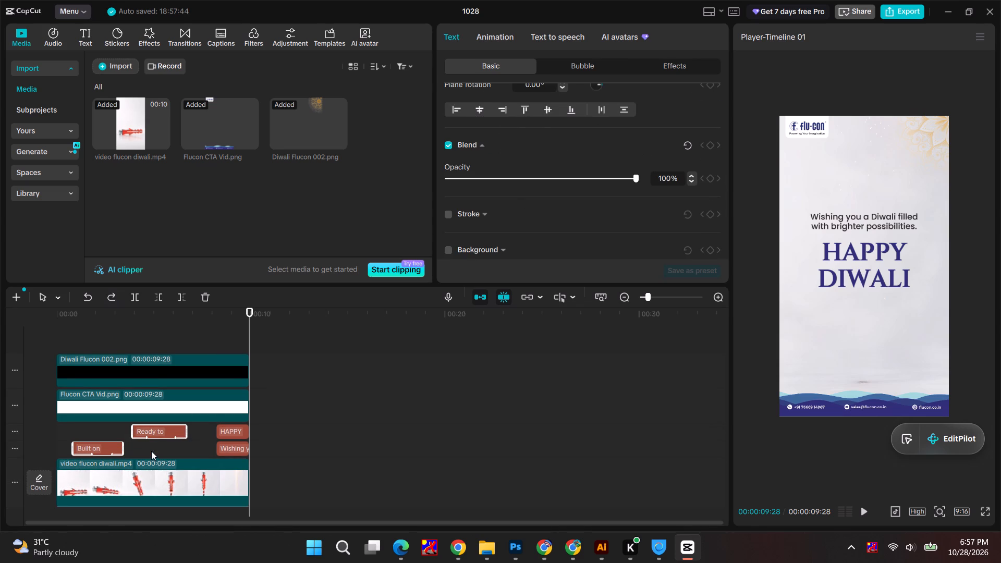
pyautogui.click(149, 434)
pyautogui.moveTo(152, 430); pyautogui.dragTo(152, 448)
# Shift the "Built on STRENGTH" and "Ready to SOAR" captions together slightly higher in the frame, keeping them horizontally centred, and apply top alignment.
pyautogui.keyDown('shift'); pyautogui.click(108, 449); pyautogui.keyUp('shift')
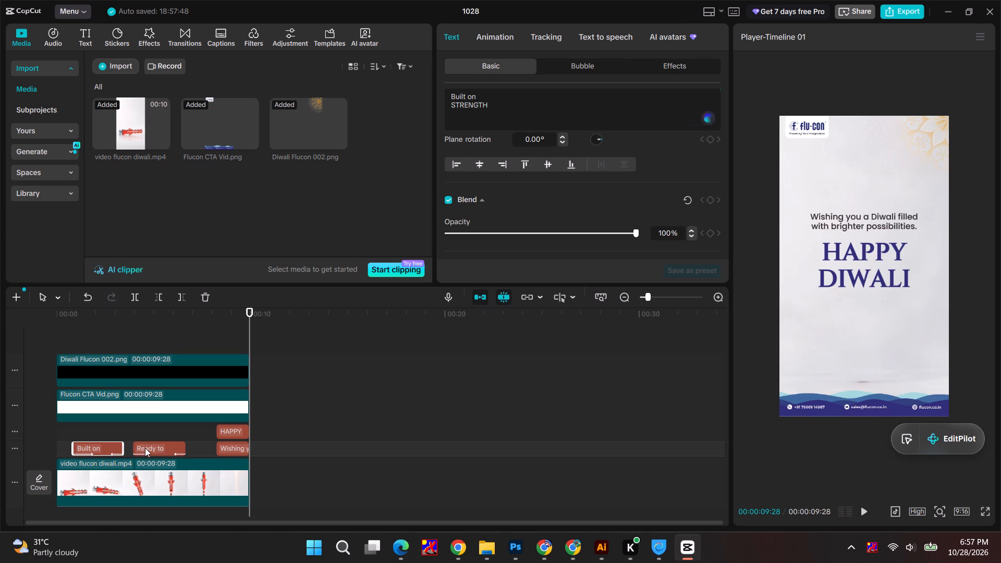
pyautogui.keyDown('ctrl'); pyautogui.click(147, 447); pyautogui.keyUp('ctrl')
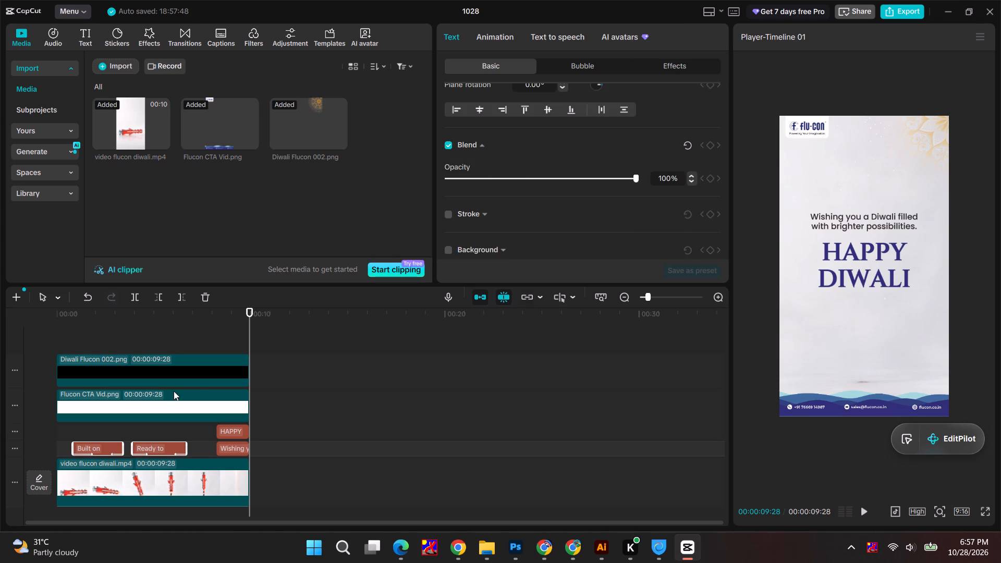
pyautogui.moveTo(168, 319); pyautogui.dragTo(155, 315)
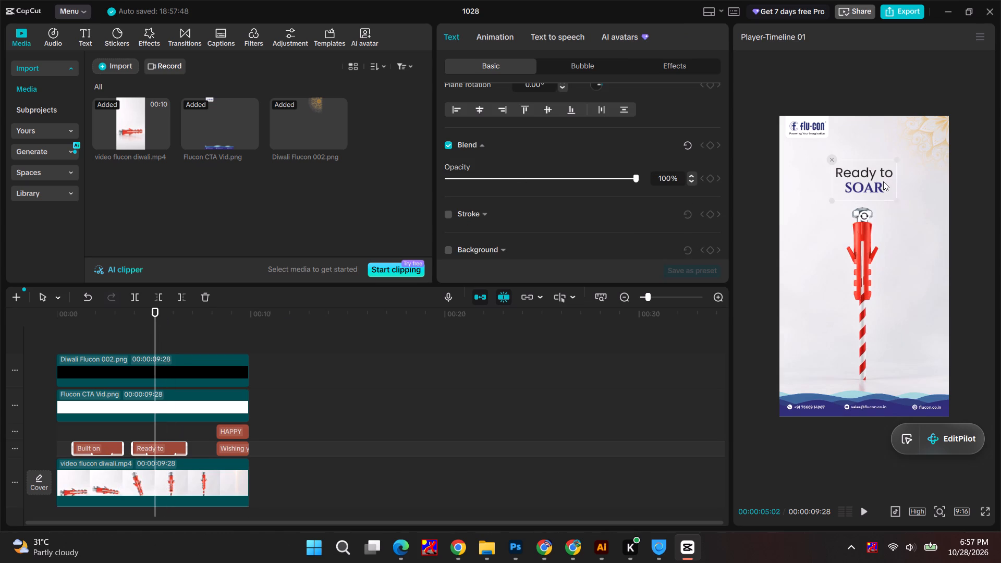
pyautogui.moveTo(868, 175); pyautogui.dragTo(868, 168)
pyautogui.moveTo(868, 174); pyautogui.dragTo(868, 163)
pyautogui.scroll(2, 580, 135)
pyautogui.moveTo(882, 172); pyautogui.dragTo(882, 183)
pyautogui.moveTo(861, 173); pyautogui.dragTo(861, 192)
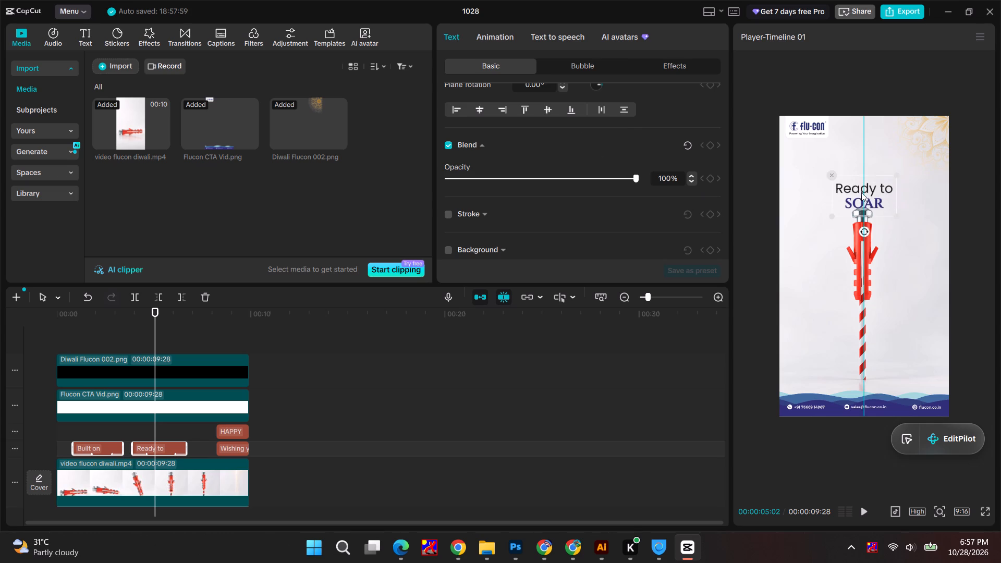
pyautogui.moveTo(861, 192); pyautogui.dragTo(864, 161)
pyautogui.click(156, 310)
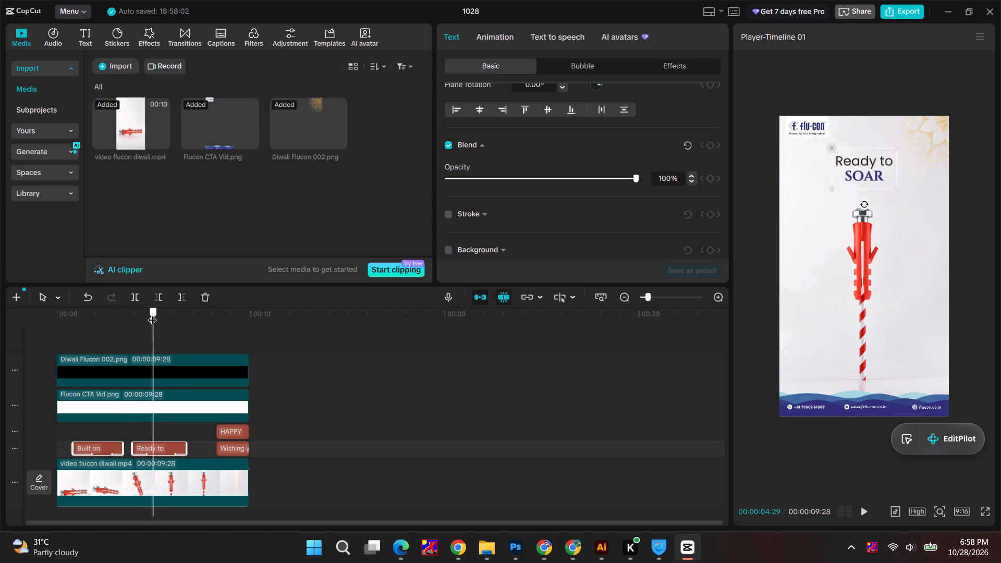
pyautogui.click(525, 108)
# Scrub through the reel to check the position of the captions and closing Diwali text at different moments.
pyautogui.moveTo(152, 307); pyautogui.dragTo(132, 306)
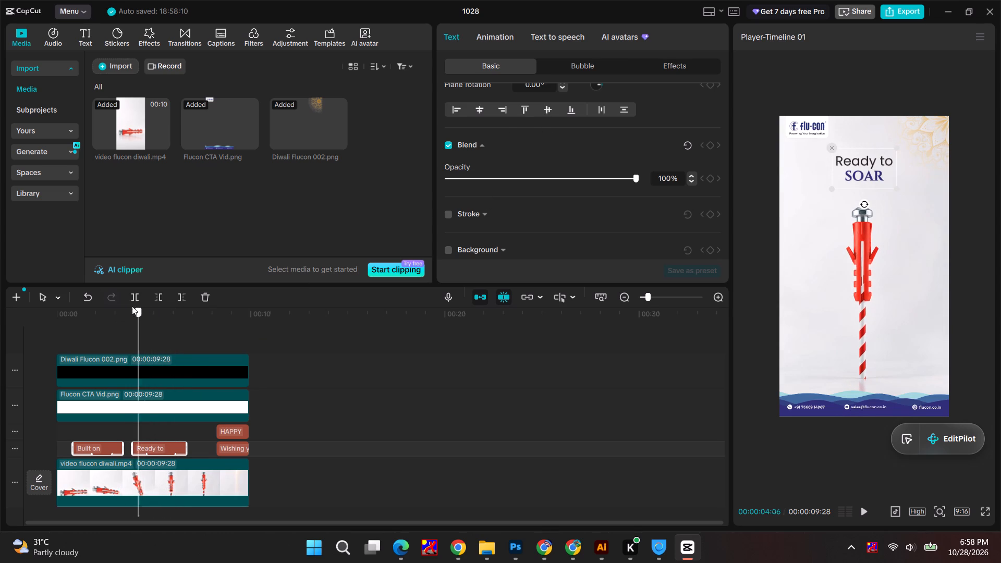
pyautogui.moveTo(132, 306); pyautogui.dragTo(182, 307)
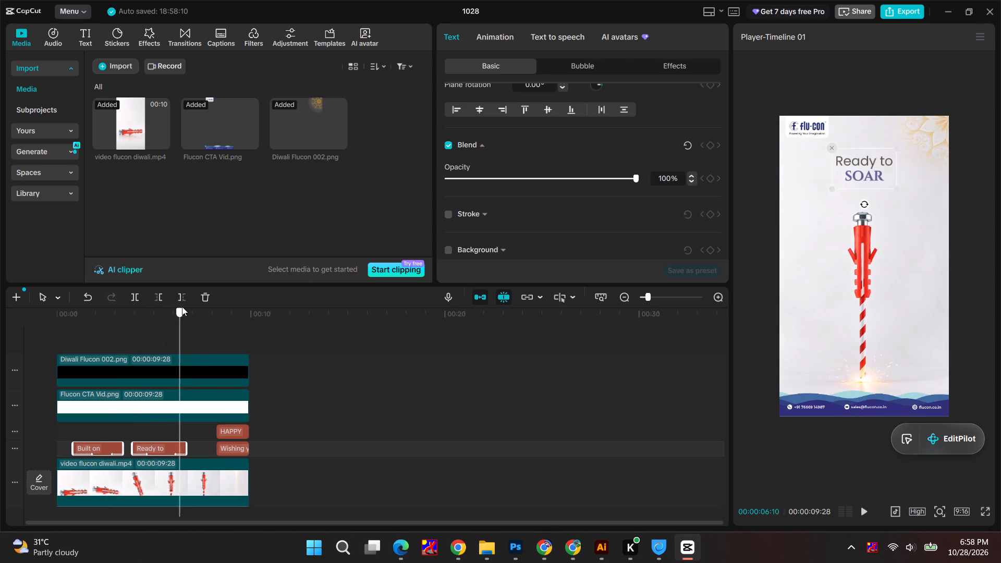
pyautogui.moveTo(182, 307); pyautogui.dragTo(248, 302)
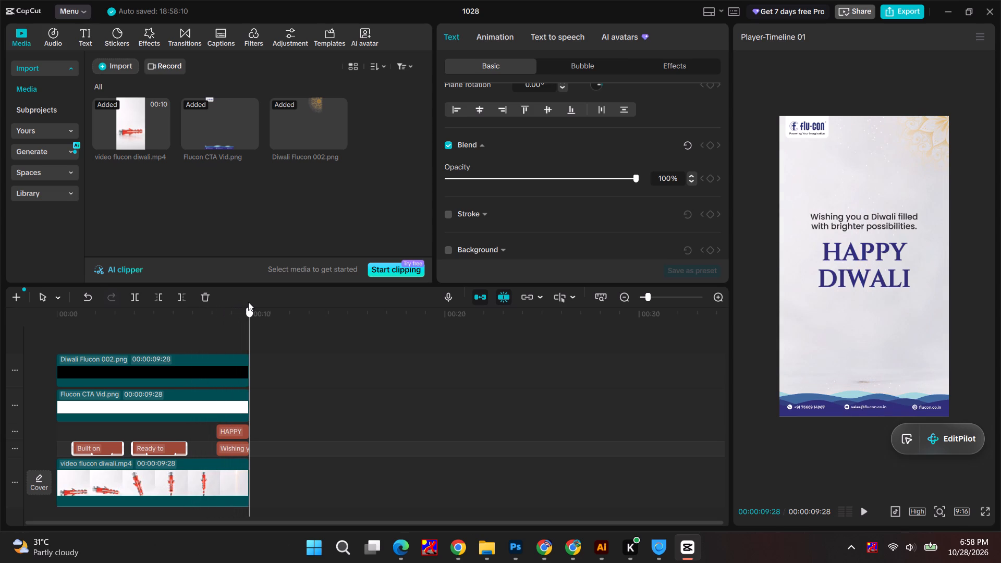
pyautogui.moveTo(248, 302); pyautogui.dragTo(173, 307)
pyautogui.scroll(7, 566, 175)
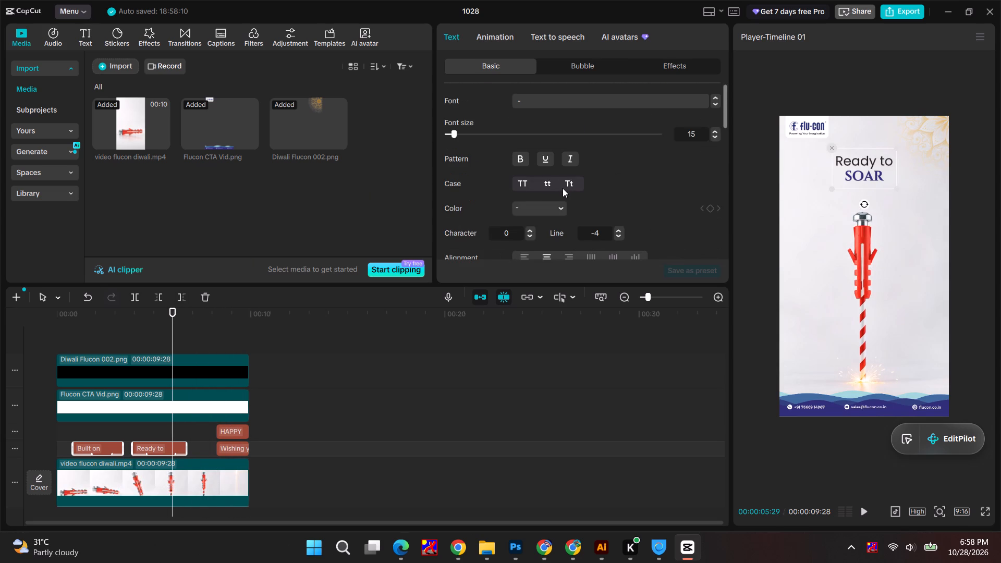
pyautogui.scroll(2, 563, 188)
pyautogui.moveTo(173, 310); pyautogui.dragTo(172, 310)
pyautogui.moveTo(172, 310); pyautogui.dragTo(130, 317)
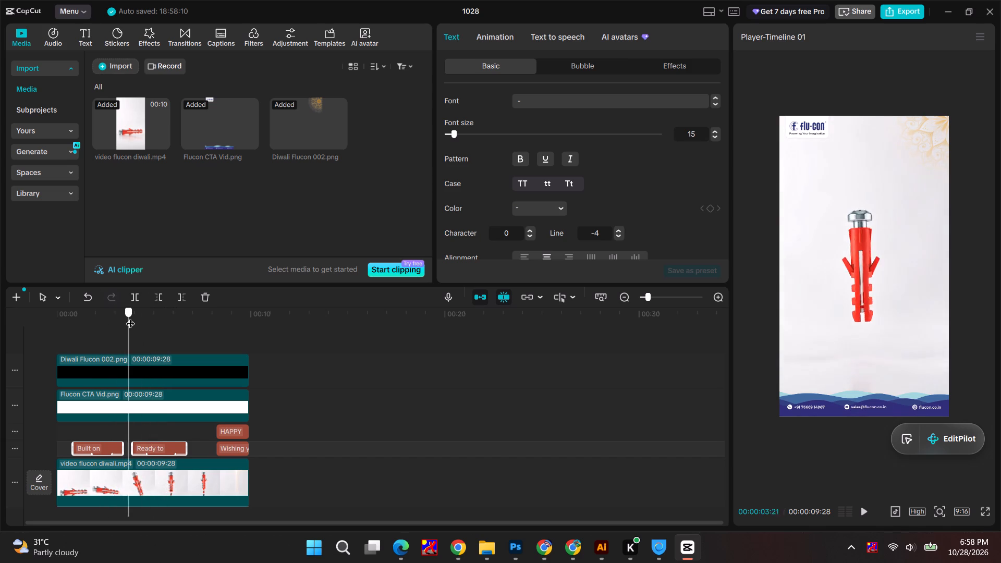
pyautogui.moveTo(130, 317); pyautogui.dragTo(242, 315)
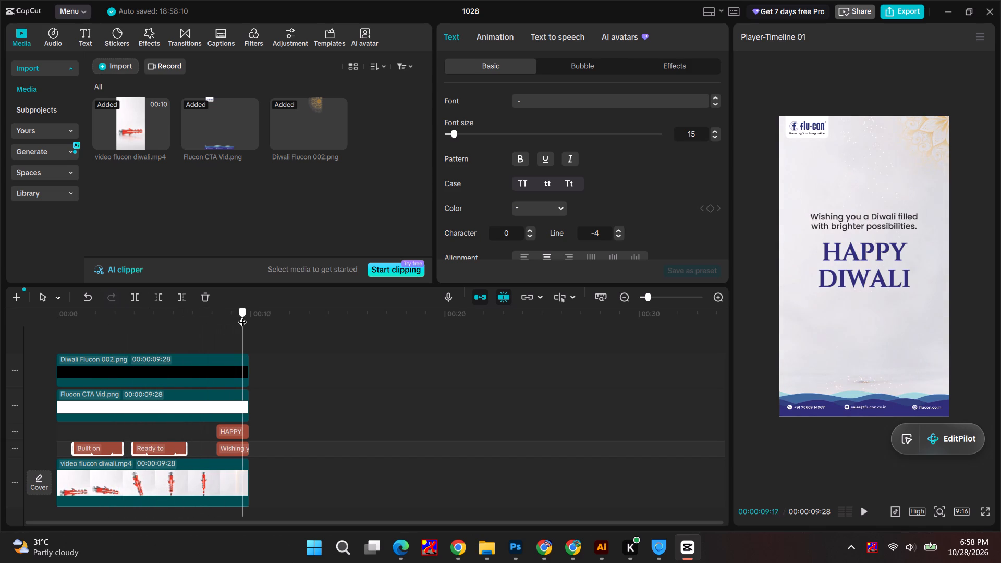
pyautogui.moveTo(242, 315); pyautogui.dragTo(275, 314)
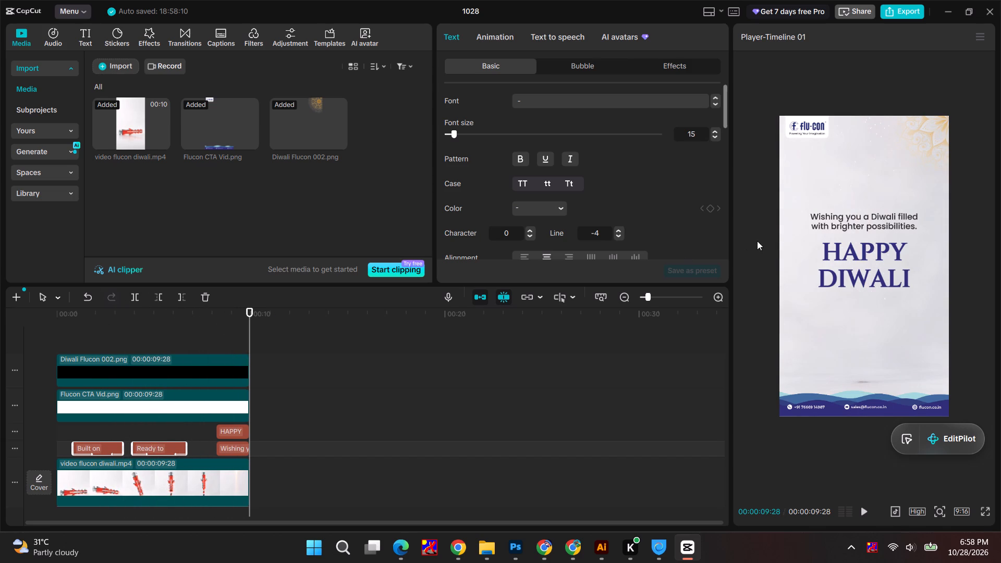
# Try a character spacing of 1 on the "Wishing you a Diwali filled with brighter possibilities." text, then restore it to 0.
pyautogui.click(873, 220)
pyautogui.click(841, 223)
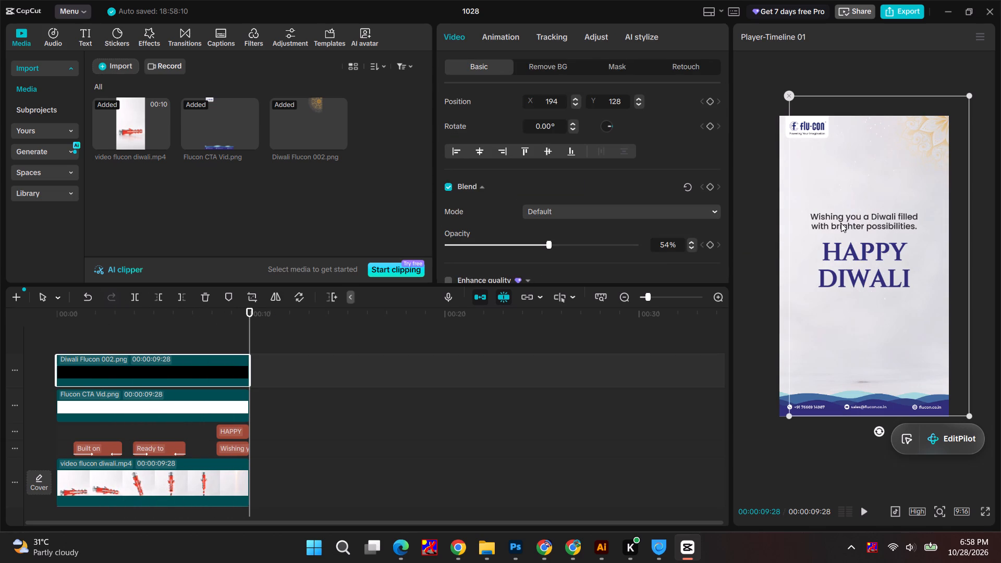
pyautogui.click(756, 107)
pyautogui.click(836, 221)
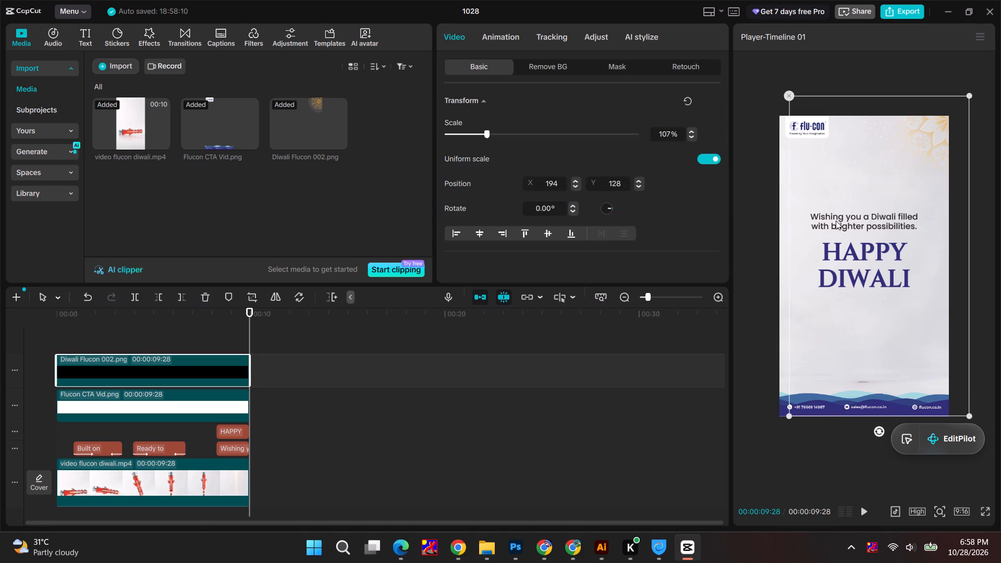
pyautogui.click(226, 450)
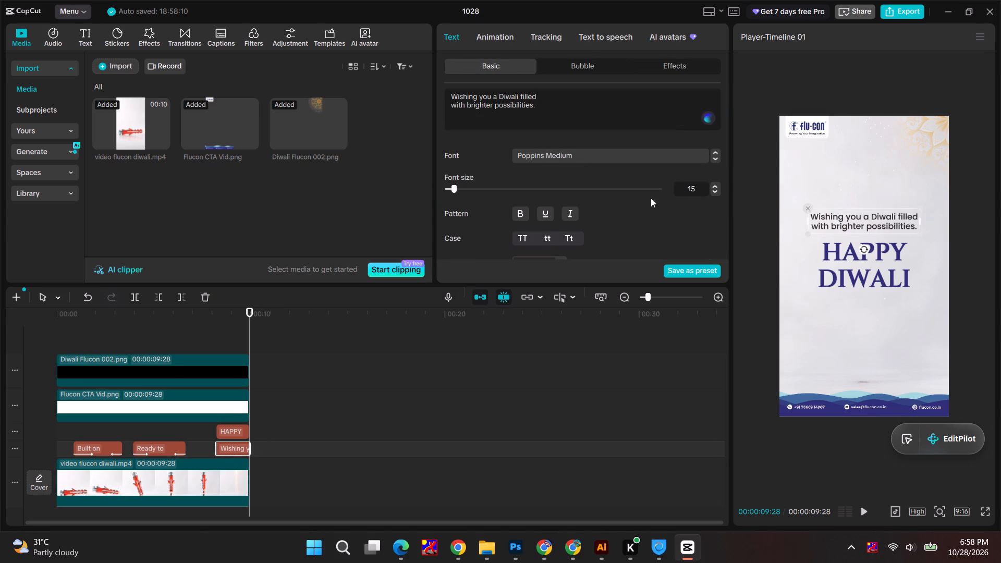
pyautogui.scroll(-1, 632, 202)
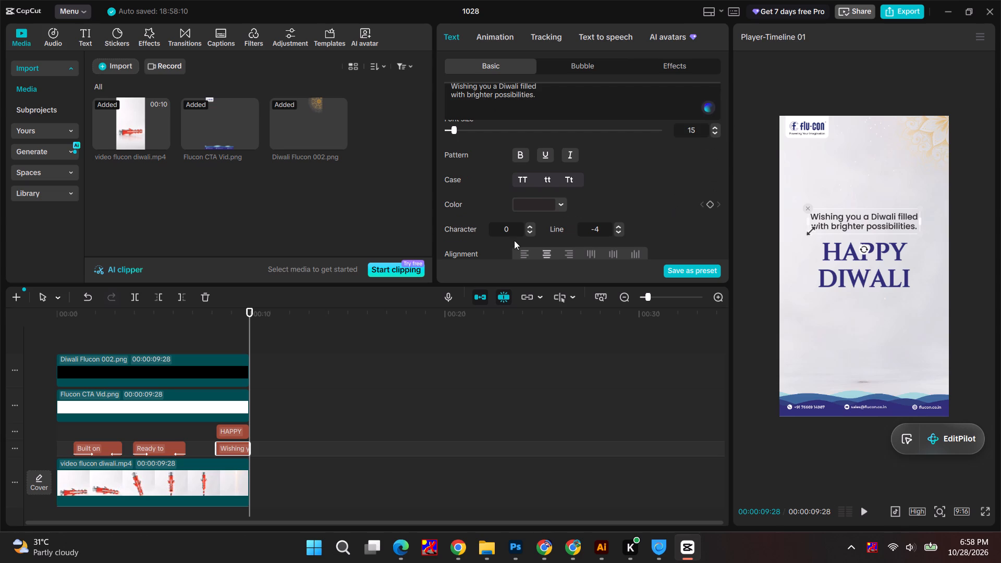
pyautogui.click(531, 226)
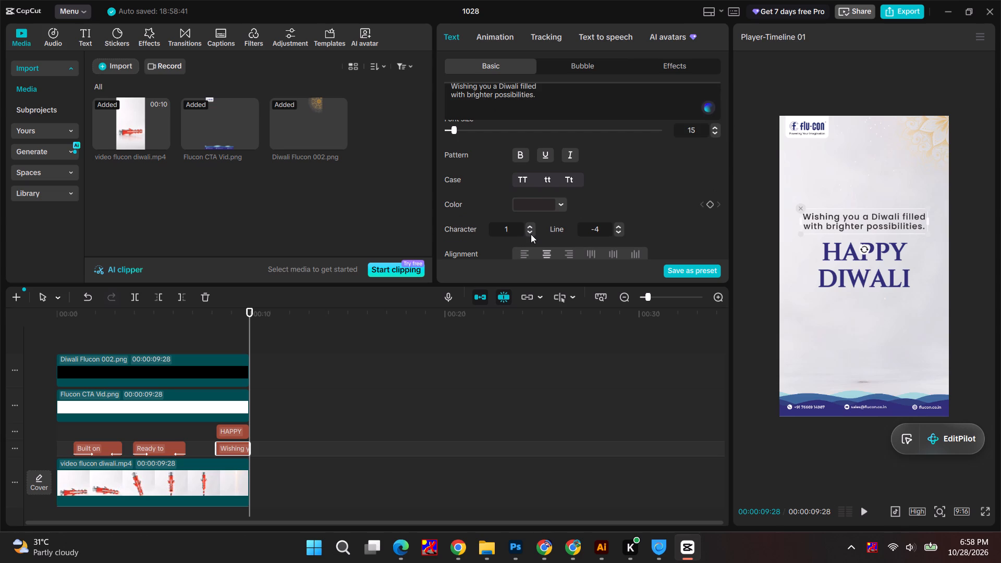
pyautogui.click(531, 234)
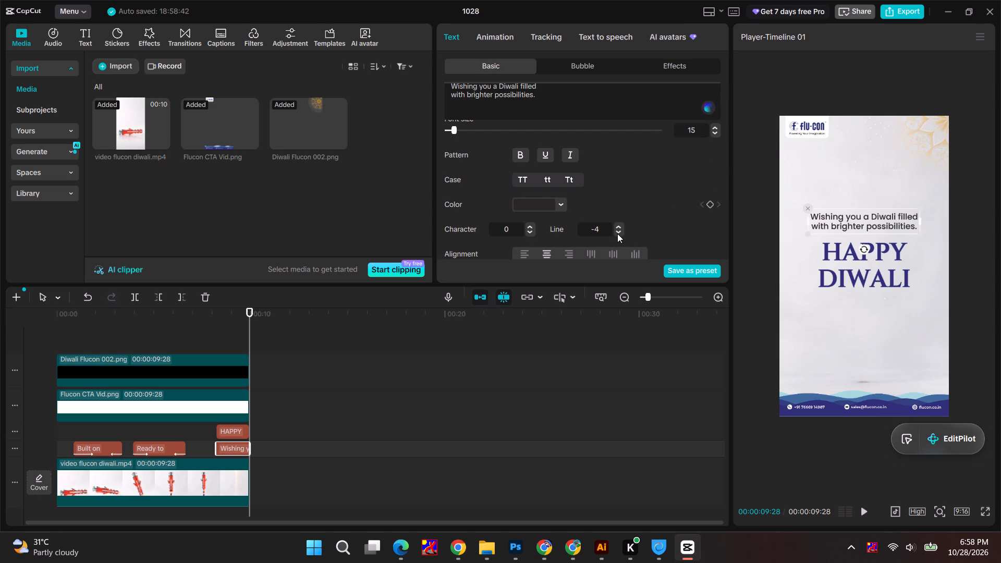
# Move the "Wishing you a Diwali filled with brighter possibilities." text slightly higher above HAPPY DIWALI, keeping it horizontally centred.
pyautogui.moveTo(873, 227); pyautogui.dragTo(875, 211)
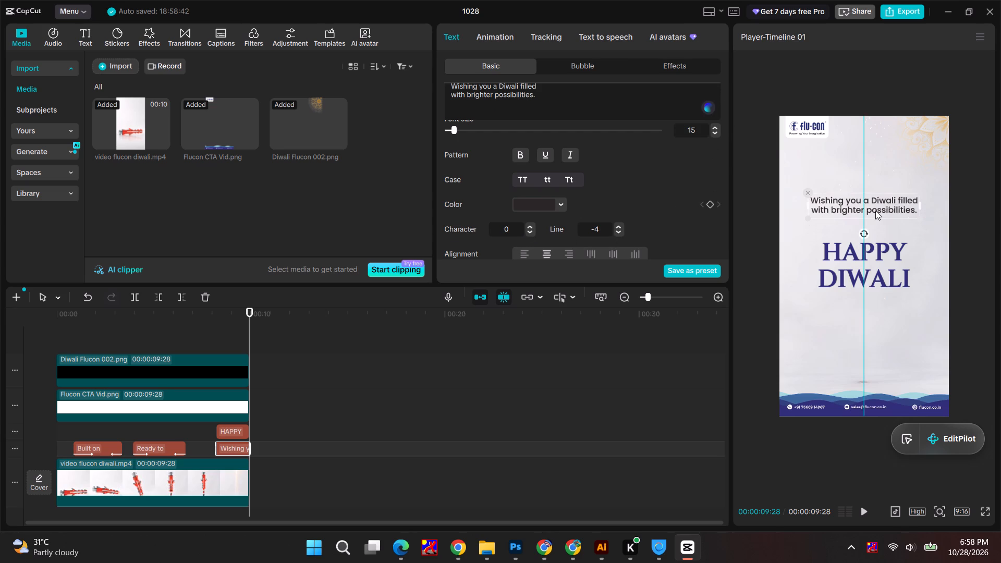
pyautogui.moveTo(875, 211); pyautogui.dragTo(875, 218)
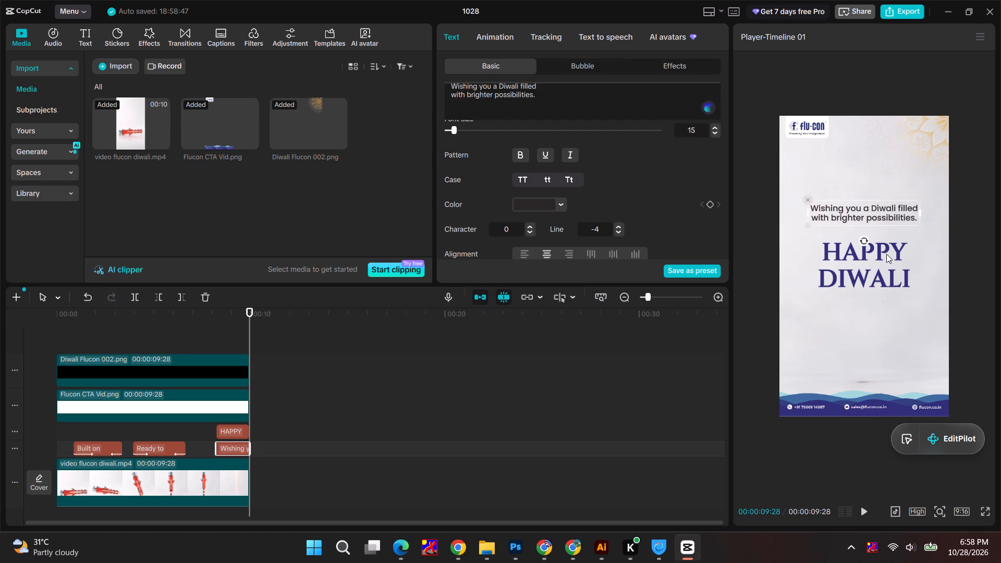
pyautogui.moveTo(883, 250); pyautogui.dragTo(883, 240)
pyautogui.click(876, 252)
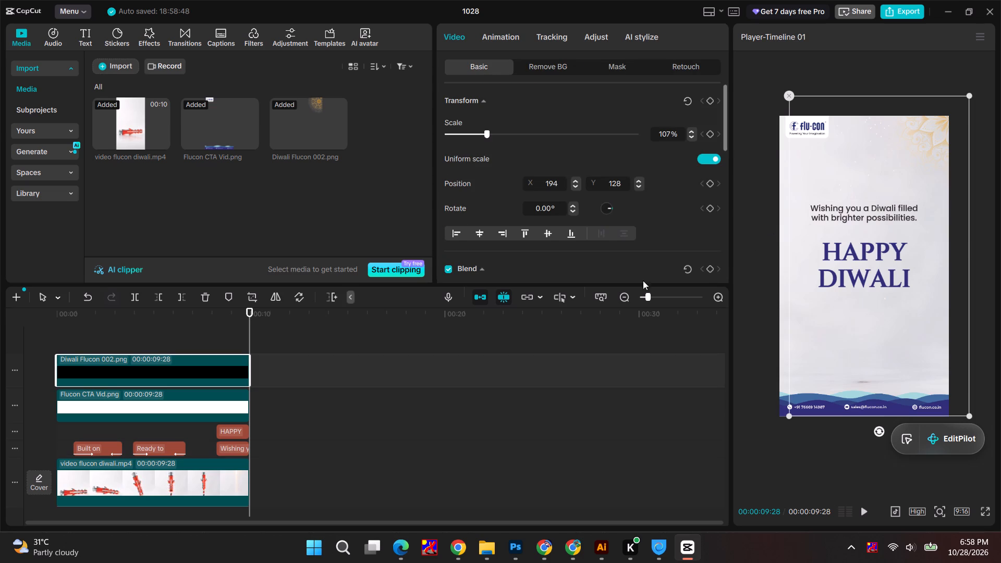
# Scrub through the reel to check the captions and the timing between the "Built on STRENGTH" and "Ready to SOAR" clips.
pyautogui.moveTo(251, 310); pyautogui.dragTo(71, 323)
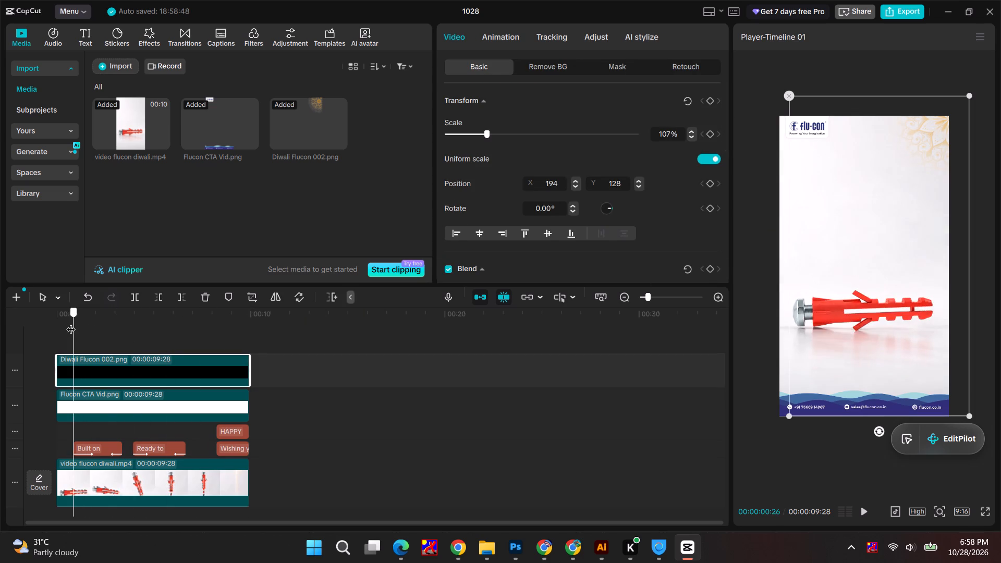
pyautogui.moveTo(71, 323); pyautogui.dragTo(262, 322)
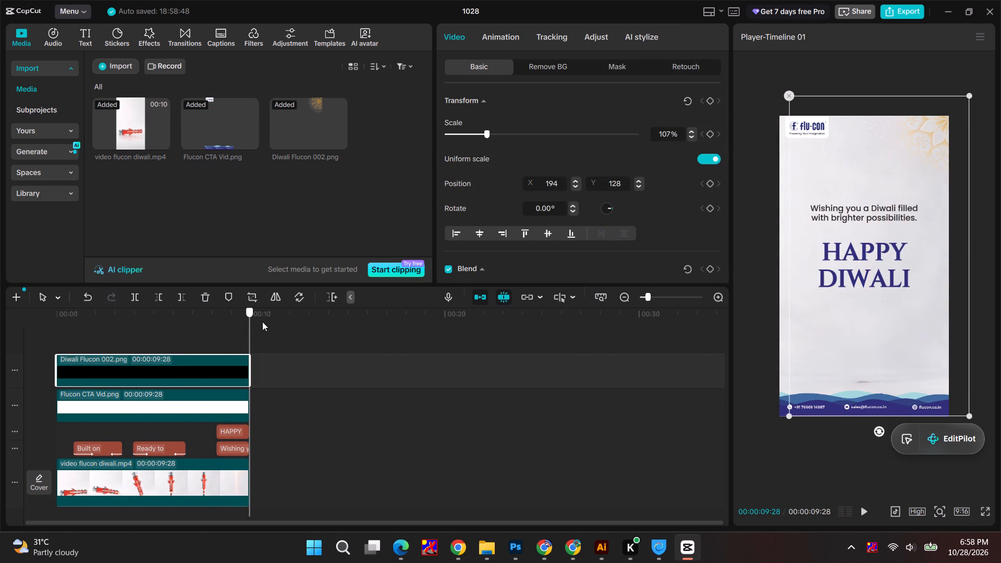
pyautogui.moveTo(262, 322); pyautogui.dragTo(76, 341)
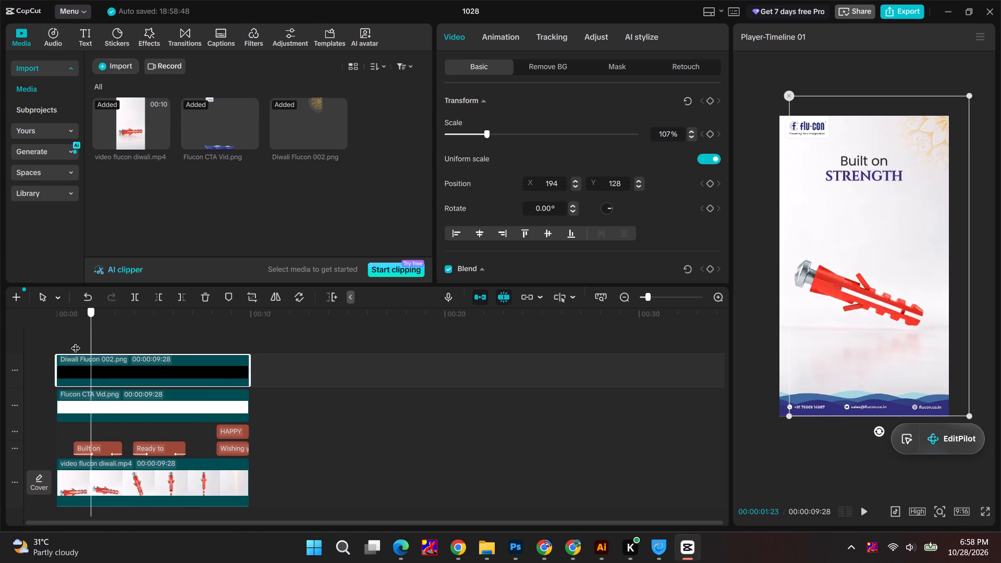
pyautogui.moveTo(76, 341); pyautogui.dragTo(131, 343)
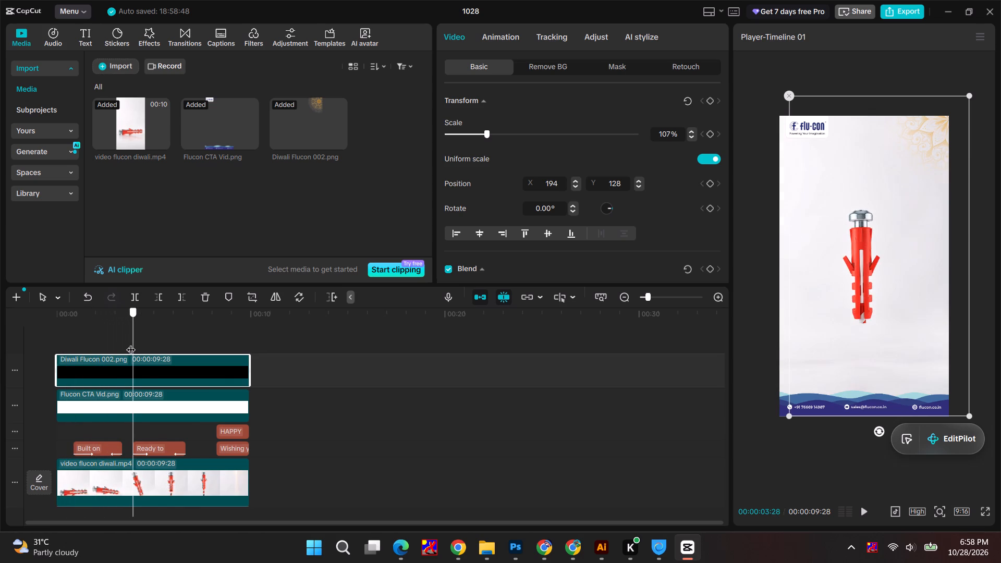
pyautogui.moveTo(131, 343); pyautogui.dragTo(128, 344)
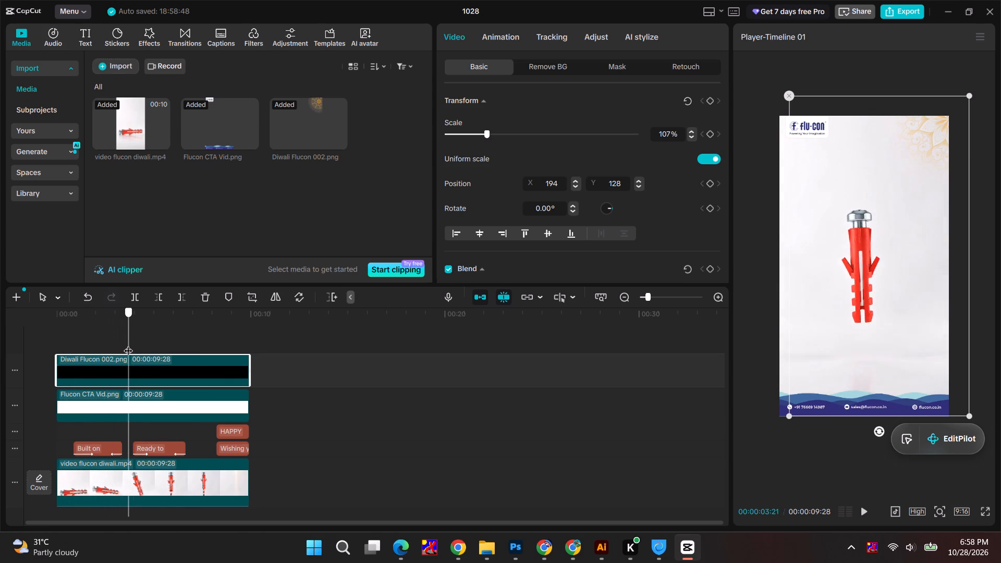
pyautogui.moveTo(128, 344); pyautogui.dragTo(119, 345)
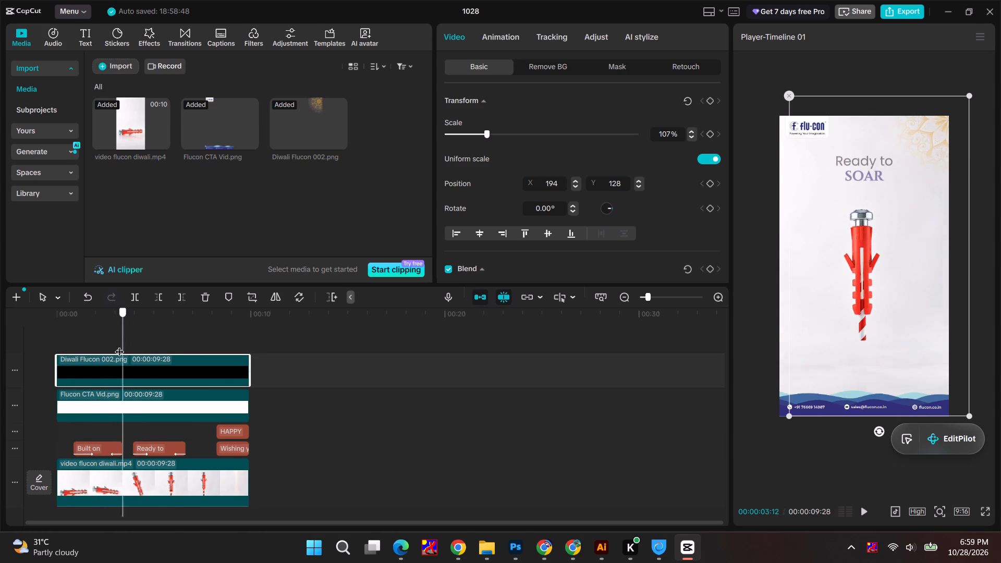
pyautogui.moveTo(119, 345); pyautogui.dragTo(136, 346)
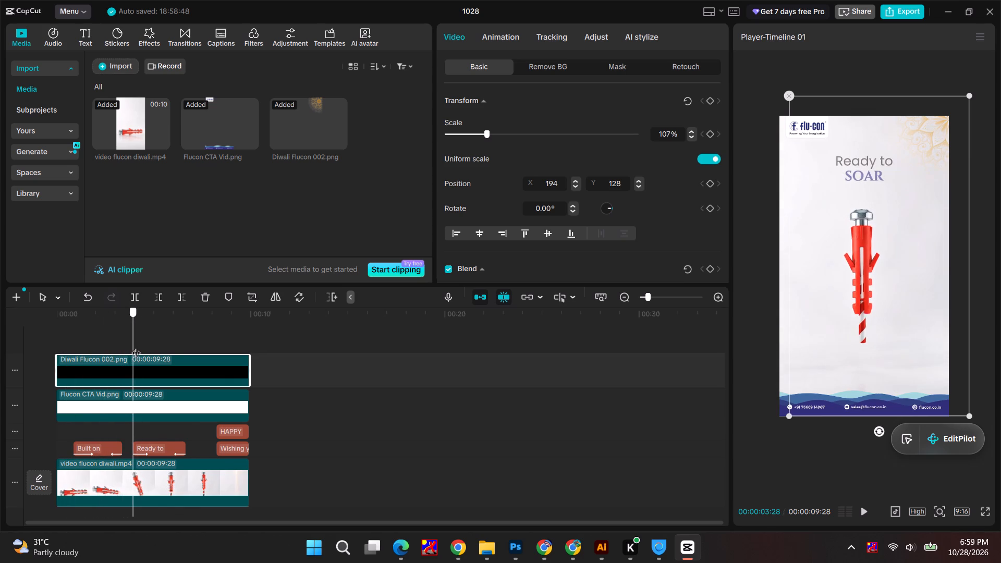
pyautogui.moveTo(136, 346); pyautogui.dragTo(135, 346)
# Extend the end of the "Built on STRENGTH" text clip to about 00:00:03:20, leaving a small gap before the "Ready to" clip.
pyautogui.keyDown('ctrl'); pyautogui.scroll(11, 123, 467); pyautogui.keyUp('ctrl')
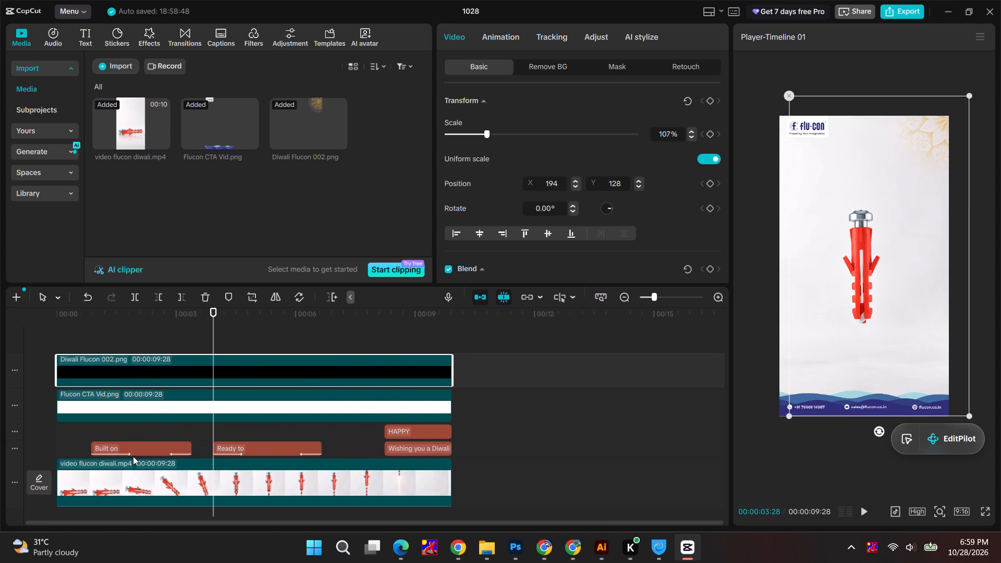
pyautogui.click(166, 449)
pyautogui.moveTo(189, 448); pyautogui.dragTo(198, 448)
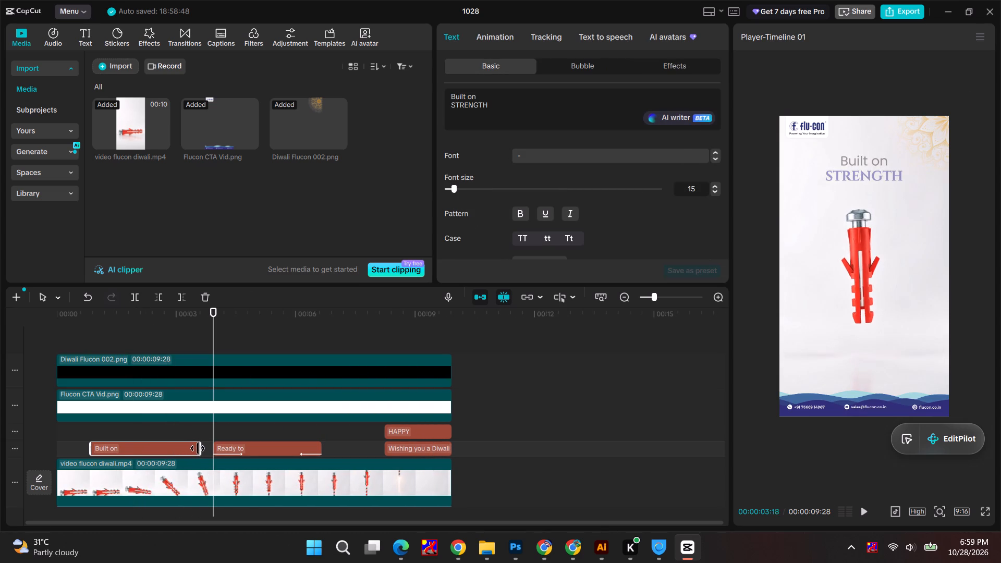
pyautogui.moveTo(198, 448); pyautogui.dragTo(200, 448)
# Scrub through the whole reel to review the lengthened "Built on STRENGTH" caption and the remaining texts, finishing at the start.
pyautogui.moveTo(212, 309); pyautogui.dragTo(92, 327)
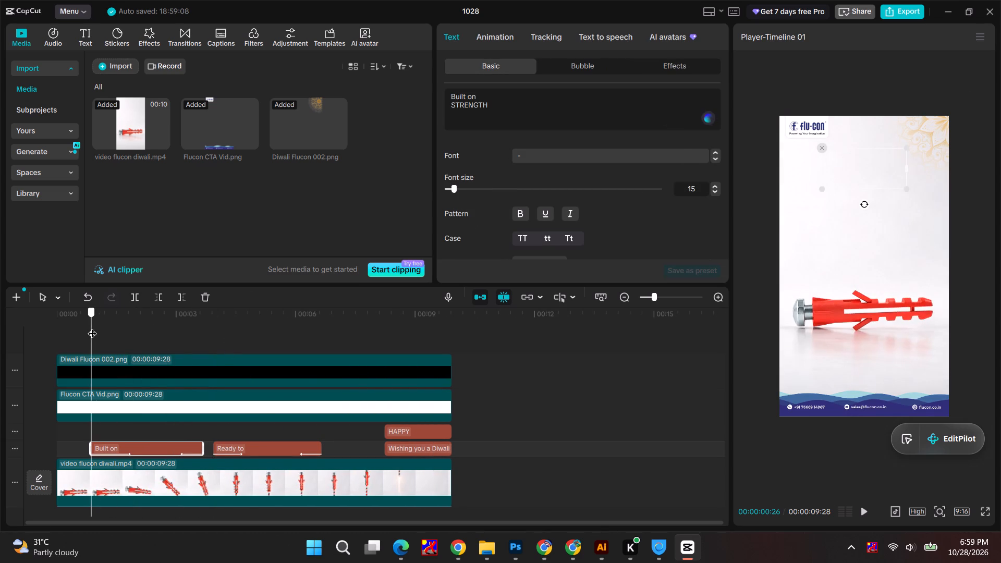
pyautogui.moveTo(92, 327); pyautogui.dragTo(245, 328)
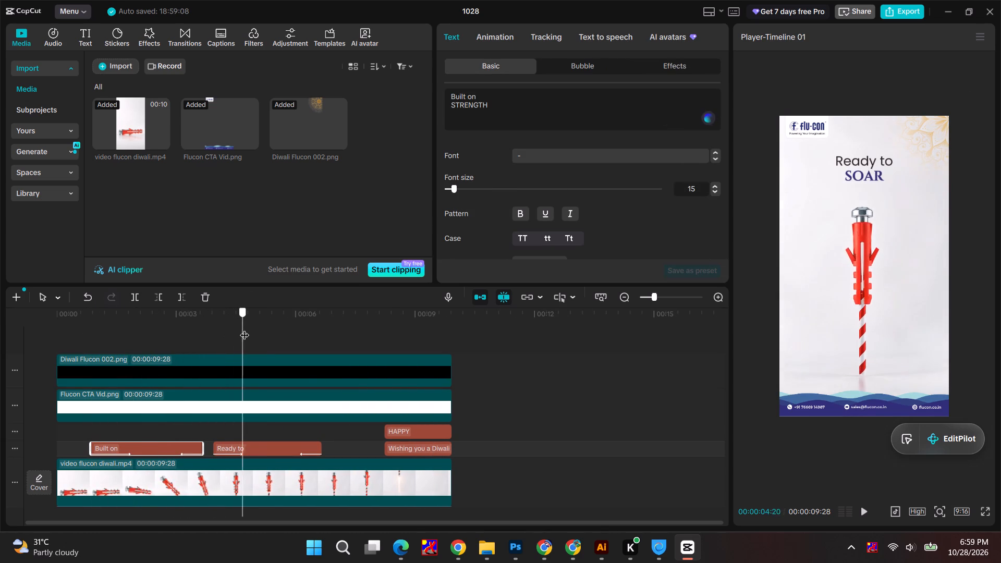
pyautogui.moveTo(245, 328); pyautogui.dragTo(114, 348)
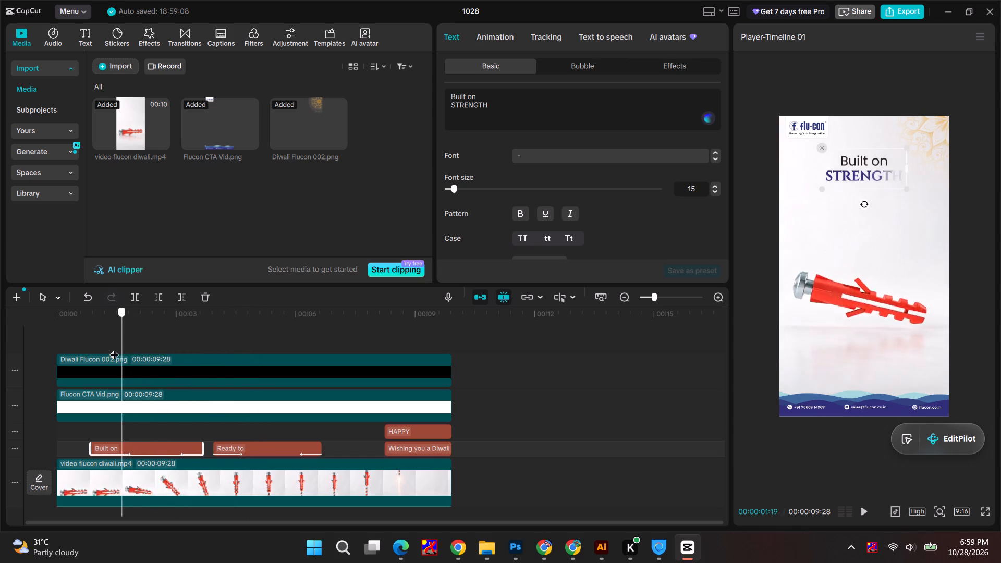
pyautogui.moveTo(114, 348); pyautogui.dragTo(134, 352)
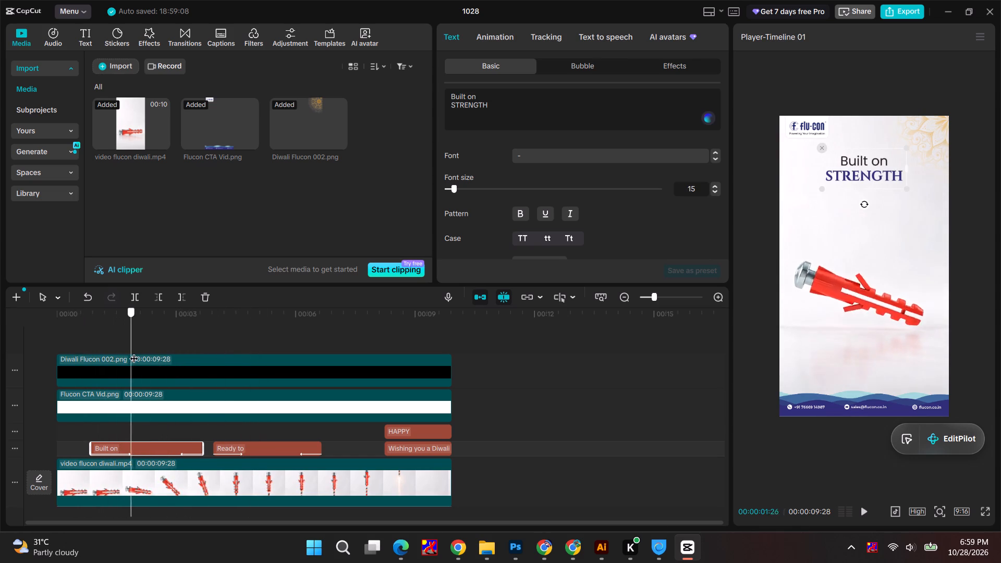
pyautogui.moveTo(134, 352); pyautogui.dragTo(200, 349)
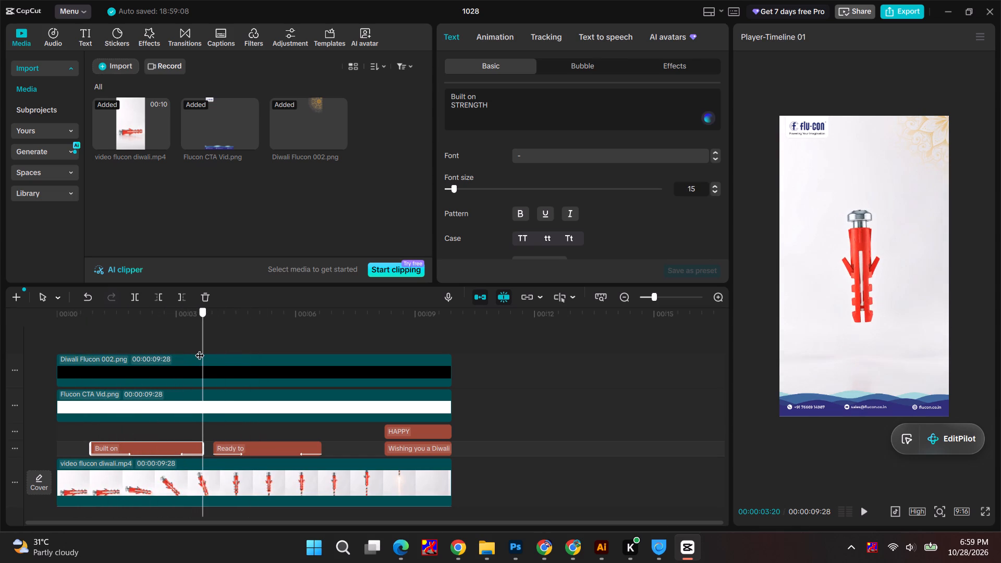
pyautogui.moveTo(200, 349); pyautogui.dragTo(337, 343)
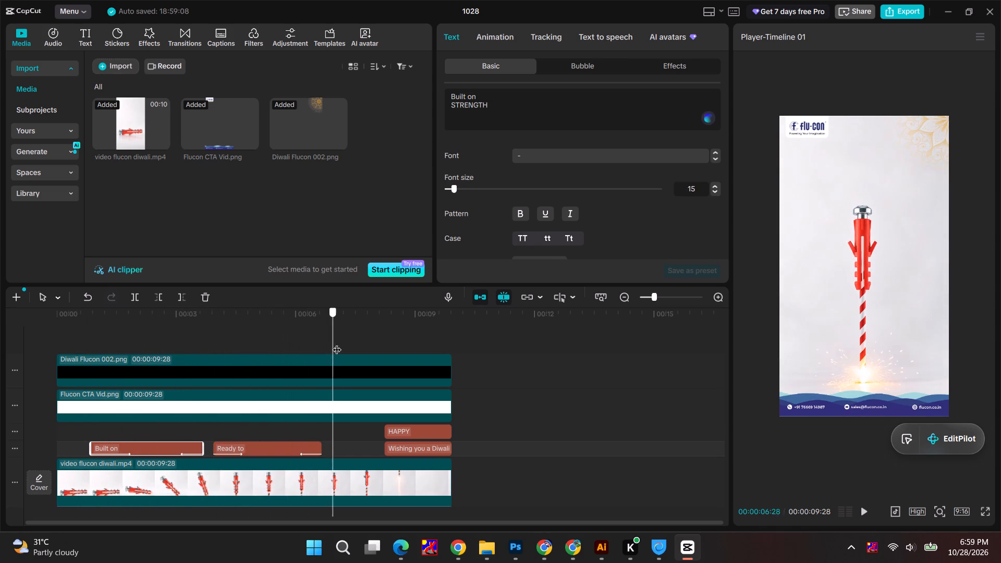
pyautogui.moveTo(337, 343); pyautogui.dragTo(547, 333)
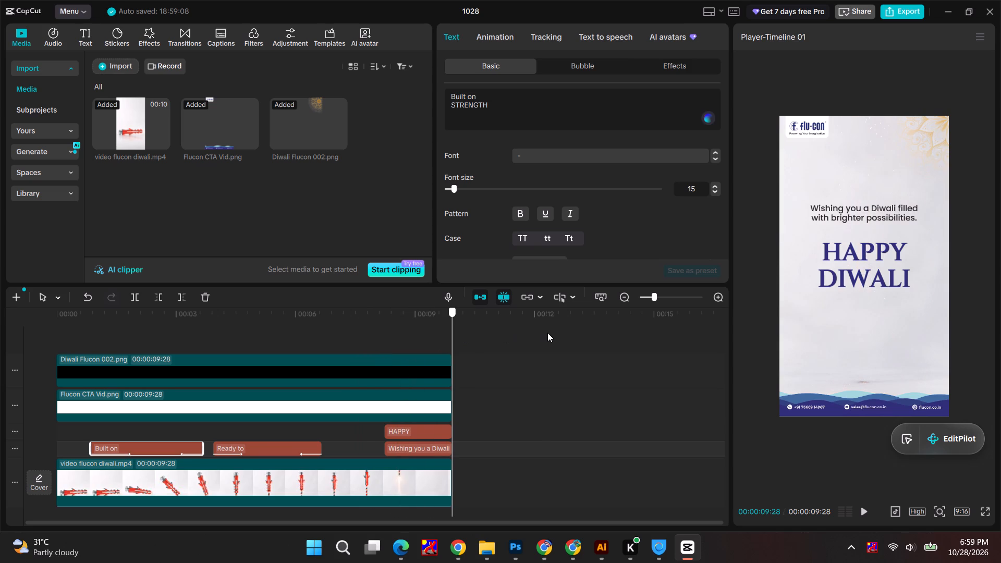
pyautogui.moveTo(547, 333); pyautogui.dragTo(0, 341)
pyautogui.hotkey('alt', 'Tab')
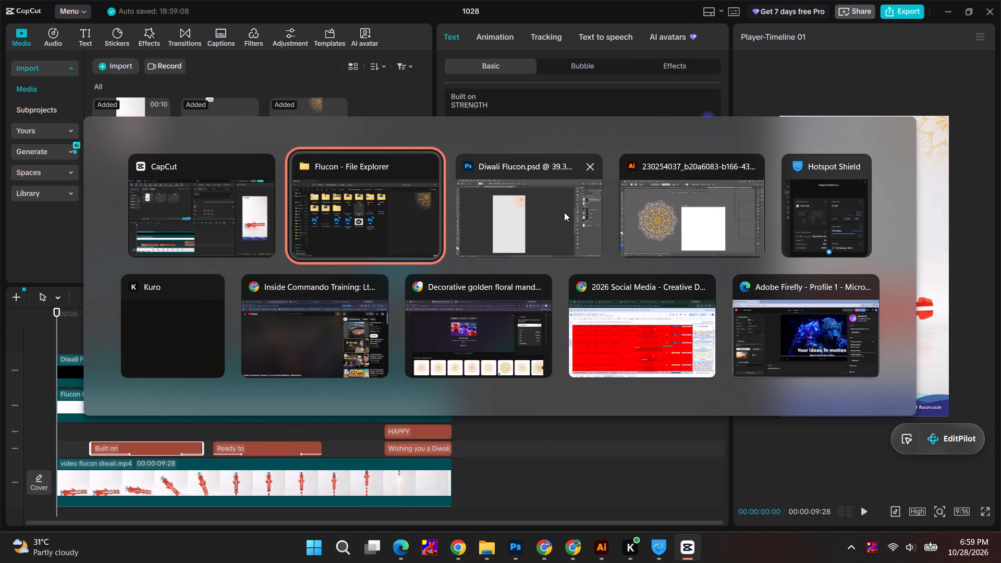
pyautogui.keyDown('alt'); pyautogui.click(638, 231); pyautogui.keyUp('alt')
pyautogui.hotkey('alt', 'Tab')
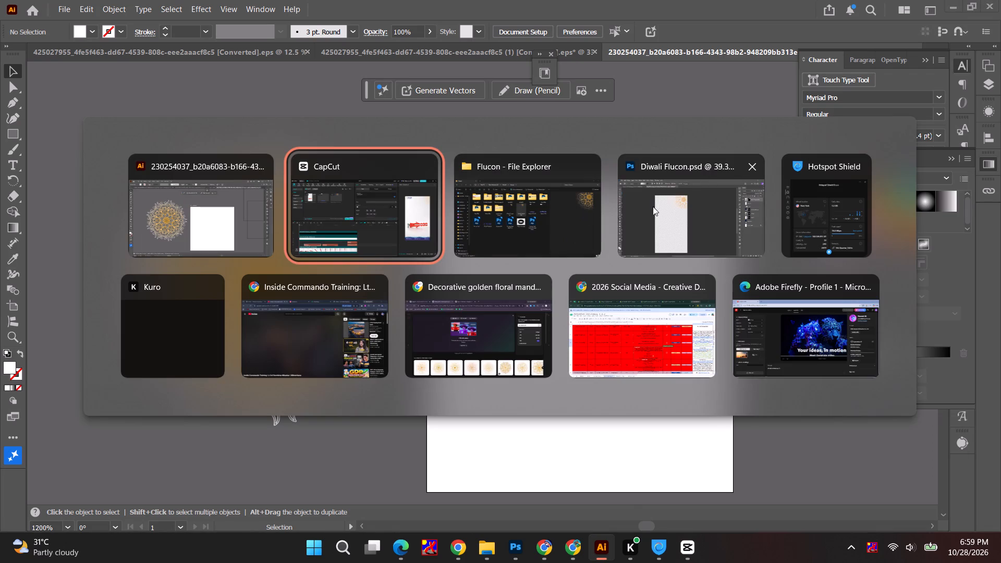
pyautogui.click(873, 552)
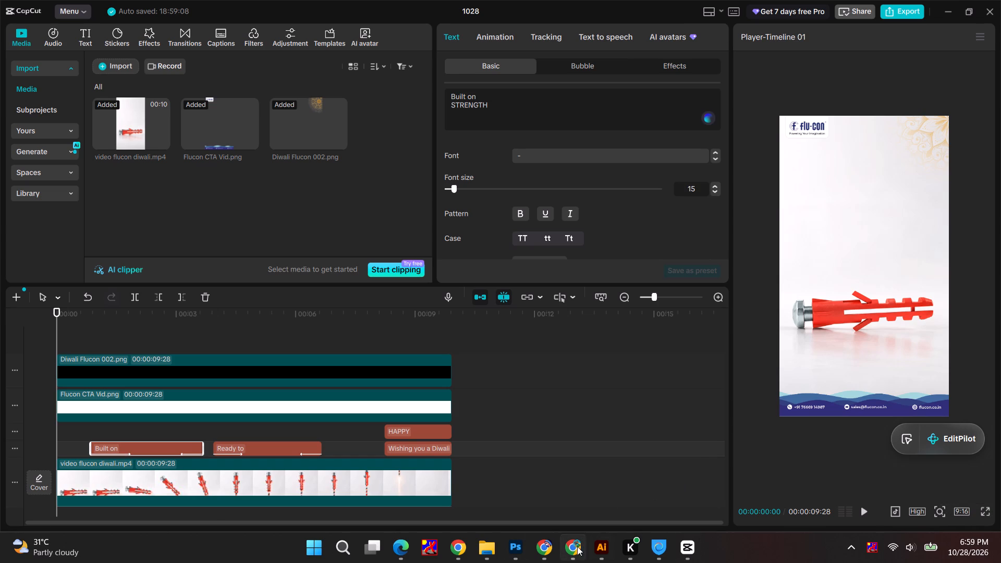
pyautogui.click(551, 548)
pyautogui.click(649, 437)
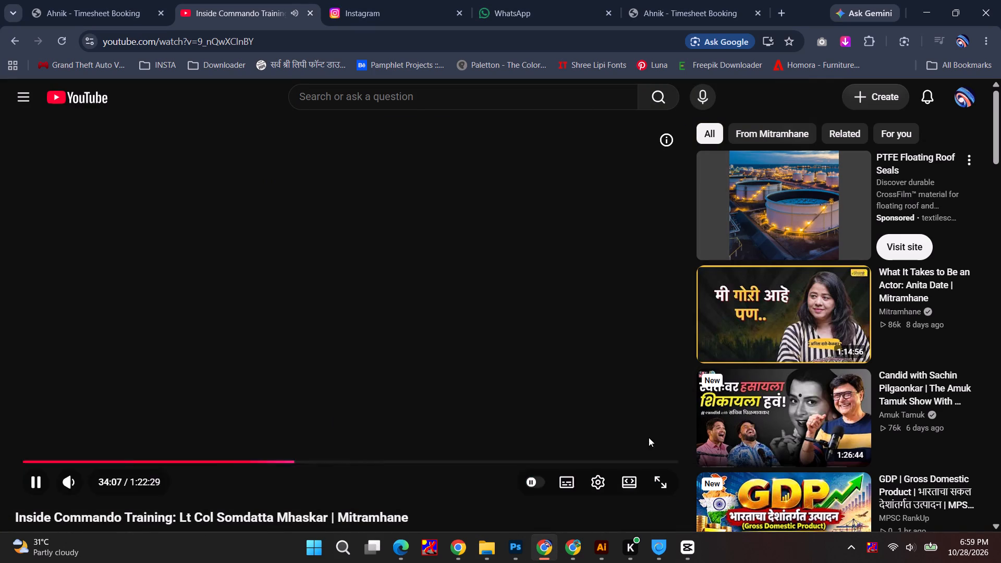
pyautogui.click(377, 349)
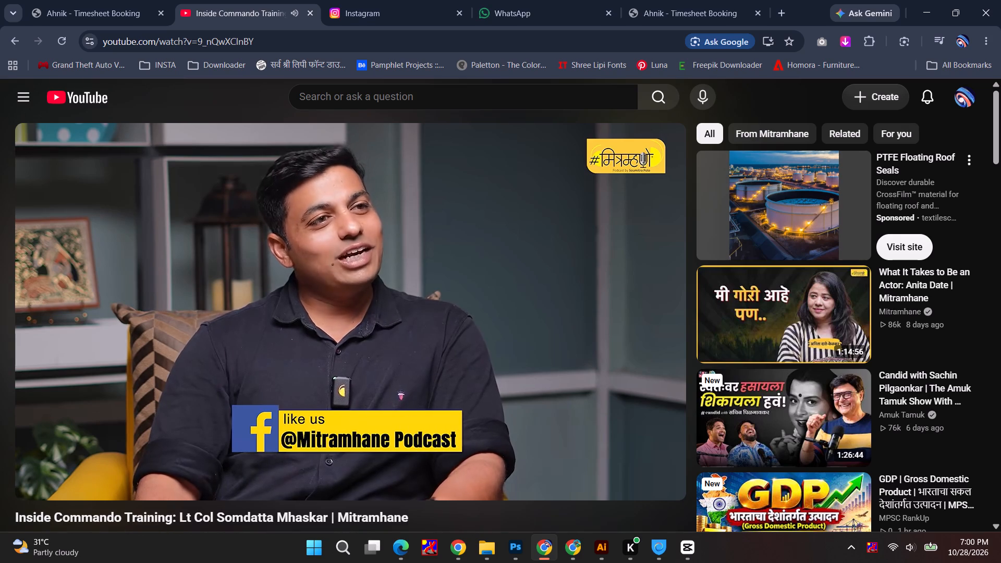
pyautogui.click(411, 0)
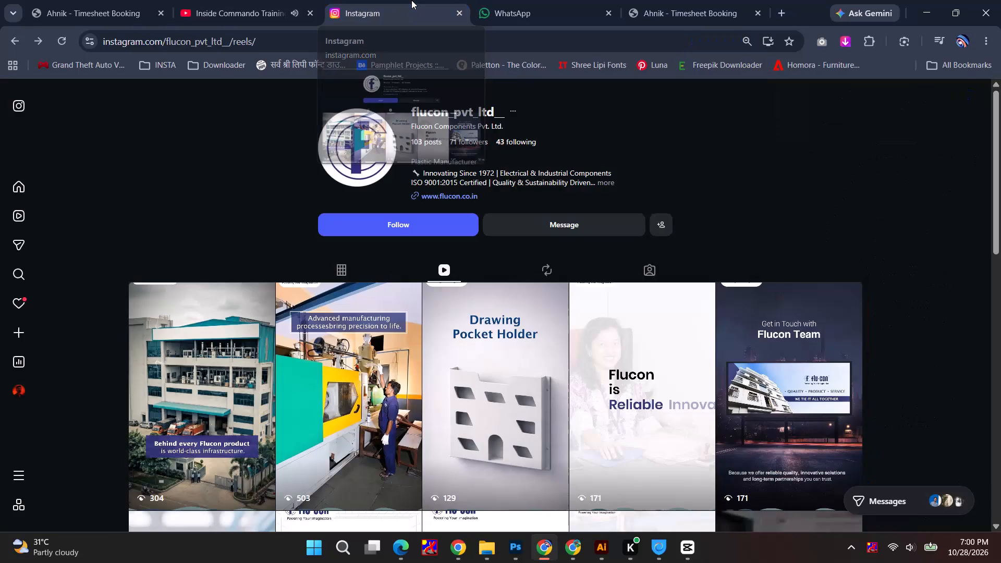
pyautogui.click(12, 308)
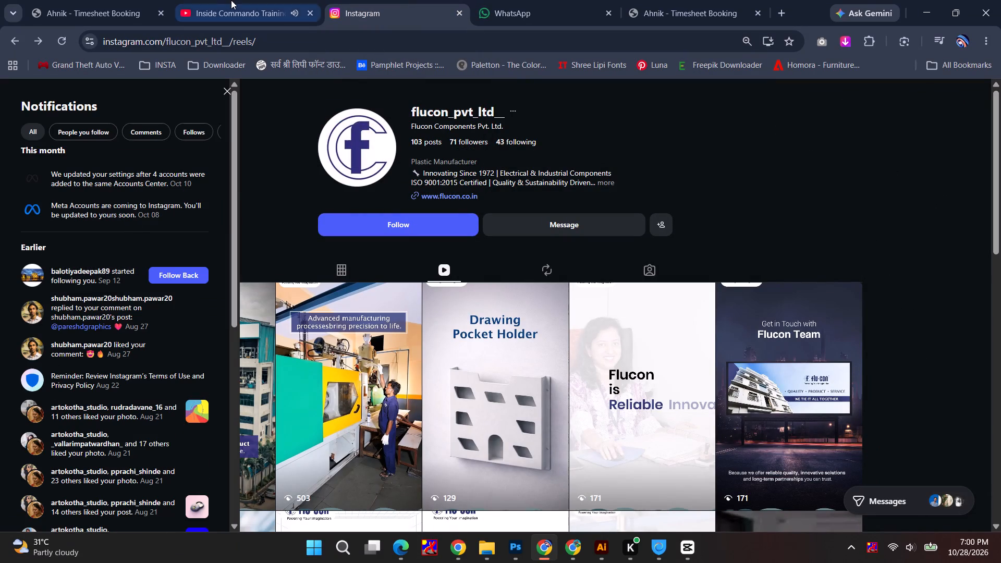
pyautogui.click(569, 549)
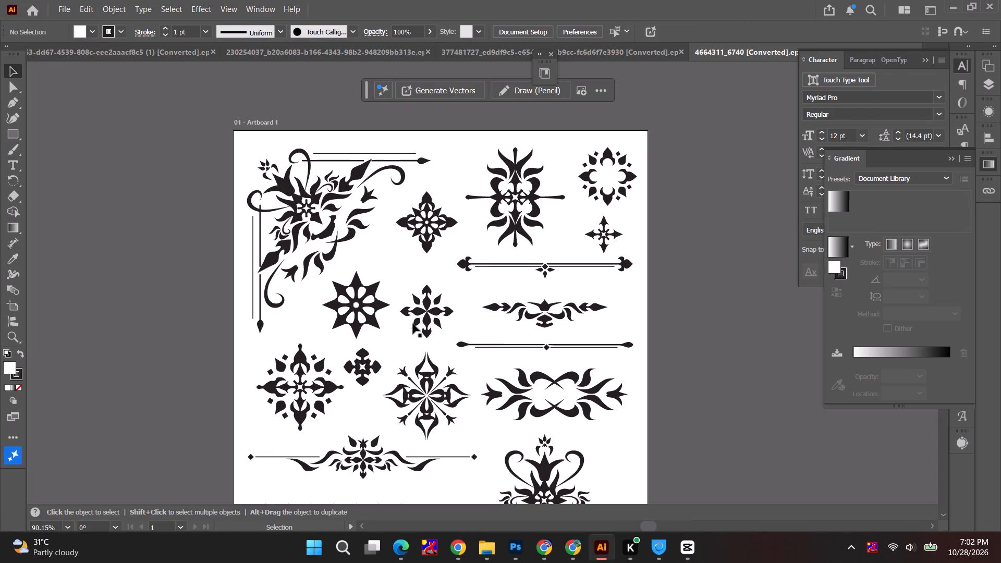
# Move the small eight-armed ornament beside the eight-pointed star off the artboard, and copy it into the isolated tapered-line divider's document.
pyautogui.click(429, 335)
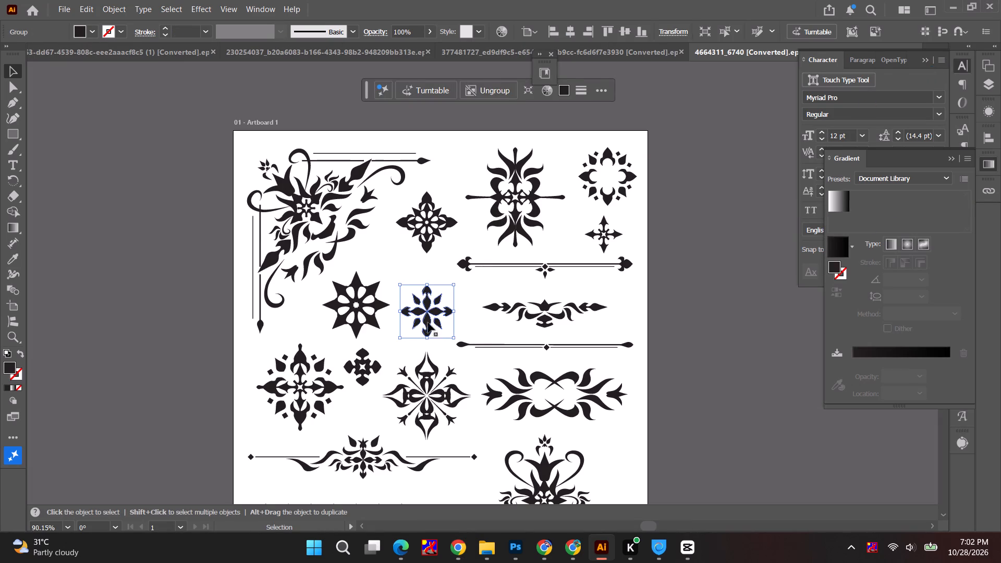
pyautogui.moveTo(428, 302); pyautogui.dragTo(175, 223)
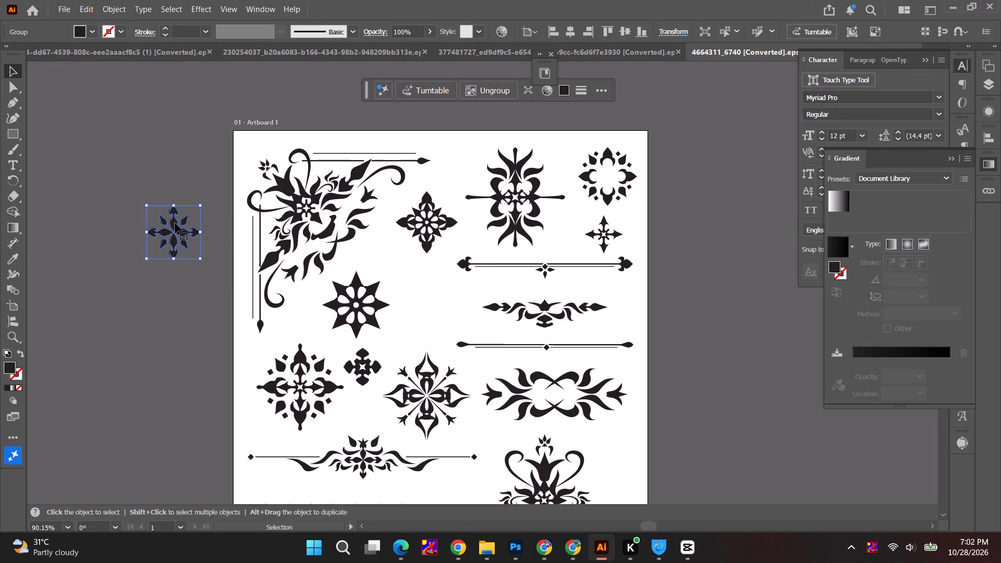
pyautogui.hotkey('ctrl', 'c')
pyautogui.hotkey('ctrl', 'c')
pyautogui.hotkey('ctrl', 'c')
pyautogui.hotkey('alt', 'Tab')
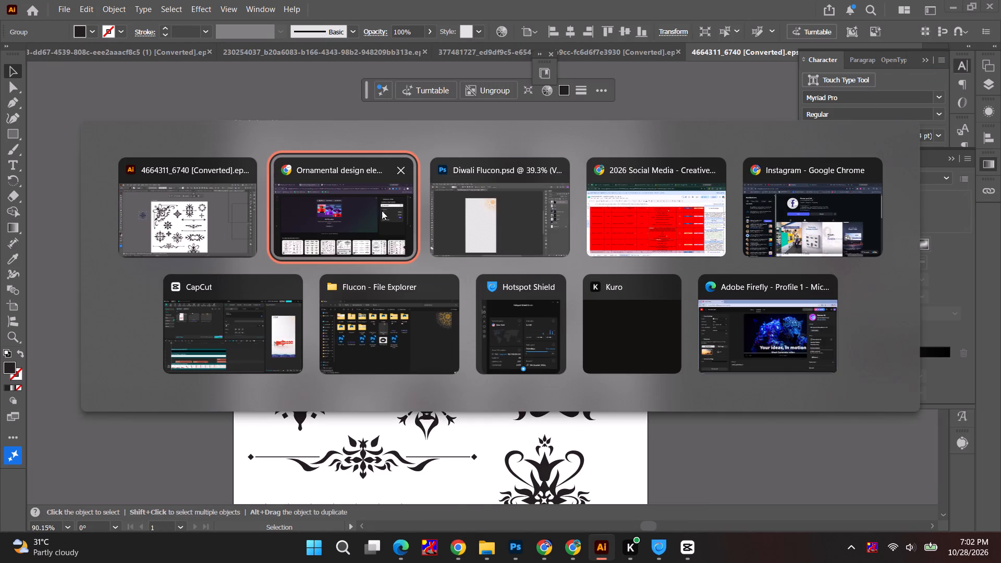
pyautogui.hotkey('alt', 'Tab')
pyautogui.click(595, 48)
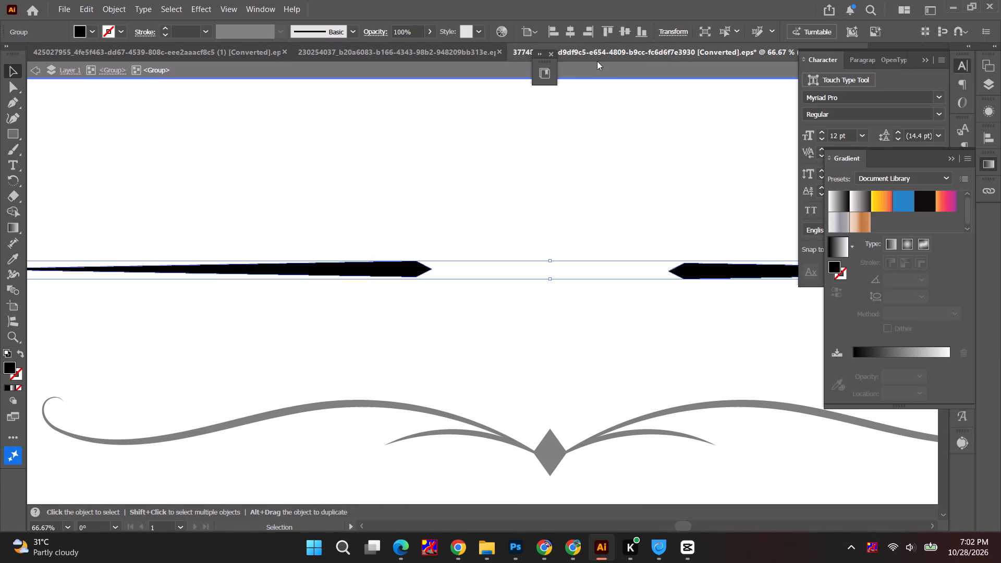
pyautogui.click(554, 223)
pyautogui.hotkey('ctrl', 'b')
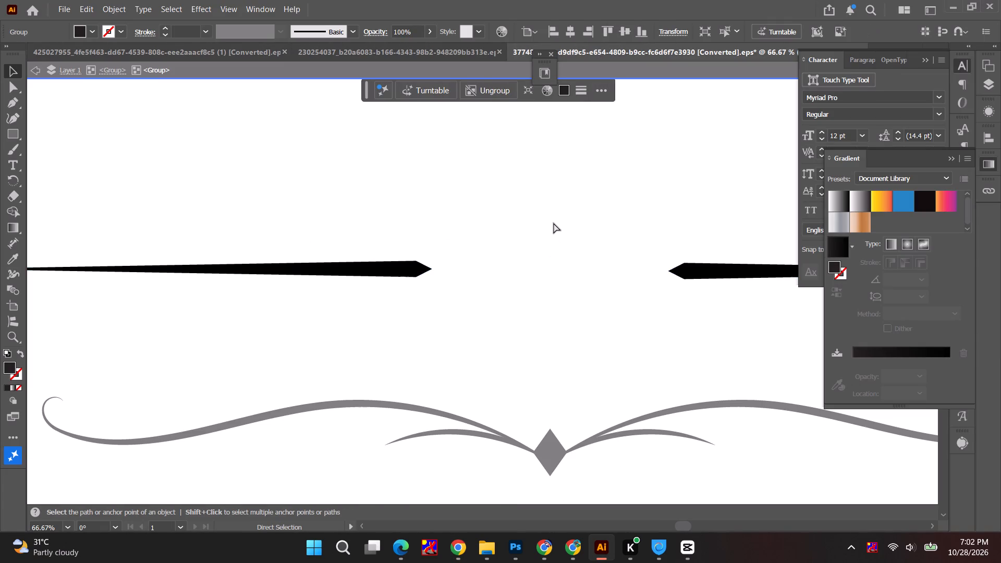
pyautogui.hotkey('ctrl', 'v')
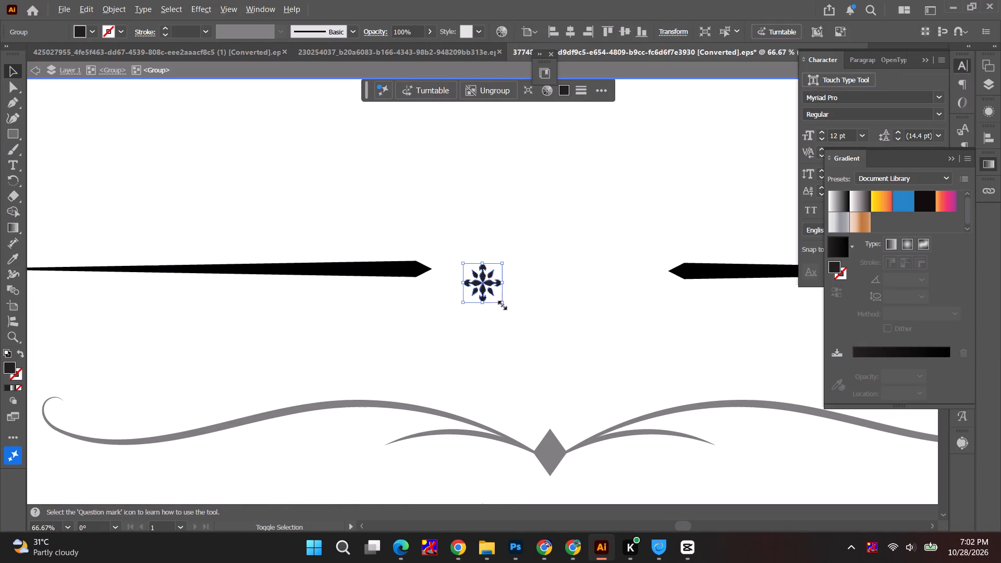
# Enlarge the pasted ornament to nearly three times its size and centre it in the gap between the two tapered lines.
pyautogui.keyDown('alt'); pyautogui.keyDown('shift'); pyautogui.moveTo(501, 304); pyautogui.dragTo(546, 336); pyautogui.keyUp('shift'); pyautogui.keyUp('alt')
pyautogui.moveTo(483, 268); pyautogui.dragTo(545, 262)
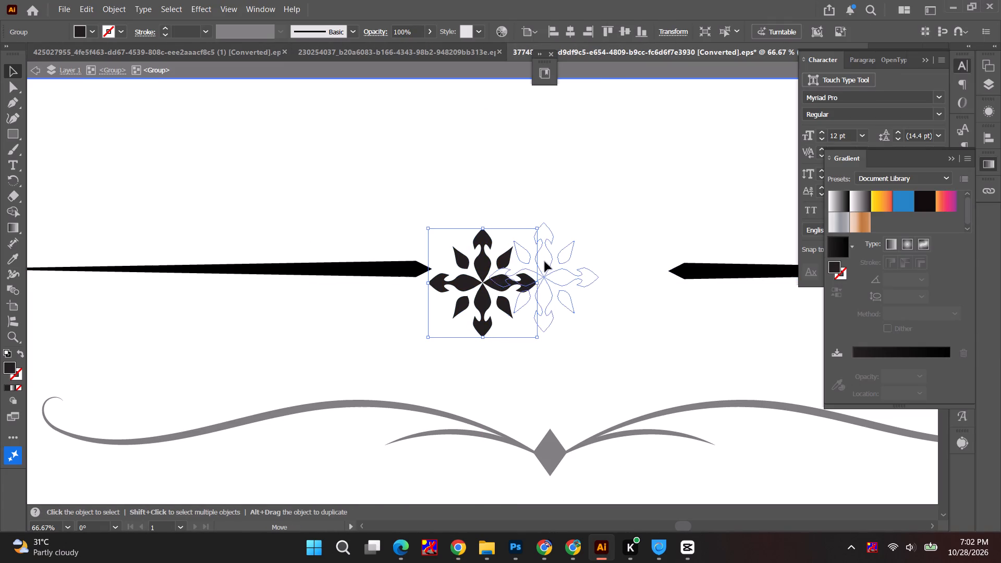
pyautogui.moveTo(545, 262); pyautogui.dragTo(613, 258)
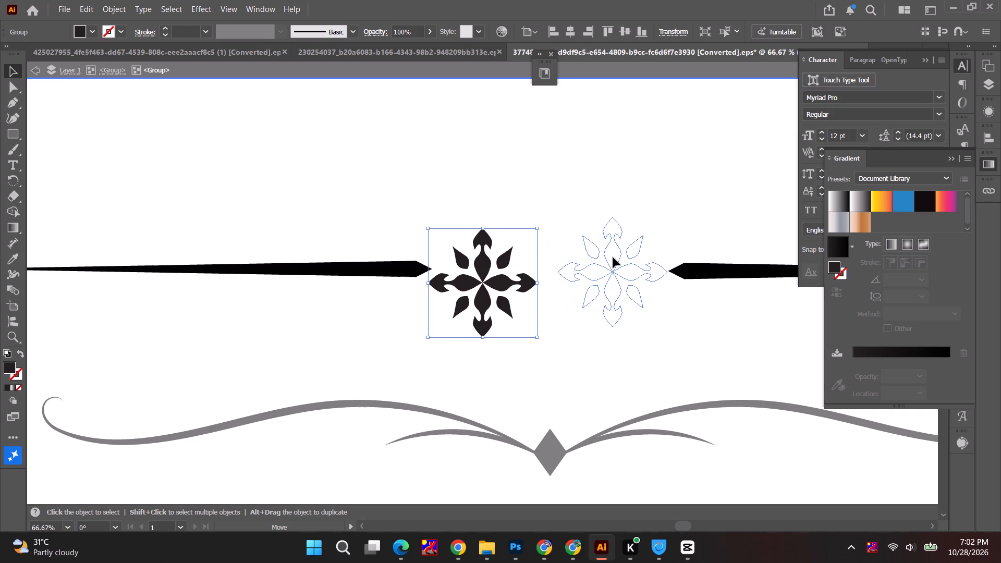
pyautogui.moveTo(613, 258); pyautogui.dragTo(613, 257)
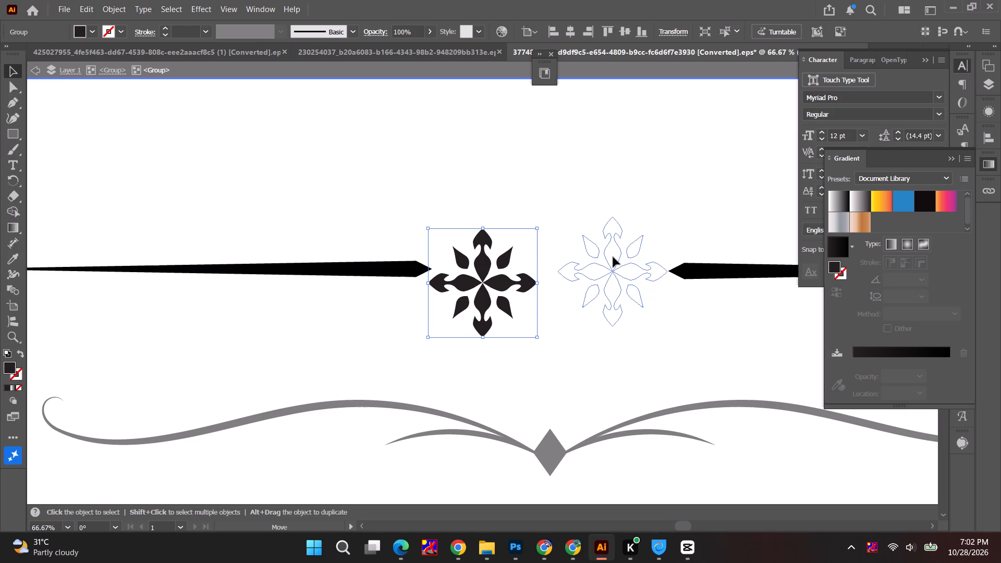
pyautogui.moveTo(613, 257); pyautogui.dragTo(613, 256)
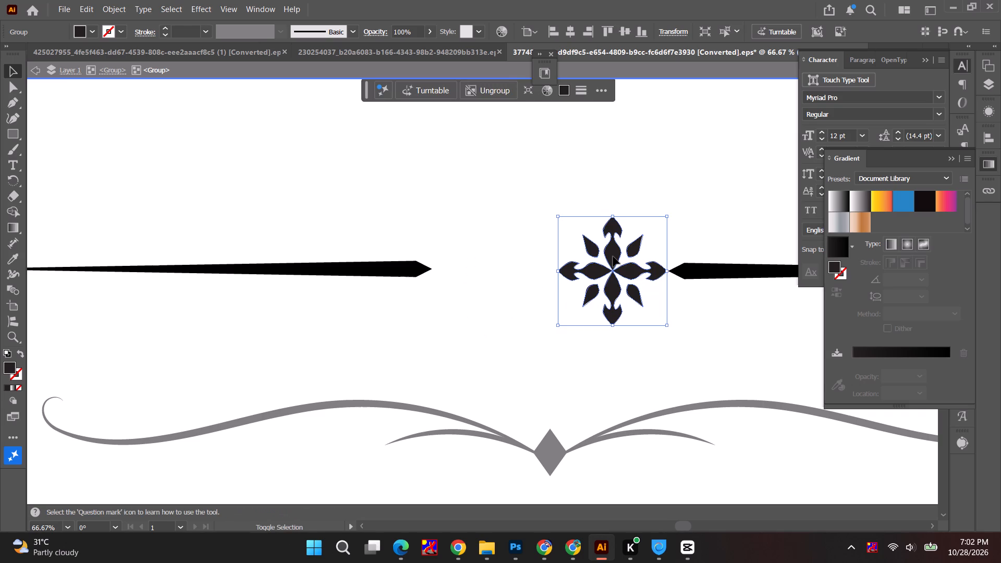
pyautogui.hotkey('shift', 'Left')
pyautogui.hotkey('shift', 'Left')
pyautogui.hotkey('shift', 'Left')
pyautogui.hotkey('shift', 'Left')
pyautogui.hotkey('shift', 'Left')
pyautogui.hotkey('shift', 'Left')
pyautogui.hotkey('shift', 'Left')
pyautogui.hotkey('shift', 'Left')
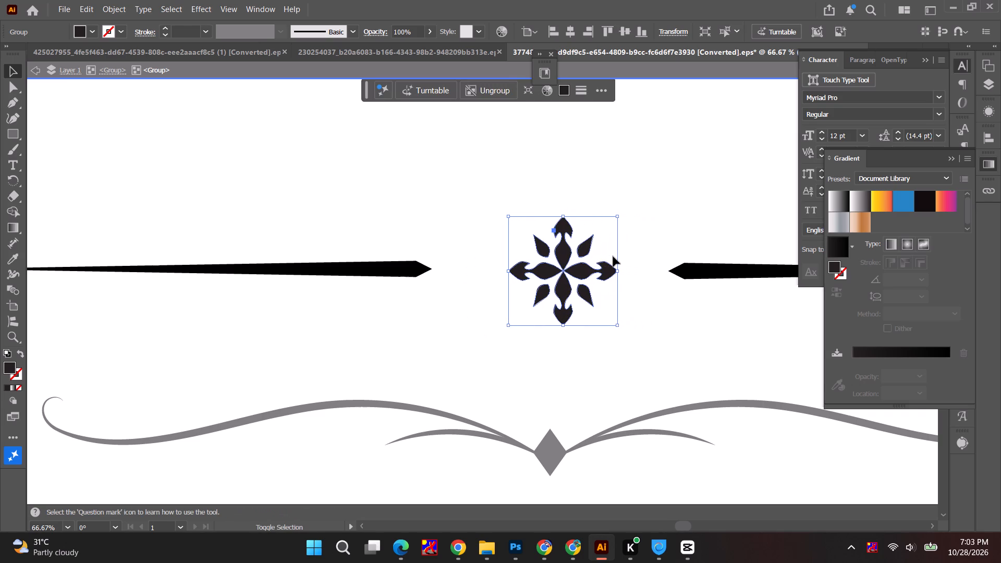
pyautogui.press('Left')
pyautogui.press('Left')
pyautogui.press('Left')
pyautogui.press('Left')
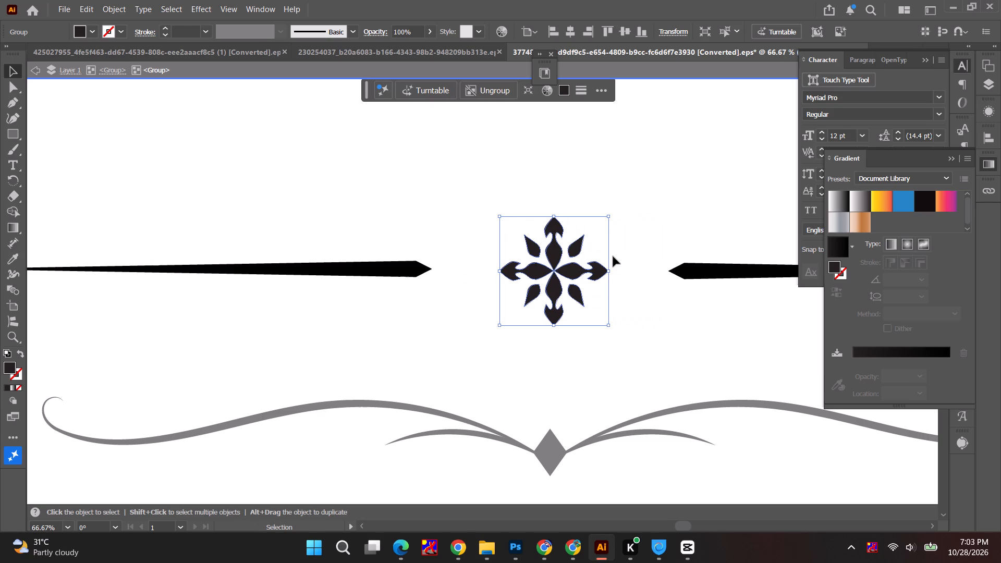
pyautogui.keyDown('shift'); pyautogui.click(692, 272); pyautogui.keyUp('shift')
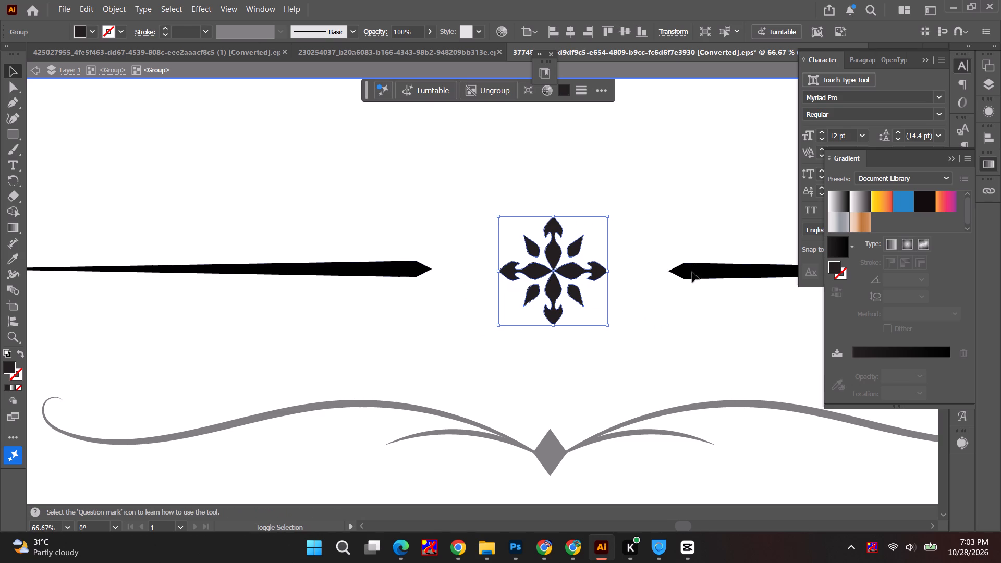
pyautogui.keyDown('alt'); pyautogui.scroll(-3, 455, 279); pyautogui.keyUp('alt')
pyautogui.click(556, 207)
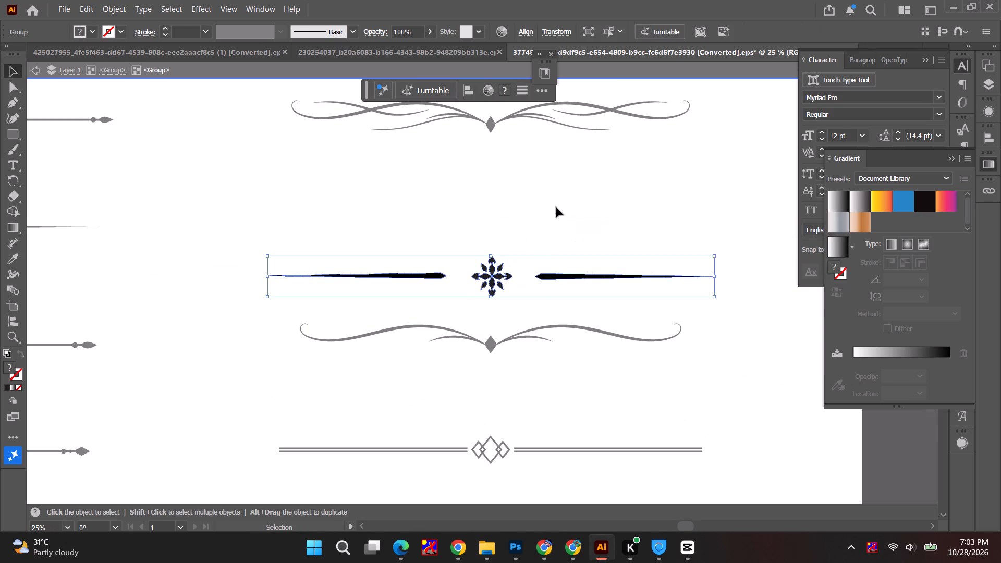
# Isolate the left tapered line and stretch its inner end to just short of the ornament.
pyautogui.keyDown('alt'); pyautogui.scroll(2, 494, 283); pyautogui.keyUp('alt')
pyautogui.keyDown('alt'); pyautogui.scroll(2, 381, 272); pyautogui.keyUp('alt')
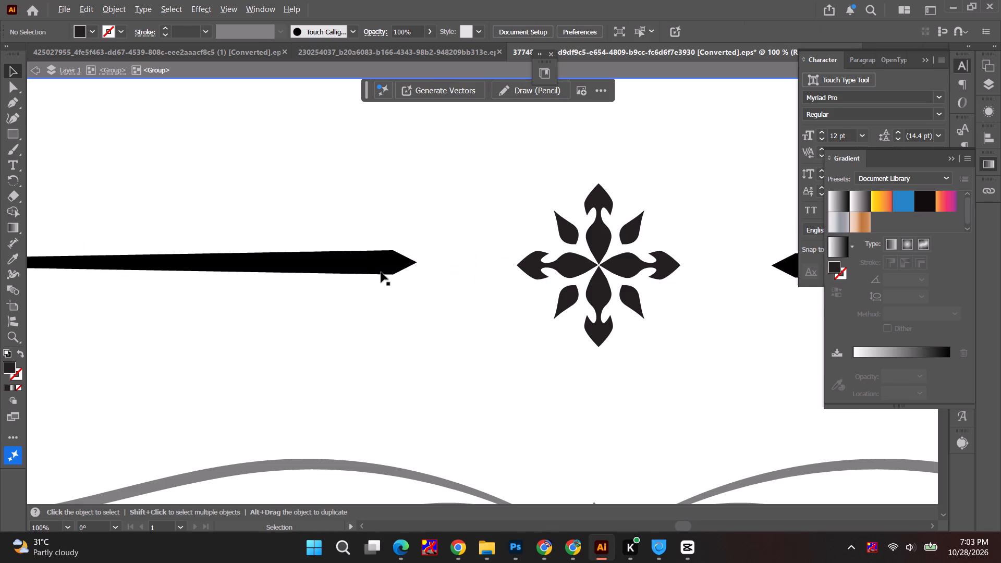
pyautogui.click(399, 270)
pyautogui.doubleClick(379, 259)
pyautogui.click(379, 259)
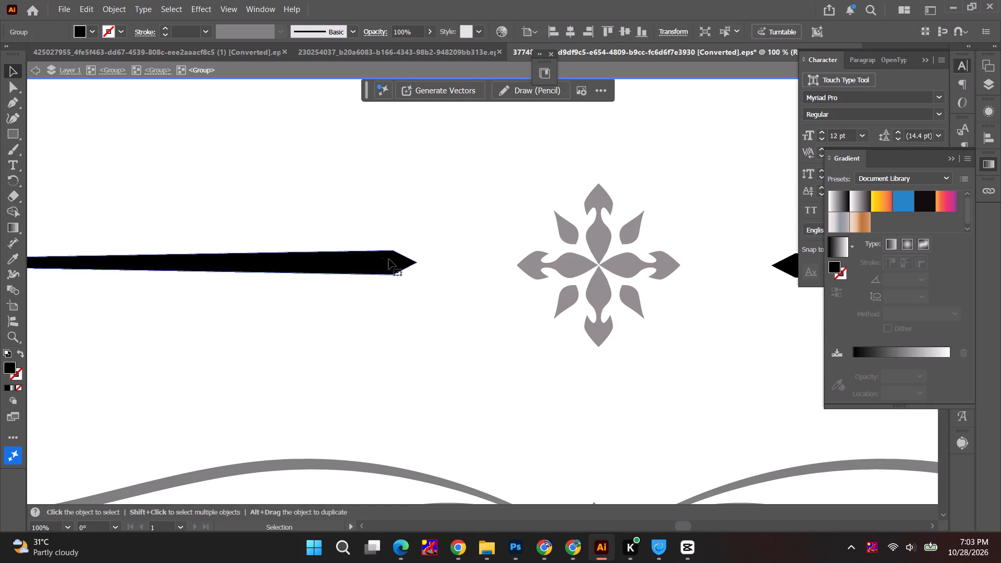
pyautogui.moveTo(417, 261); pyautogui.dragTo(500, 262)
pyautogui.doubleClick(534, 194)
pyautogui.press('Escape')
# Isolate the right tapered line, stretch its inner end to just short of the ornament with a matching gap, and leave isolation.
pyautogui.press('space')
pyautogui.moveTo(710, 202); pyautogui.dragTo(628, 204)
pyautogui.tripleClick(709, 266)
pyautogui.doubleClick(708, 266)
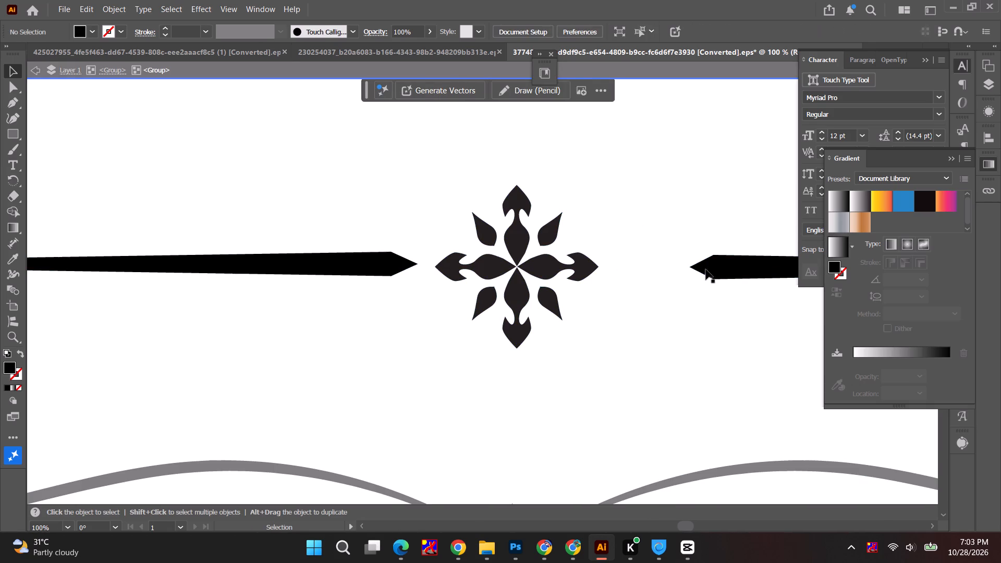
pyautogui.click(704, 270)
pyautogui.tripleClick(714, 271)
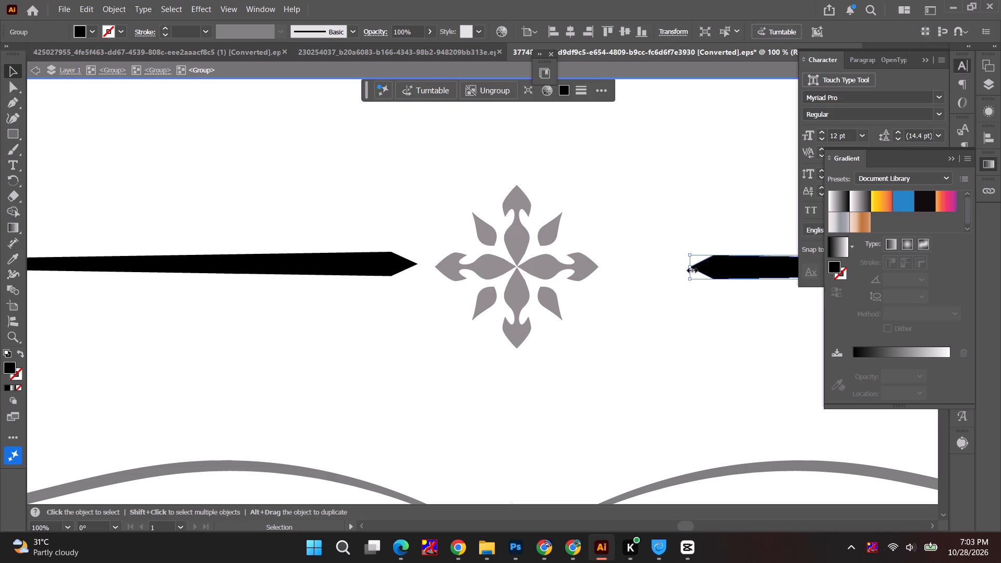
pyautogui.moveTo(691, 268); pyautogui.dragTo(609, 268)
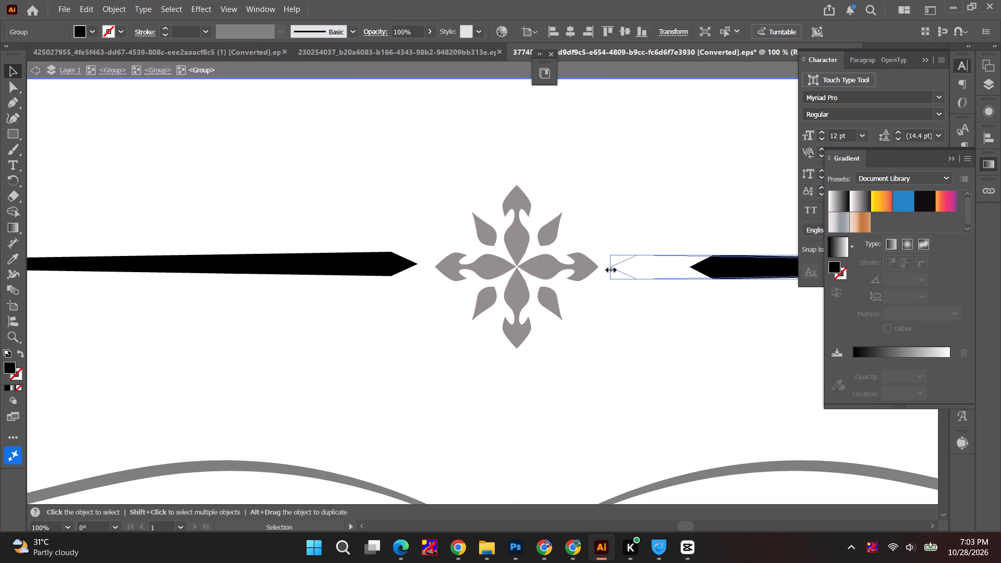
pyautogui.moveTo(609, 268); pyautogui.dragTo(612, 268)
pyautogui.moveTo(612, 268); pyautogui.dragTo(615, 268)
pyautogui.press('Escape')
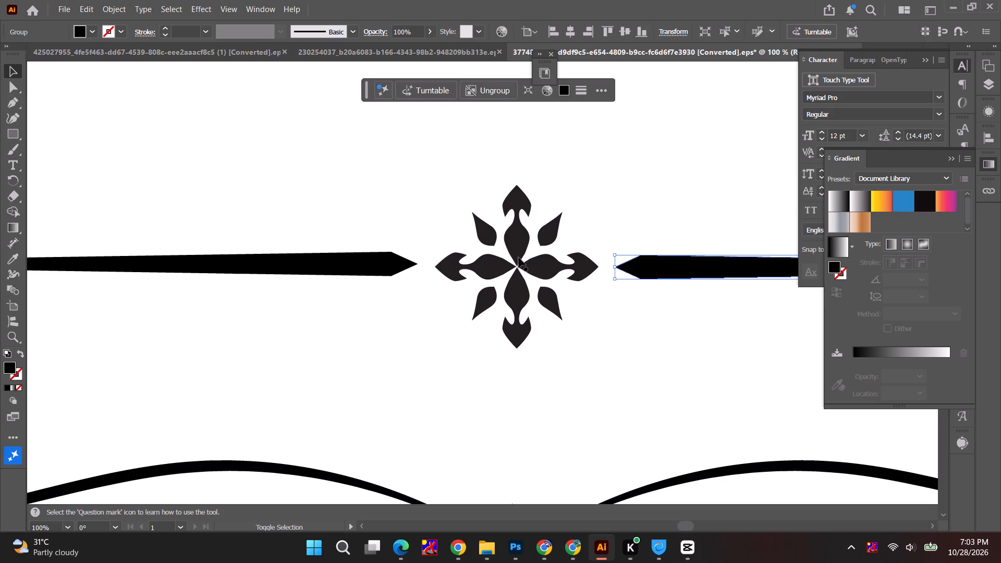
# Select both tapered lines together with the central ornament inside the divider group and copy them.
pyautogui.keyDown('shift'); pyautogui.click(519, 258); pyautogui.keyUp('shift')
pyautogui.doubleClick(519, 256)
pyautogui.click(519, 256)
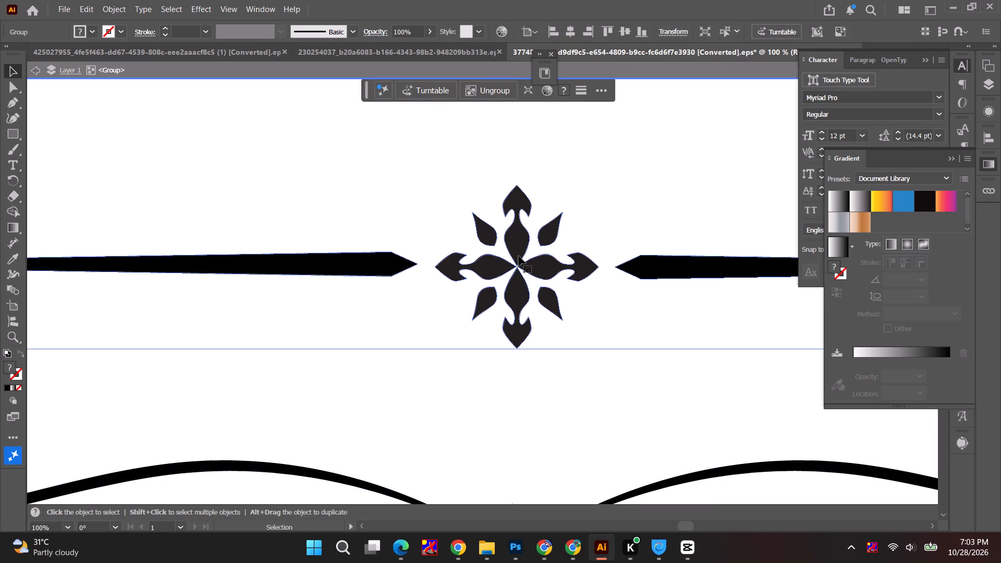
pyautogui.keyDown('alt'); pyautogui.scroll(-2, 519, 256); pyautogui.keyUp('alt')
pyautogui.doubleClick(523, 248)
pyautogui.click(522, 248)
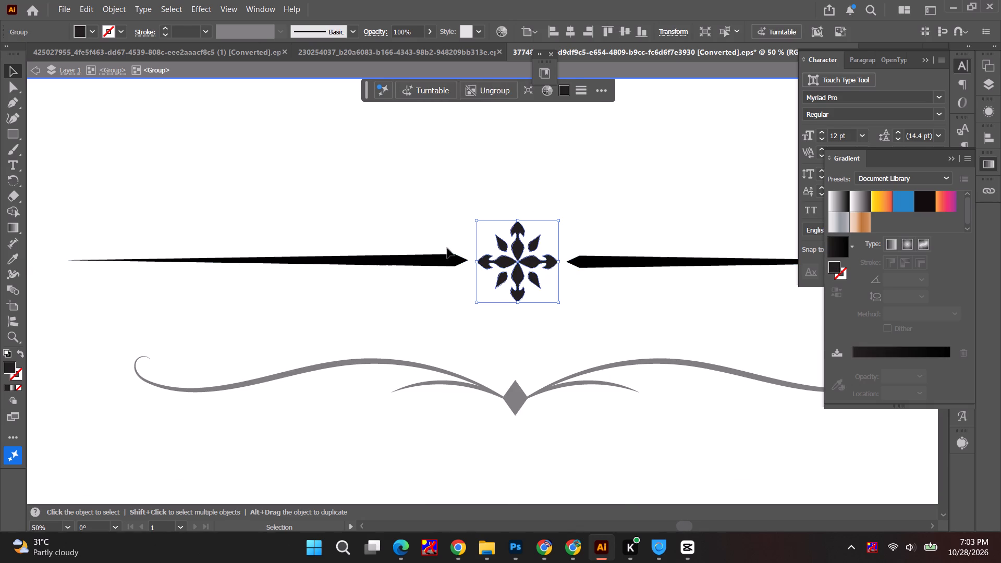
pyautogui.moveTo(359, 210); pyautogui.dragTo(676, 319)
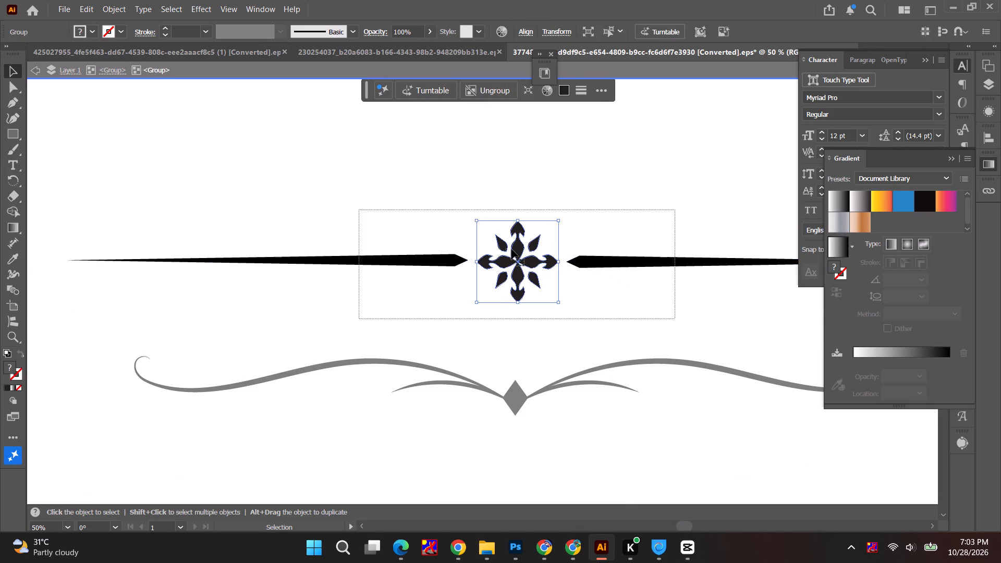
pyautogui.keyDown('alt'); pyautogui.scroll(-2, 505, 249); pyautogui.keyUp('alt')
pyautogui.hotkey('ctrl', 'c')
# Switch to Photoshop and paste the copied divider into Diwali Flucon.psd as a smart object.
pyautogui.hotkey('alt', 'Tab')
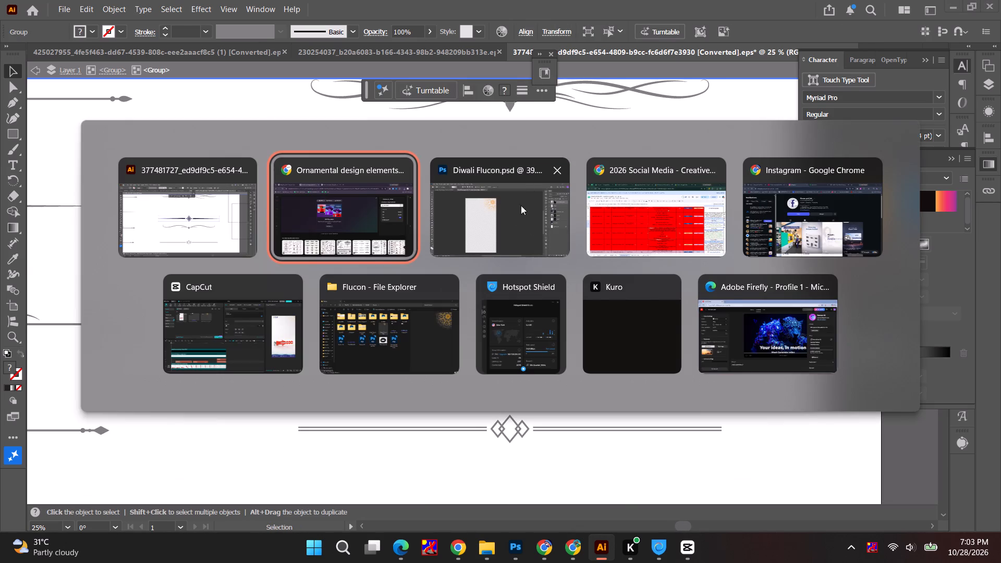
pyautogui.keyDown('alt'); pyautogui.click(467, 229); pyautogui.keyUp('alt')
pyautogui.hotkey('alt', 'Tab')
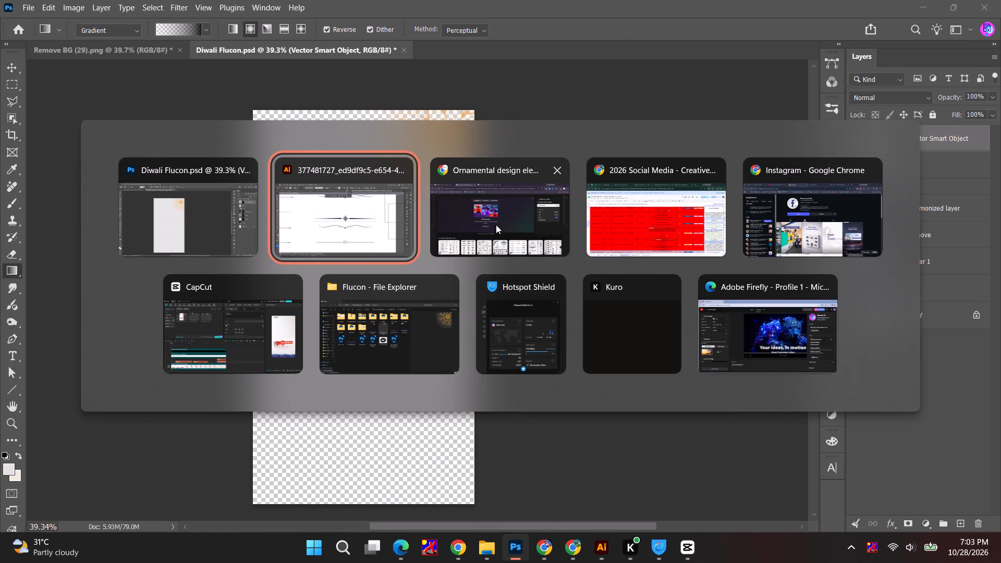
pyautogui.hotkey('alt', 'Tab')
pyautogui.hotkey('alt', 'Tab')
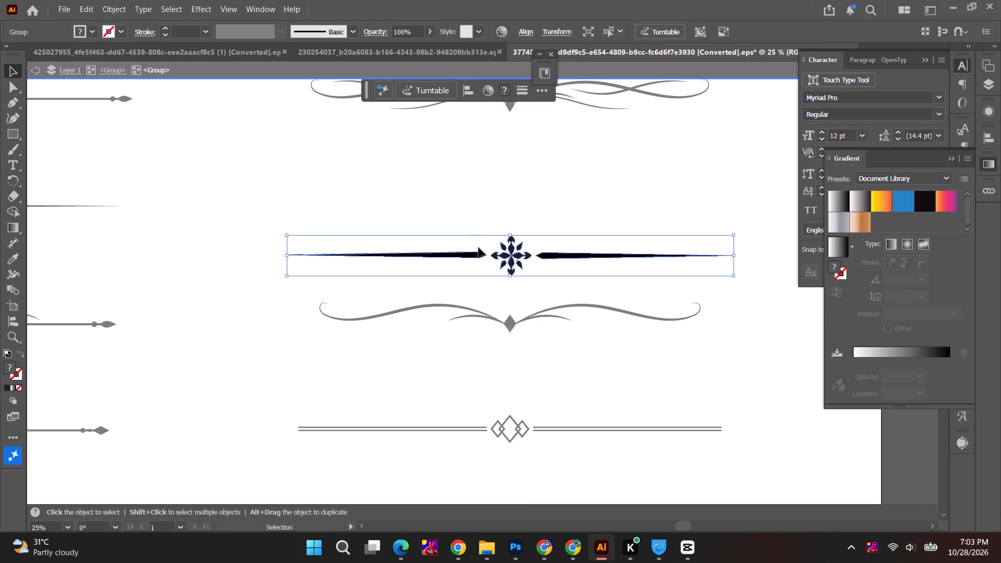
pyautogui.click(514, 546)
pyautogui.click(378, 293)
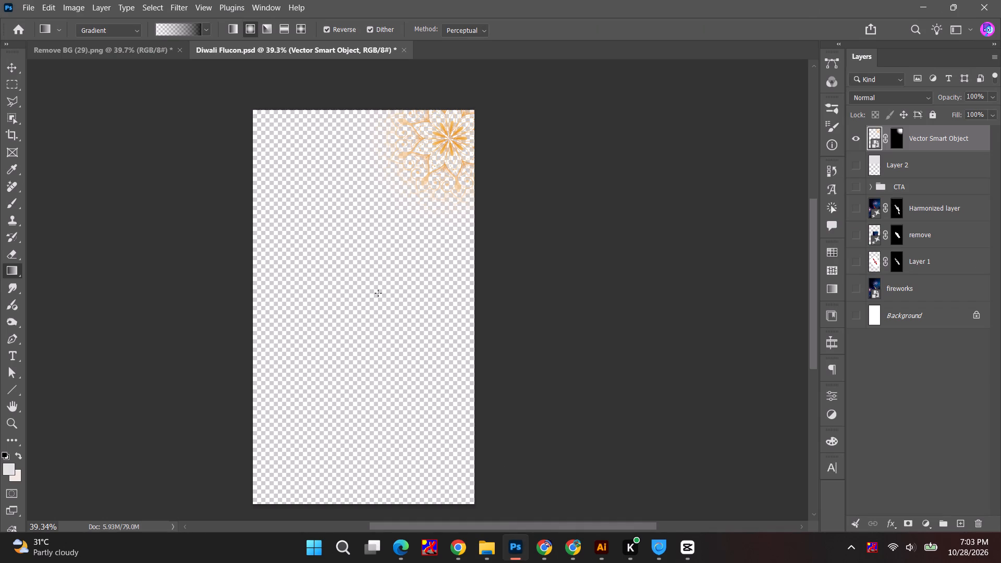
pyautogui.click(5, 63)
pyautogui.click(348, 260)
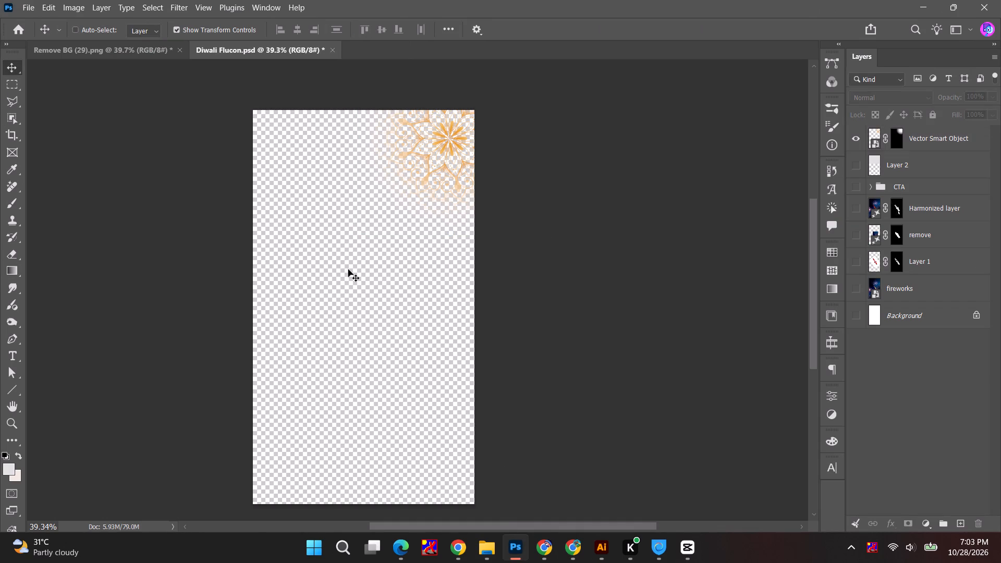
pyautogui.hotkey('ctrl', 'v')
pyautogui.click(462, 164)
pyautogui.click(569, 138)
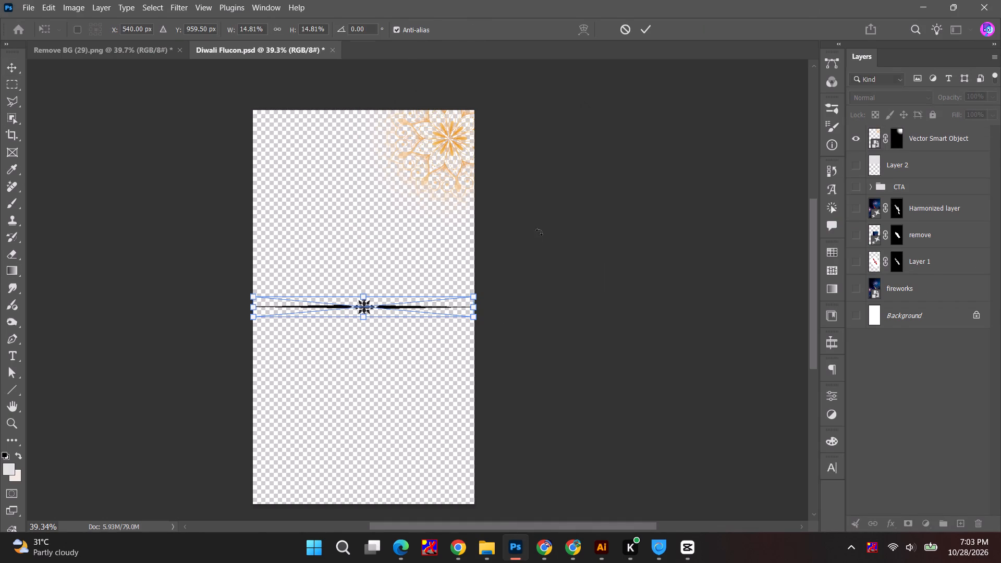
# Scale the pasted divider down to about 5% and move it up the canvas, centred at about Y 668 px.
pyautogui.keyDown('alt'); pyautogui.keyDown('shift'); pyautogui.moveTo(476, 321); pyautogui.dragTo(420, 300); pyautogui.keyUp('shift'); pyautogui.keyUp('alt')
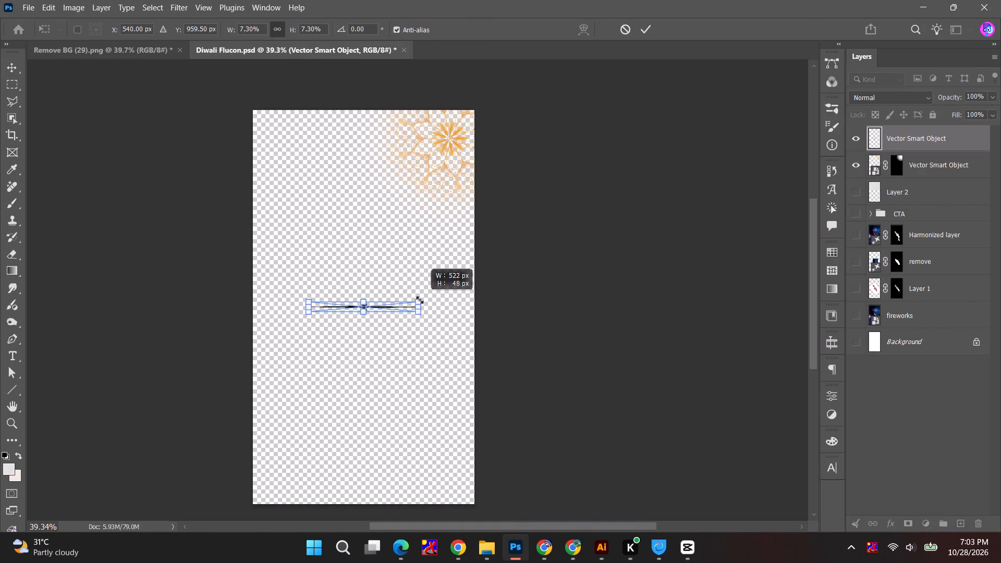
pyautogui.keyDown('alt'); pyautogui.keyDown('shift'); pyautogui.moveTo(420, 300); pyautogui.dragTo(411, 296); pyautogui.keyUp('shift'); pyautogui.keyUp('alt')
pyautogui.keyDown('alt'); pyautogui.scroll(8, 367, 301); pyautogui.keyUp('alt')
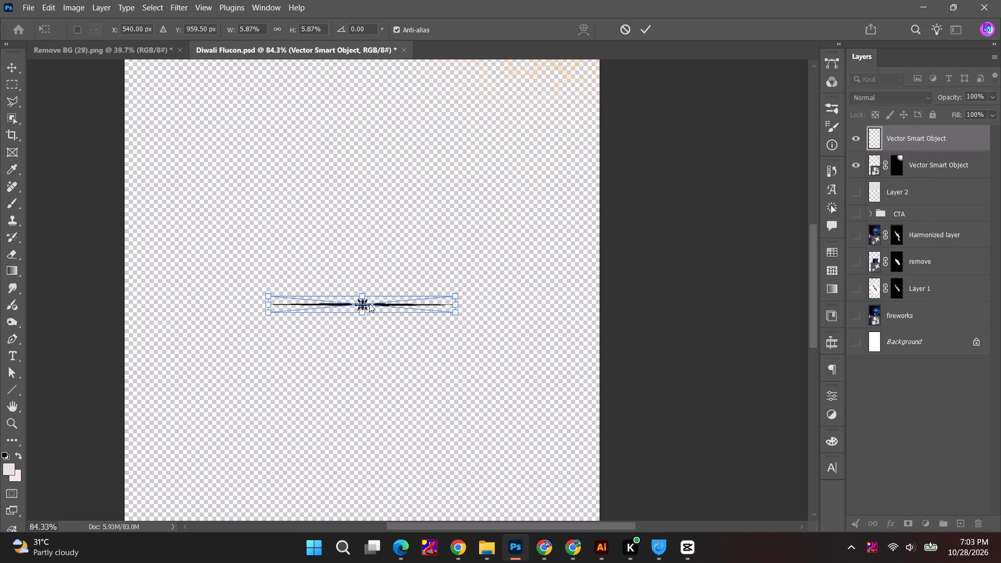
pyautogui.moveTo(368, 304); pyautogui.dragTo(367, 176)
pyautogui.keyDown('alt'); pyautogui.keyDown('shift'); pyautogui.moveTo(453, 188); pyautogui.dragTo(441, 175); pyautogui.keyUp('shift'); pyautogui.keyUp('alt')
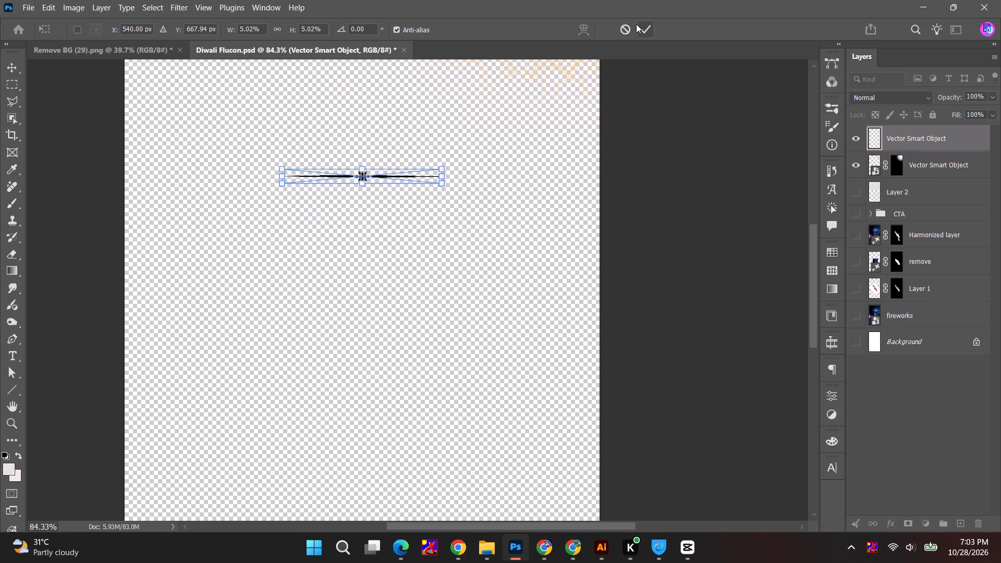
pyautogui.click(643, 30)
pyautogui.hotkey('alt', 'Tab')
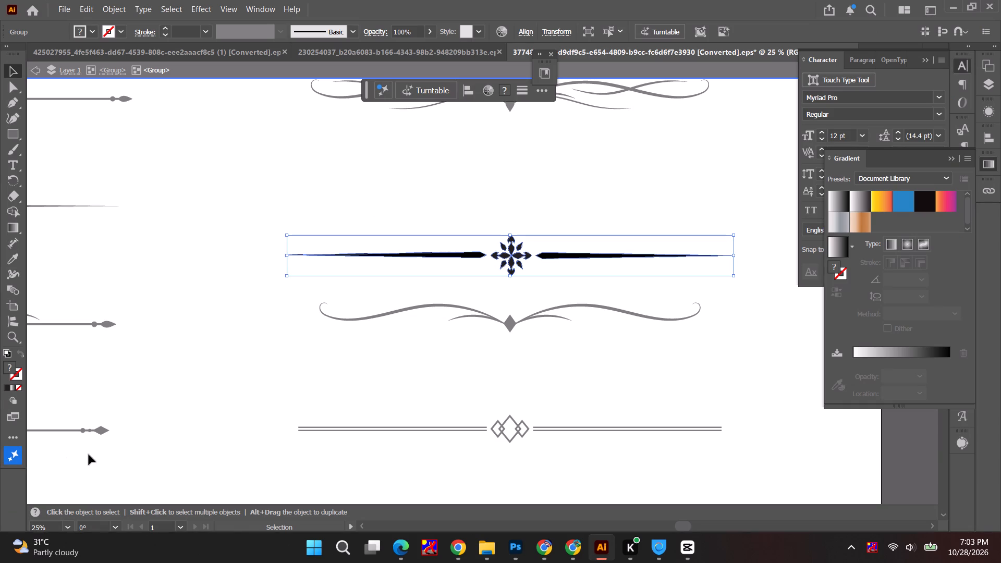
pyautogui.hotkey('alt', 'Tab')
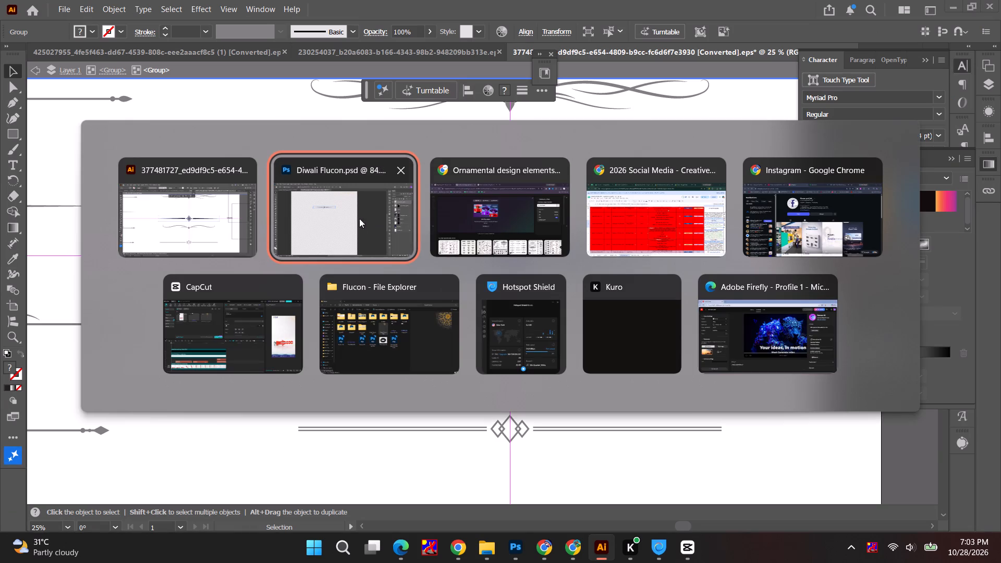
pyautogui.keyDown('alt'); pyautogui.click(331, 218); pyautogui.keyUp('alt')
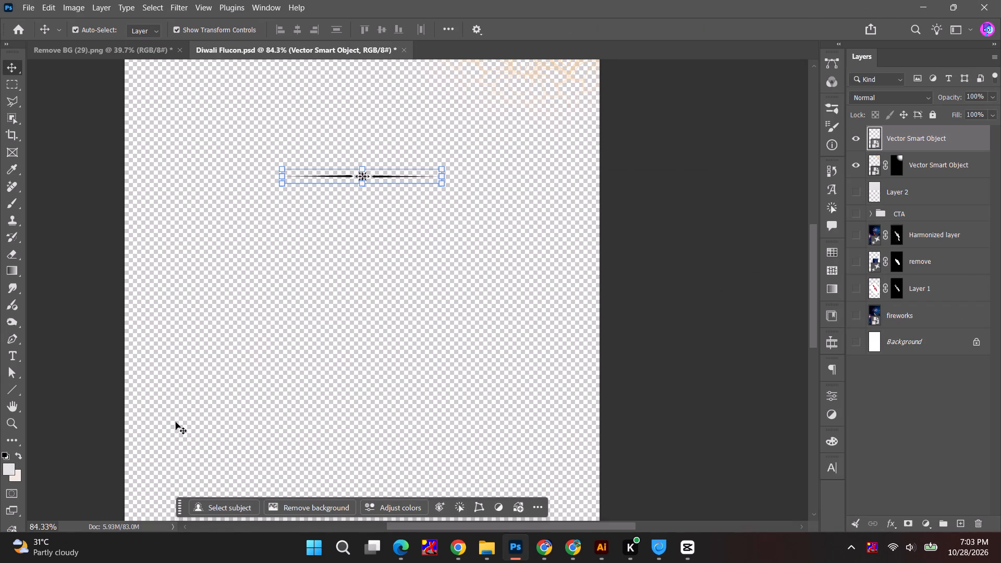
# Apply a Color Overlay in dark blue #112c63 to the divider layer and compare it with the effect off and on.
pyautogui.click(892, 524)
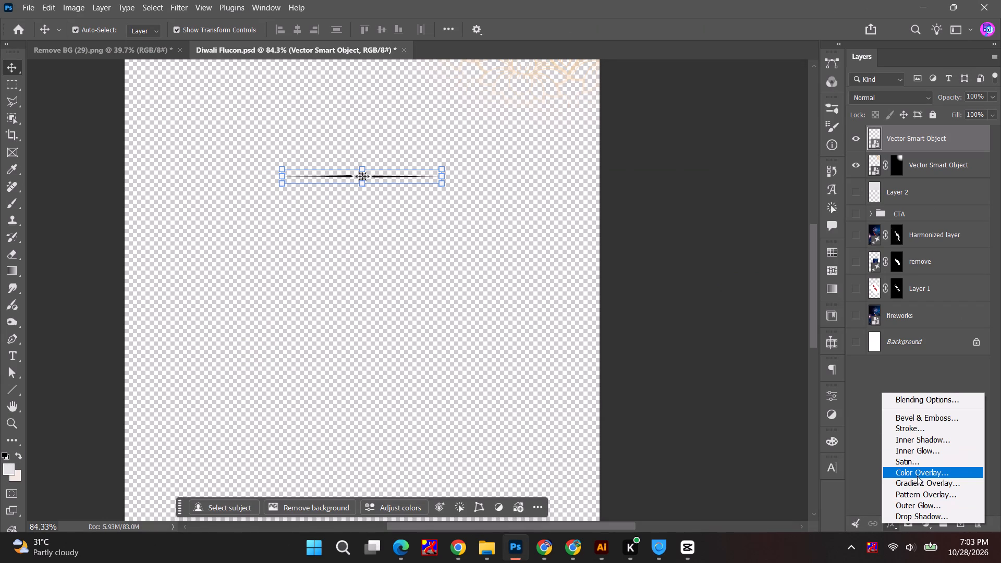
pyautogui.click(917, 476)
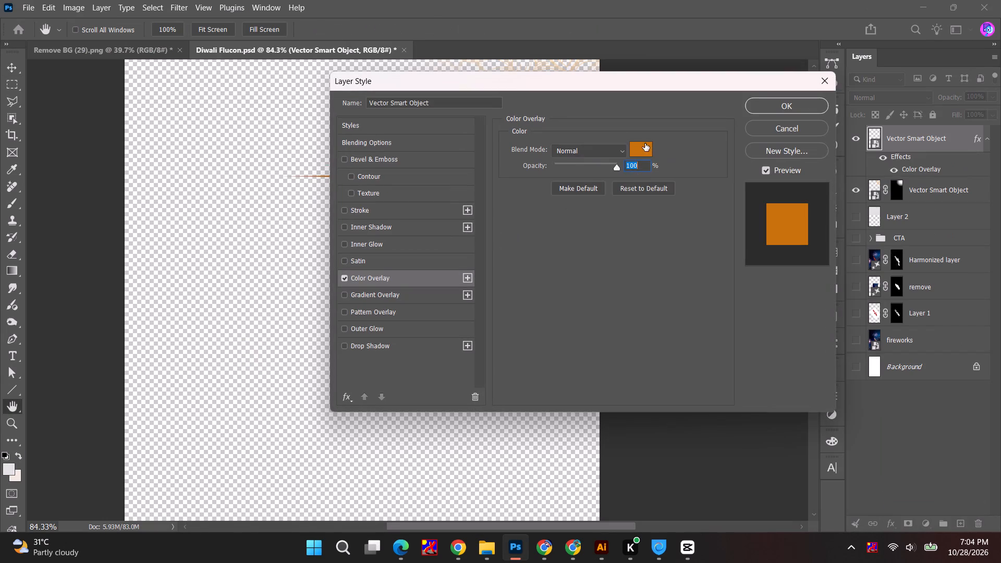
pyautogui.click(645, 143)
pyautogui.click(749, 215)
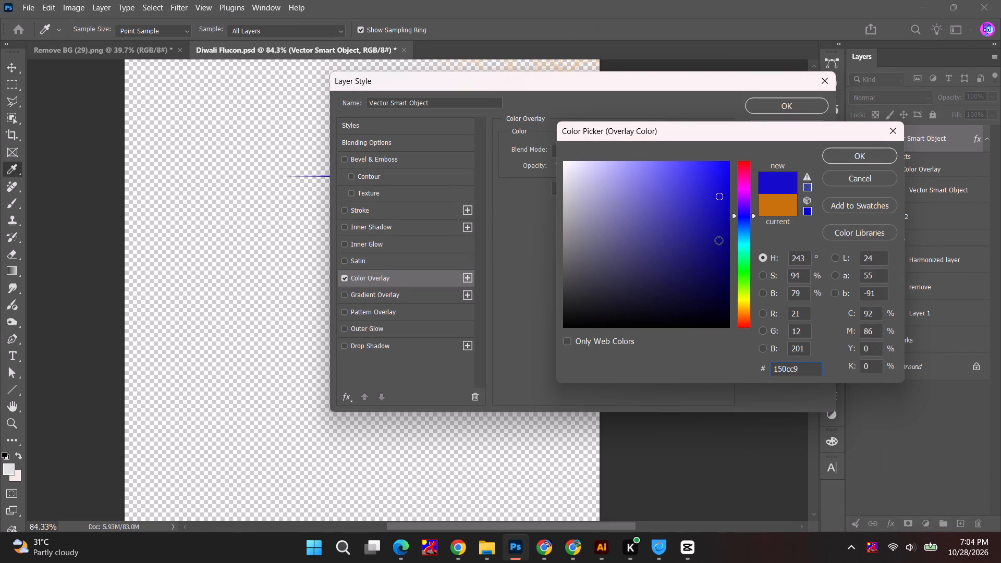
pyautogui.click(701, 263)
pyautogui.click(746, 226)
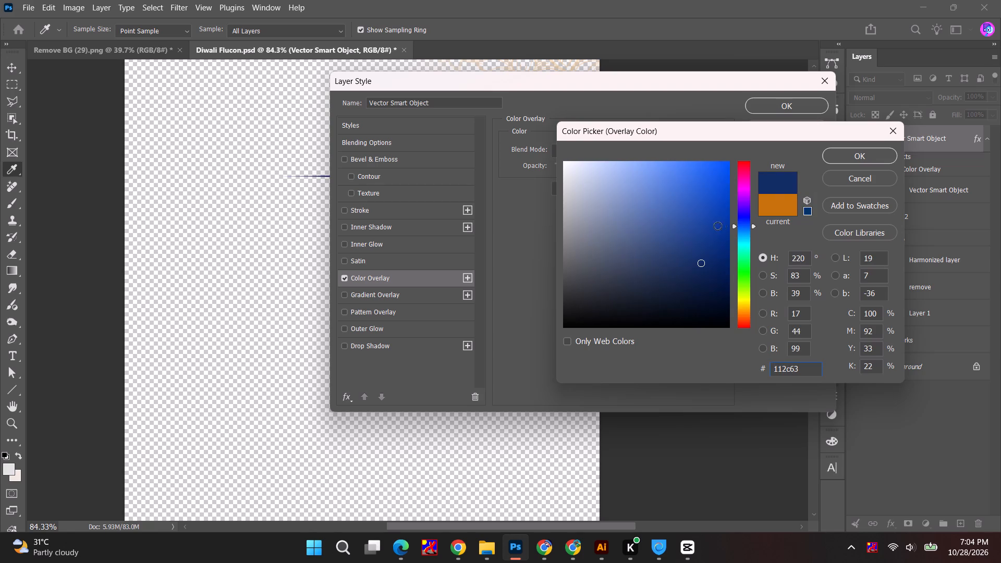
pyautogui.click(862, 152)
pyautogui.click(796, 103)
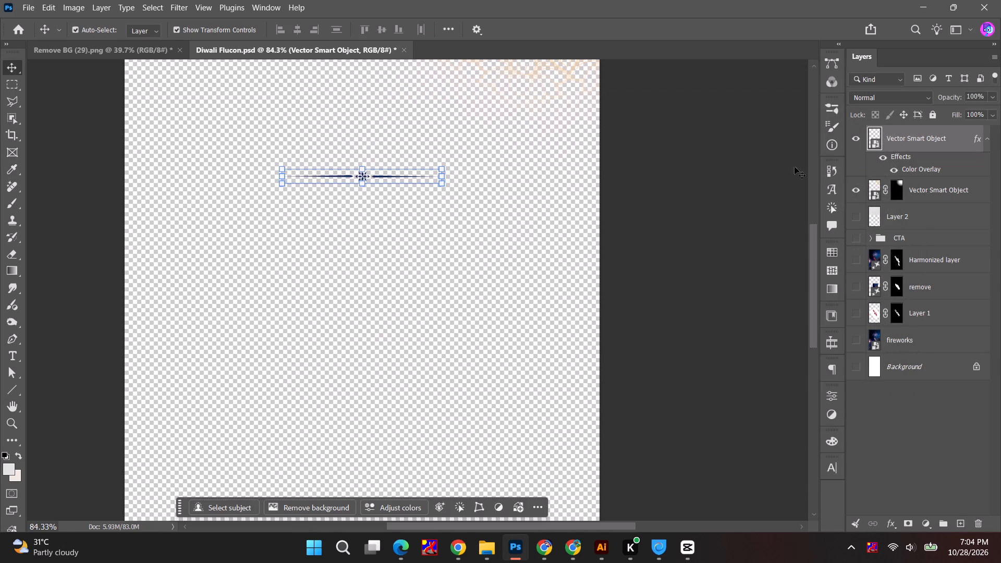
pyautogui.click(884, 158)
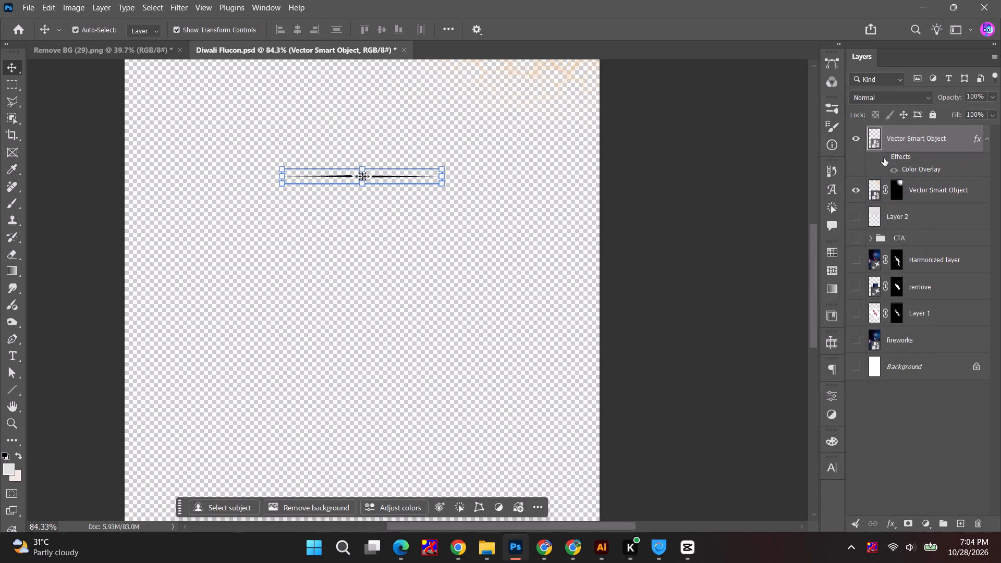
pyautogui.click(884, 158)
# Enlarge the divider slightly to about 456 px wide and deselect it.
pyautogui.keyDown('alt'); pyautogui.scroll(10, 327, 177); pyautogui.keyUp('alt')
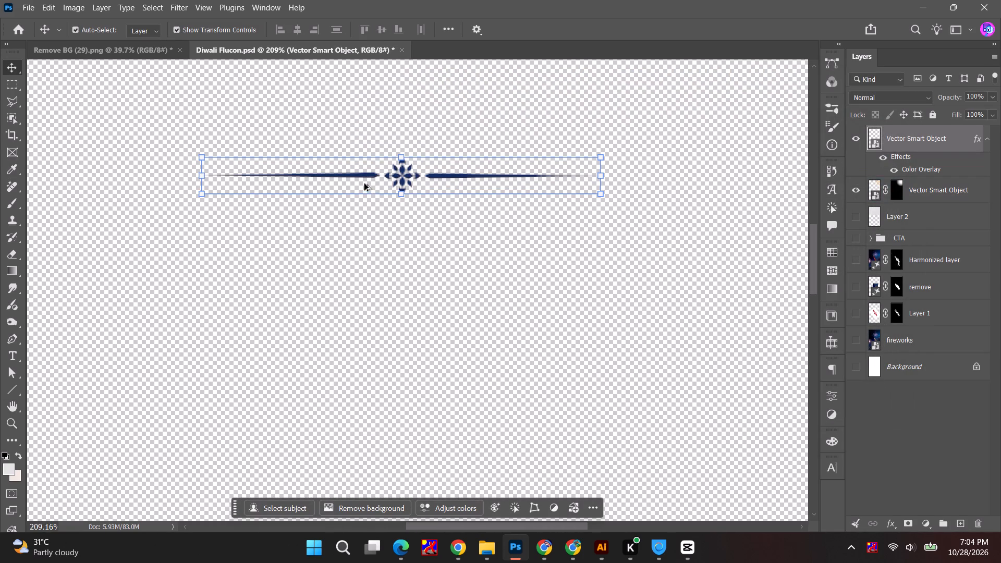
pyautogui.keyDown('alt'); pyautogui.keyDown('shift'); pyautogui.moveTo(603, 196); pyautogui.dragTo(651, 209); pyautogui.keyUp('shift'); pyautogui.keyUp('alt')
pyautogui.click(646, 30)
pyautogui.click(541, 296)
pyautogui.keyDown('alt'); pyautogui.scroll(-5, 541, 296); pyautogui.keyUp('alt')
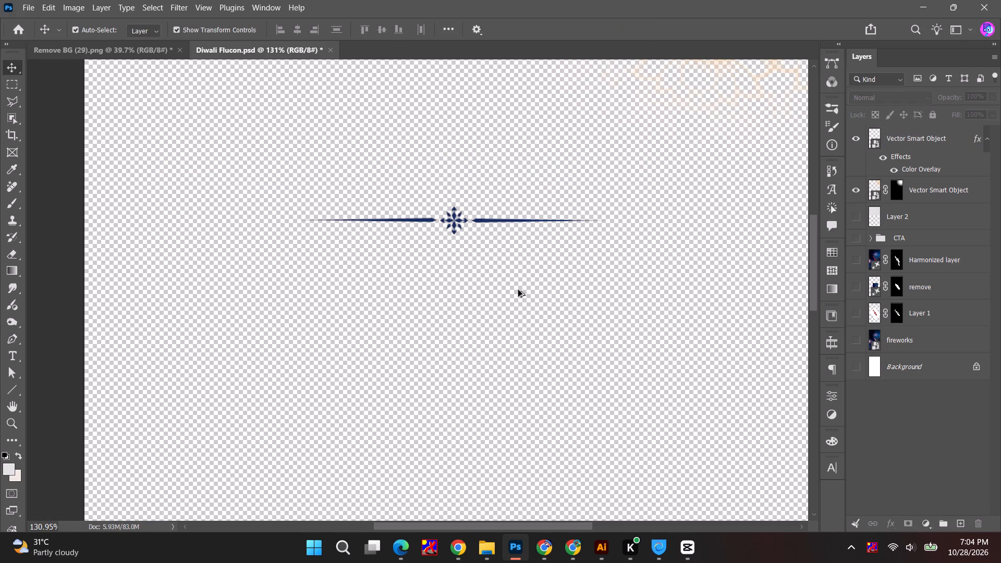
# Quick-export the divider layer as a PNG named "Diwali F'" into the Flucon folder.
pyautogui.click(916, 144)
pyautogui.rightClick(916, 144)
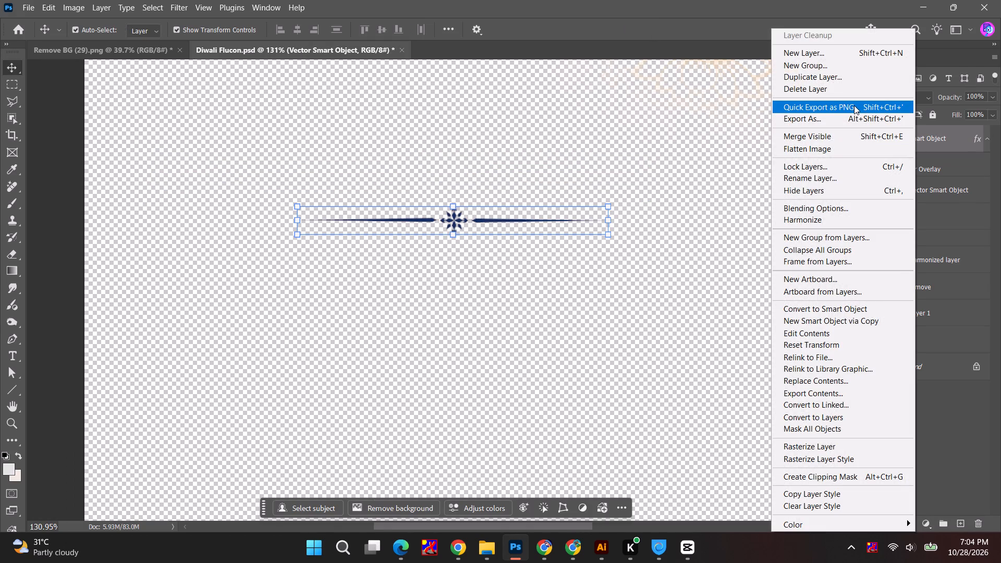
pyautogui.click(854, 105)
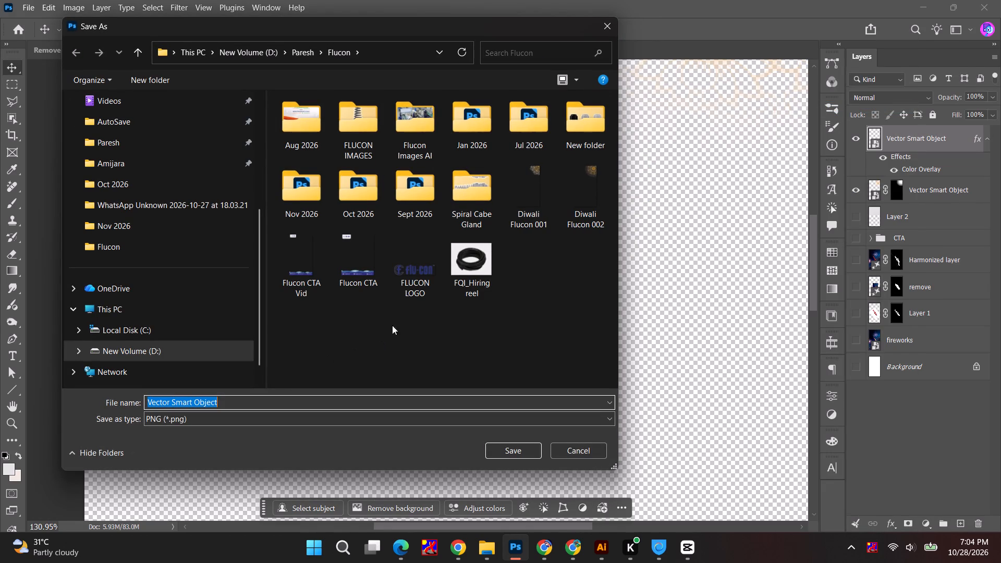
pyautogui.click(548, 205)
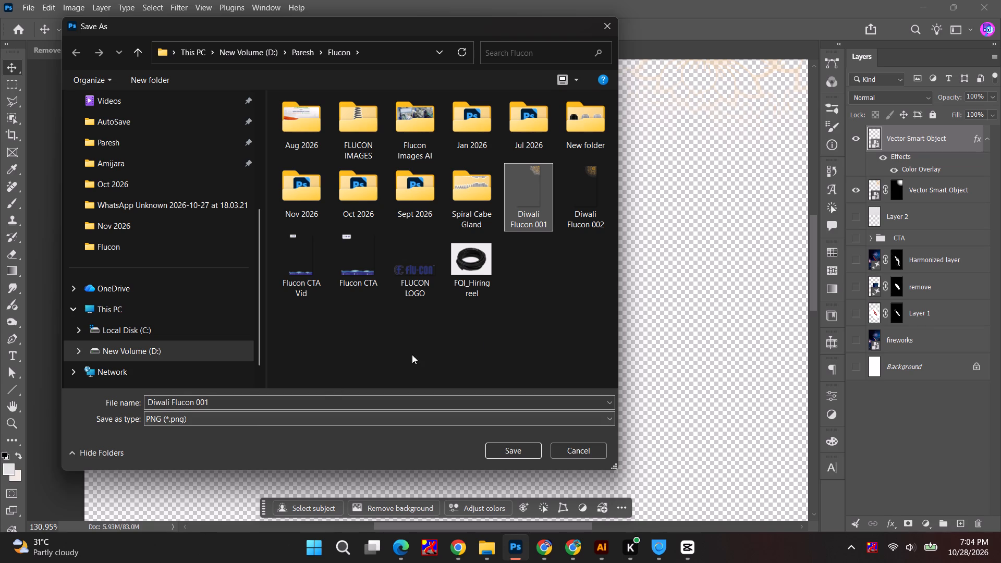
pyautogui.doubleClick(239, 403)
pyautogui.press('0')
pyautogui.press('0')
pyautogui.press('0')
pyautogui.press('0')
pyautogui.press('0')
pyautogui.press('0')
pyautogui.press('0')
pyautogui.press('0')
pyautogui.press('0')
pyautogui.press('0')
pyautogui.press('0')
pyautogui.press('0')
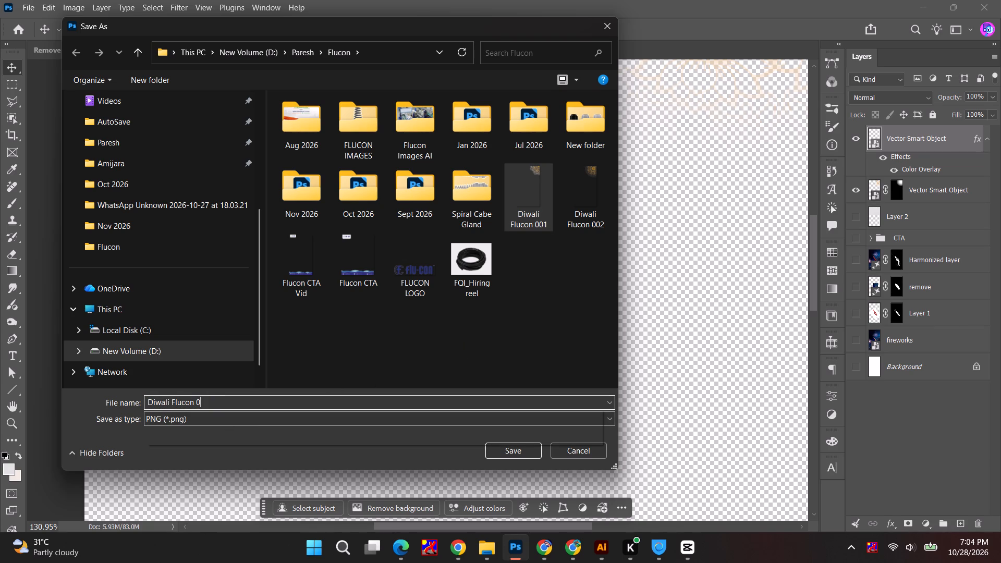
pyautogui.press('BackSpace')
pyautogui.press('BackSpace')
pyautogui.press('BackSpace')
pyautogui.press('BackSpace')
pyautogui.press('BackSpace')
pyautogui.press('BackSpace')
pyautogui.press('BackSpace')
pyautogui.press('BackSpace')
pyautogui.press('BackSpace')
pyautogui.press('BackSpace')
pyautogui.press('BackSpace')
pyautogui.press('BackSpace')
pyautogui.press('BackSpace')
pyautogui.press('BackSpace')
pyautogui.press('BackSpace')
pyautogui.press('BackSpace')
pyautogui.press('BackSpace')
pyautogui.press('BackSpace')
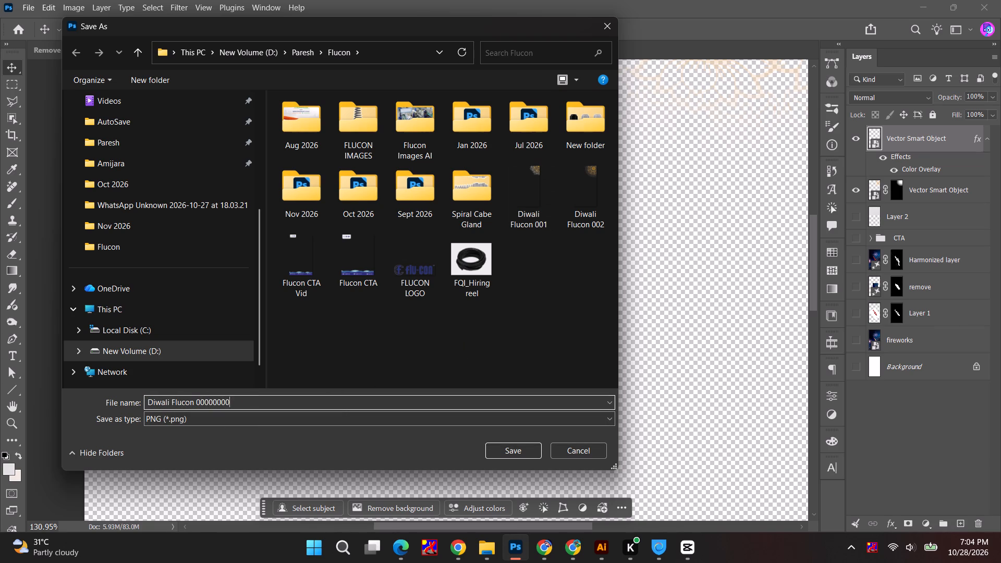
pyautogui.press("'")
pyautogui.press('Return')
# Find Diwali F'.png in the Flucon folder, view it briefly, and import it into the CapCut project's media.
pyautogui.hotkey('alt', 'Tab')
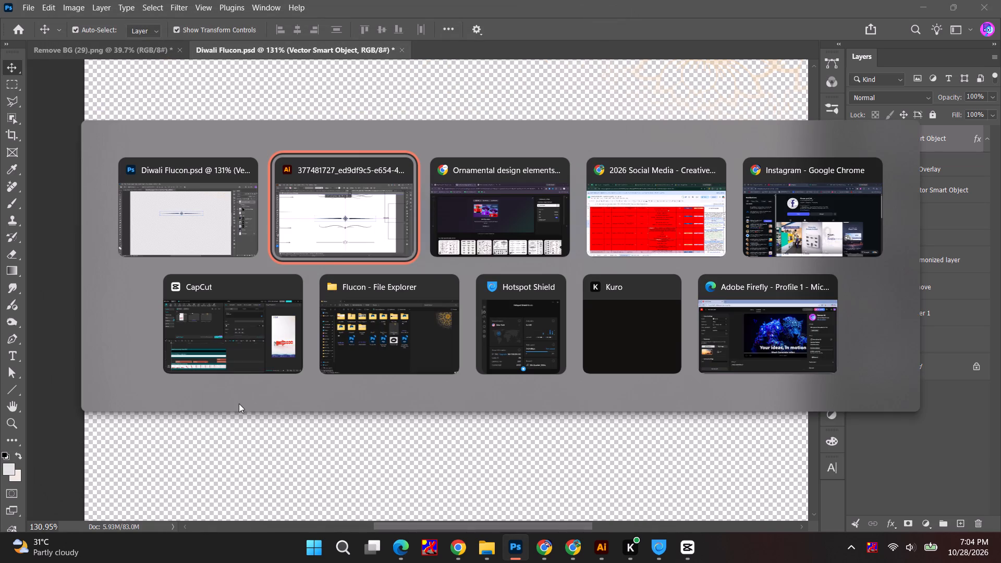
pyautogui.keyDown('alt'); pyautogui.click(372, 327); pyautogui.keyUp('alt')
pyautogui.click(391, 218)
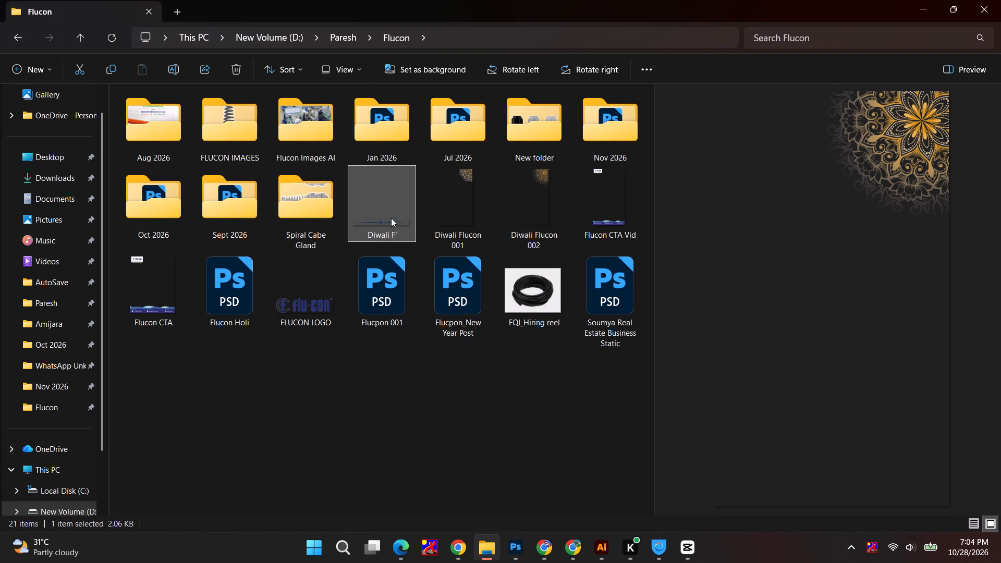
pyautogui.moveTo(390, 218); pyautogui.dragTo(390, 262)
pyautogui.hotkey('alt', 'Tab')
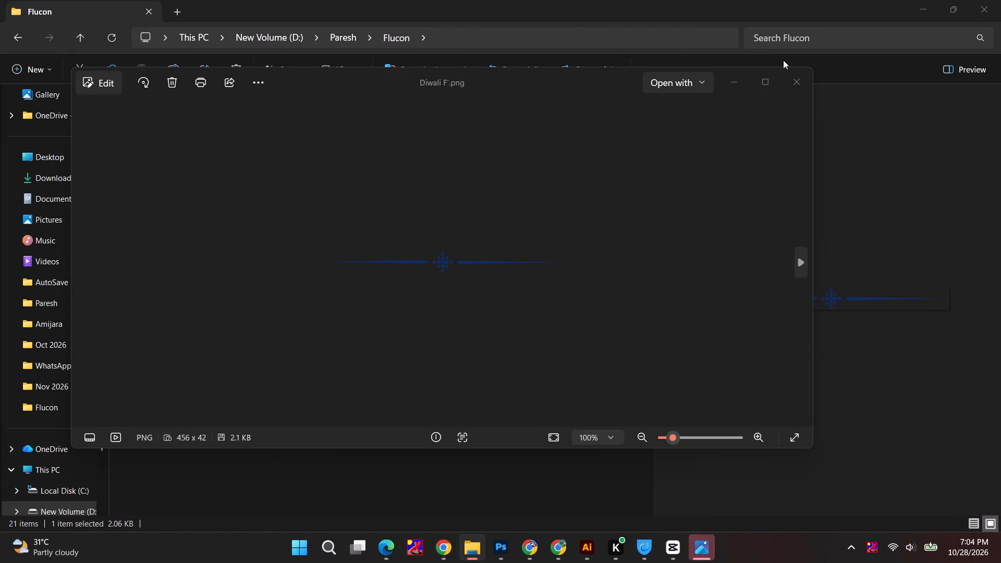
pyautogui.click(796, 80)
pyautogui.moveTo(394, 222); pyautogui.dragTo(673, 540)
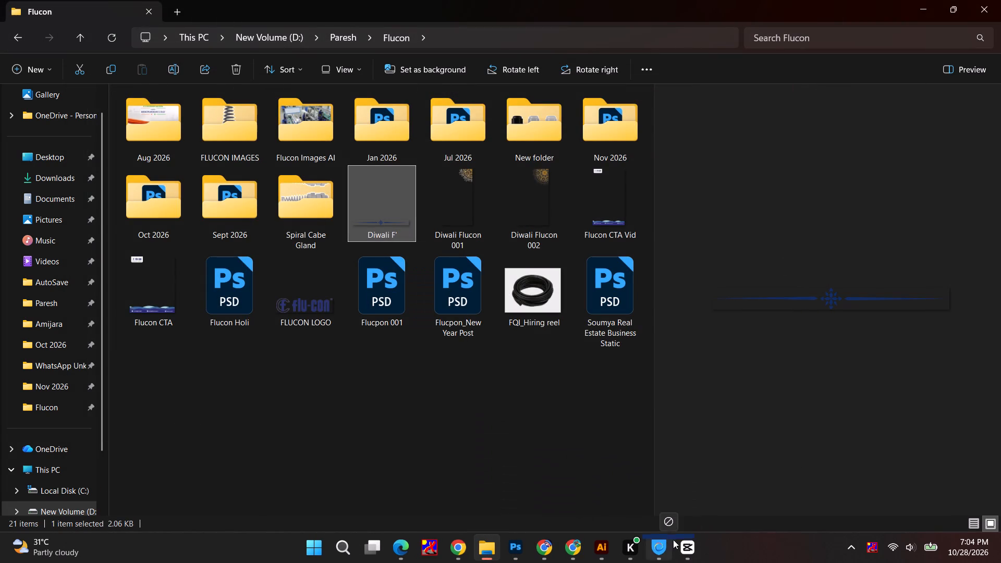
pyautogui.moveTo(673, 540); pyautogui.dragTo(212, 204)
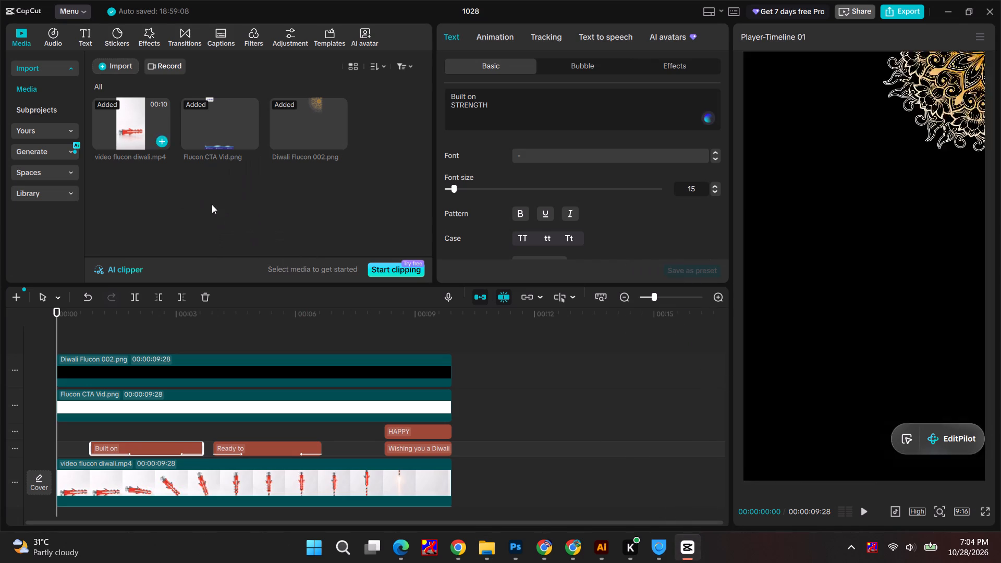
# Place the Diwali F'.png divider above the "Built on" text clip on the timeline and trim it to 00:00:02:24, matching that text.
pyautogui.moveTo(130, 196); pyautogui.dragTo(103, 416)
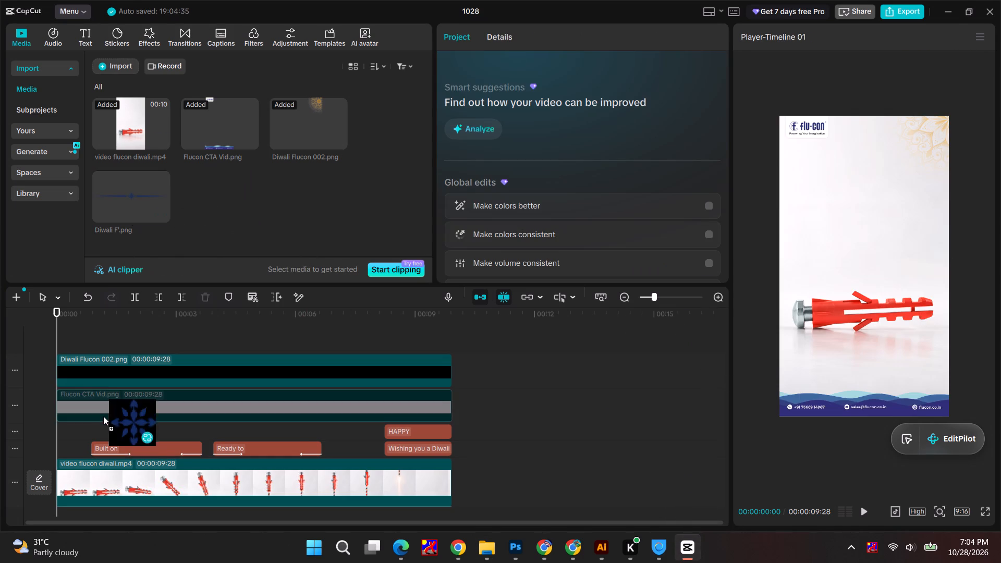
pyautogui.moveTo(103, 416); pyautogui.dragTo(88, 429)
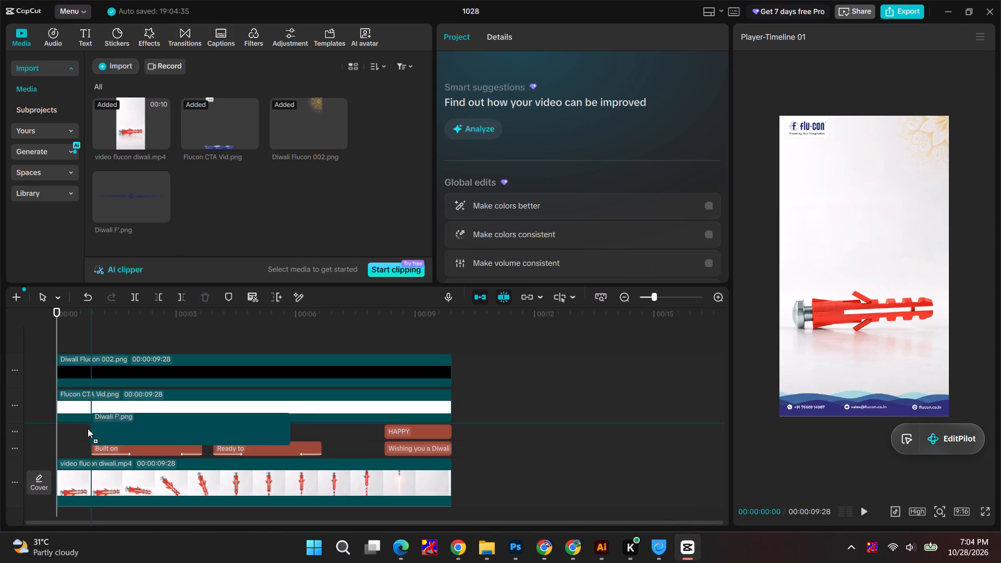
pyautogui.moveTo(88, 429); pyautogui.dragTo(88, 427)
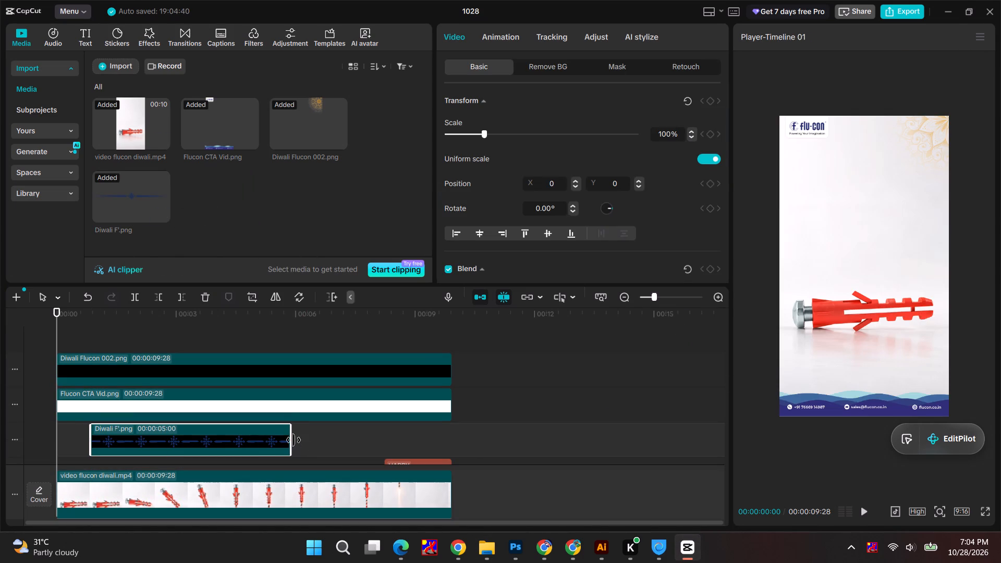
pyautogui.moveTo(292, 440); pyautogui.dragTo(180, 443)
pyautogui.scroll(-3, 181, 442)
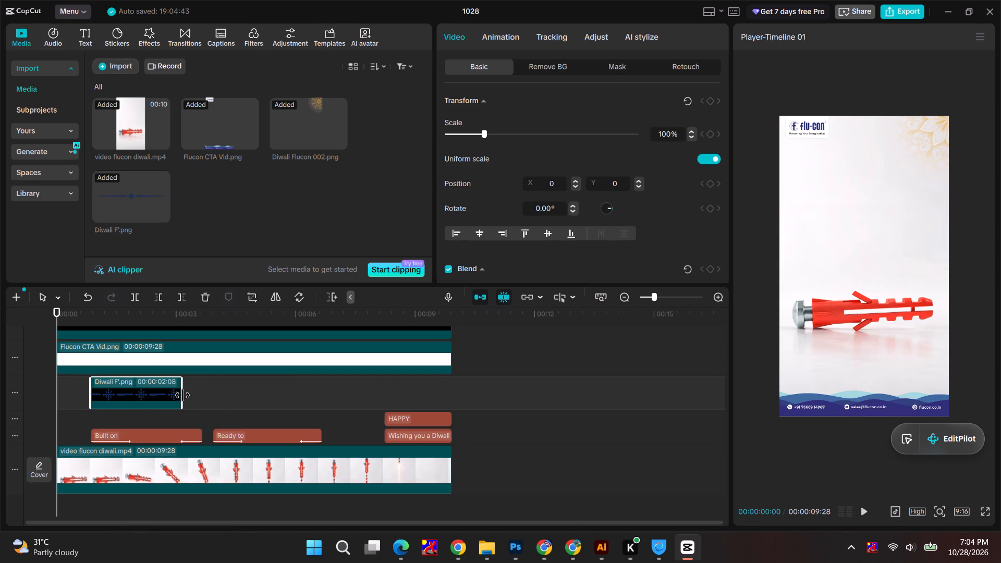
pyautogui.moveTo(182, 394); pyautogui.dragTo(202, 394)
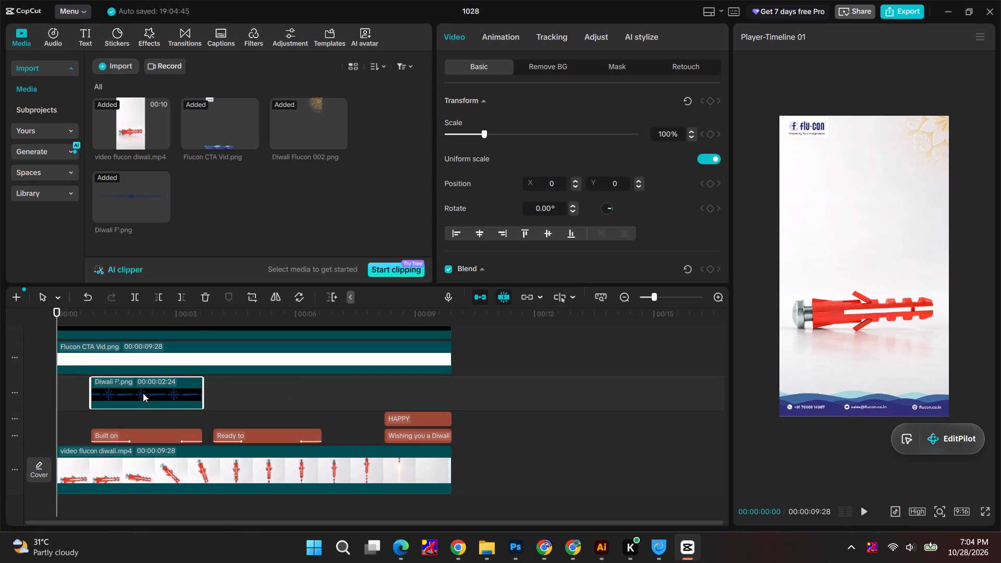
# Scale the divider down to 51%, move it under STRENGTH at Y 971, and play the reel from the start.
pyautogui.moveTo(54, 308); pyautogui.dragTo(114, 312)
pyautogui.keyDown('alt'); pyautogui.moveTo(778, 275); pyautogui.dragTo(803, 265); pyautogui.keyUp('alt')
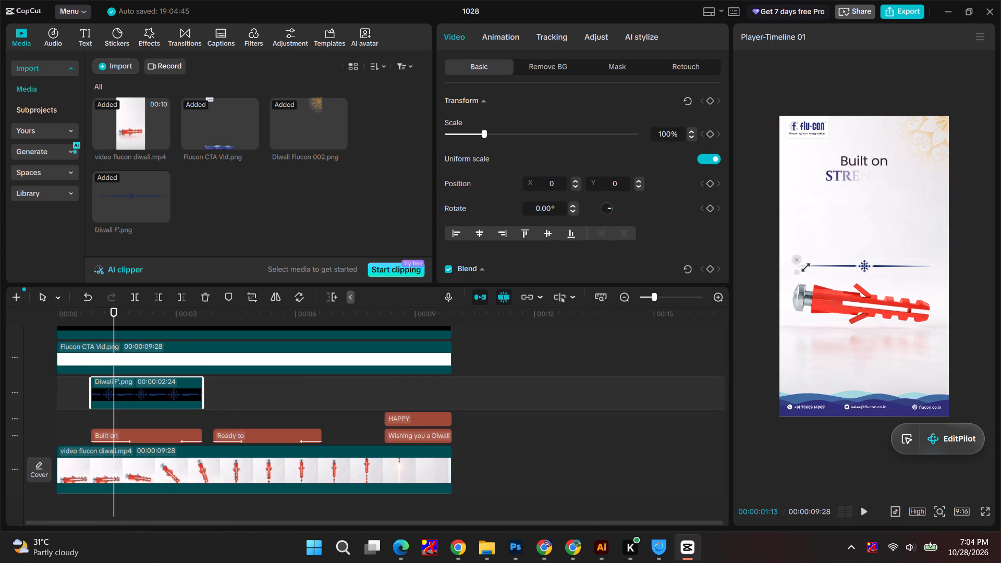
pyautogui.keyDown('alt'); pyautogui.moveTo(803, 265); pyautogui.dragTo(847, 260); pyautogui.keyUp('alt')
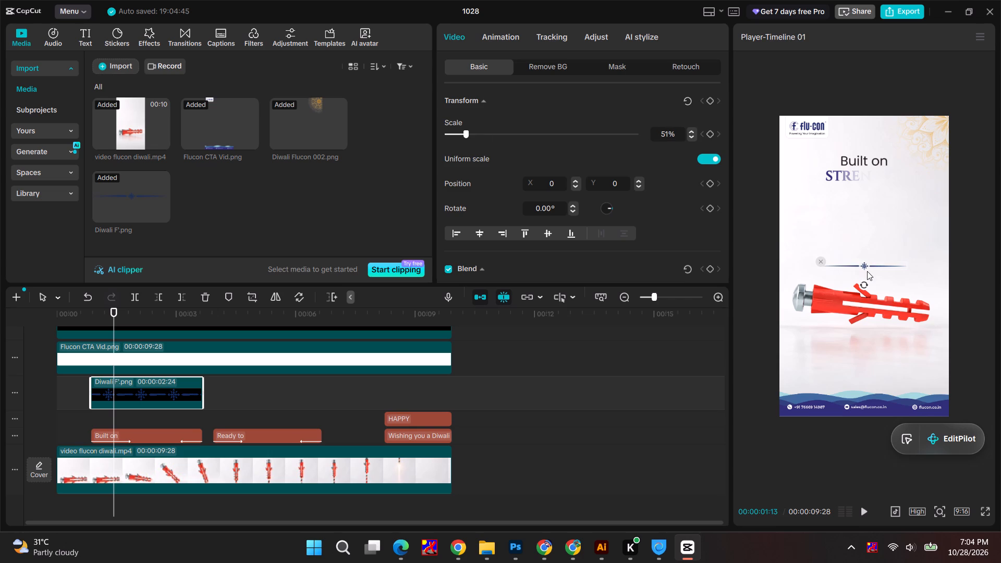
pyautogui.moveTo(865, 265); pyautogui.dragTo(865, 190)
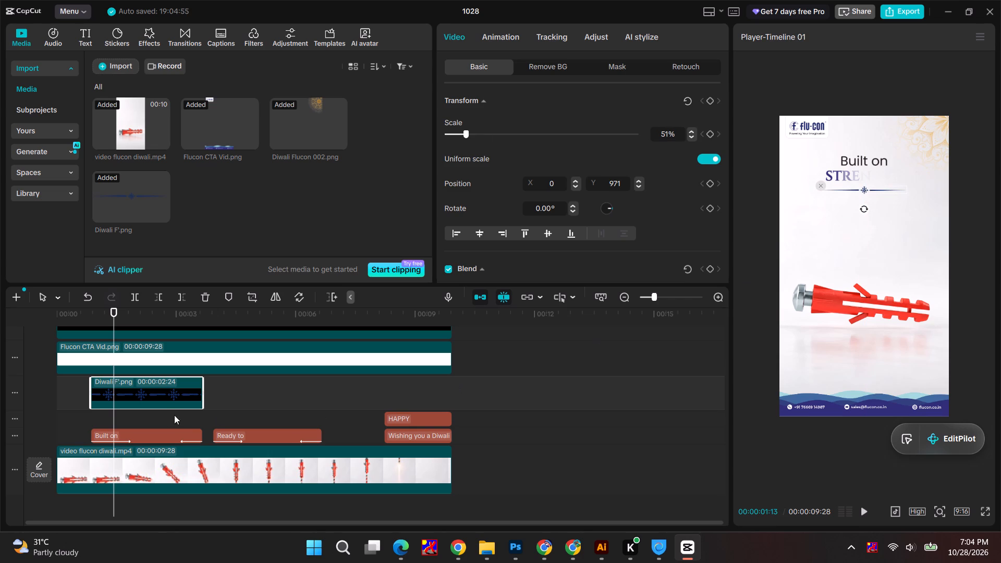
pyautogui.moveTo(115, 305); pyautogui.dragTo(44, 308)
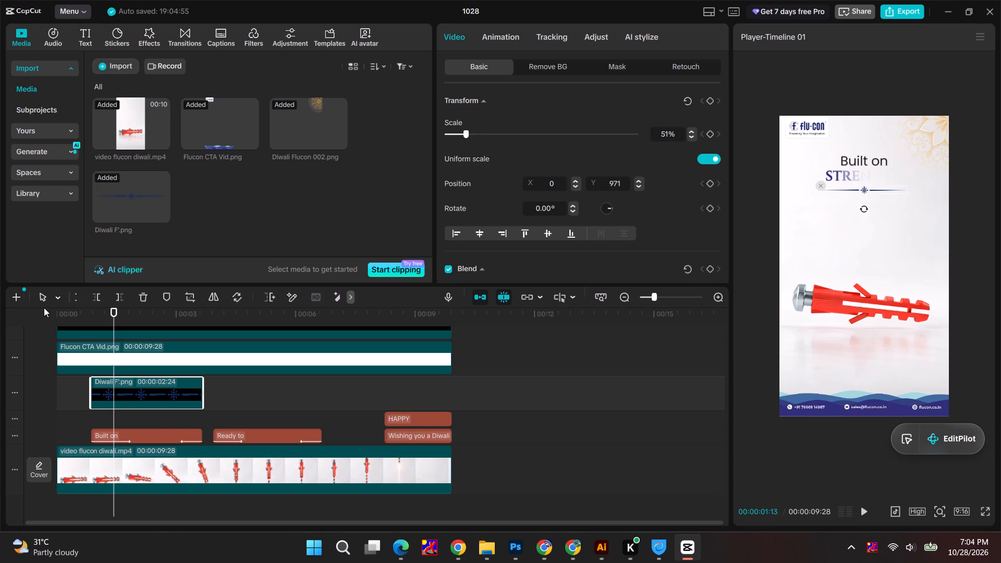
pyautogui.moveTo(44, 308); pyautogui.dragTo(42, 308)
pyautogui.moveTo(112, 313); pyautogui.dragTo(30, 318)
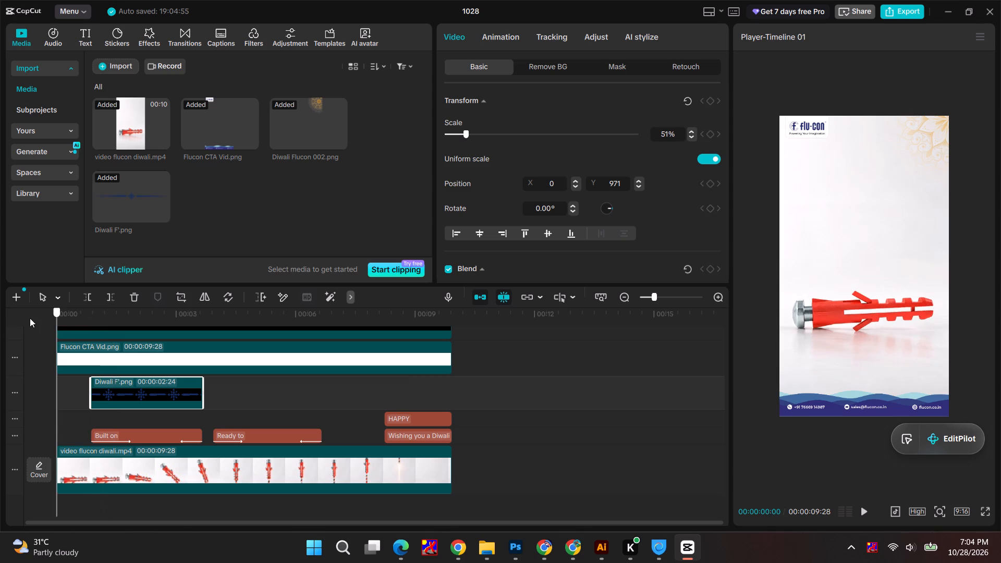
pyautogui.moveTo(30, 318); pyautogui.dragTo(21, 333)
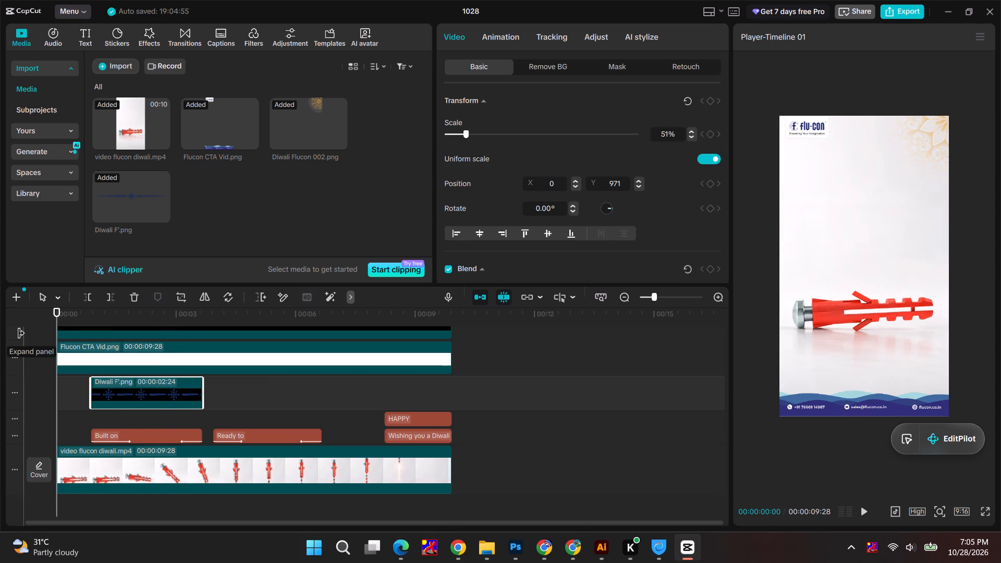
pyautogui.press('space')
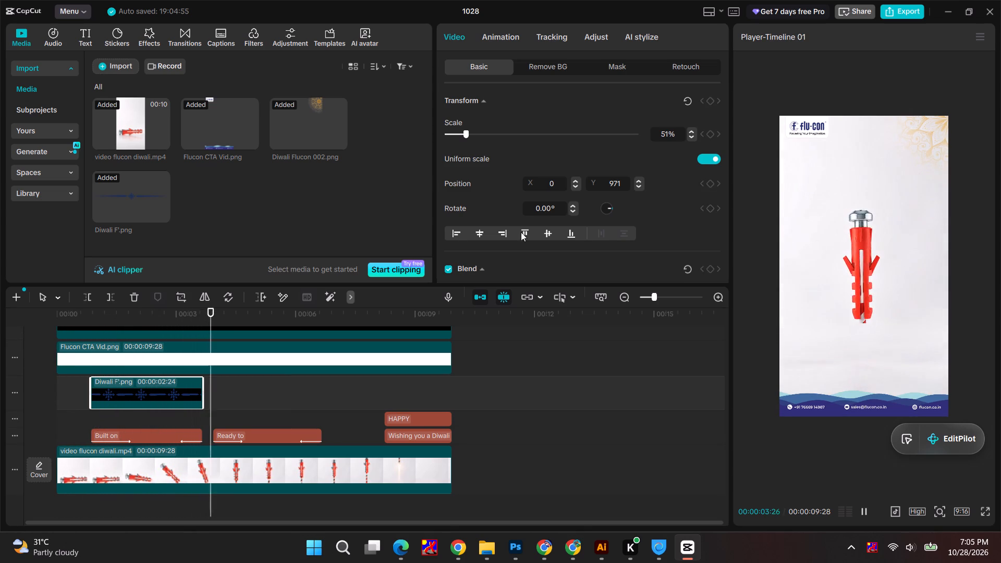
# Copy the divider clip to the start of the "Ready to" text at 00:00:03:28 and trim the copy to 00:00:02:22.
pyautogui.click(118, 391)
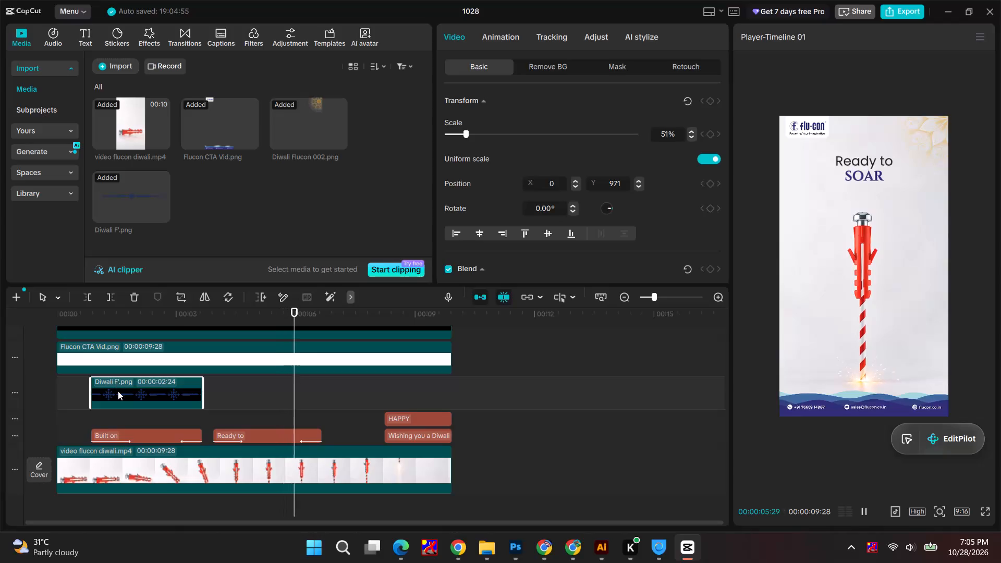
pyautogui.moveTo(181, 316); pyautogui.dragTo(149, 312)
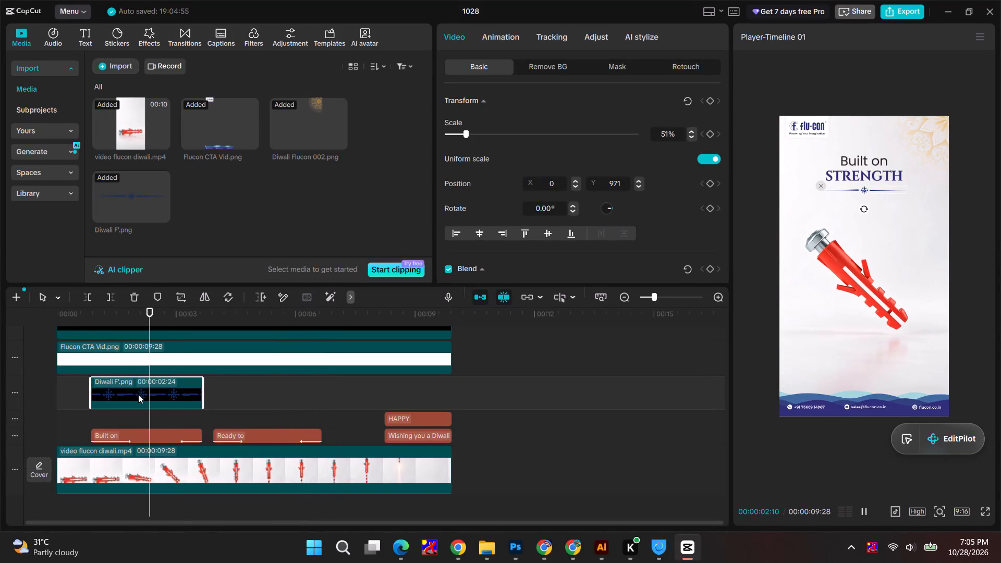
pyautogui.hotkey('ctrl', 'c')
pyautogui.moveTo(152, 310); pyautogui.dragTo(214, 309)
pyautogui.hotkey('ctrl', 'v')
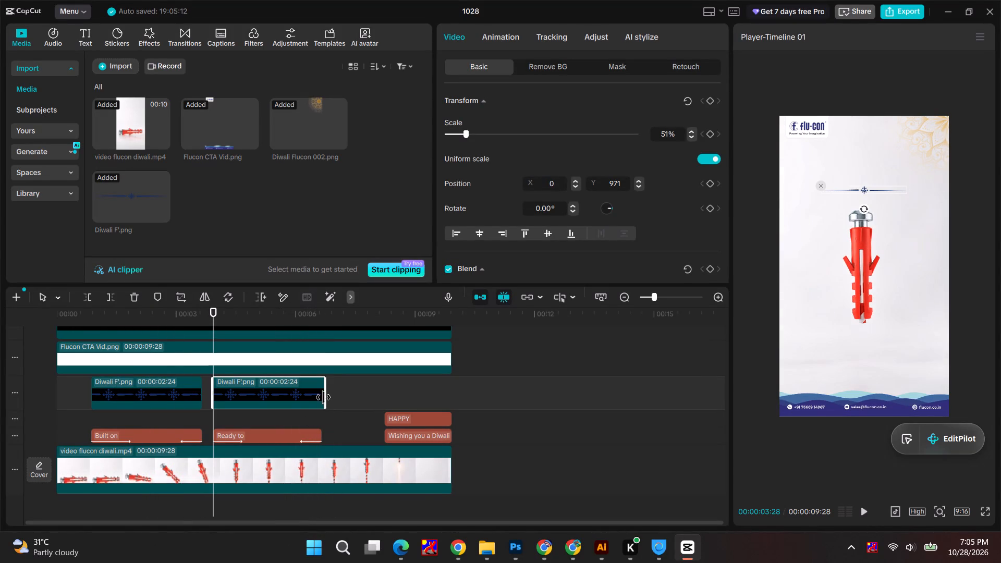
pyautogui.click(325, 397)
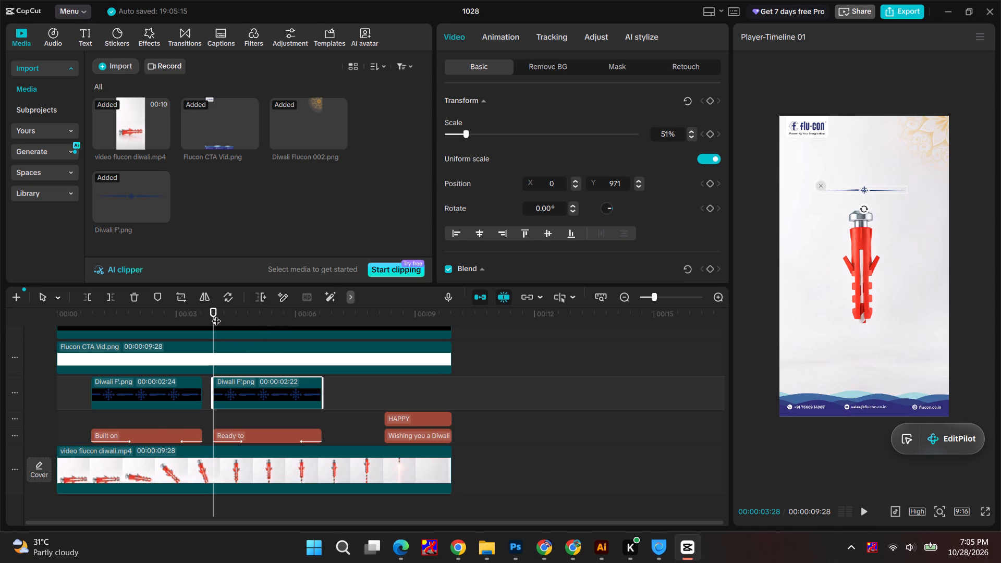
# Apply the Fade In entrance animation to the "Ready to" scene's divider with a duration of 0.7 s.
pyautogui.moveTo(214, 311); pyautogui.dragTo(90, 318)
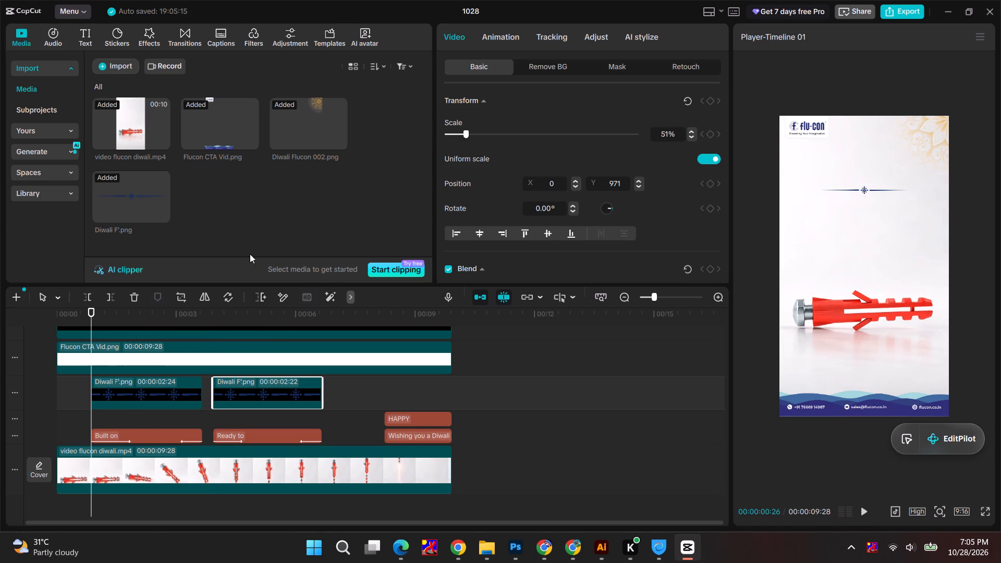
pyautogui.click(494, 34)
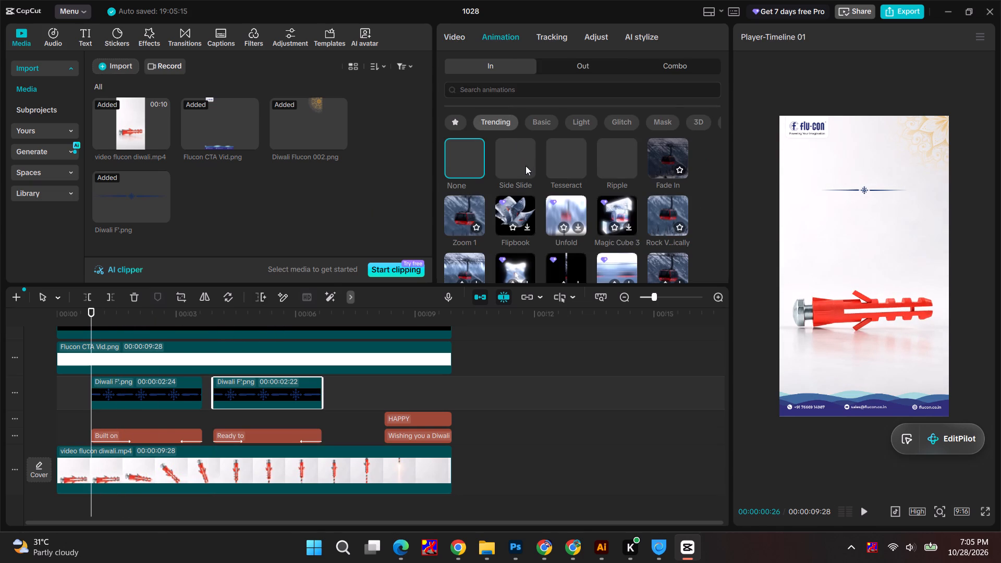
pyautogui.click(662, 153)
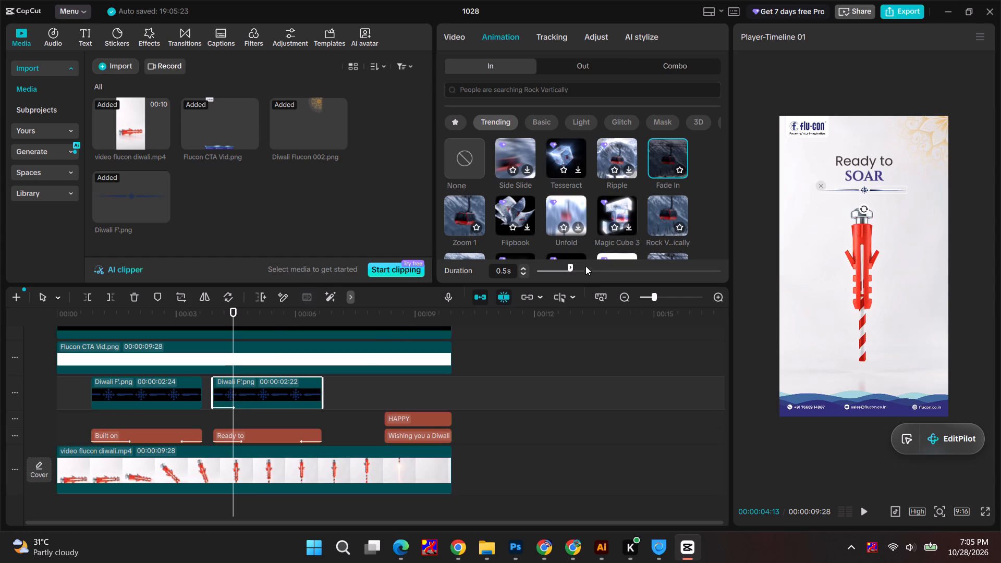
pyautogui.moveTo(572, 265); pyautogui.dragTo(581, 265)
pyautogui.moveTo(581, 265); pyautogui.dragTo(580, 265)
pyautogui.scroll(-2, 278, 387)
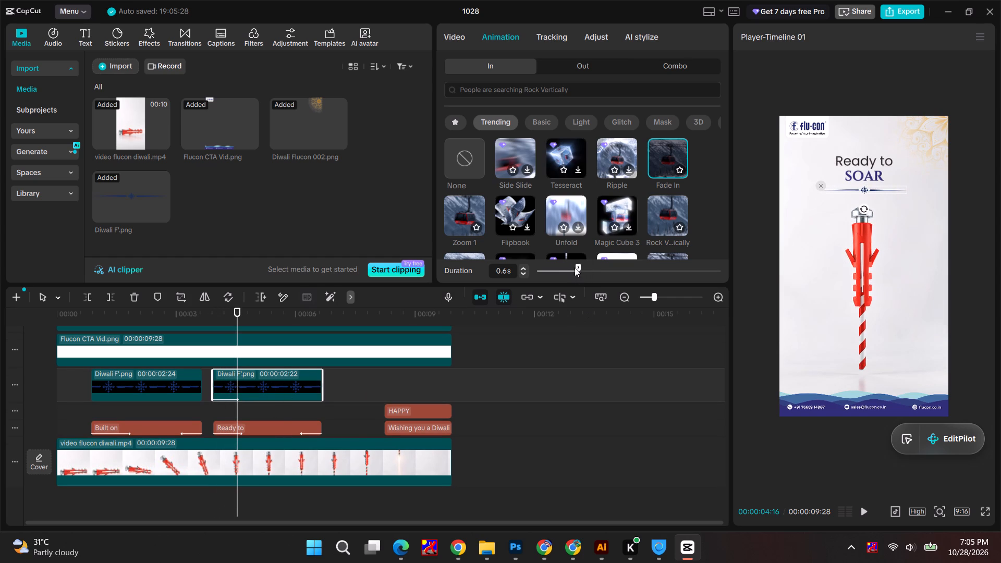
pyautogui.moveTo(577, 267); pyautogui.dragTo(587, 266)
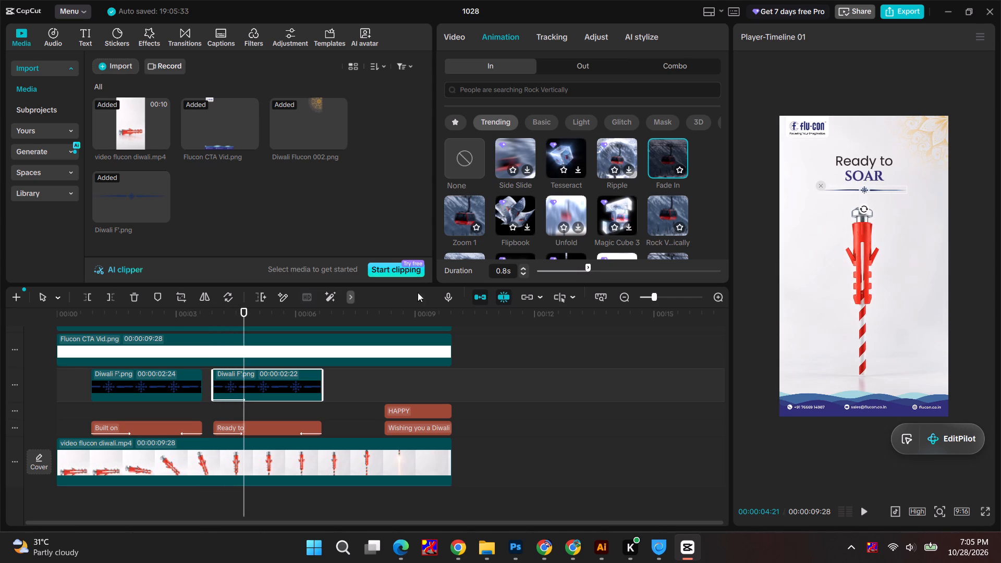
pyautogui.click(587, 265)
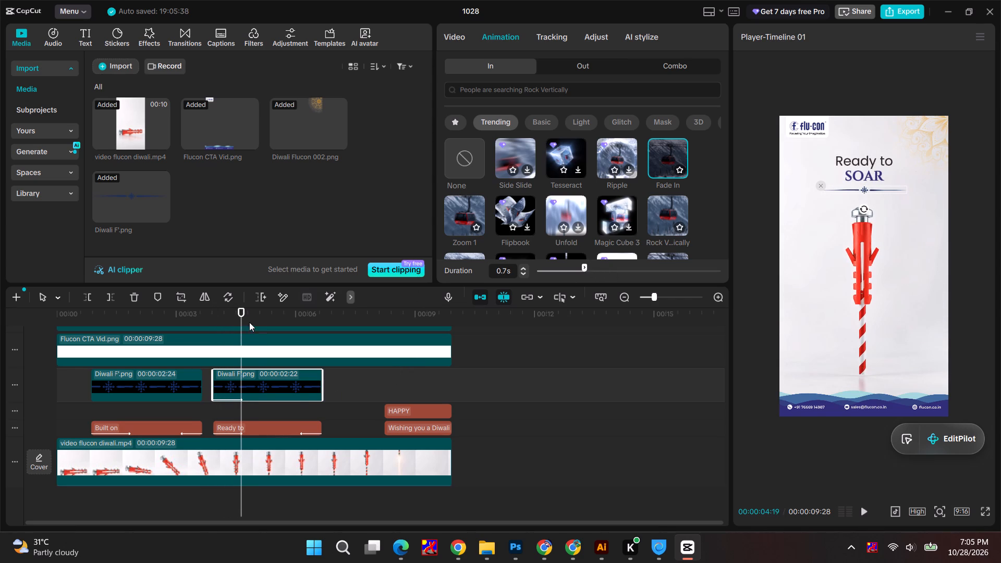
pyautogui.moveTo(243, 307); pyautogui.dragTo(258, 309)
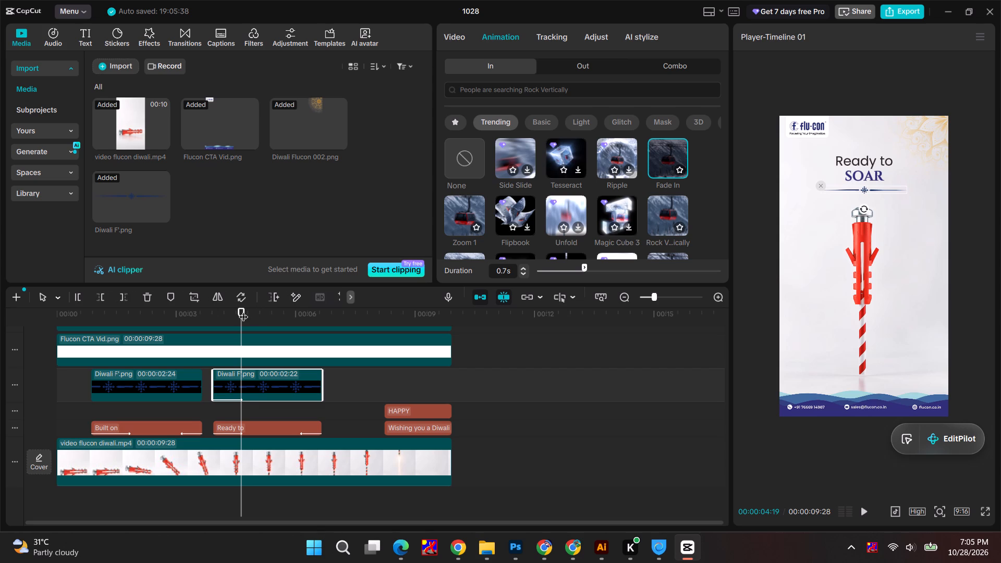
# Apply the Fade In entrance animation to the "Built on" scene's divider with a duration of 0.9 s.
pyautogui.moveTo(243, 310); pyautogui.dragTo(130, 315)
pyautogui.click(117, 376)
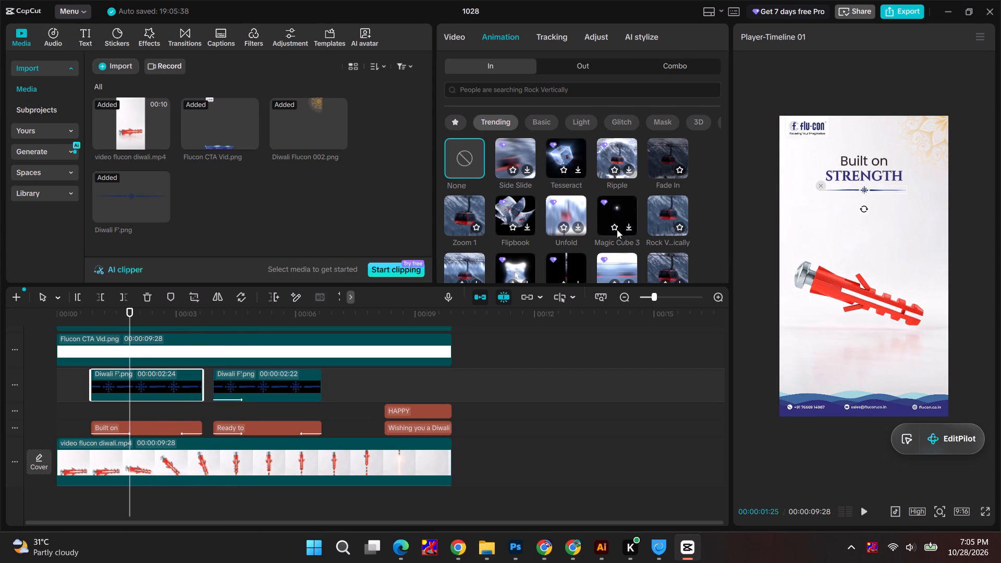
pyautogui.click(661, 168)
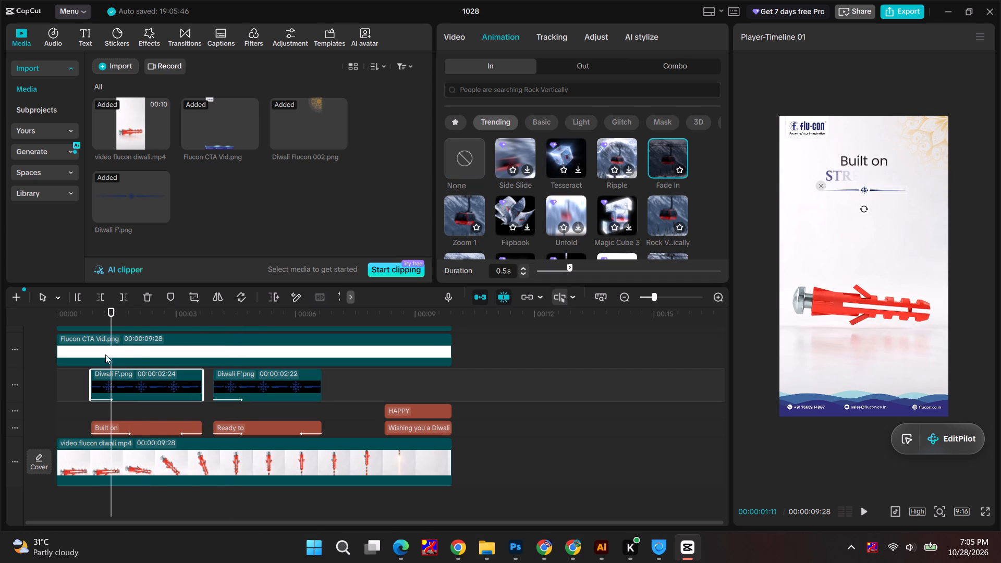
pyautogui.moveTo(111, 308); pyautogui.dragTo(131, 307)
pyautogui.moveTo(569, 267); pyautogui.dragTo(573, 267)
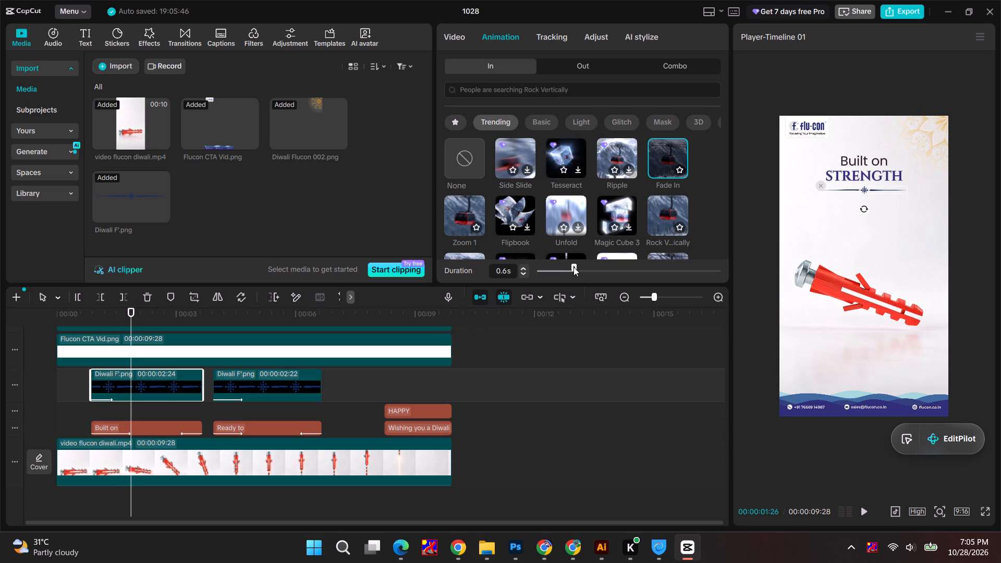
pyautogui.moveTo(573, 267); pyautogui.dragTo(581, 266)
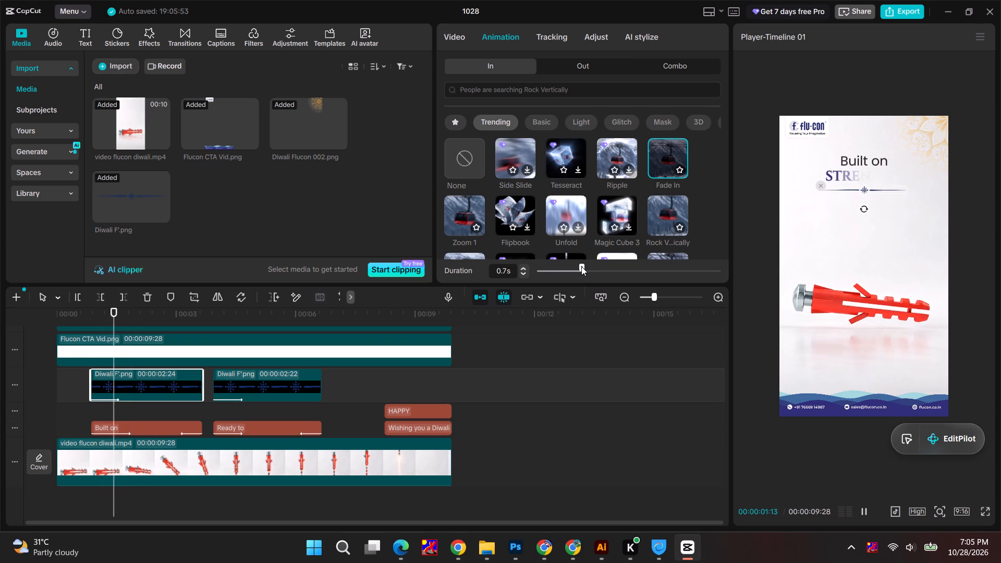
pyautogui.moveTo(581, 266); pyautogui.dragTo(592, 266)
pyautogui.moveTo(592, 266); pyautogui.dragTo(607, 266)
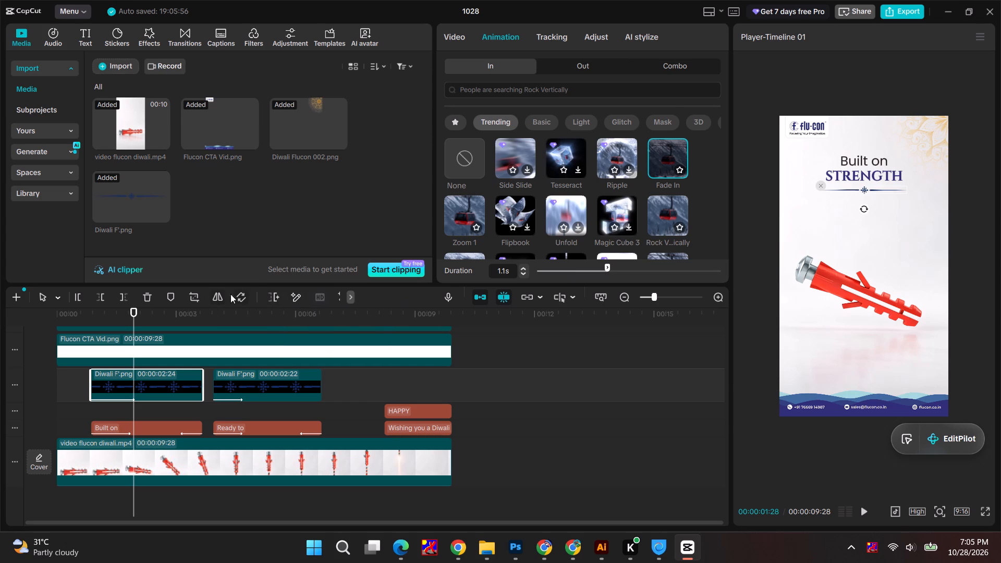
pyautogui.moveTo(604, 265); pyautogui.dragTo(599, 265)
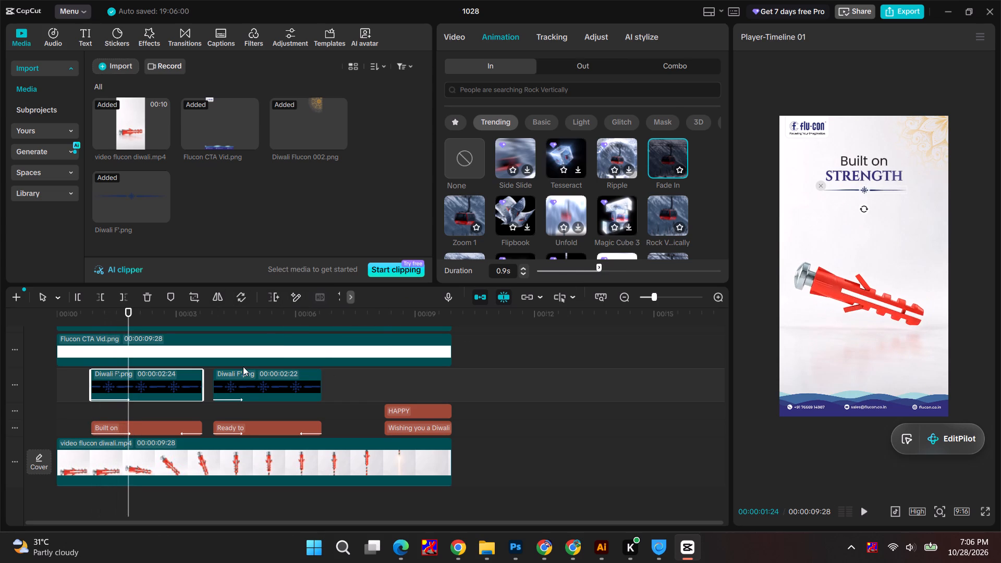
# Apply the Fade Out exit animation at 0.5 s to both divider clips, first "Built on" and then "Ready to".
pyautogui.moveTo(125, 310); pyautogui.dragTo(127, 311)
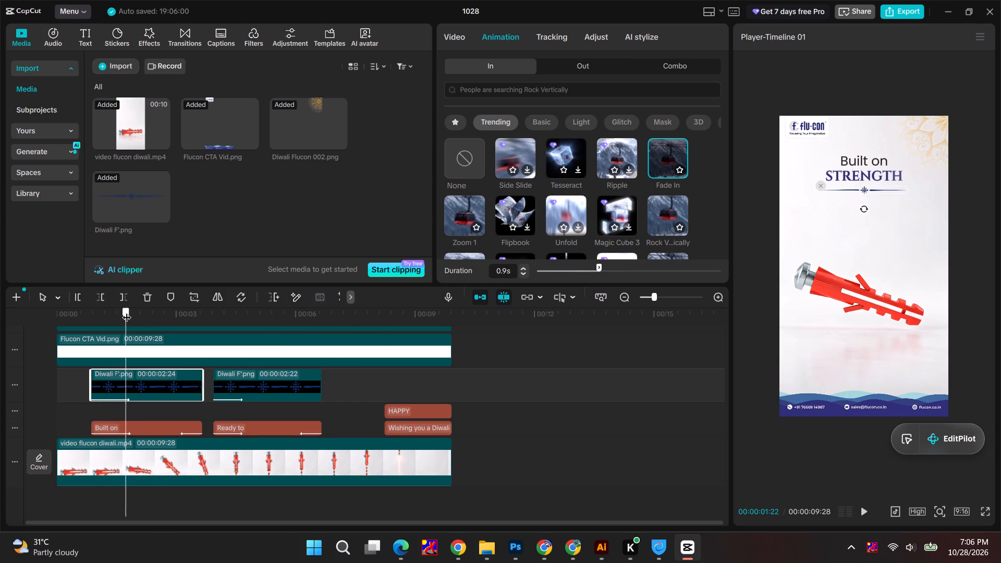
pyautogui.moveTo(127, 311); pyautogui.dragTo(179, 313)
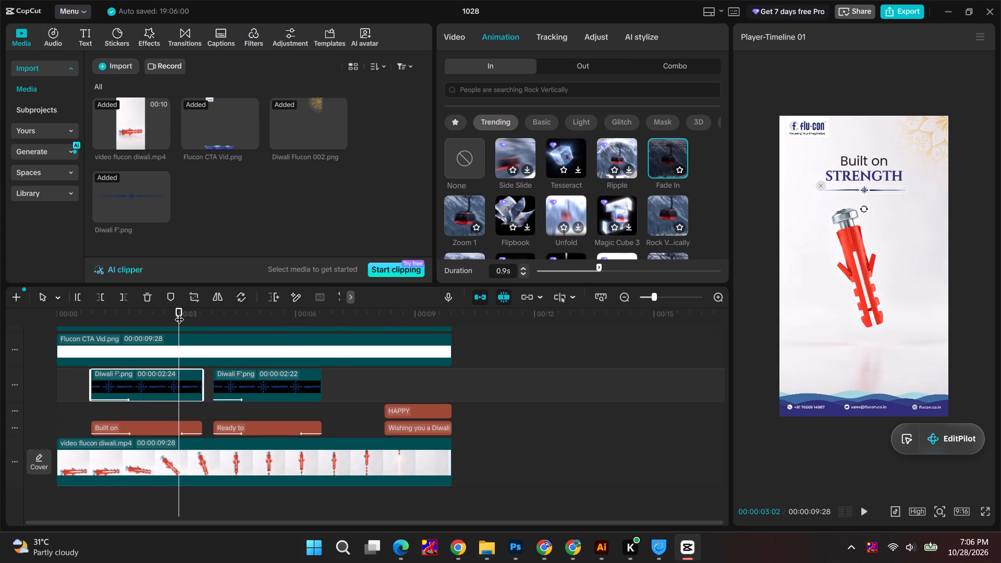
pyautogui.click(600, 74)
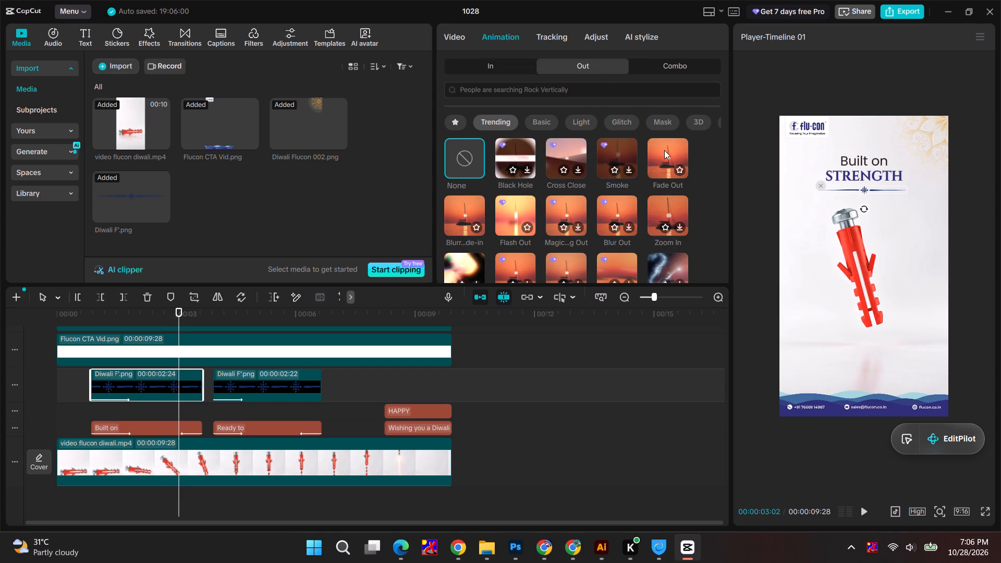
pyautogui.click(664, 156)
pyautogui.click(275, 385)
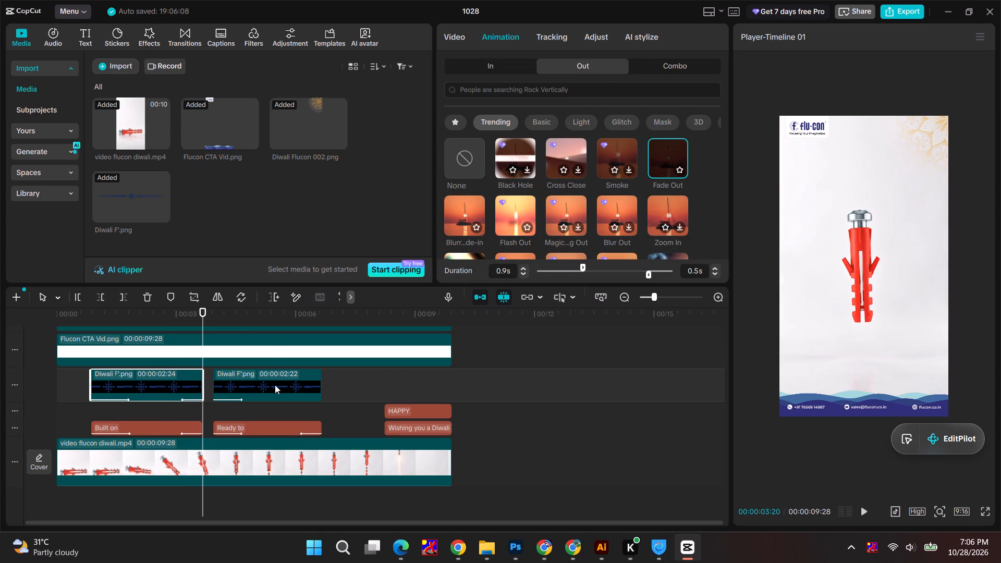
pyautogui.click(655, 153)
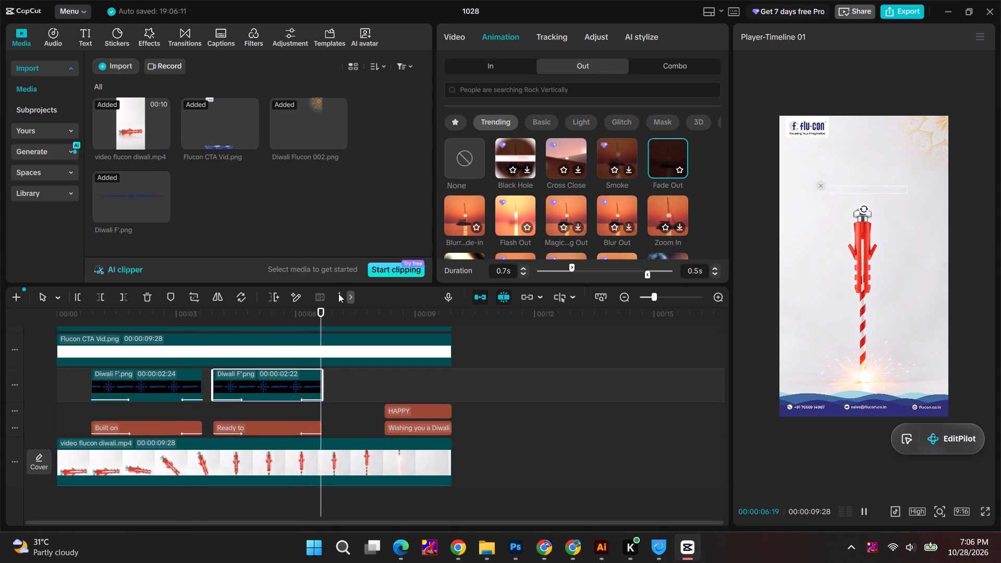
# Play the reel from the beginning to check the divider's fades in the "Built on" and "Ready to" scenes.
pyautogui.moveTo(320, 307); pyautogui.dragTo(87, 322)
pyautogui.press('space')
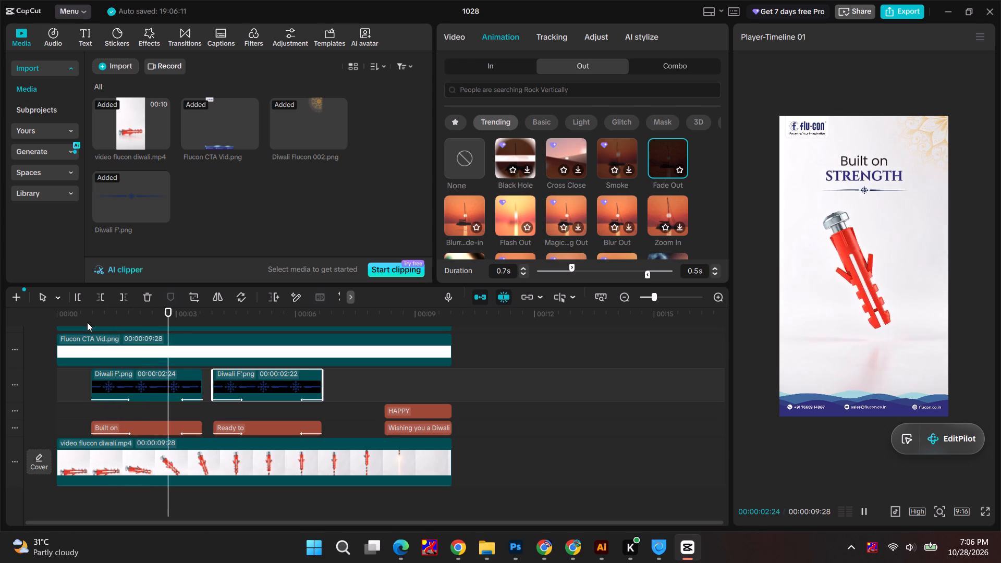
pyautogui.click(54, 313)
pyautogui.moveTo(59, 313); pyautogui.dragTo(28, 312)
pyautogui.press('space')
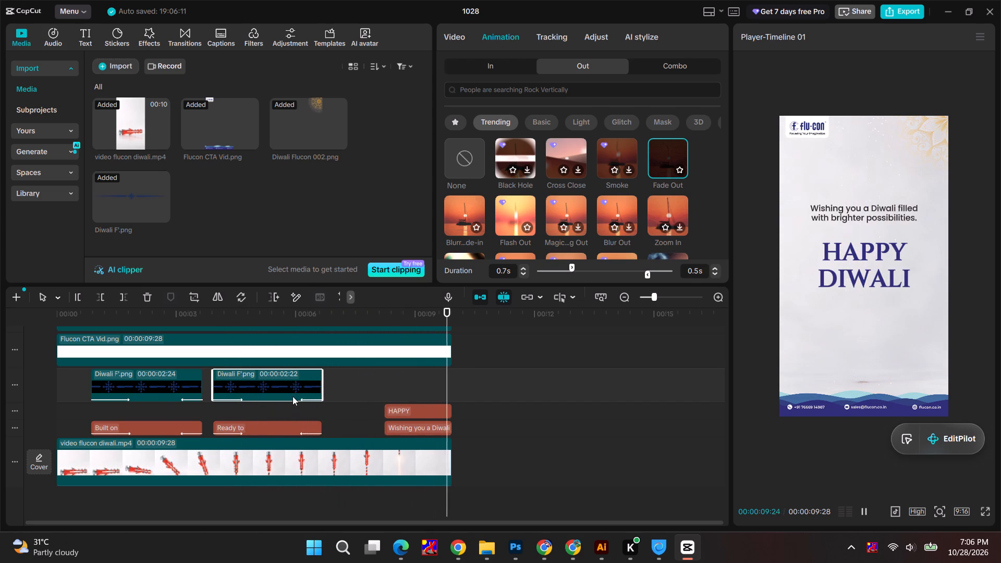
# Copy the "Ready to" divider clip to the end of the reel and trim the copy's start to the "HAPPY" text at 00:00:08:07.
pyautogui.click(259, 372)
pyautogui.click(252, 380)
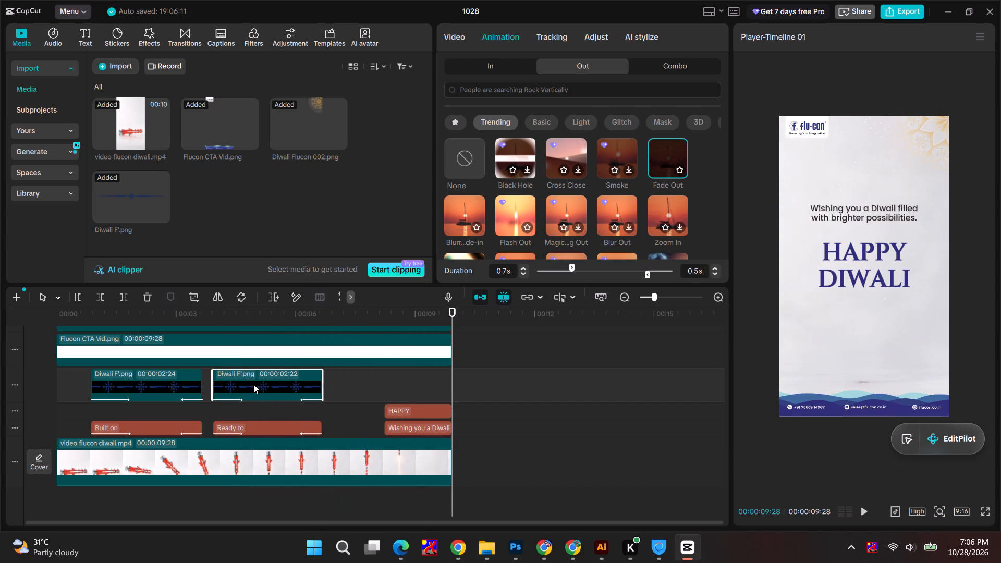
pyautogui.keyDown('alt'); pyautogui.moveTo(253, 384); pyautogui.dragTo(382, 384); pyautogui.keyUp('alt')
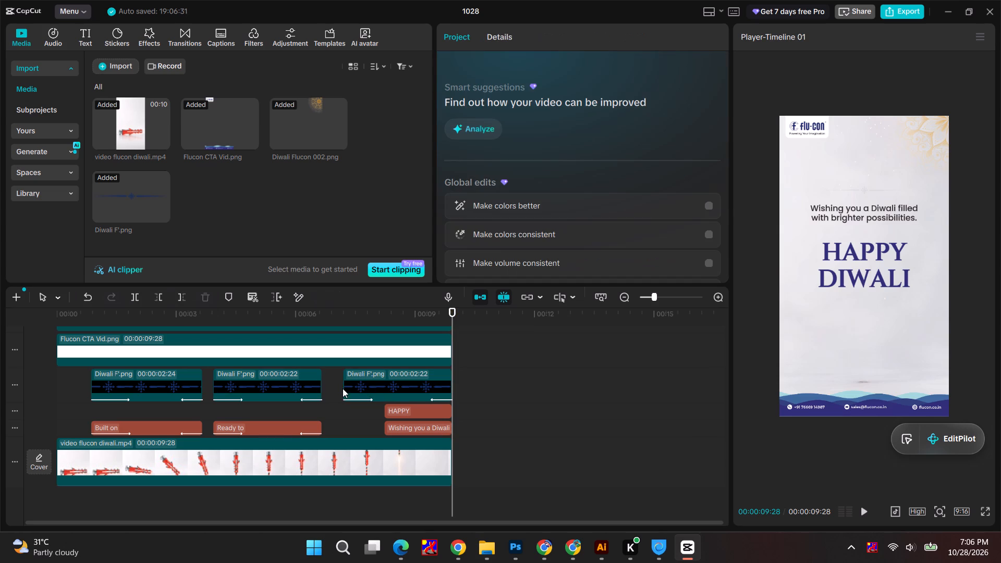
pyautogui.moveTo(346, 385); pyautogui.dragTo(386, 384)
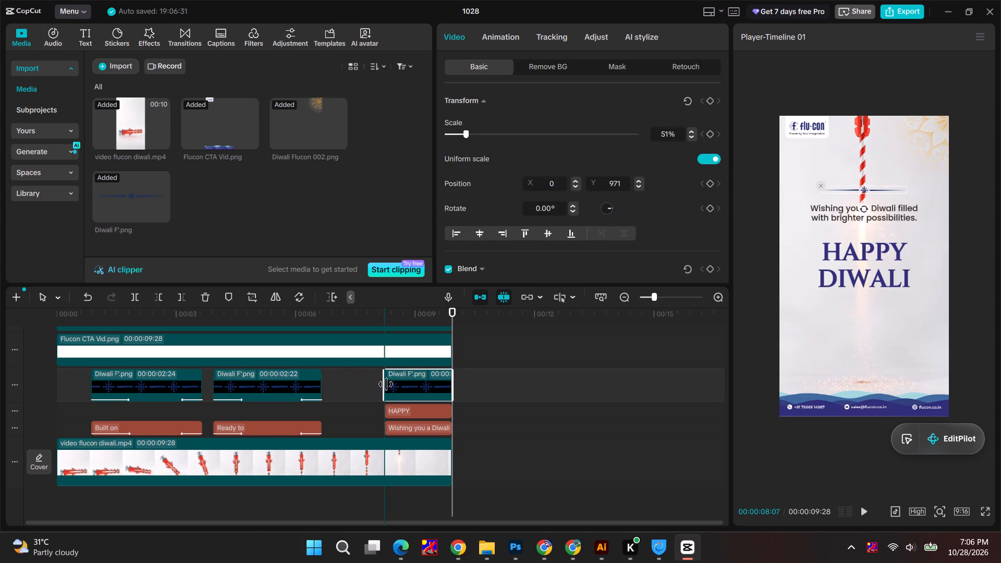
pyautogui.moveTo(386, 384); pyautogui.dragTo(387, 384)
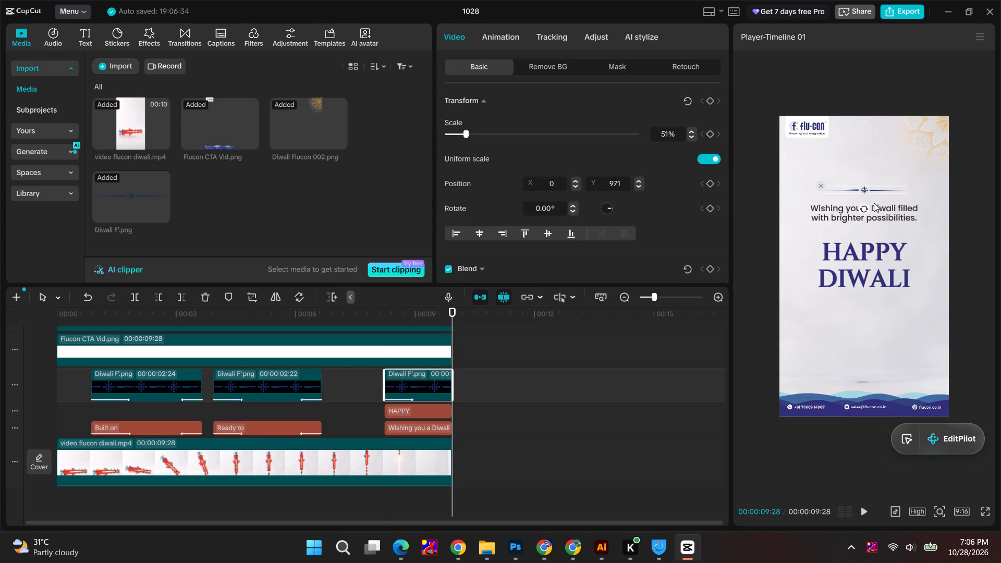
# Move the closing scene's divider between the greeting line and "HAPPY DIWALI", at X 0, Y 425.
pyautogui.moveTo(867, 189); pyautogui.dragTo(864, 232)
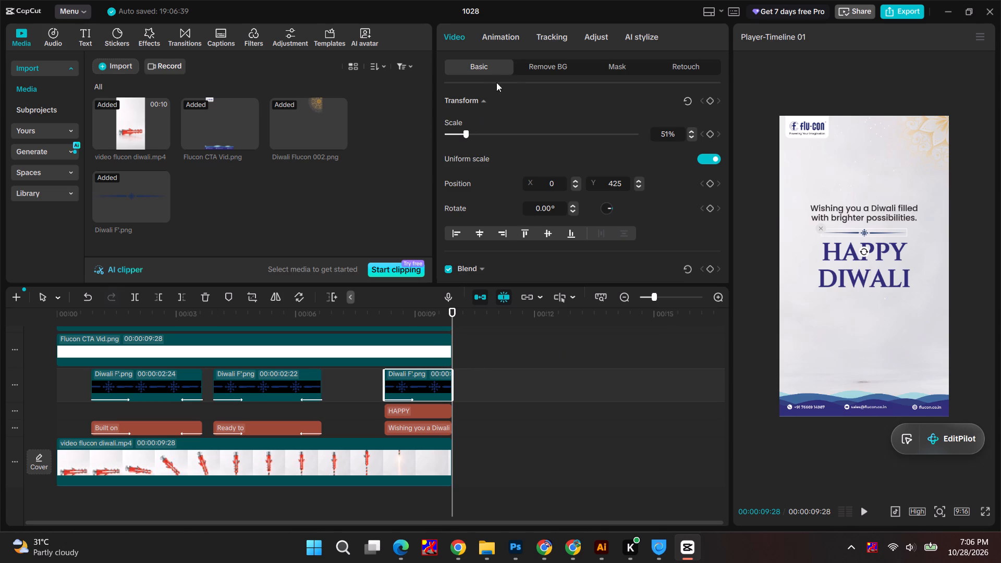
# Set the closing divider's Fade In duration to 0.4 s and its Fade Out exit animation to 0.3 s.
pyautogui.click(504, 38)
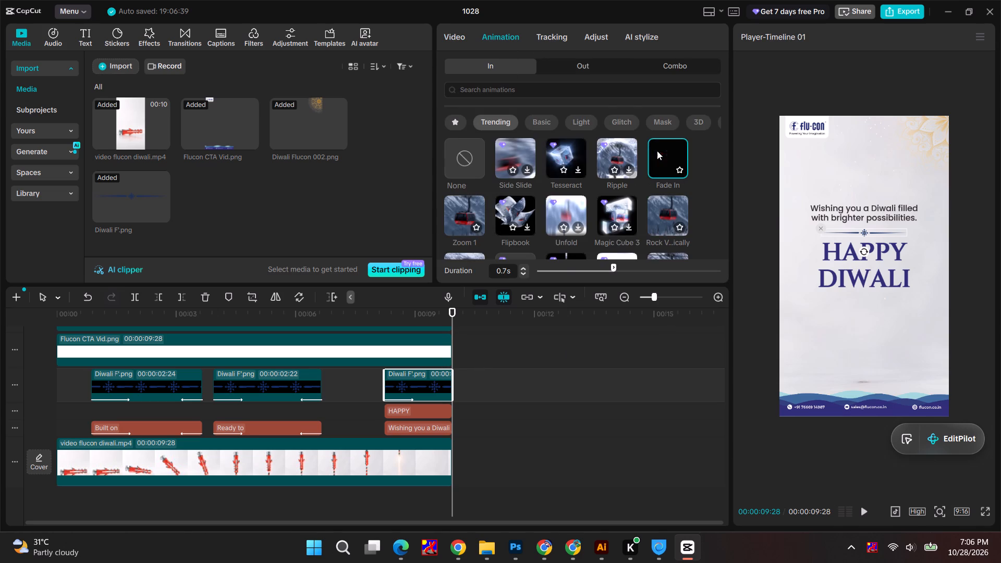
pyautogui.click(582, 67)
pyautogui.click(657, 155)
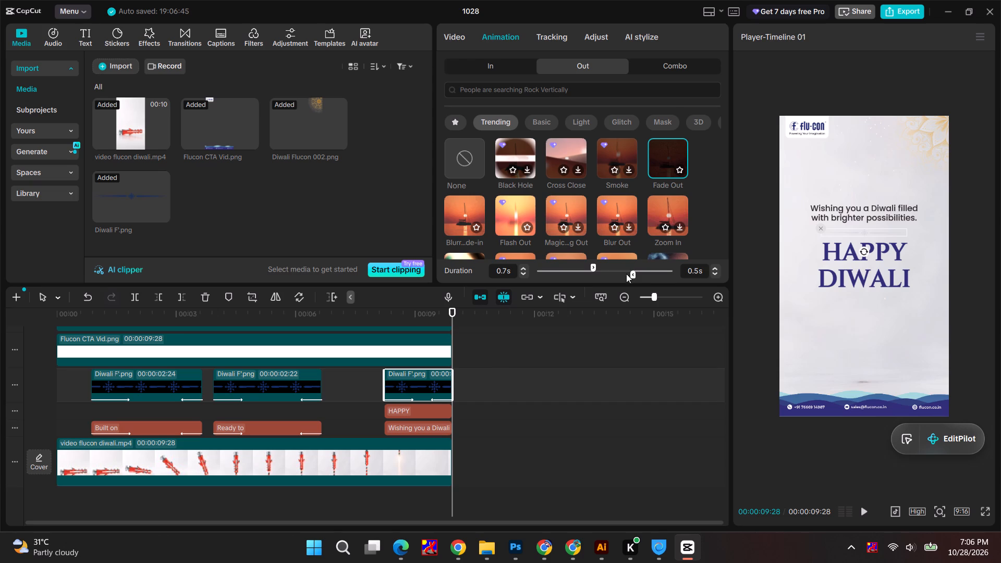
pyautogui.moveTo(632, 273); pyautogui.dragTo(646, 273)
pyautogui.moveTo(591, 265); pyautogui.dragTo(569, 266)
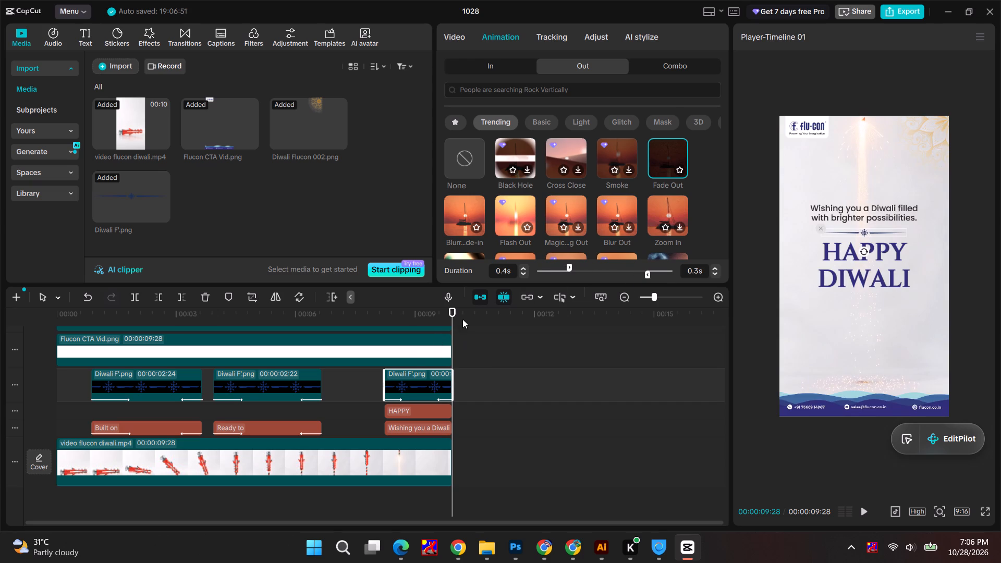
# Apply the Type 2 entrance animation to the "Wishing you a Diwali" text with a duration of 0.4 s.
pyautogui.moveTo(454, 311); pyautogui.dragTo(383, 318)
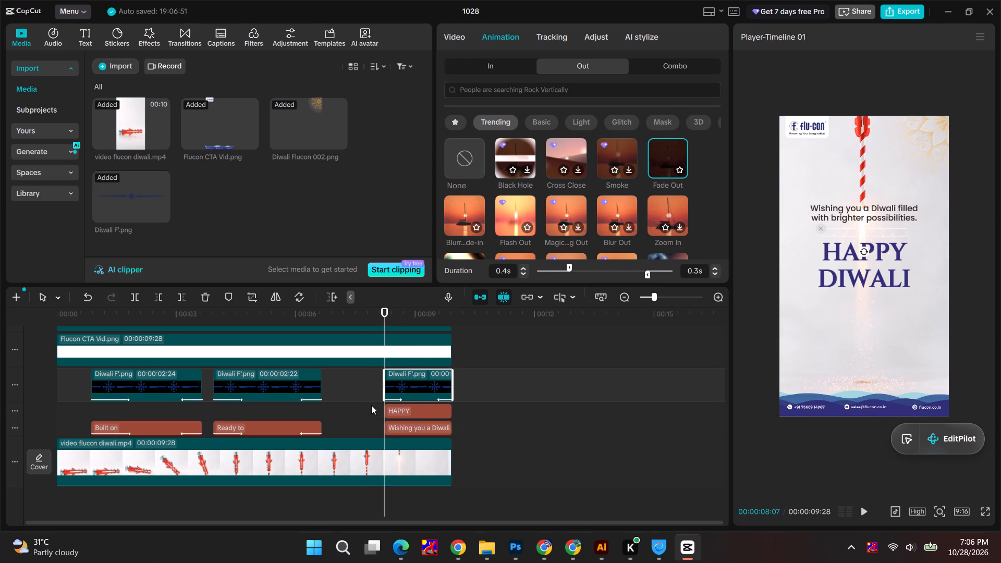
pyautogui.click(397, 426)
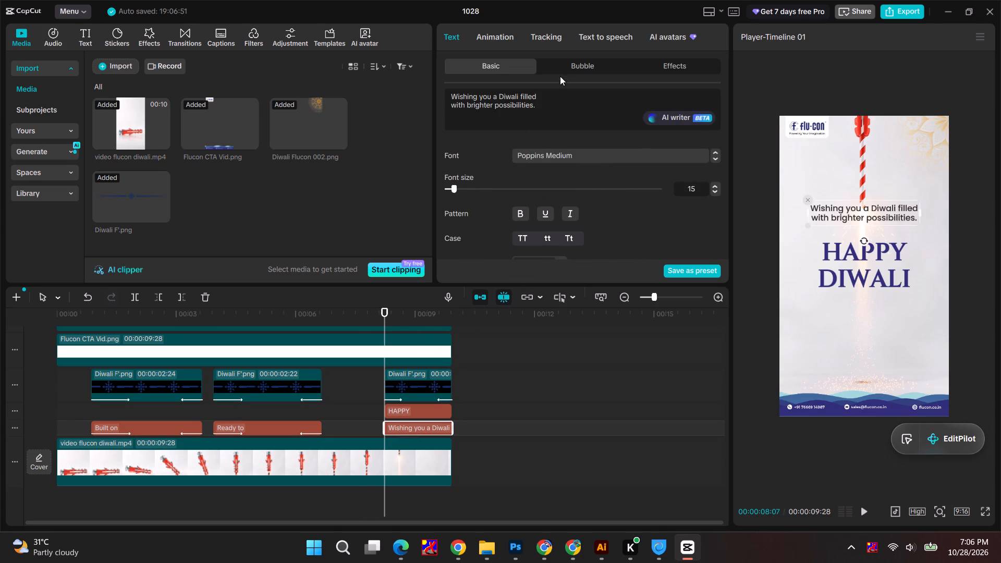
pyautogui.click(498, 42)
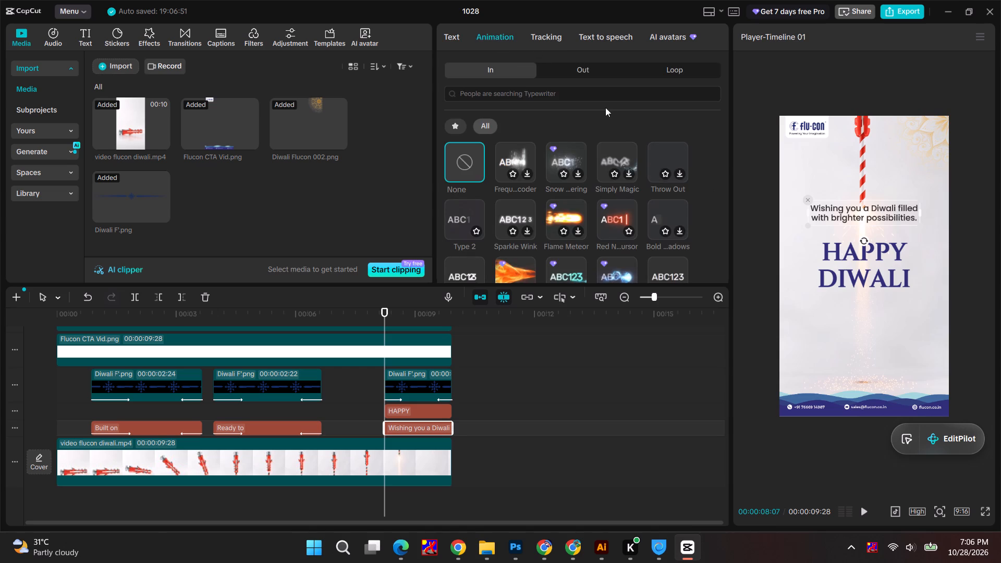
pyautogui.click(470, 218)
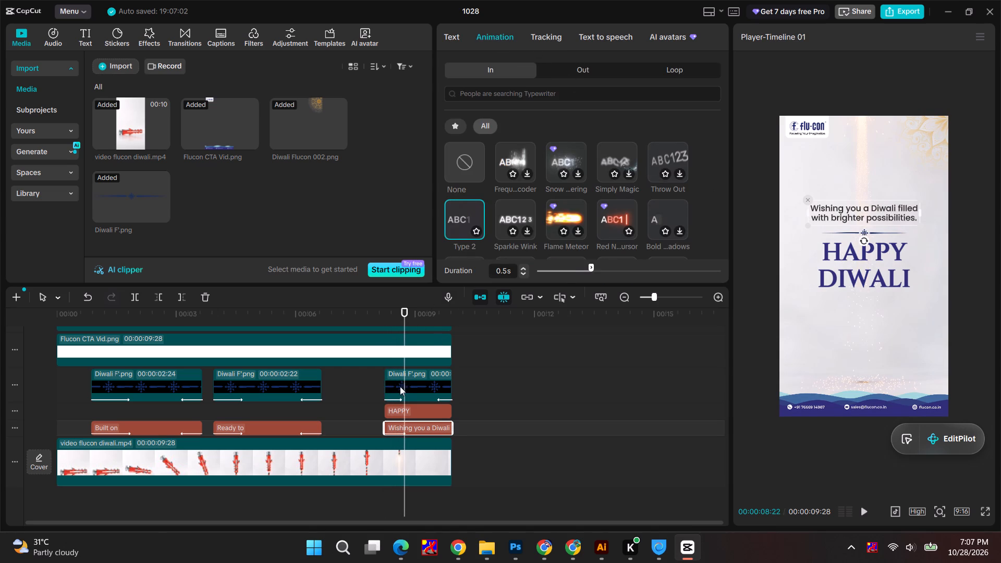
pyautogui.click(587, 267)
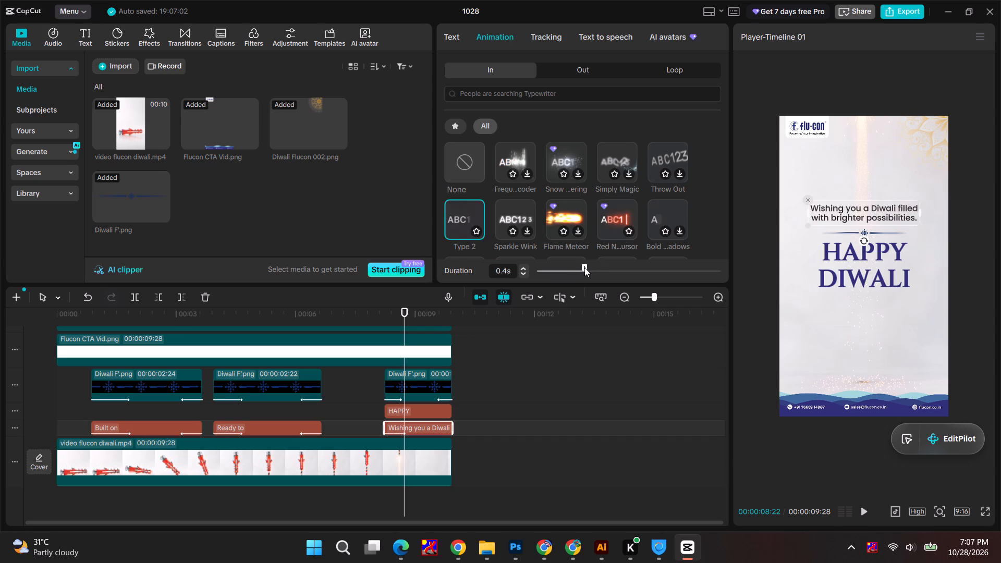
pyautogui.click(584, 267)
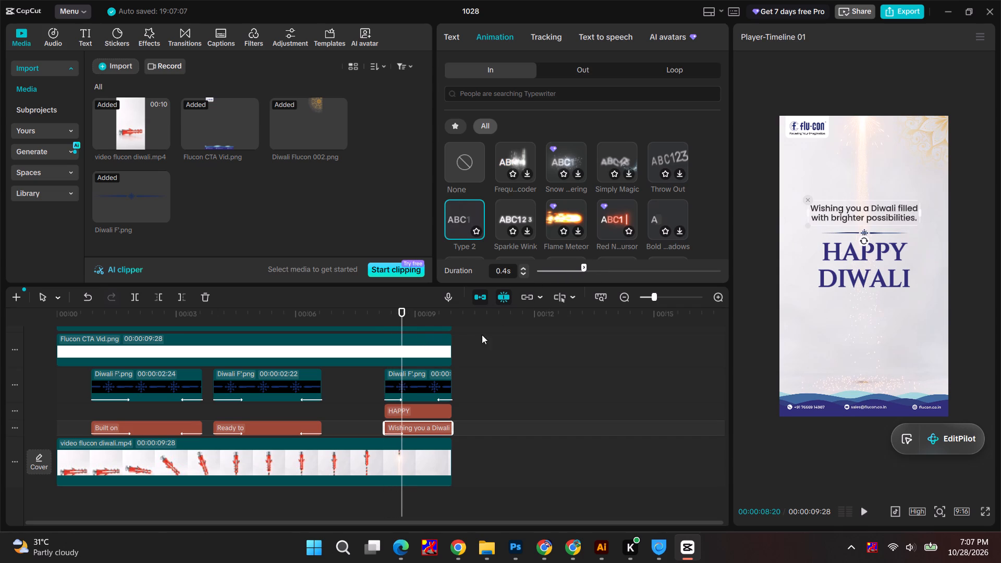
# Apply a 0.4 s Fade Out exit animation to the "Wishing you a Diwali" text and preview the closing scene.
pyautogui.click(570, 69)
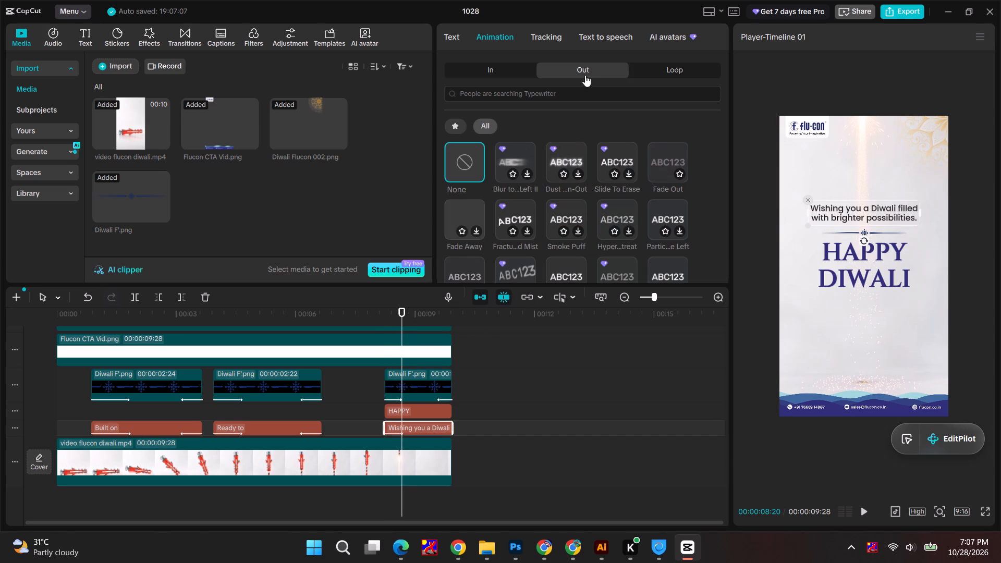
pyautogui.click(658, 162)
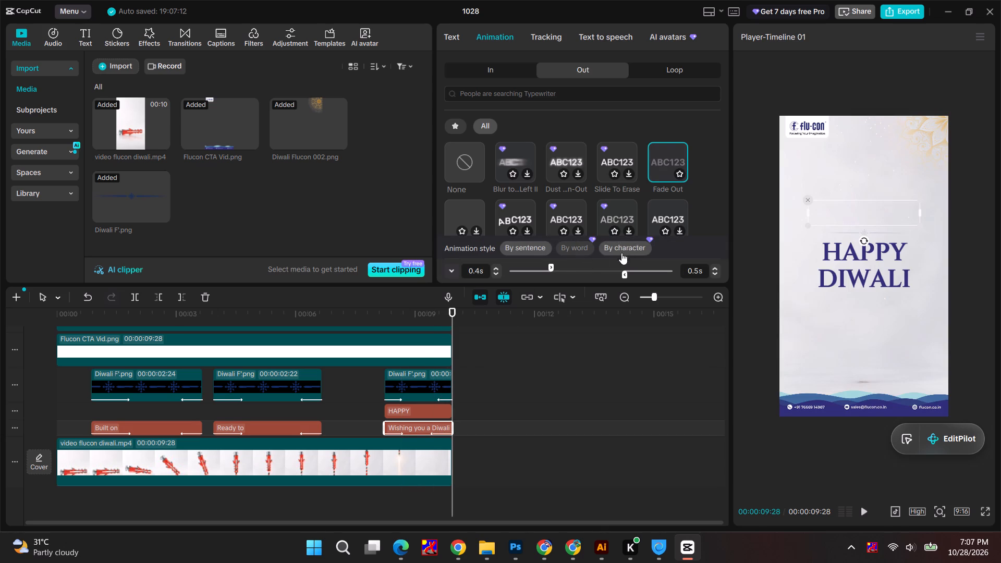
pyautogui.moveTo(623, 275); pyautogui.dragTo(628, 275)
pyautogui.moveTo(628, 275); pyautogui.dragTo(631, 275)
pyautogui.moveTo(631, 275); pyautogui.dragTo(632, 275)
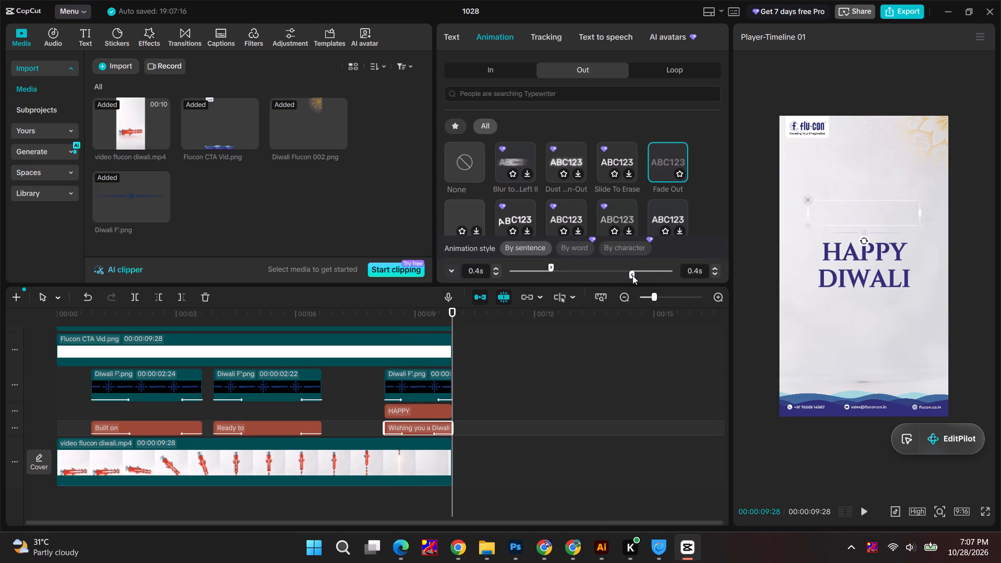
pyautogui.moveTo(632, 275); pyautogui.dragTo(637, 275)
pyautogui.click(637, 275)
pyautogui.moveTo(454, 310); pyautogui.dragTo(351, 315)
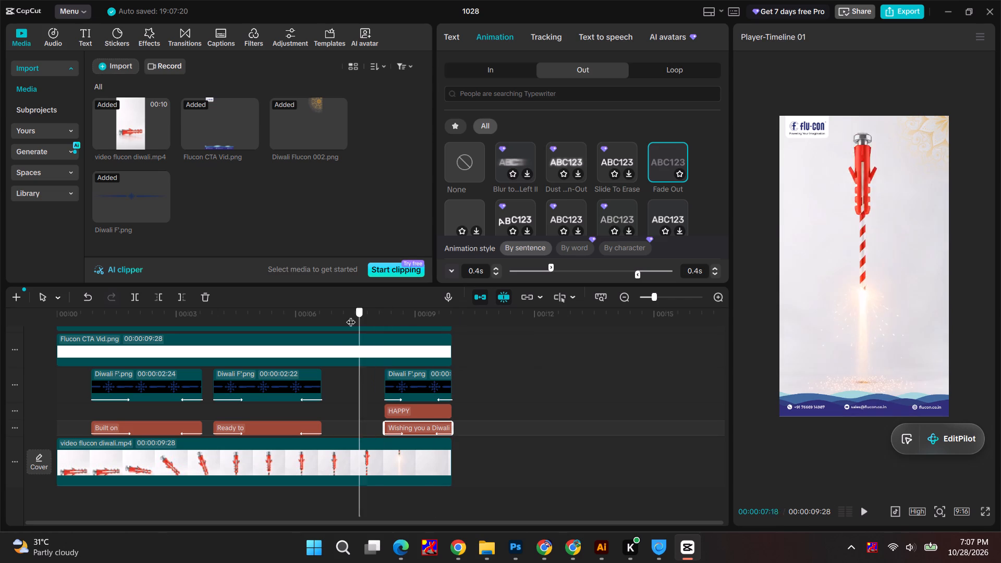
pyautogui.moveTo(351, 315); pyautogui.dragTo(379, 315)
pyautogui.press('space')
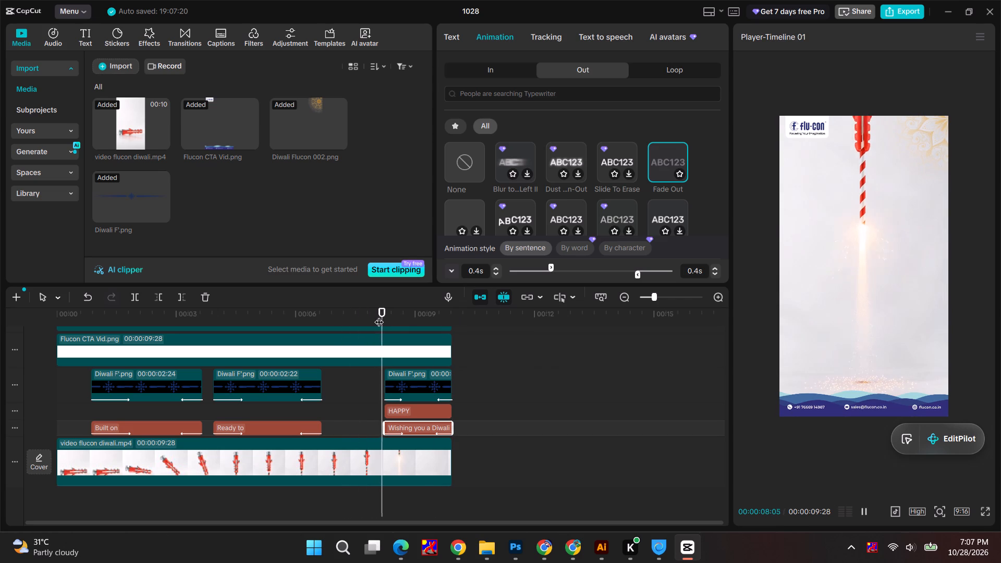
# Apply the Type 2 entrance animation to the "HAPPY DIWALI" text with a duration of 0.5 s.
pyautogui.click(400, 412)
pyautogui.click(501, 32)
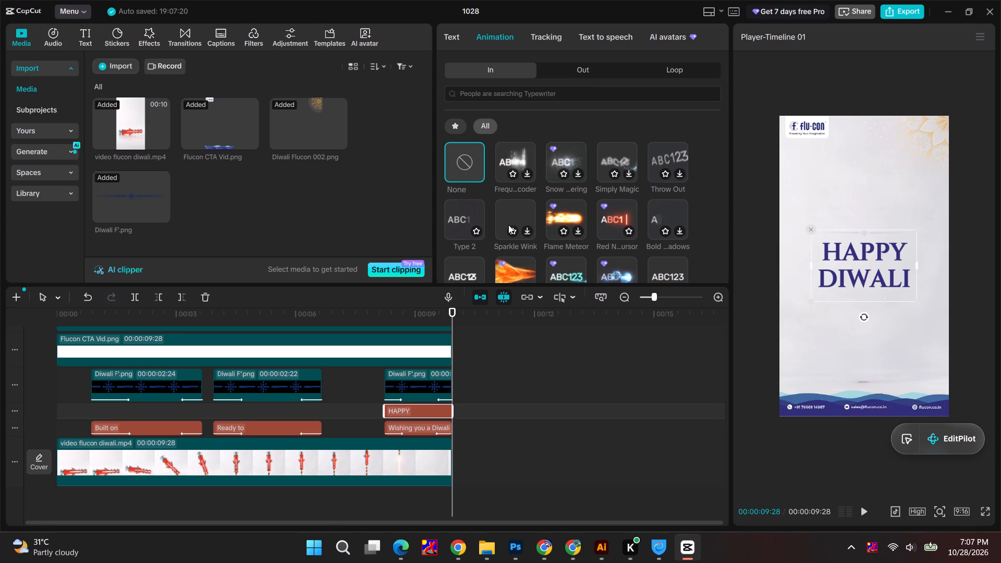
pyautogui.click(467, 216)
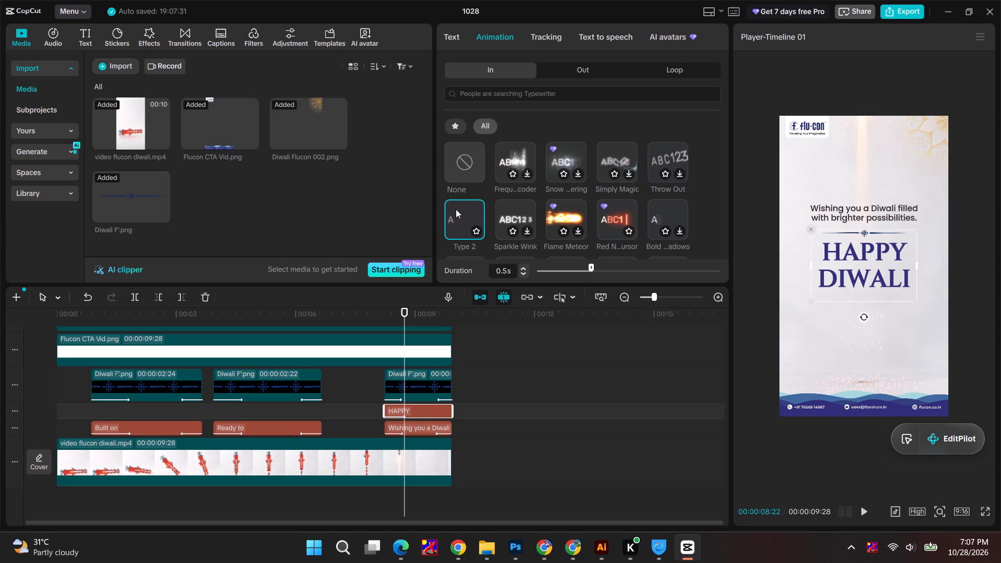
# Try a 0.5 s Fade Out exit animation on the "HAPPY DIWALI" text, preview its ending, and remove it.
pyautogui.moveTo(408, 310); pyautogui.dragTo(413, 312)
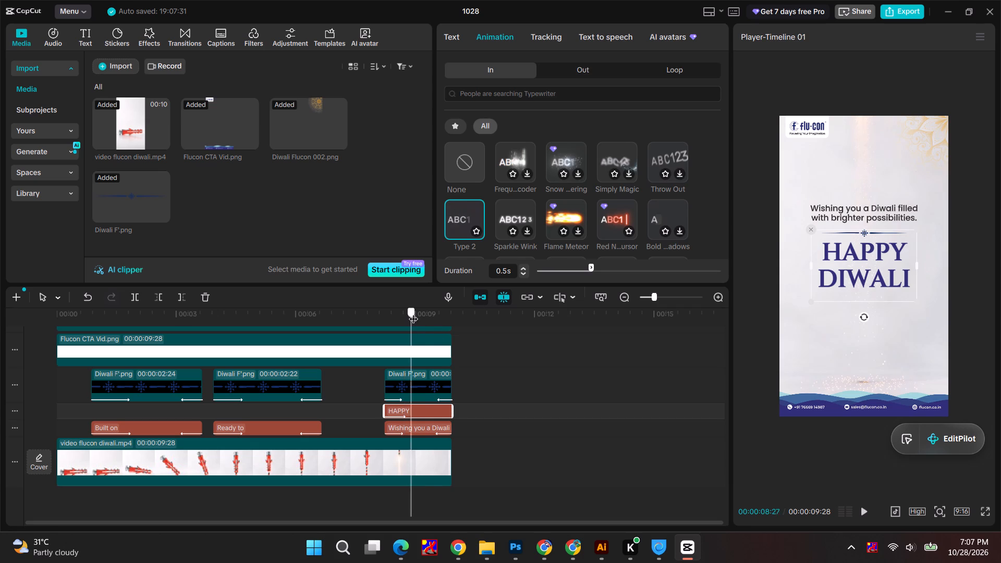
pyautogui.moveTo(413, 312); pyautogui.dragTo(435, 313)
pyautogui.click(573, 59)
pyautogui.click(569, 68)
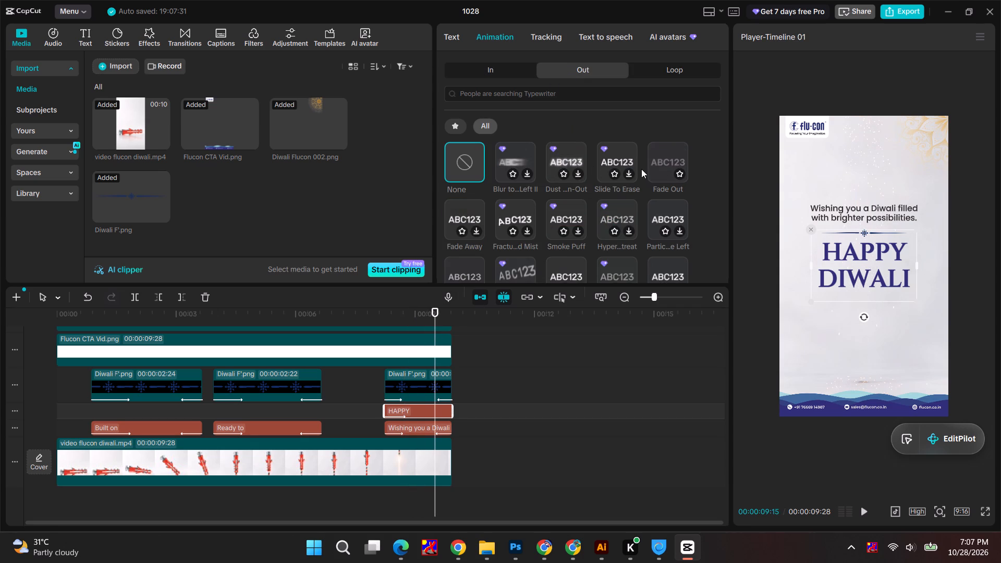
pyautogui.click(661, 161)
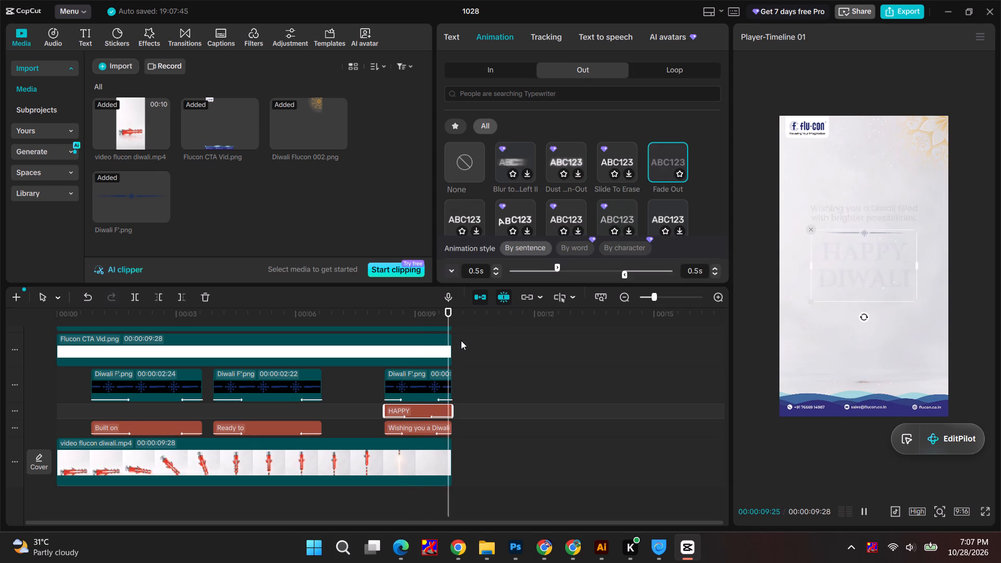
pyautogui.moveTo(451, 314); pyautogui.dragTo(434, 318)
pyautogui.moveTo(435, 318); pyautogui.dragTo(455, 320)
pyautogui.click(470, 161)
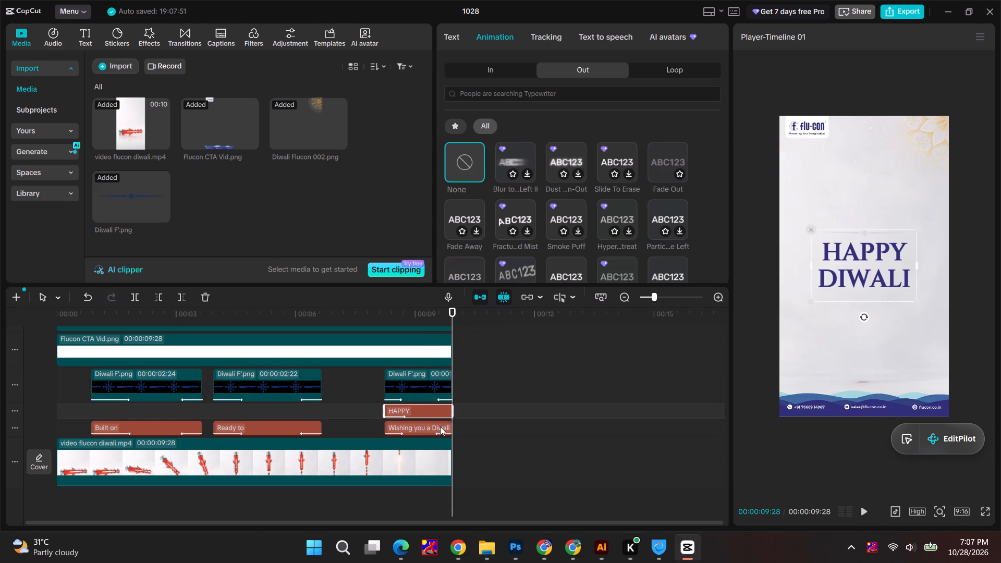
# Remove the Fade Out exit animation from the "Wishing you a Diwali" text, keeping its Type 2 entrance.
pyautogui.click(440, 426)
pyautogui.click(503, 30)
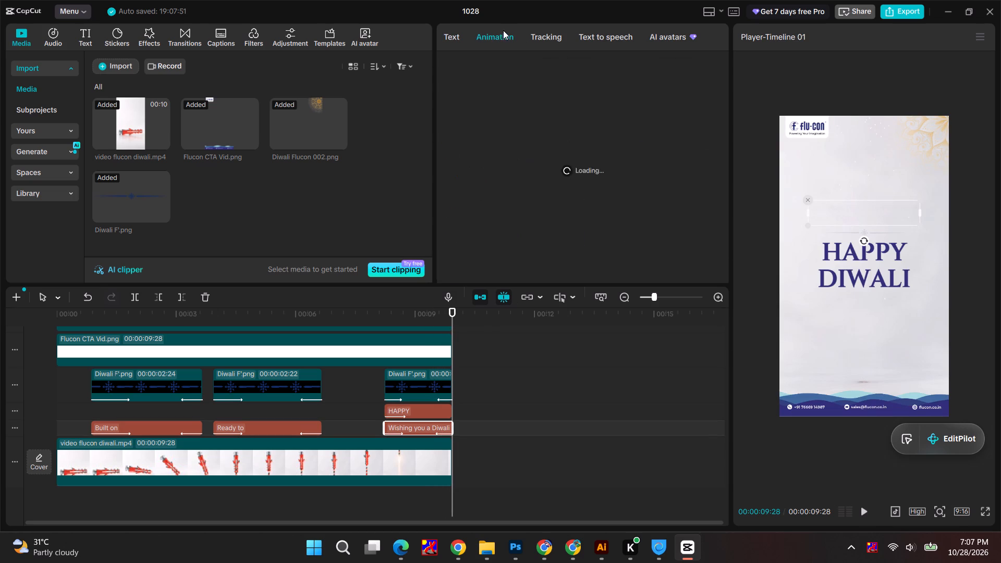
pyautogui.click(462, 170)
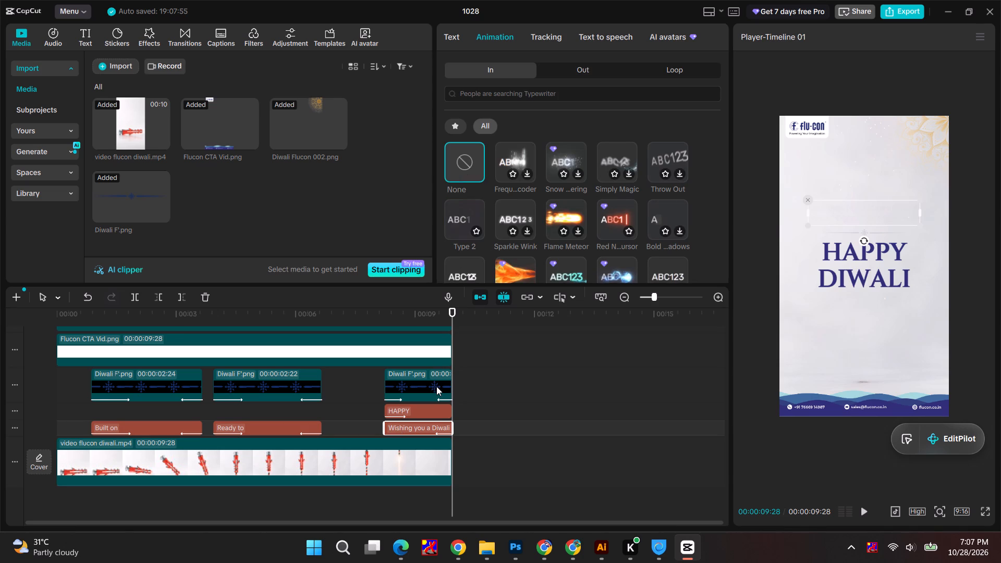
pyautogui.hotkey('ctrl', 'z')
pyautogui.click(578, 77)
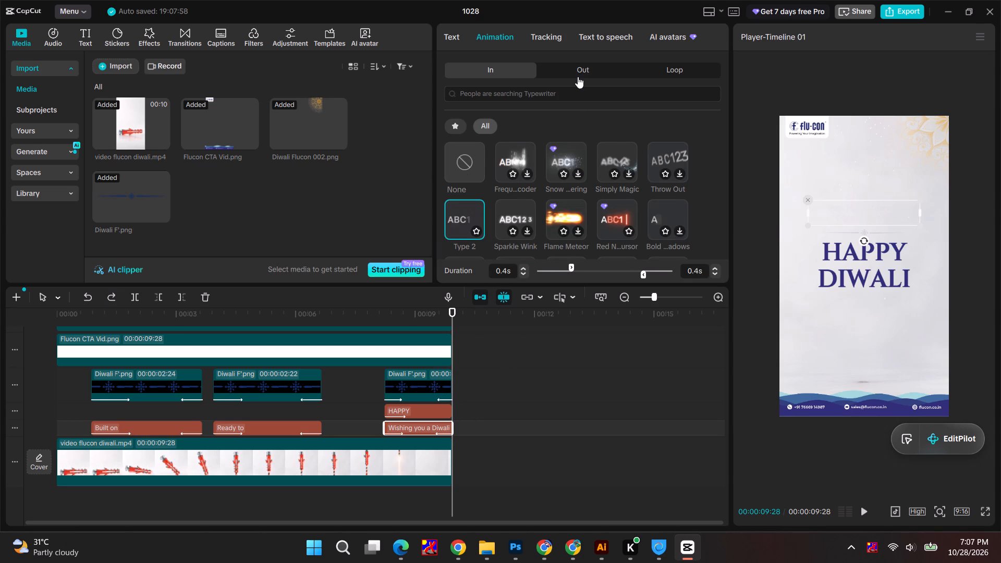
pyautogui.click(465, 169)
# Remove the Fade Out exit animation from the closing scene's divider, keeping its Fade In entrance.
pyautogui.click(431, 388)
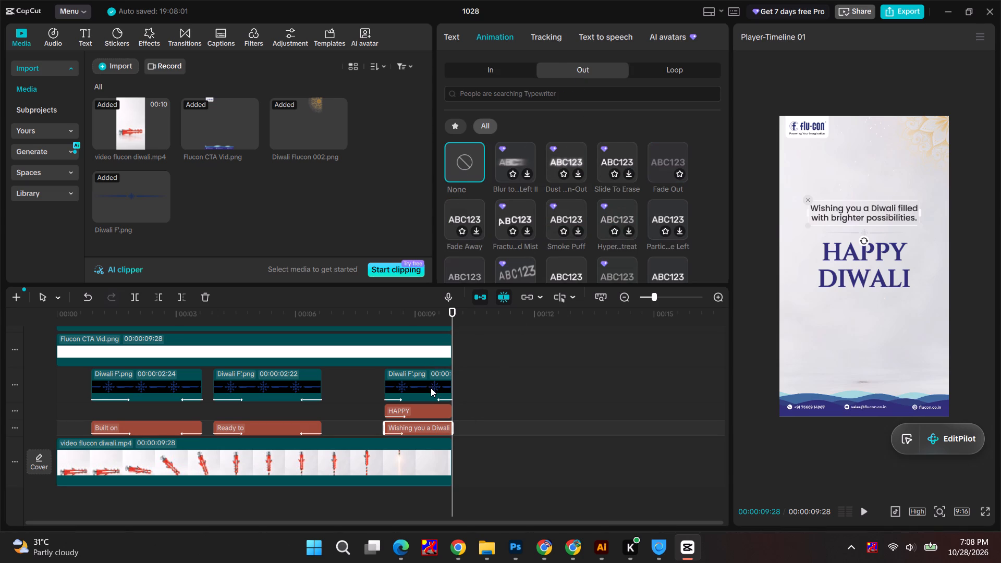
pyautogui.click(507, 40)
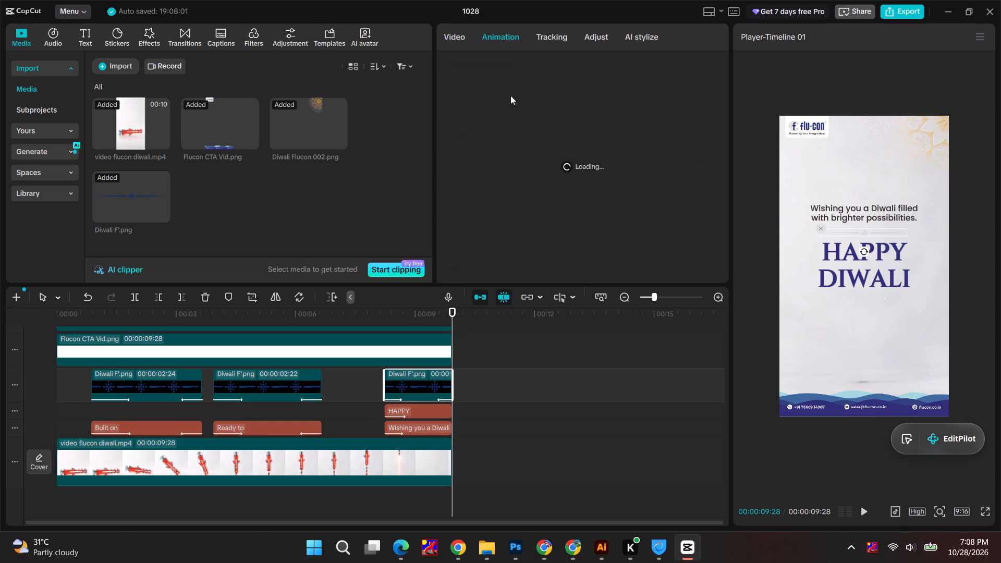
pyautogui.click(466, 162)
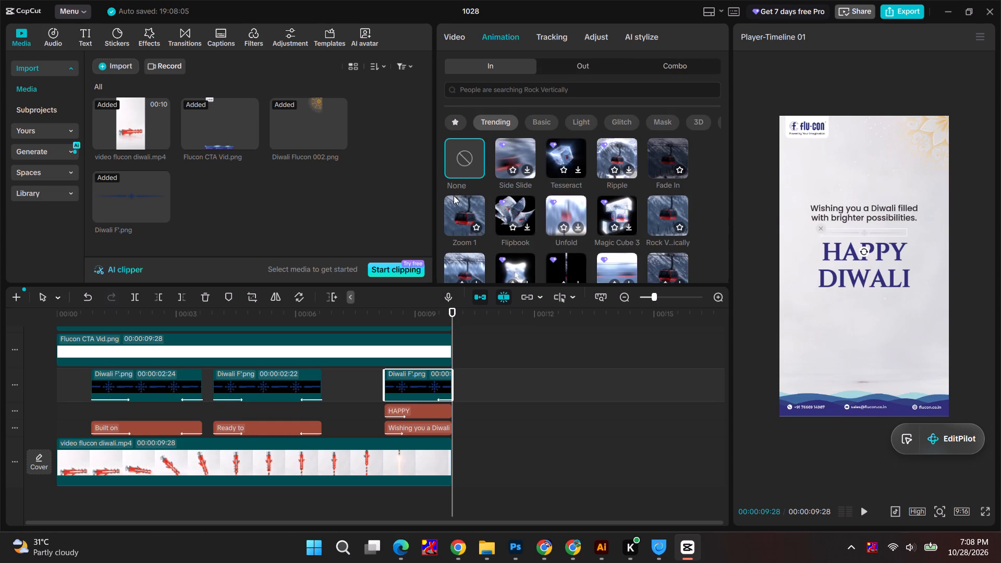
pyautogui.hotkey('ctrl', 'z')
pyautogui.click(591, 63)
pyautogui.click(471, 156)
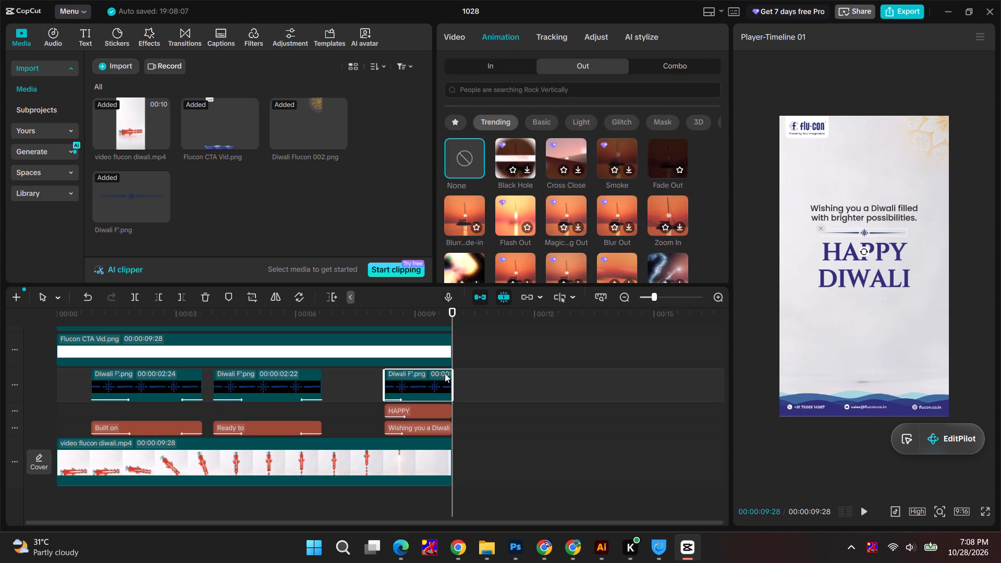
# Play the whole reel from the beginning to review the text and divider animations.
pyautogui.moveTo(453, 312); pyautogui.dragTo(129, 321)
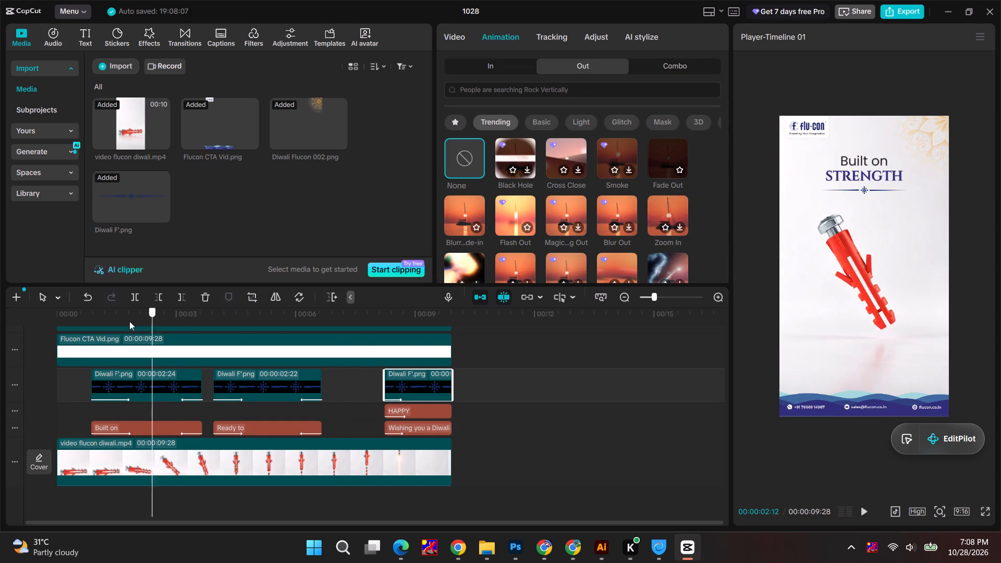
pyautogui.moveTo(129, 321); pyautogui.dragTo(23, 324)
pyautogui.press('space')
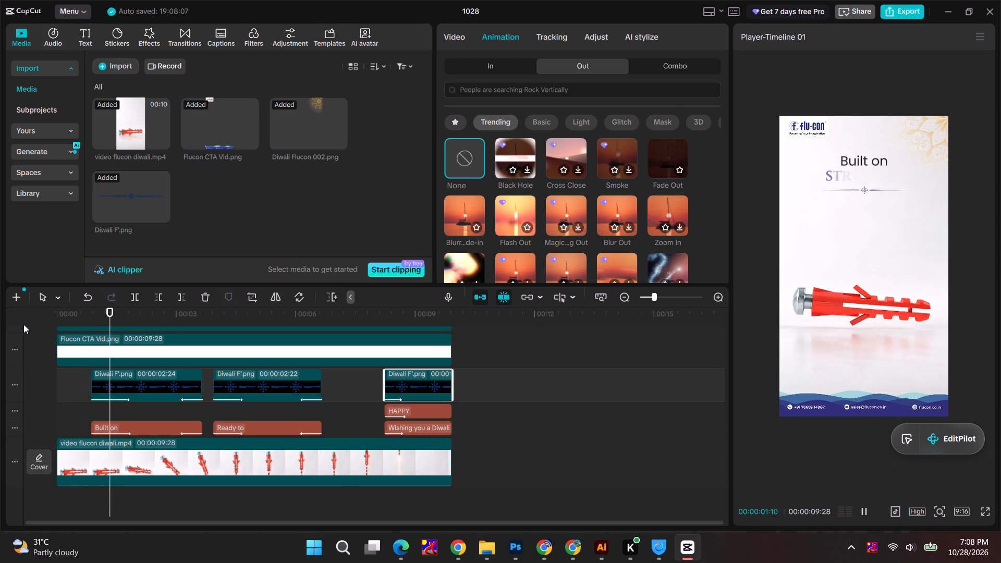
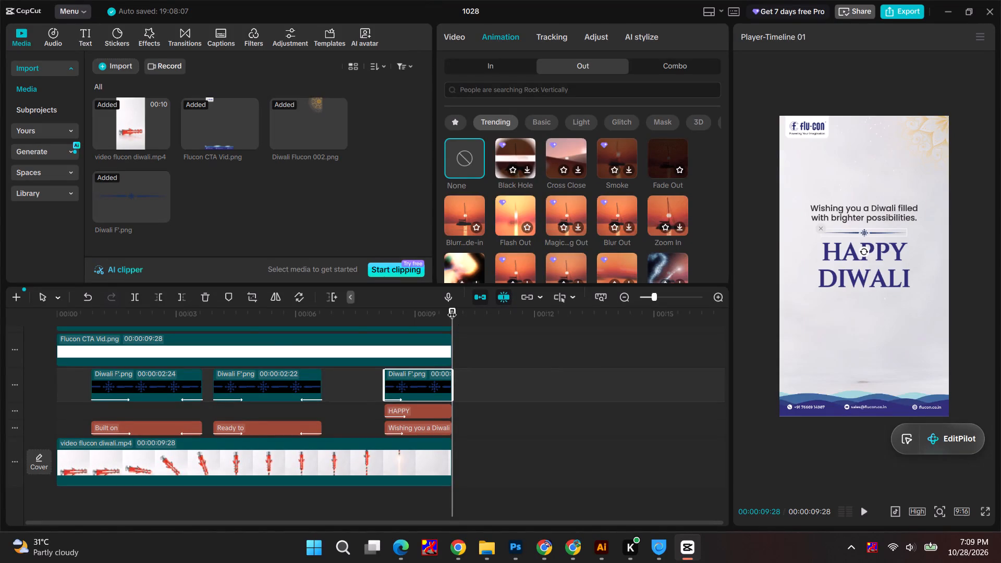
# Scrub back and forth through the timeline to review the text and divider animations up to the video's end.
pyautogui.moveTo(451, 308); pyautogui.dragTo(242, 334)
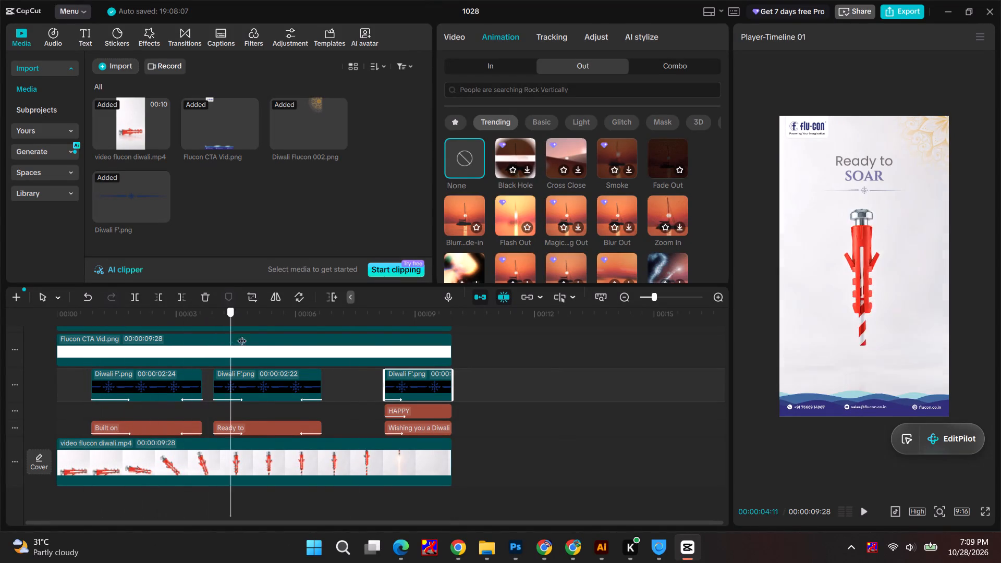
pyautogui.moveTo(242, 334); pyautogui.dragTo(386, 337)
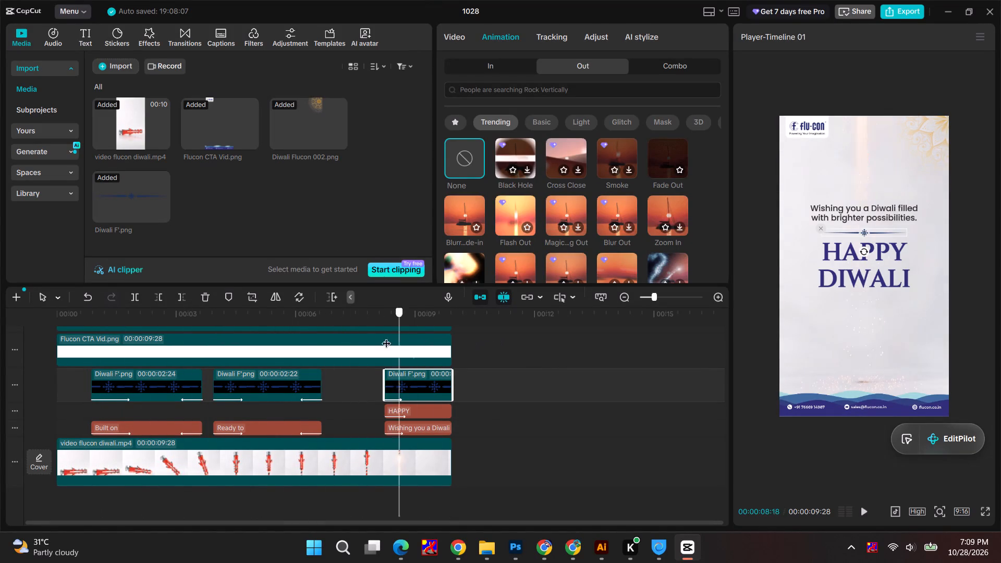
pyautogui.moveTo(386, 337); pyautogui.dragTo(441, 339)
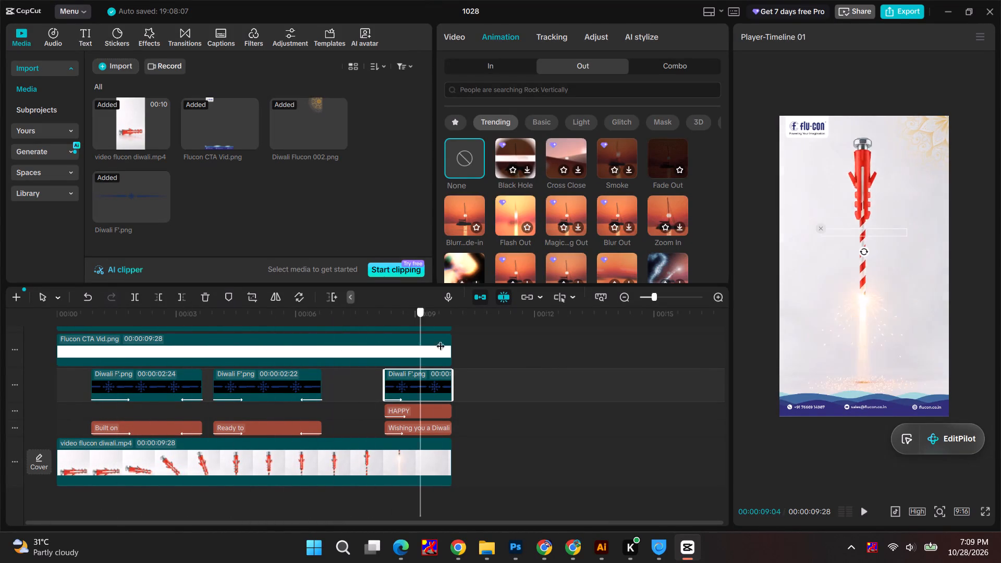
pyautogui.moveTo(441, 339); pyautogui.dragTo(100, 395)
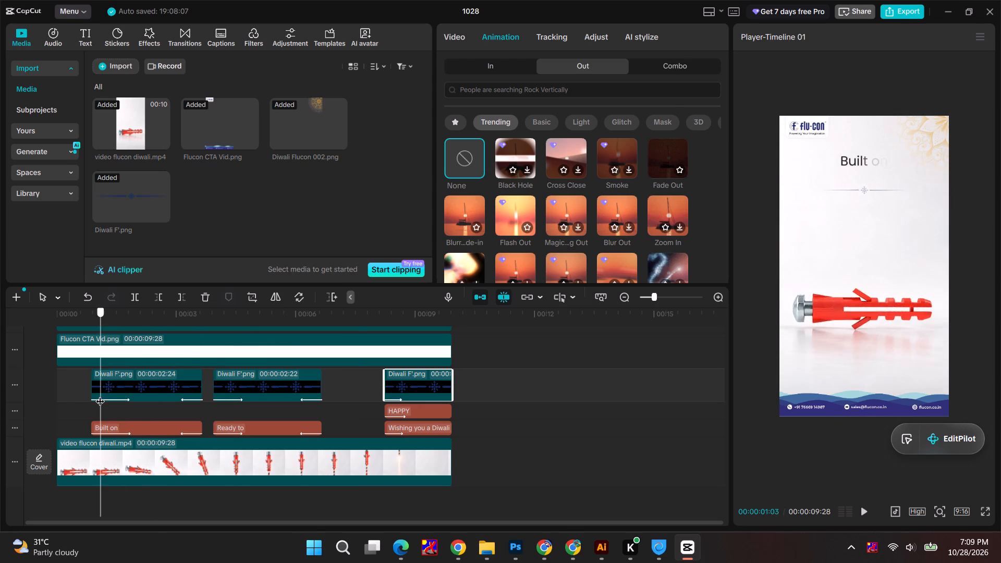
pyautogui.moveTo(100, 395); pyautogui.dragTo(459, 384)
# Bring the music file ikoliks_aj-diwali-hindu-diwali-419361 from the Downloads folder into the CapCut project's media.
pyautogui.hotkey('alt', 'Tab')
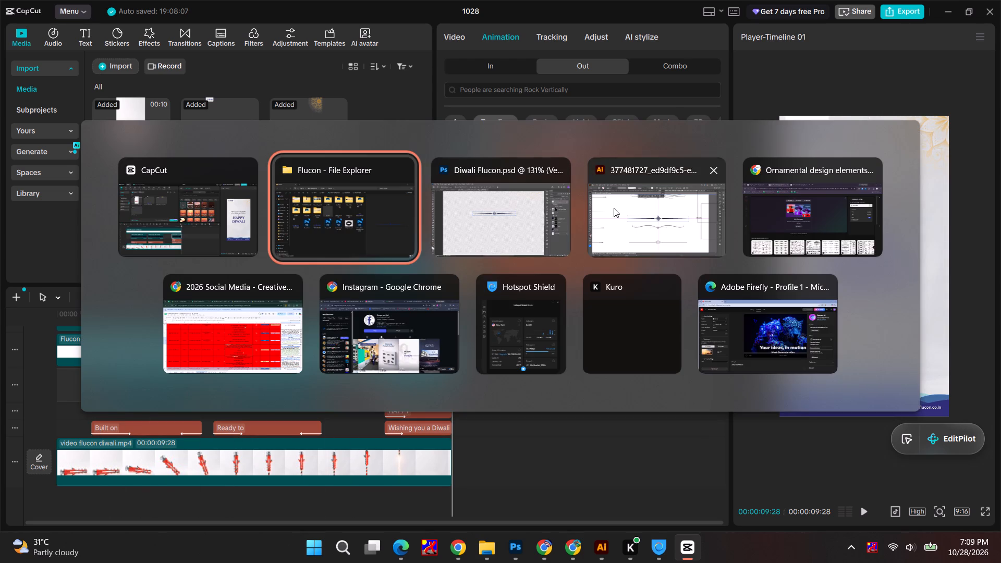
pyautogui.keyDown('alt'); pyautogui.click(326, 227); pyautogui.keyUp('alt')
pyautogui.click(65, 183)
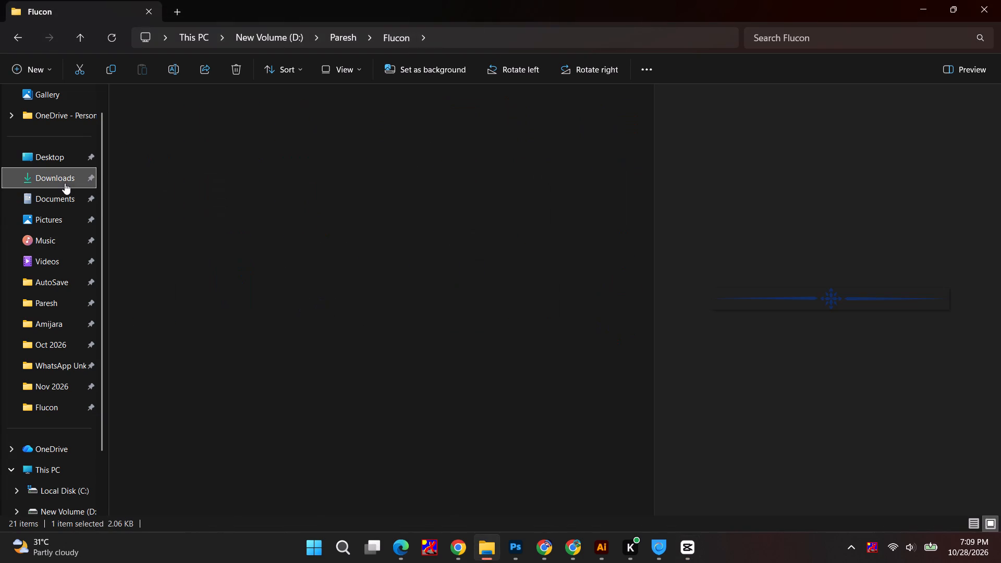
pyautogui.click(358, 160)
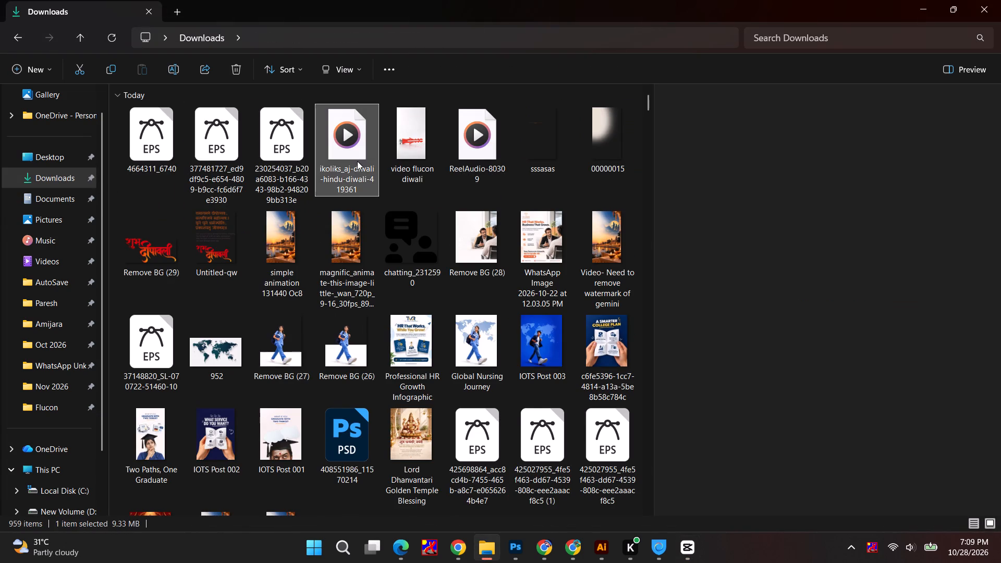
pyautogui.moveTo(357, 155); pyautogui.dragTo(244, 185)
pyautogui.hotkey('alt', 'Tab')
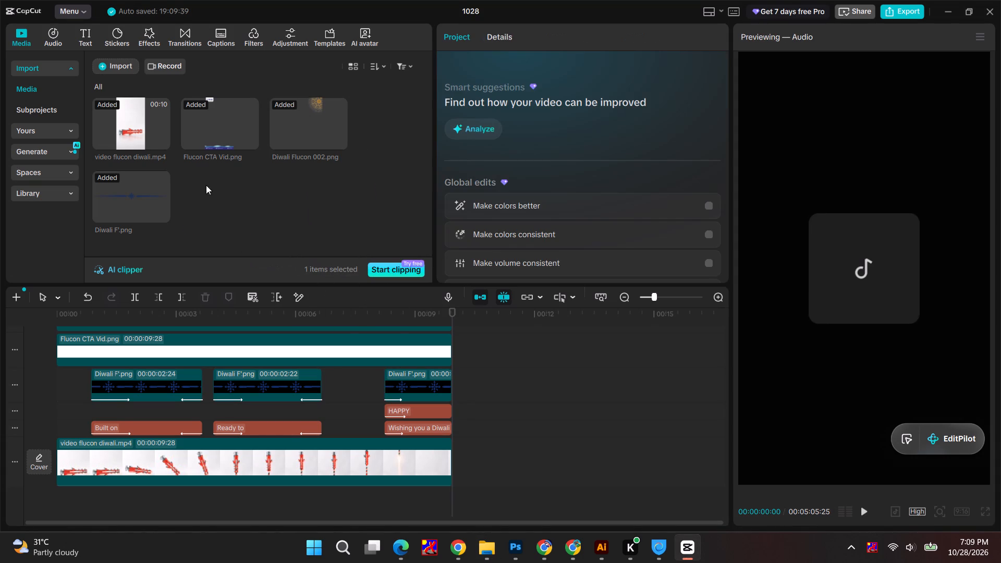
# Preview the imported Diwali music and place it beneath the main video, starting at the beginning of the timeline.
pyautogui.click(197, 189)
pyautogui.press('space')
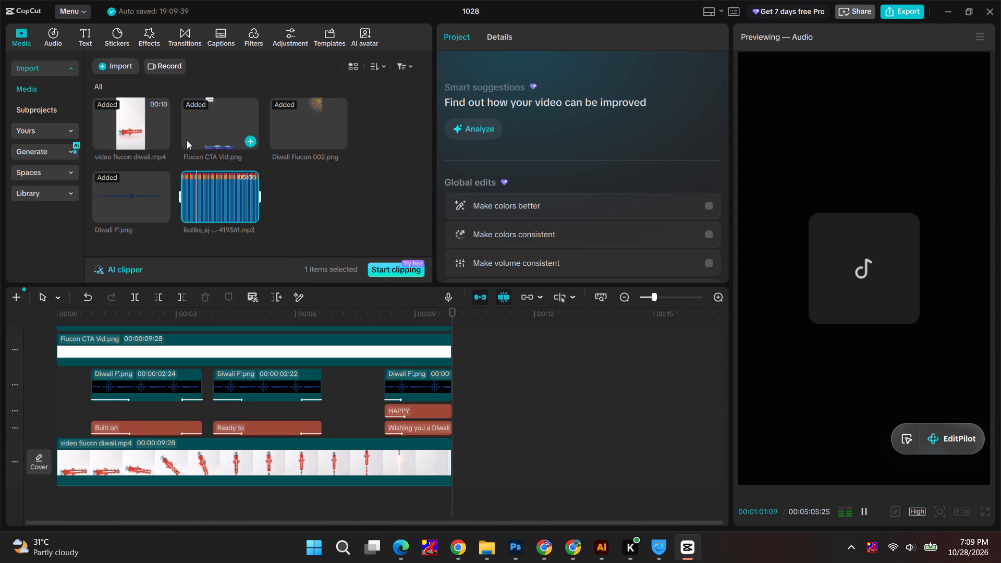
pyautogui.moveTo(220, 197); pyautogui.dragTo(59, 500)
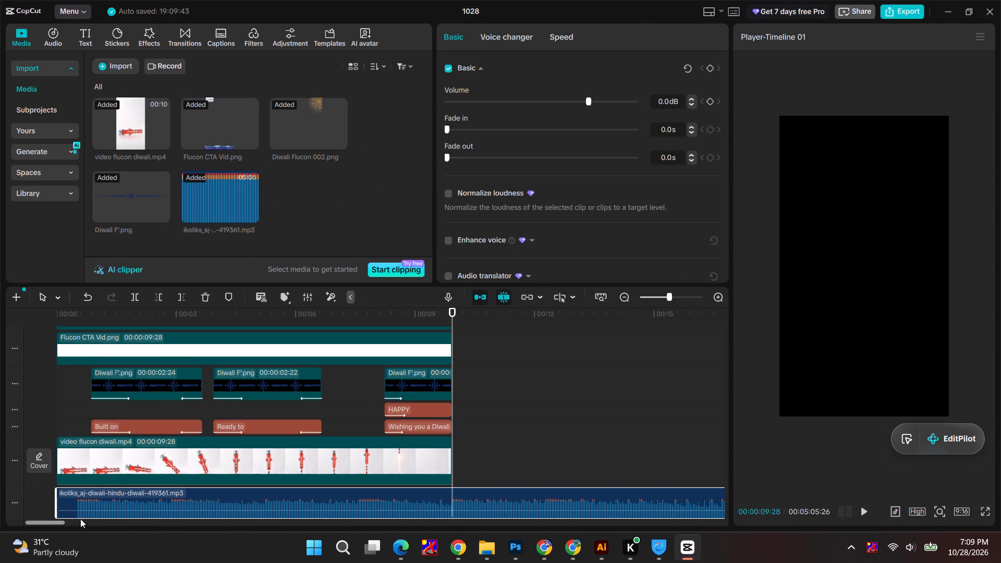
# Play the video with the music, split the music at the video's end at 00:00:09:28, and delete the excess part.
pyautogui.moveTo(63, 315); pyautogui.dragTo(48, 313)
pyautogui.press('space')
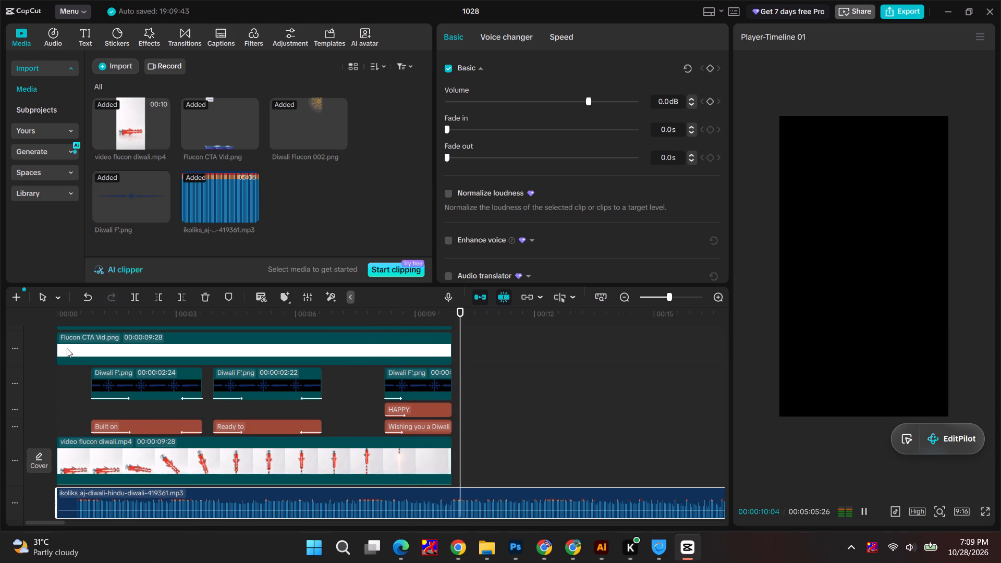
pyautogui.moveTo(514, 315); pyautogui.dragTo(445, 322)
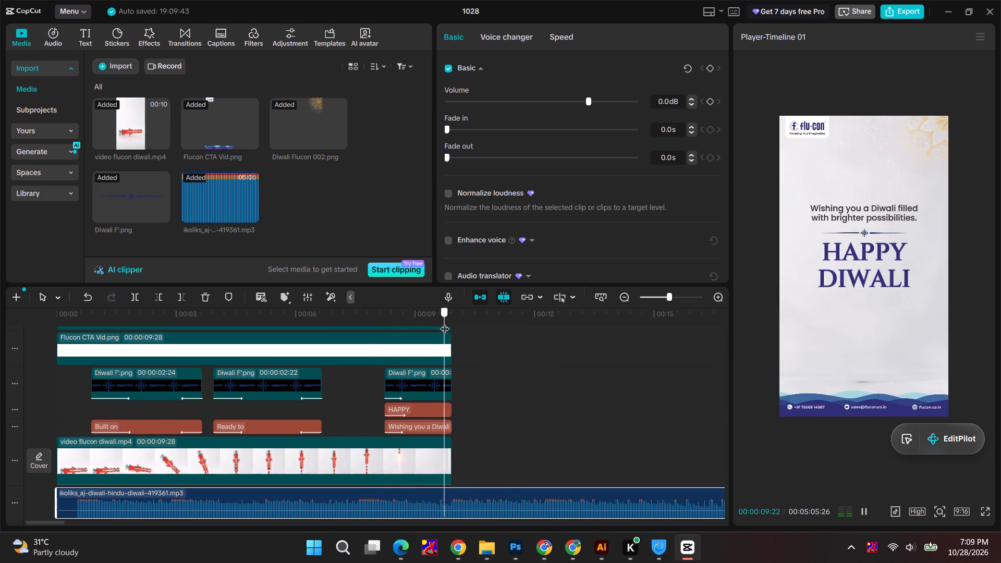
pyautogui.moveTo(445, 322); pyautogui.dragTo(450, 324)
pyautogui.hotkey('ctrl', 'b')
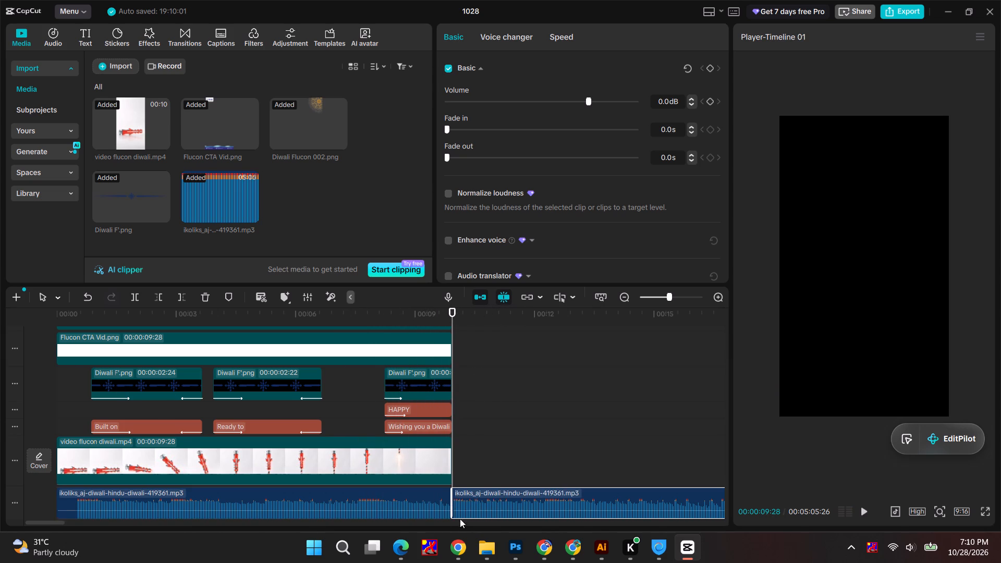
pyautogui.press('BackSpace')
# Add a 0.6 s fade-out to the end of the trimmed music clip.
pyautogui.click(426, 500)
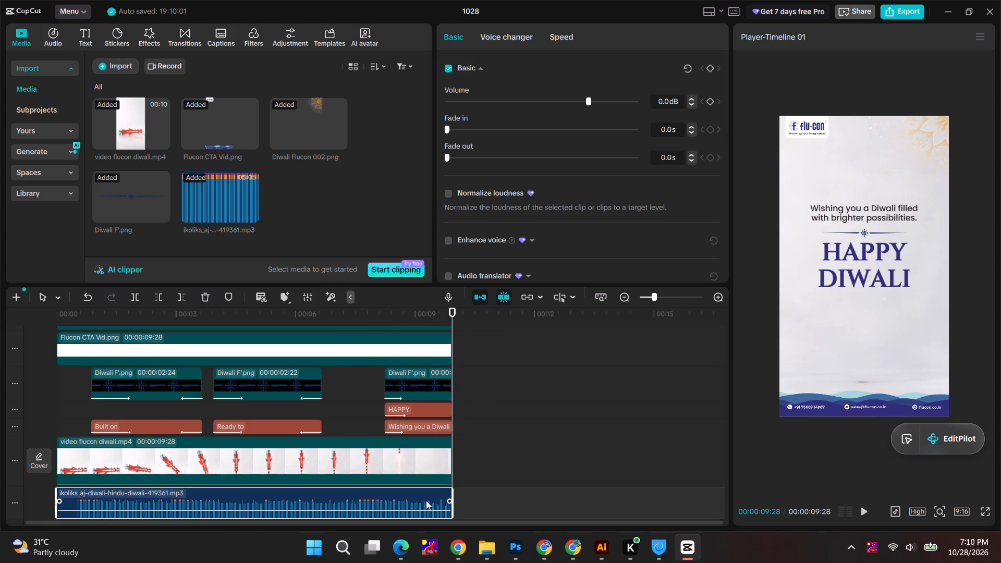
pyautogui.moveTo(449, 500); pyautogui.dragTo(441, 500)
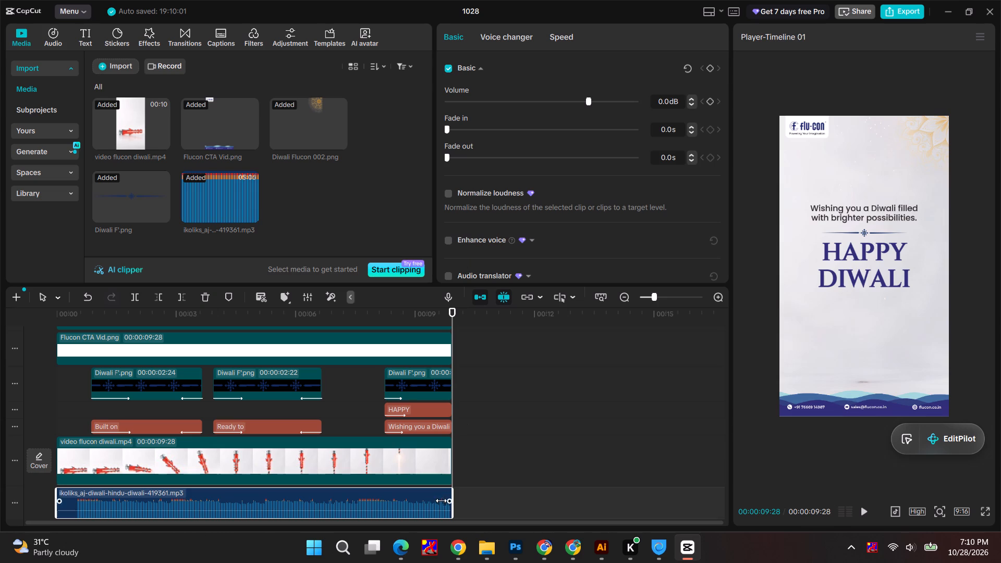
pyautogui.moveTo(441, 500); pyautogui.dragTo(430, 500)
pyautogui.hotkey('ctrl', 'z')
pyautogui.moveTo(447, 500); pyautogui.dragTo(408, 500)
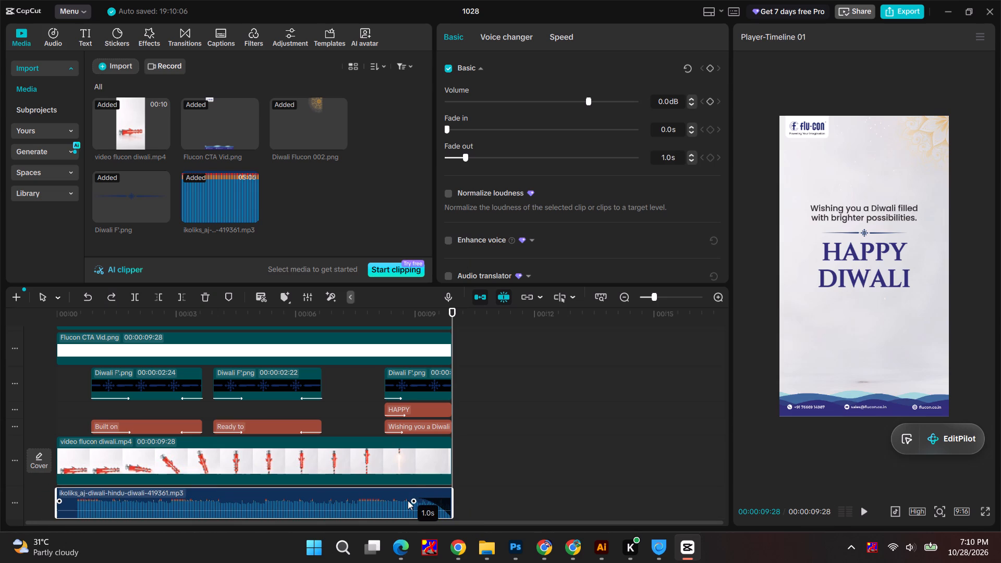
pyautogui.moveTo(408, 500); pyautogui.dragTo(417, 500)
pyautogui.moveTo(417, 500); pyautogui.dragTo(423, 500)
# Play the whole video from the start to check it together with the music.
pyautogui.moveTo(71, 314); pyautogui.dragTo(11, 307)
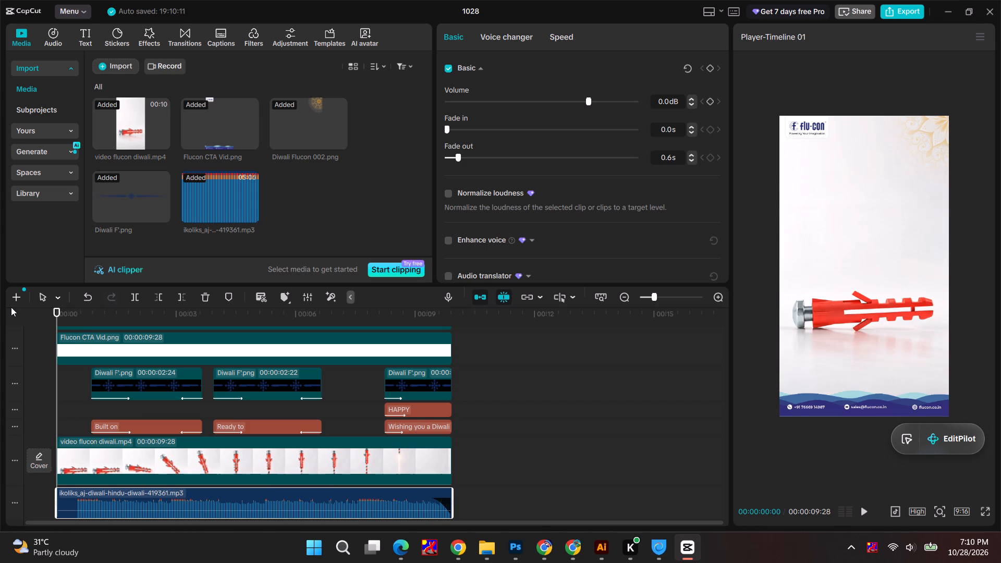
pyautogui.press('space')
pyautogui.press('space')
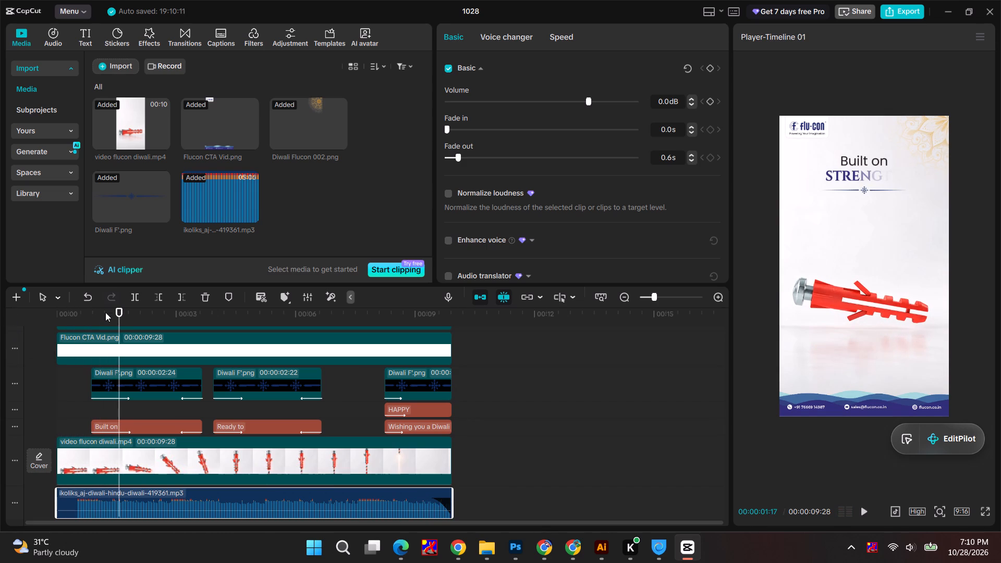
pyautogui.moveTo(116, 309); pyautogui.dragTo(2, 311)
pyautogui.press('space')
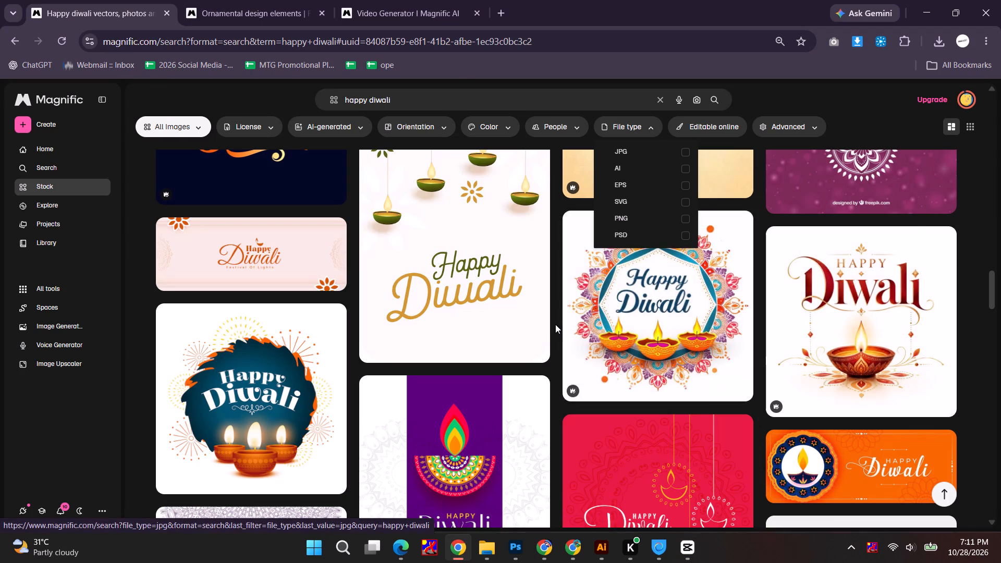
# In CapCut, duplicate the last Diwali F'.png ornament clip onto a new track directly above it, keeping its timing.
pyautogui.hotkey('alt', 'Tab')
pyautogui.click(865, 232)
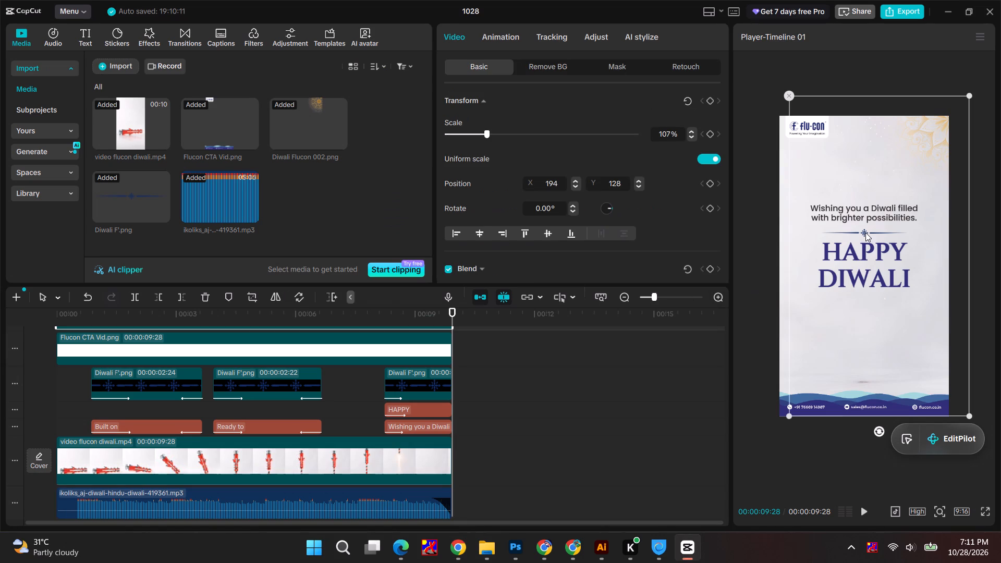
pyautogui.click(865, 232)
pyautogui.click(863, 232)
pyautogui.click(415, 386)
pyautogui.keyDown('alt'); pyautogui.moveTo(425, 377); pyautogui.dragTo(425, 370); pyautogui.keyUp('alt')
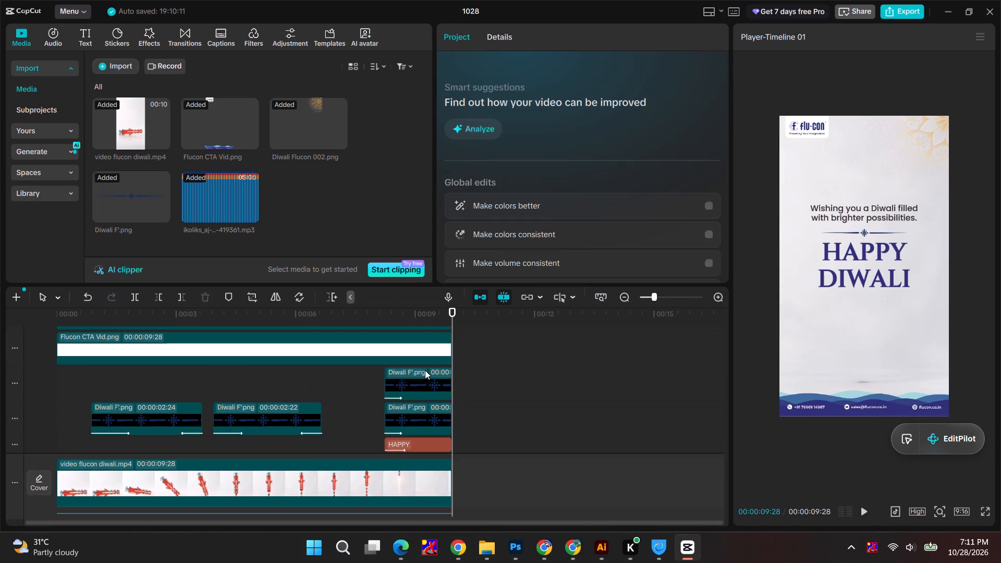
# Move the duplicated ornament straight down to sit just below the HAPPY DIWALI text, at about X 0, Y -379.
pyautogui.click(865, 233)
pyautogui.moveTo(865, 235); pyautogui.dragTo(865, 253)
pyautogui.moveTo(866, 232); pyautogui.dragTo(866, 251)
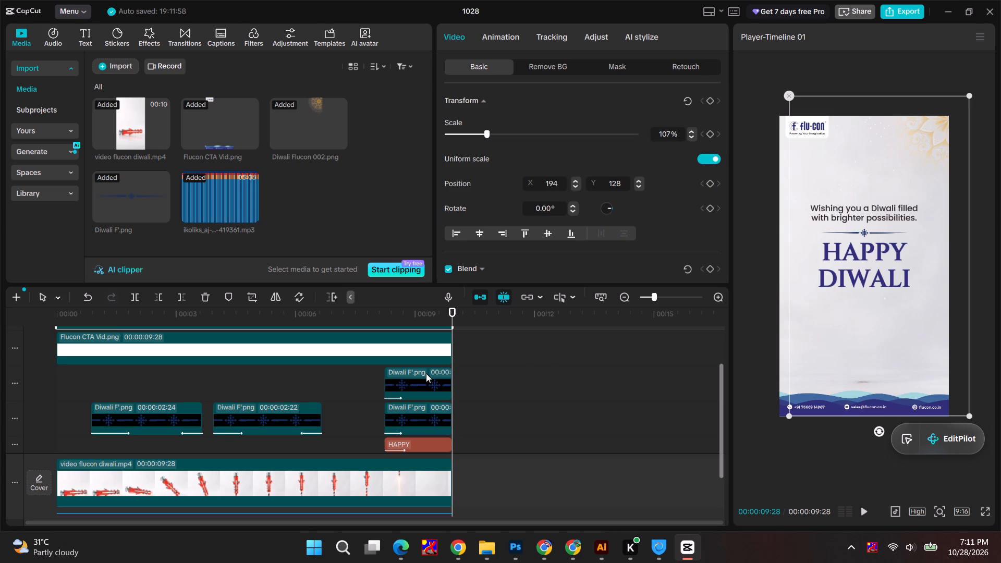
pyautogui.click(426, 373)
pyautogui.moveTo(863, 232); pyautogui.dragTo(864, 238)
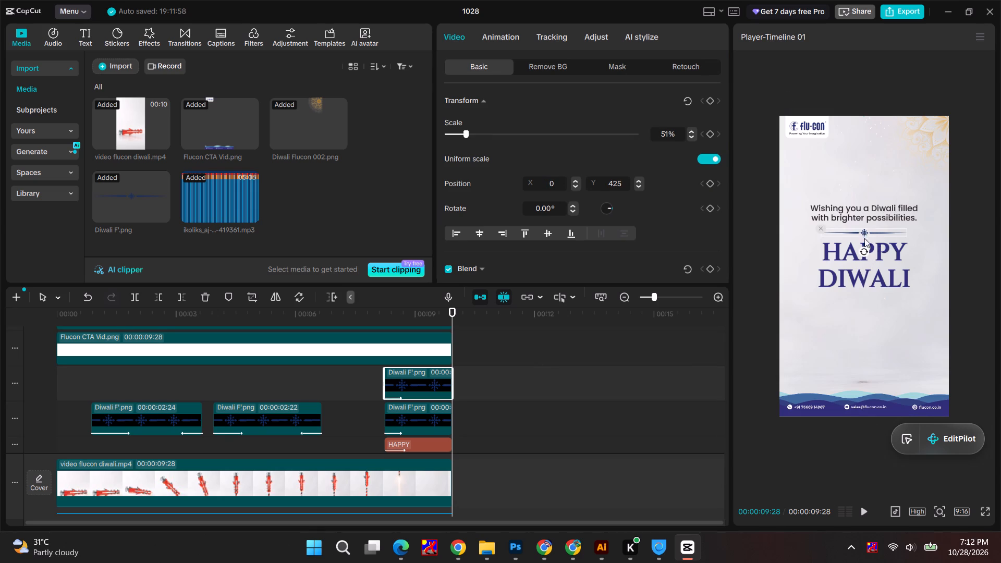
pyautogui.moveTo(864, 238); pyautogui.dragTo(864, 294)
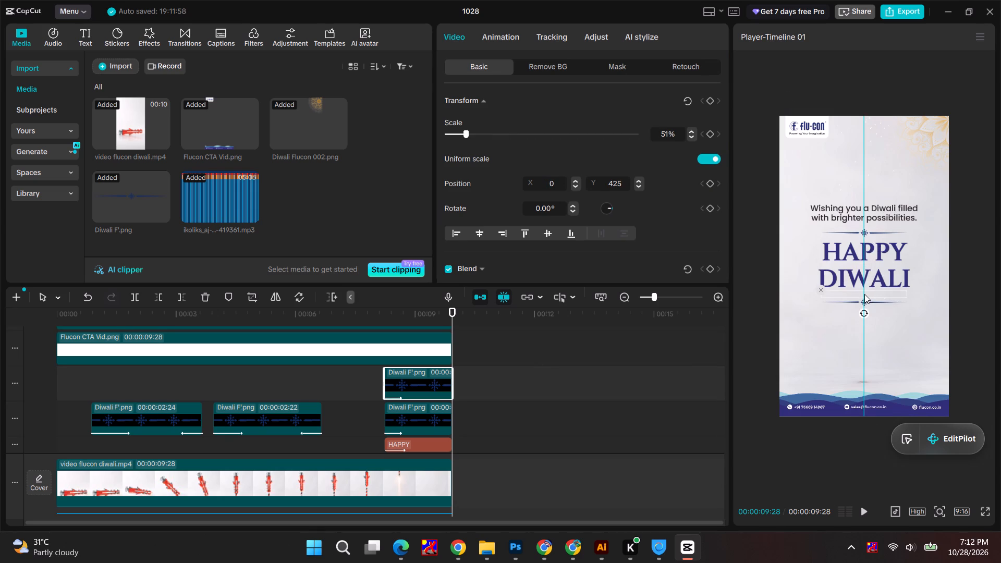
pyautogui.moveTo(864, 294); pyautogui.dragTo(864, 296)
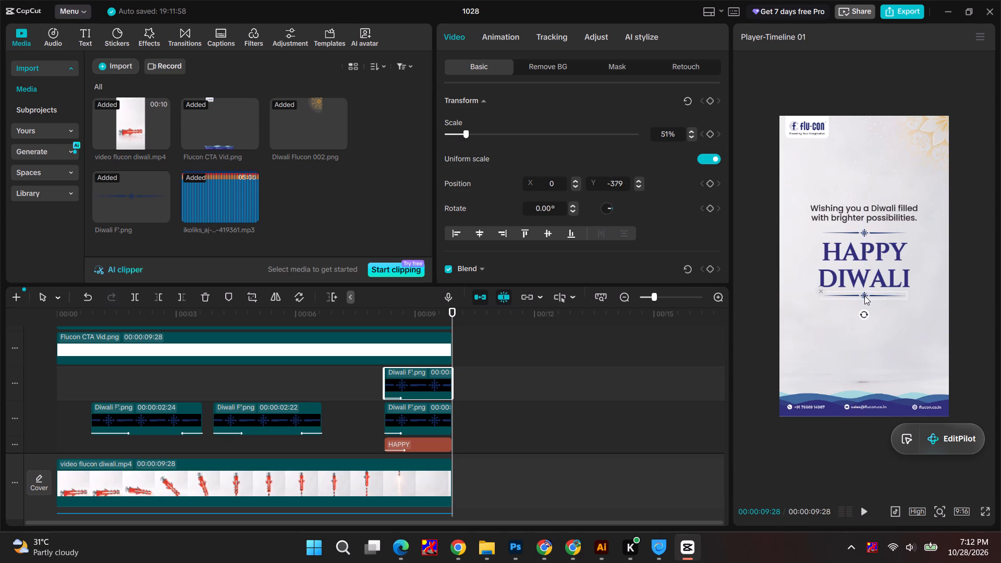
# Align both ornaments, above and below HAPPY DIWALI, to the horizontal centre of the frame.
pyautogui.click(960, 220)
pyautogui.keyDown('ctrl'); pyautogui.scroll(3, 878, 308); pyautogui.keyUp('ctrl')
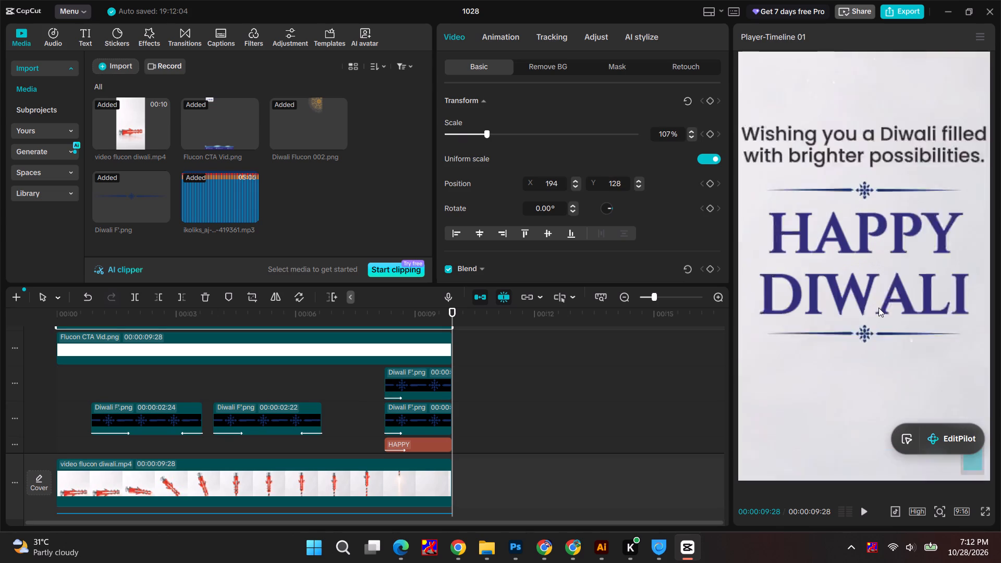
pyautogui.keyDown('ctrl'); pyautogui.scroll(4, 878, 308); pyautogui.keyUp('ctrl')
pyautogui.keyDown('ctrl'); pyautogui.scroll(-5, 878, 308); pyautogui.keyUp('ctrl')
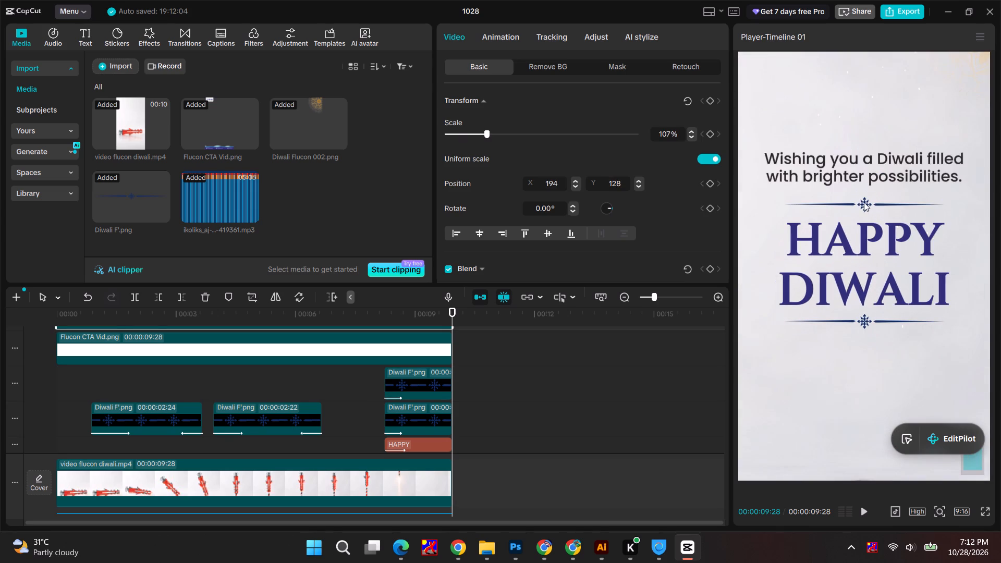
pyautogui.click(863, 201)
pyautogui.click(423, 376)
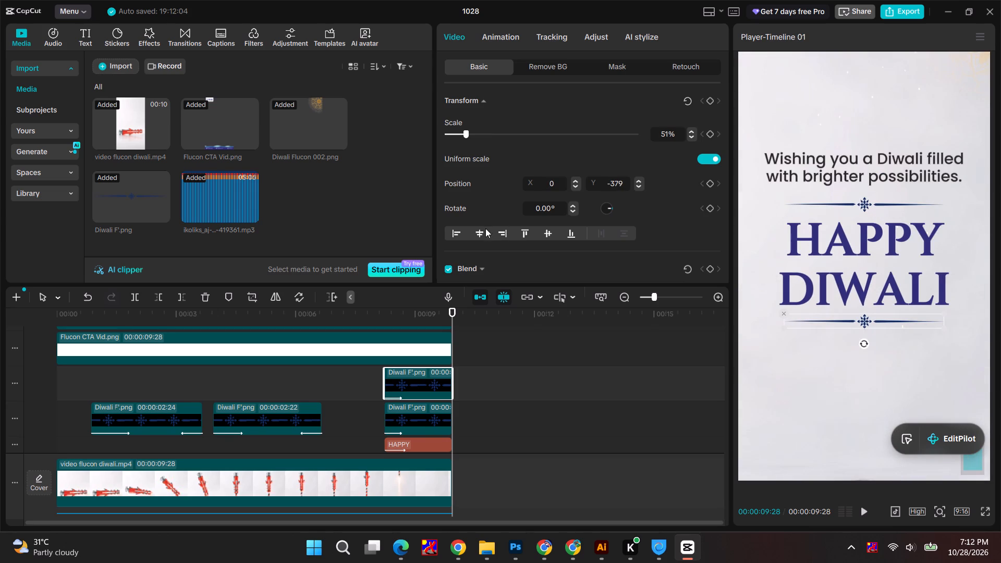
pyautogui.click(482, 231)
pyautogui.click(864, 206)
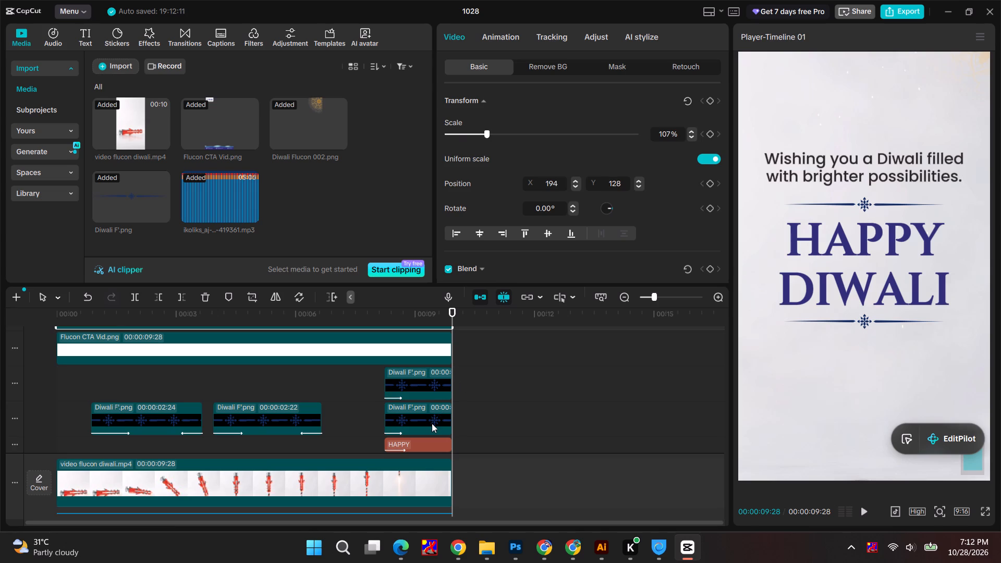
pyautogui.click(432, 423)
pyautogui.keyDown('ctrl'); pyautogui.click(427, 385); pyautogui.keyUp('ctrl')
pyautogui.click(481, 231)
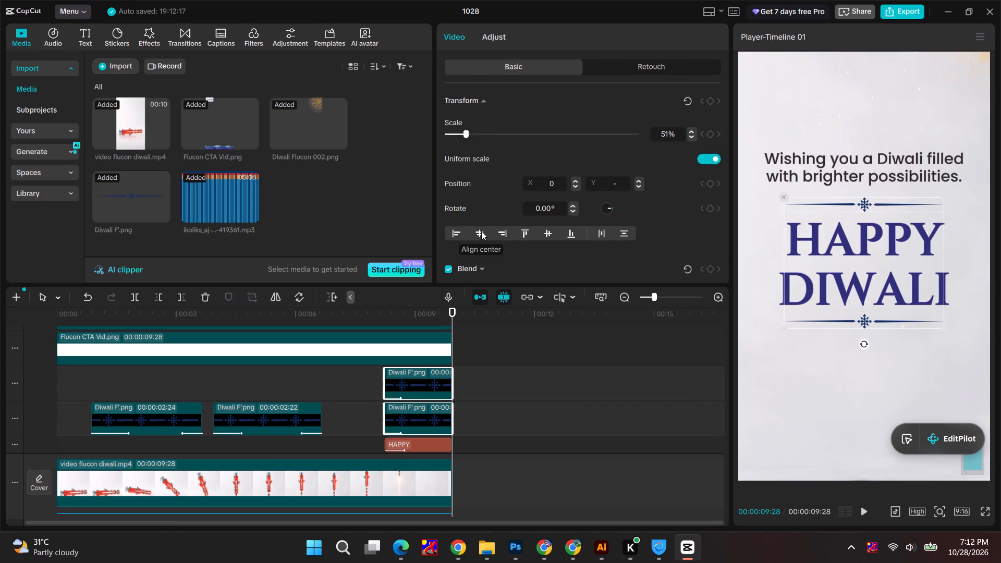
pyautogui.doubleClick(481, 231)
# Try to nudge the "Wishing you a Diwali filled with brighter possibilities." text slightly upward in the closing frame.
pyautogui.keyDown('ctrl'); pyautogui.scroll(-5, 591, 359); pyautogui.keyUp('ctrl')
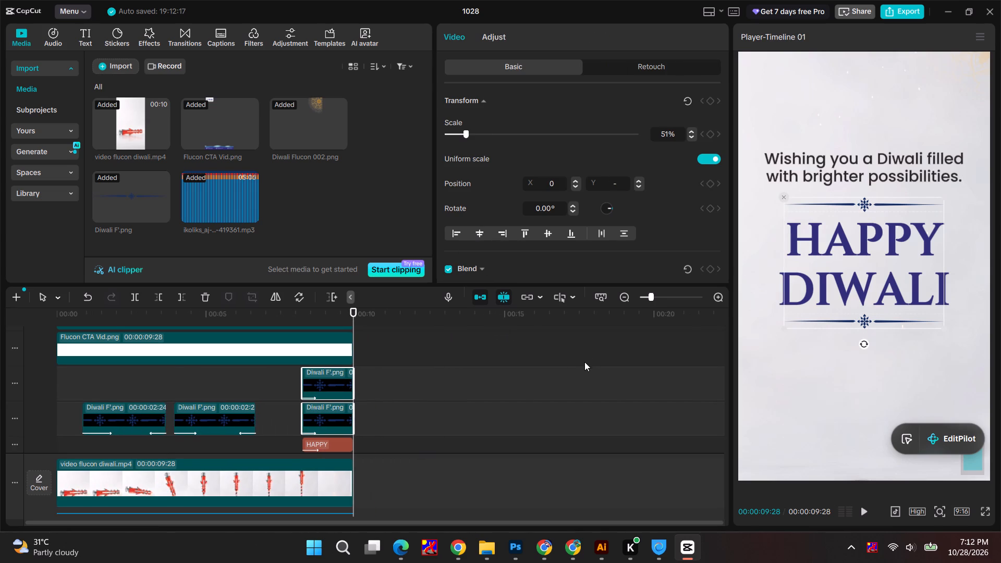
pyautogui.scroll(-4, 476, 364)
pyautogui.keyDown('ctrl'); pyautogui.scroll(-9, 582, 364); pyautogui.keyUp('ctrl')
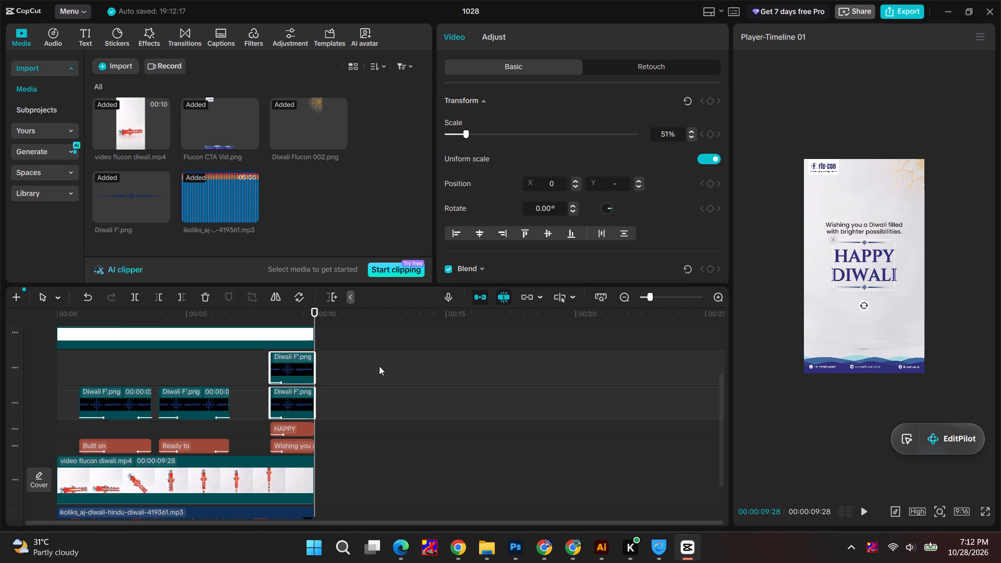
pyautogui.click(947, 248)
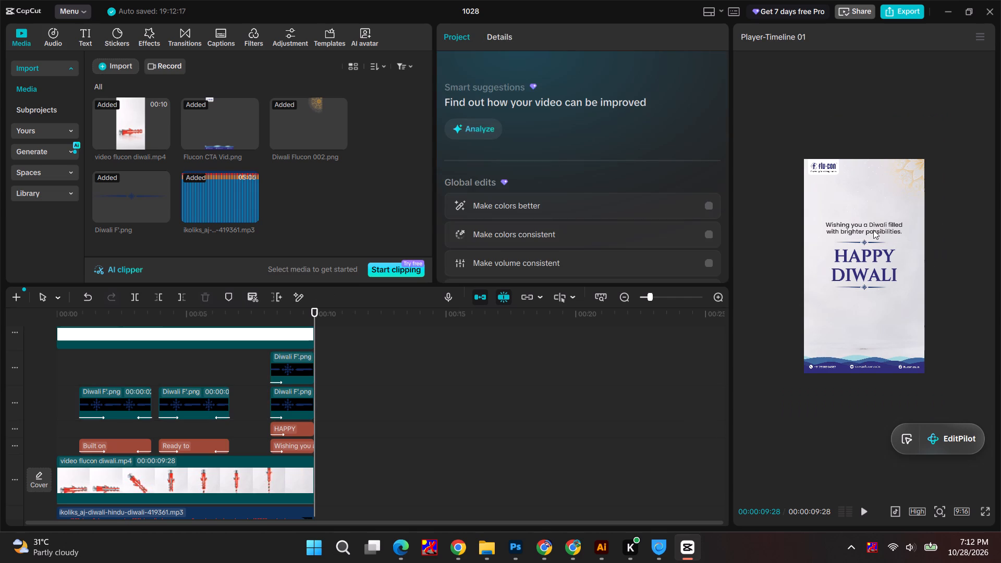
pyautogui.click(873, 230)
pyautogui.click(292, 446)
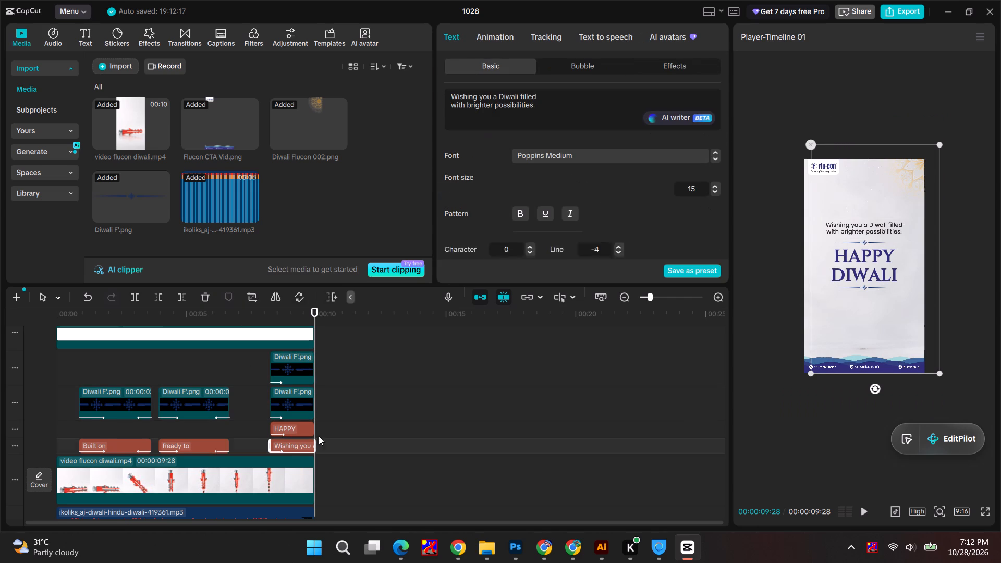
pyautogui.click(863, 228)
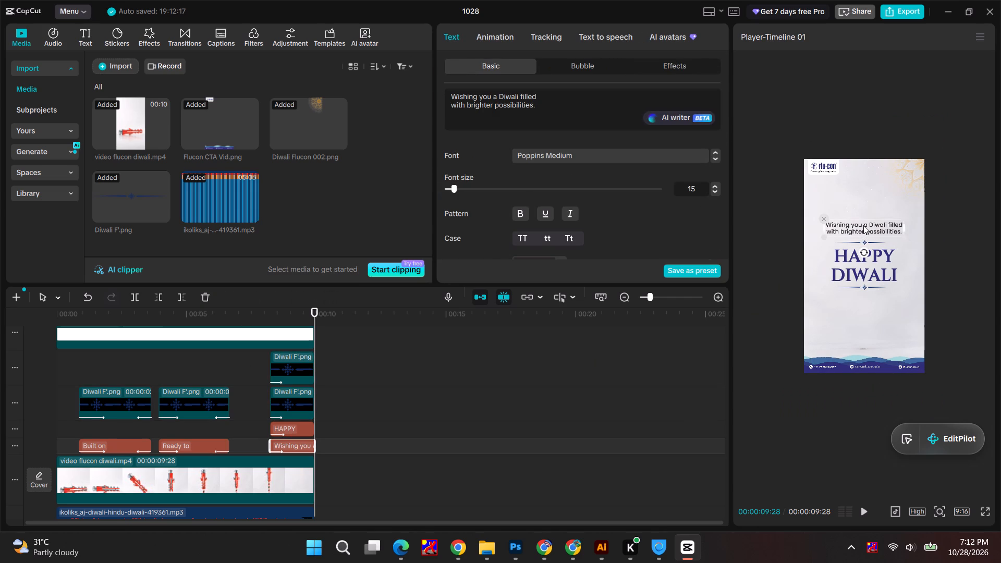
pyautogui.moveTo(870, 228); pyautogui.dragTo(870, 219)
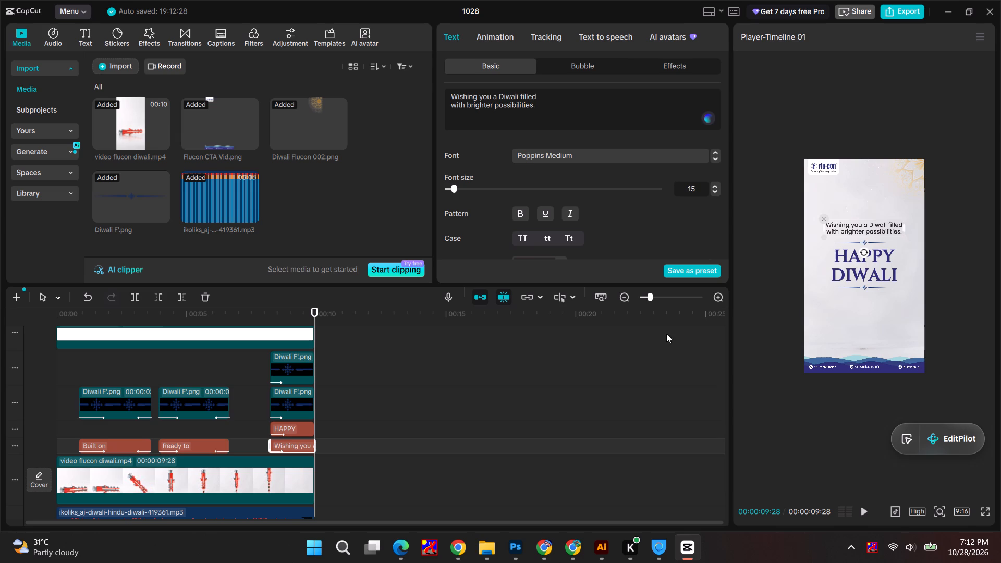
# Play back the ending from 7:00, and split video flucon diwali.mp4 at 00:00:09:03.
pyautogui.moveTo(314, 311); pyautogui.dragTo(273, 311)
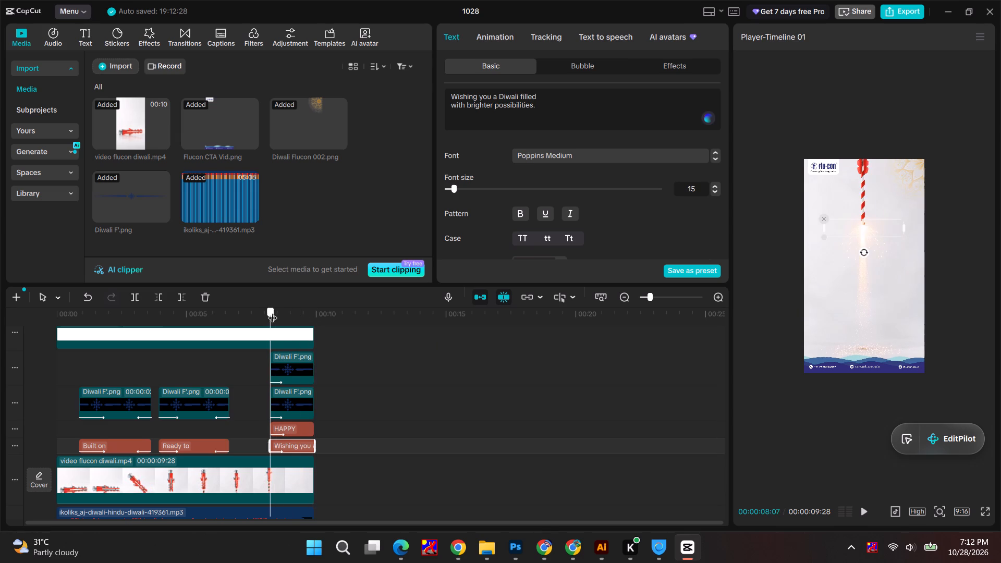
pyautogui.moveTo(273, 311); pyautogui.dragTo(239, 314)
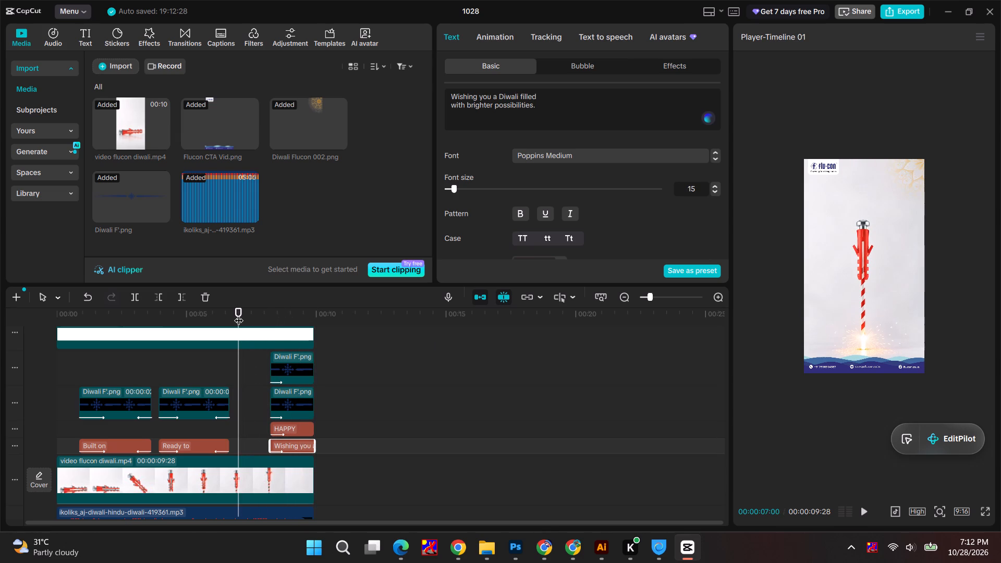
pyautogui.press('space')
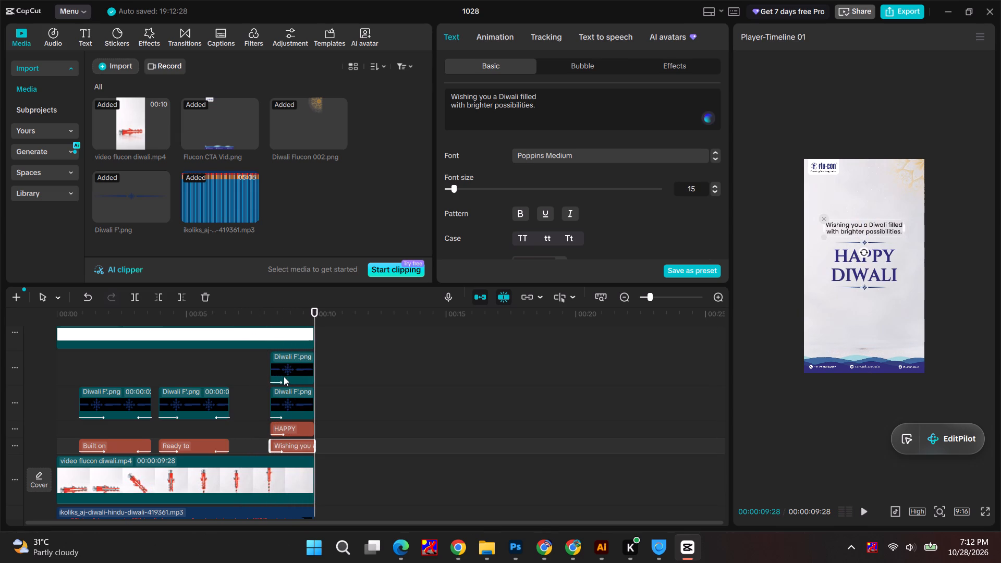
pyautogui.click(297, 485)
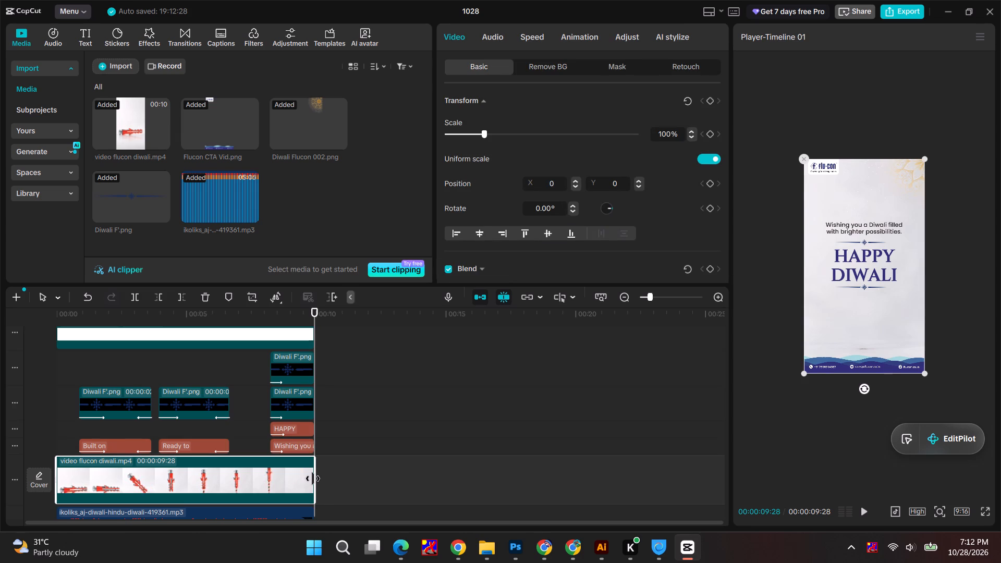
pyautogui.moveTo(314, 318); pyautogui.dragTo(293, 319)
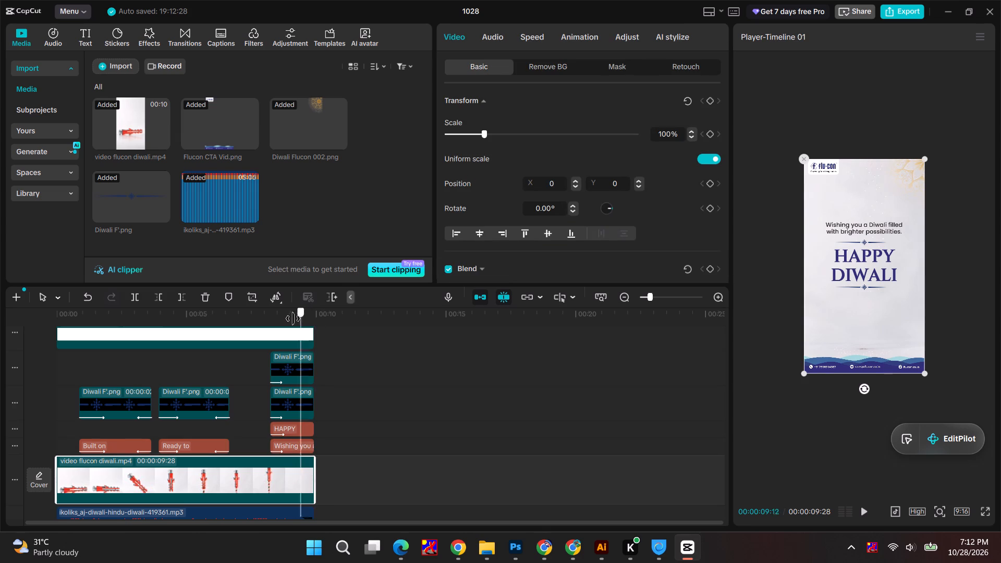
pyautogui.moveTo(293, 319); pyautogui.dragTo(292, 319)
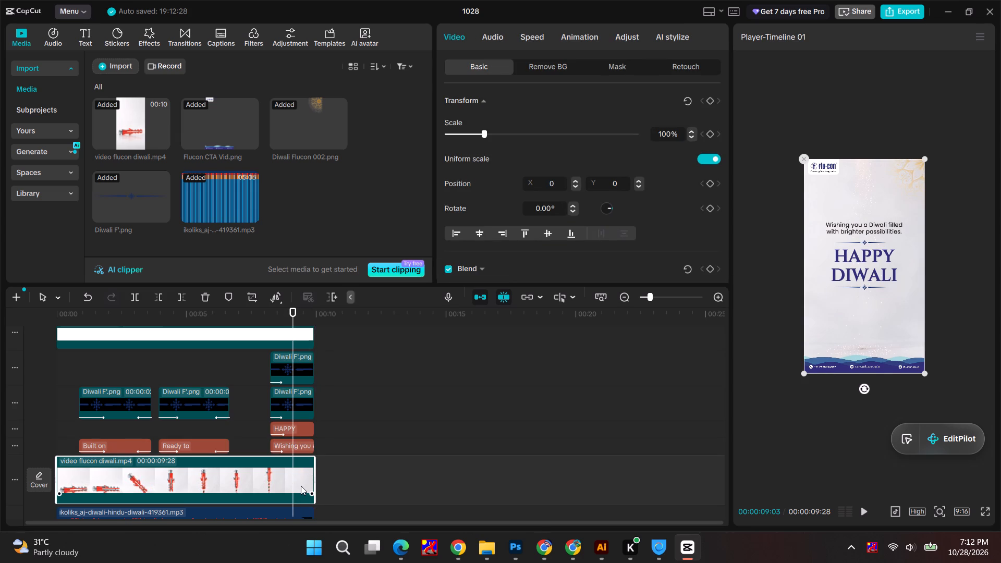
pyautogui.hotkey('ctrl', 'b')
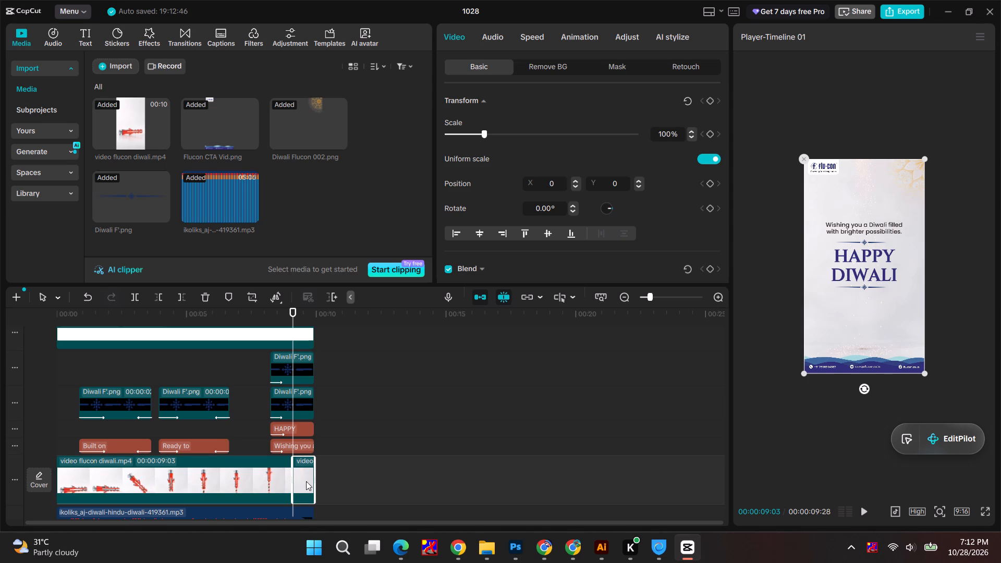
# Extend the last piece of the split video out to its full length, ending at 10:00, and scrub through the ending.
pyautogui.moveTo(315, 481); pyautogui.dragTo(370, 478)
pyautogui.moveTo(290, 308); pyautogui.dragTo(260, 311)
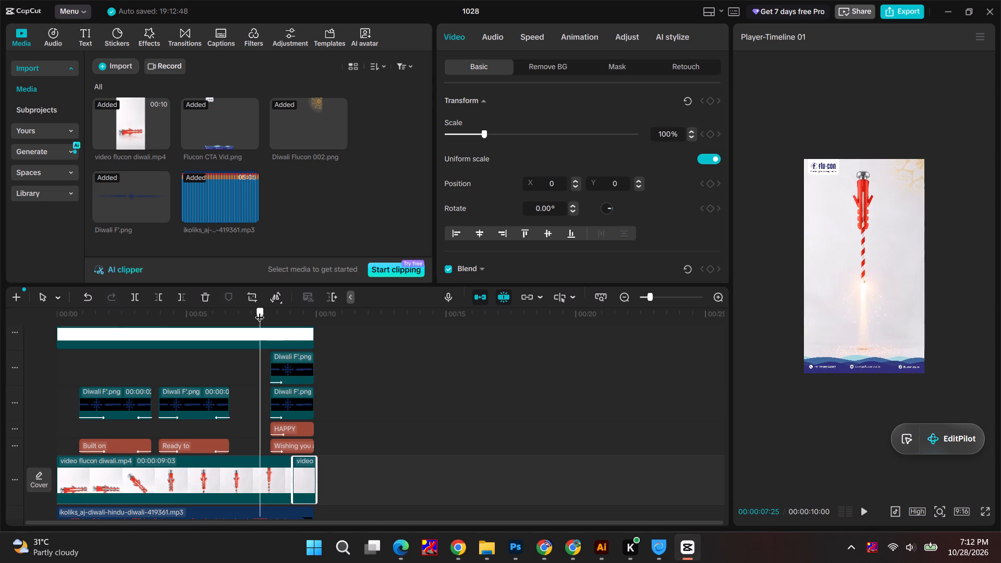
pyautogui.moveTo(260, 311); pyautogui.dragTo(274, 310)
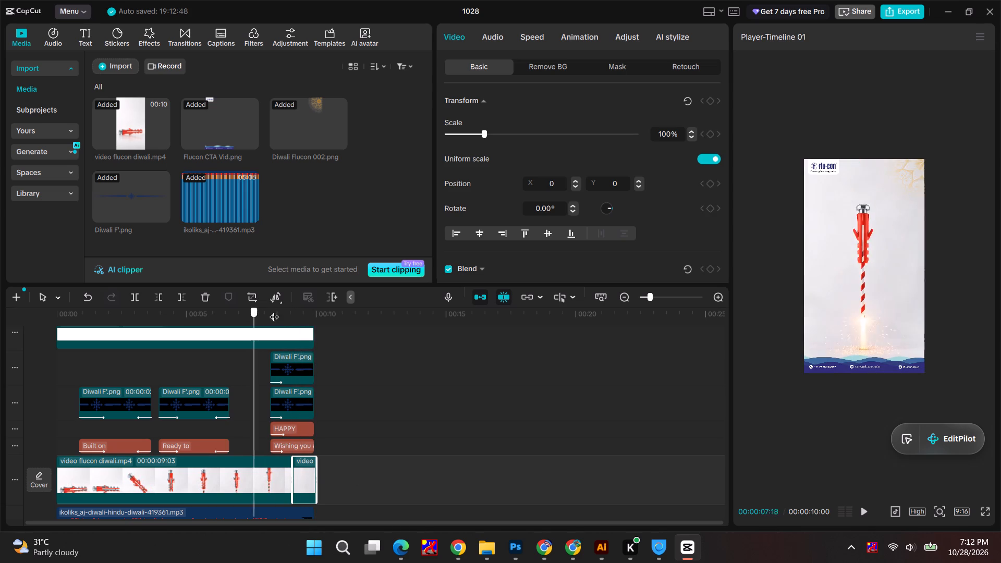
pyautogui.moveTo(274, 310); pyautogui.dragTo(320, 310)
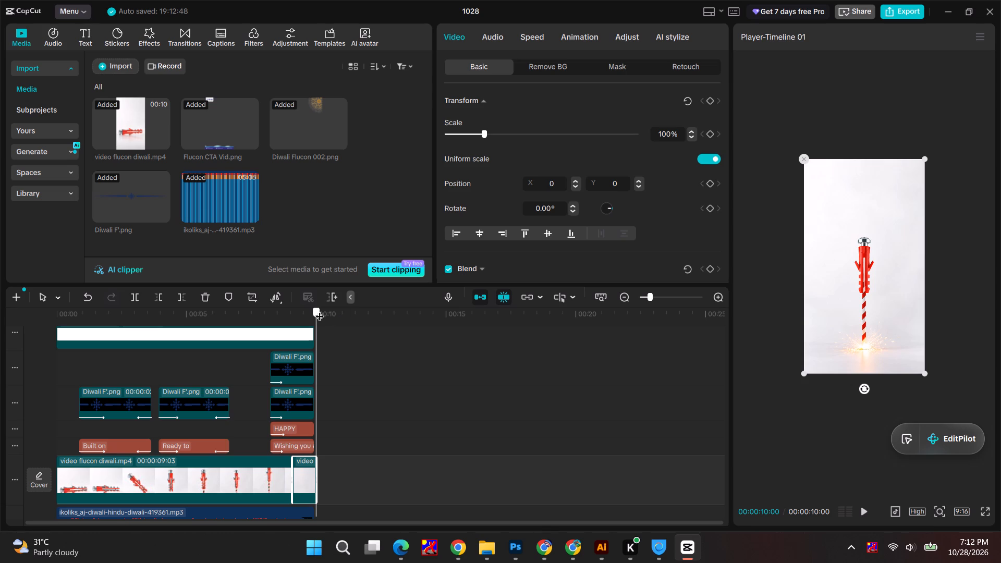
pyautogui.moveTo(320, 310); pyautogui.dragTo(301, 310)
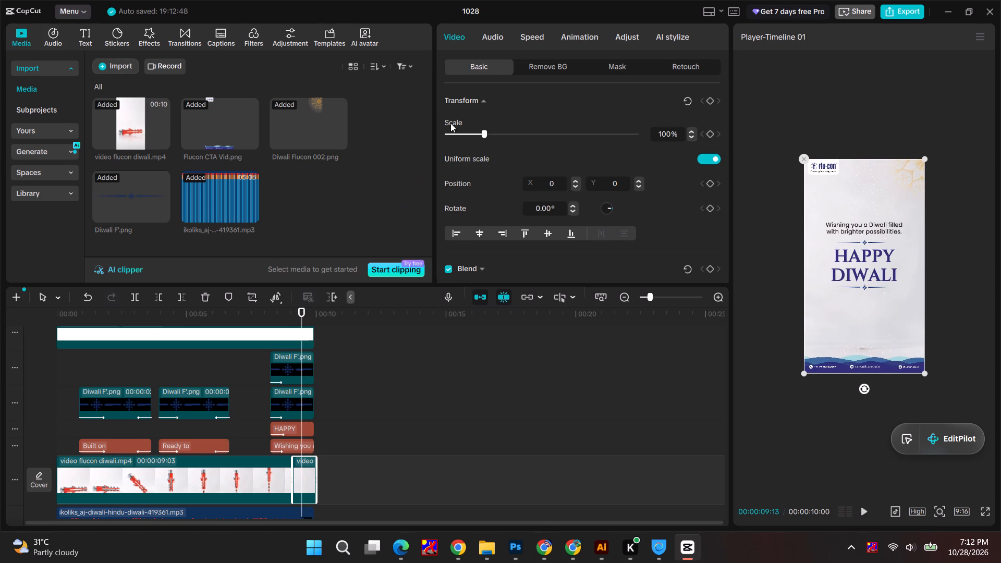
# Slow the last video piece to a speed of 0.36x and play back the ending.
pyautogui.click(529, 34)
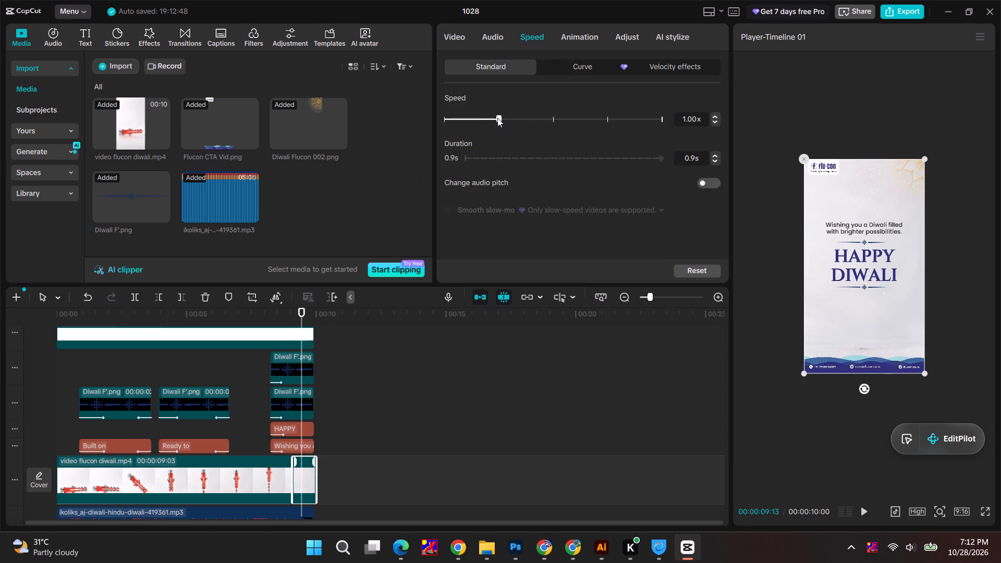
pyautogui.moveTo(497, 118); pyautogui.dragTo(484, 118)
pyautogui.moveTo(484, 118); pyautogui.dragTo(482, 118)
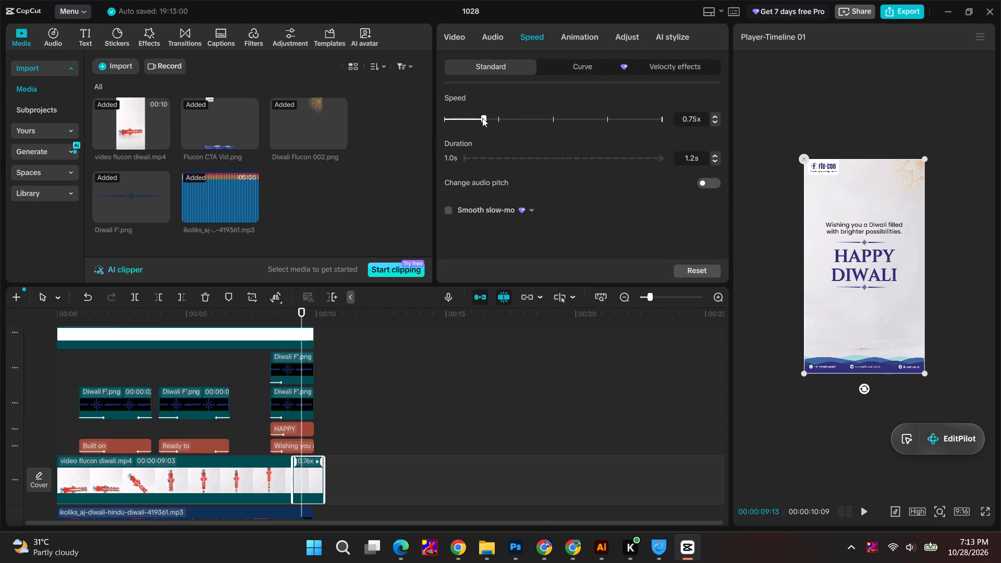
pyautogui.moveTo(482, 118); pyautogui.dragTo(460, 118)
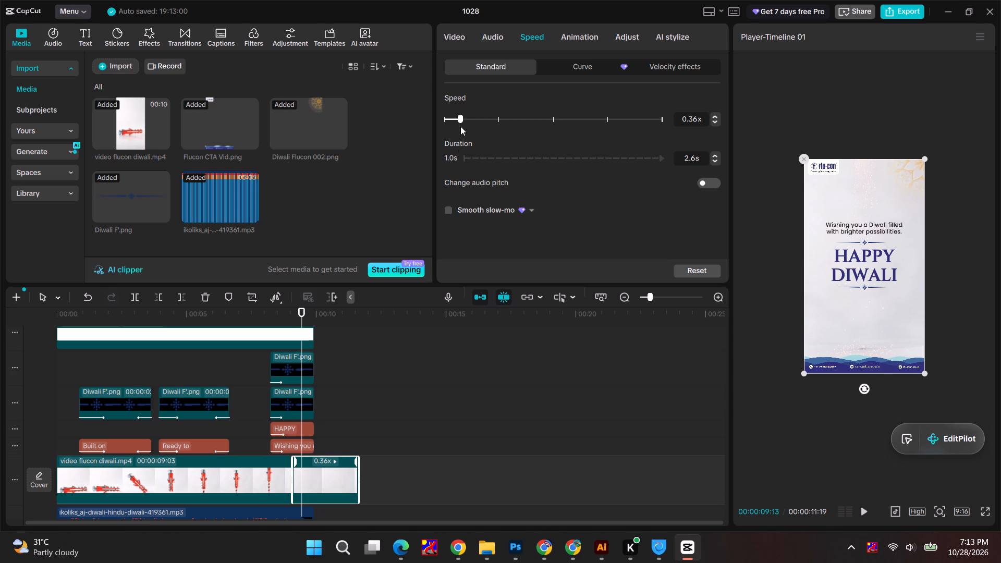
pyautogui.moveTo(301, 309); pyautogui.dragTo(259, 311)
pyautogui.press('space')
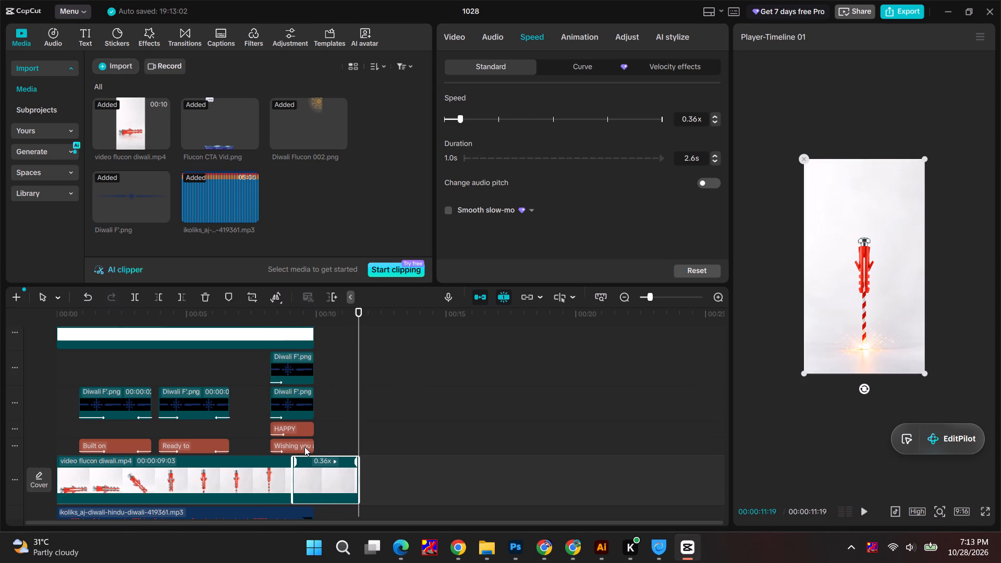
# Extend the end of the ikoliks Diwali music clip to about 11:02.
pyautogui.scroll(-2, 346, 437)
pyautogui.click(296, 495)
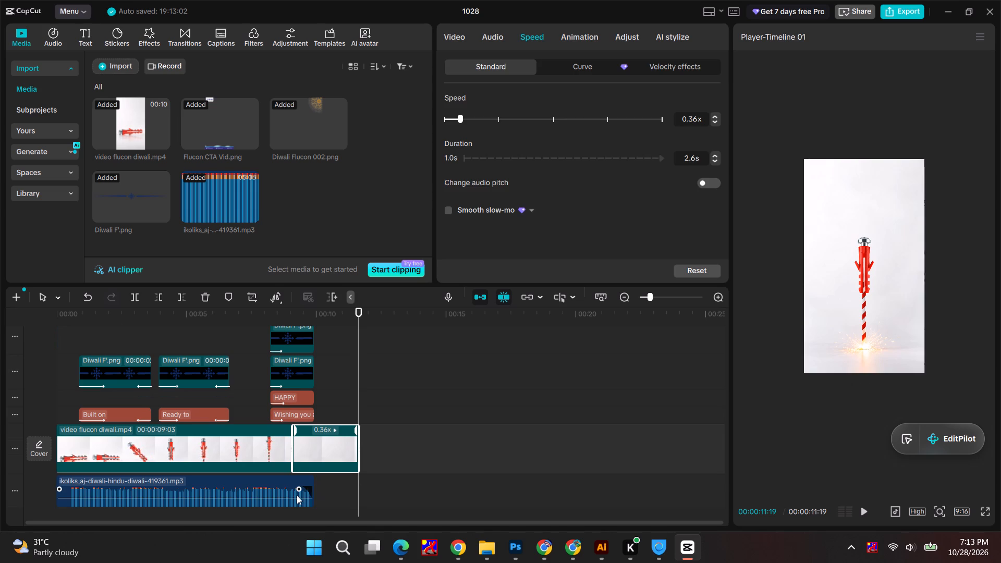
pyautogui.moveTo(315, 491); pyautogui.dragTo(341, 489)
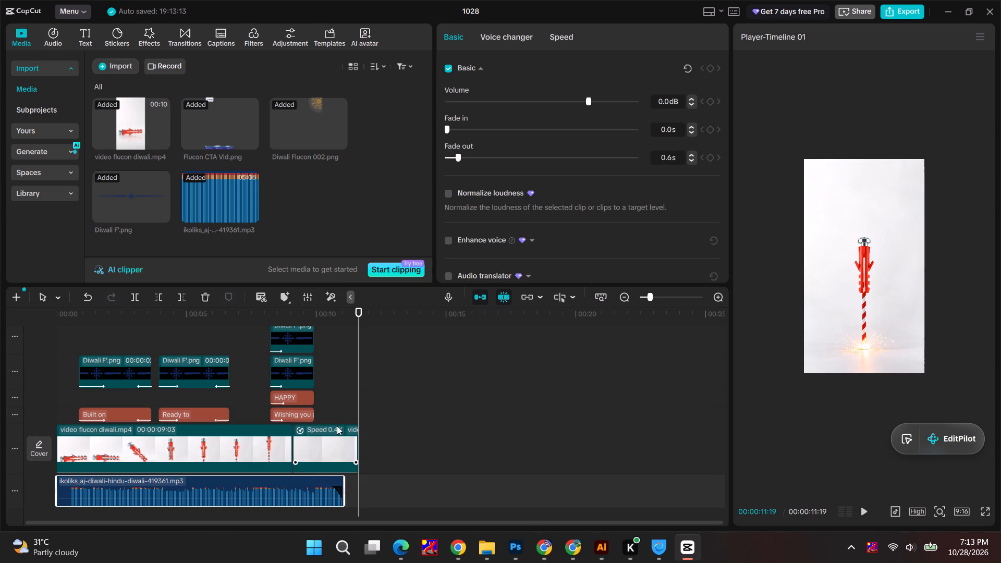
# Extend the Diwali Flucon 002.png and Flucon CTA Vid.png overlays to the end of the slowed video at 11:19.
pyautogui.scroll(4, 334, 350)
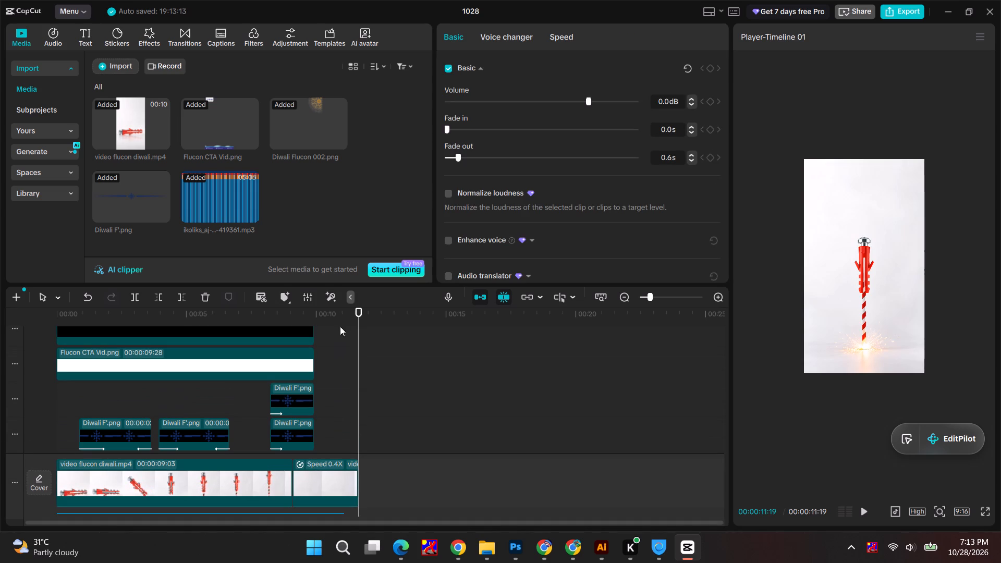
pyautogui.scroll(3, 289, 348)
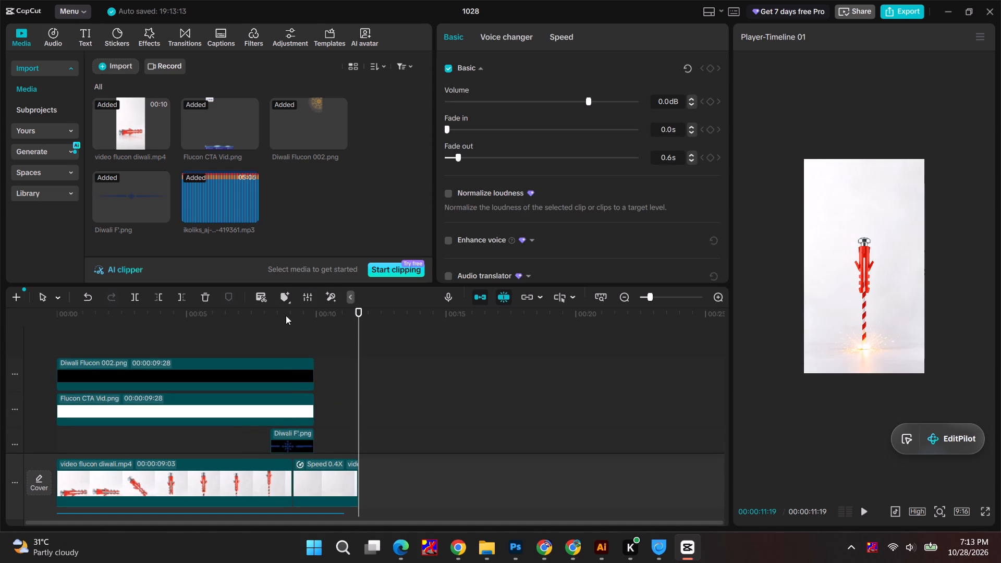
pyautogui.click(286, 315)
pyautogui.press('space')
pyautogui.click(290, 371)
pyautogui.moveTo(316, 377); pyautogui.dragTo(352, 377)
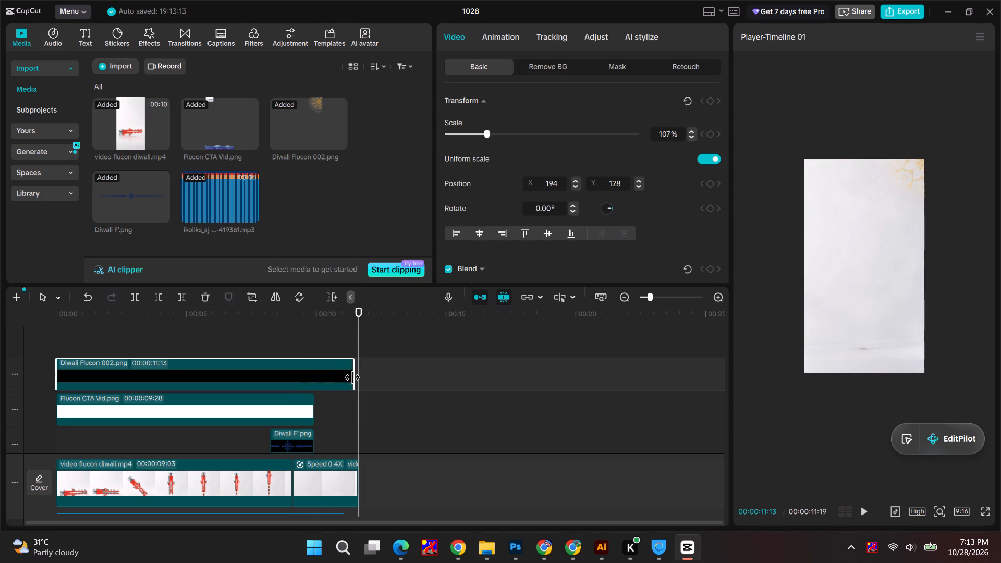
pyautogui.moveTo(352, 377); pyautogui.dragTo(355, 377)
pyautogui.click(310, 403)
pyautogui.moveTo(313, 407); pyautogui.dragTo(314, 407)
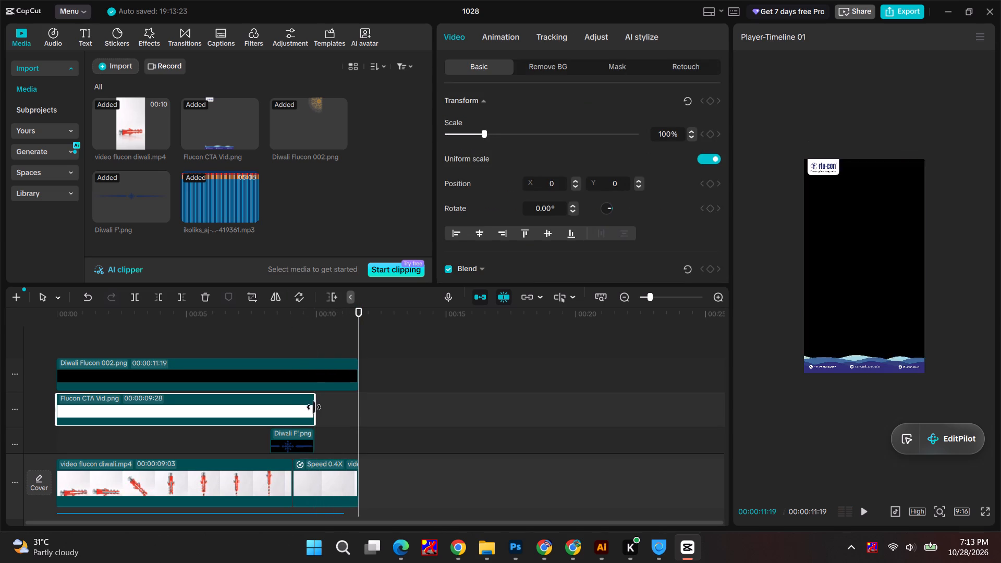
pyautogui.moveTo(314, 407); pyautogui.dragTo(355, 406)
# Extend both closing Diwali F'.png ornaments, the HAPPY DIWALI text and the Wishing you text together to the video's end at 11:19.
pyautogui.scroll(-6, 343, 405)
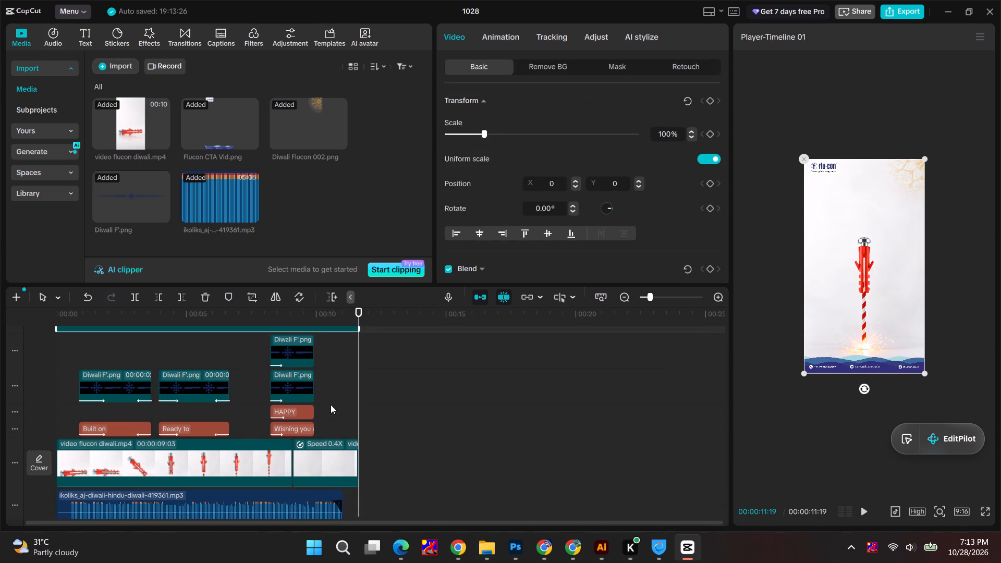
pyautogui.click(308, 355)
pyautogui.keyDown('ctrl'); pyautogui.click(301, 393); pyautogui.keyUp('ctrl')
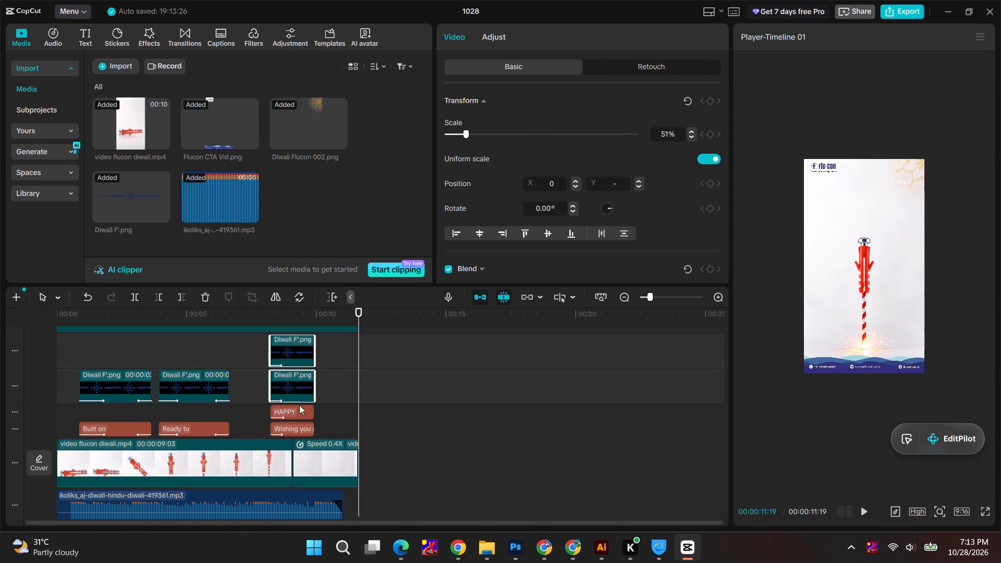
pyautogui.keyDown('ctrl'); pyautogui.click(298, 409); pyautogui.keyUp('ctrl')
pyautogui.keyDown('ctrl'); pyautogui.click(297, 424); pyautogui.keyUp('ctrl')
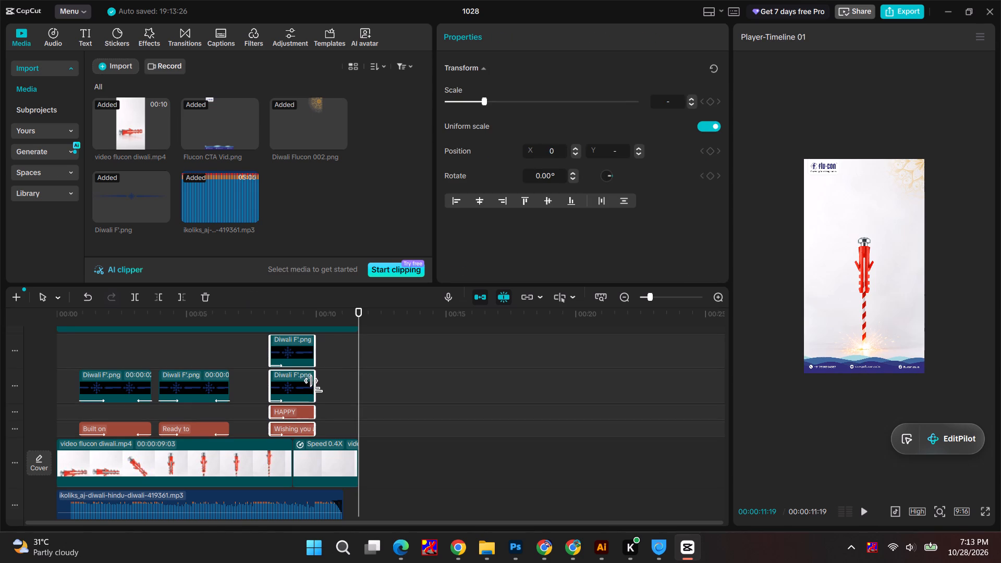
pyautogui.moveTo(316, 385); pyautogui.dragTo(355, 386)
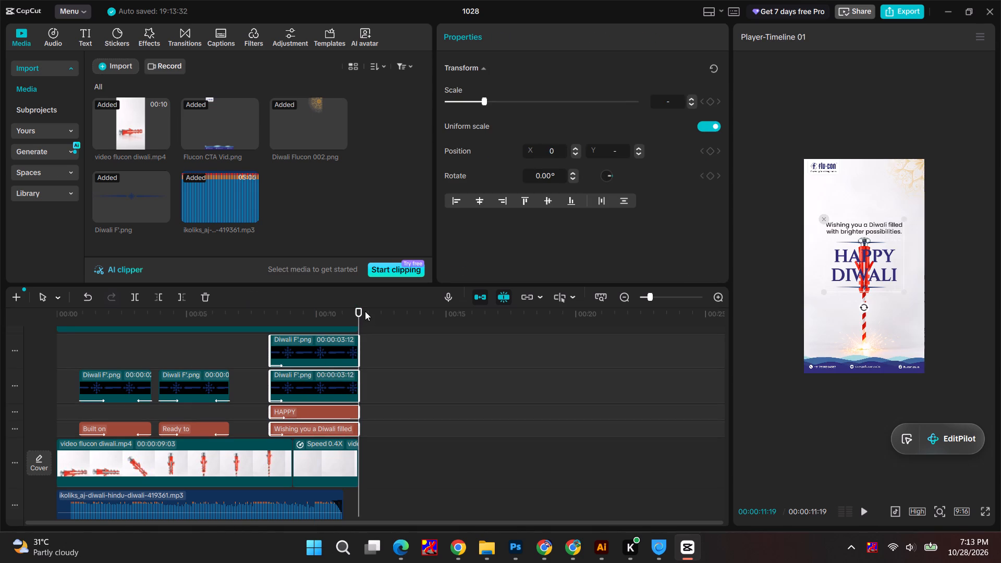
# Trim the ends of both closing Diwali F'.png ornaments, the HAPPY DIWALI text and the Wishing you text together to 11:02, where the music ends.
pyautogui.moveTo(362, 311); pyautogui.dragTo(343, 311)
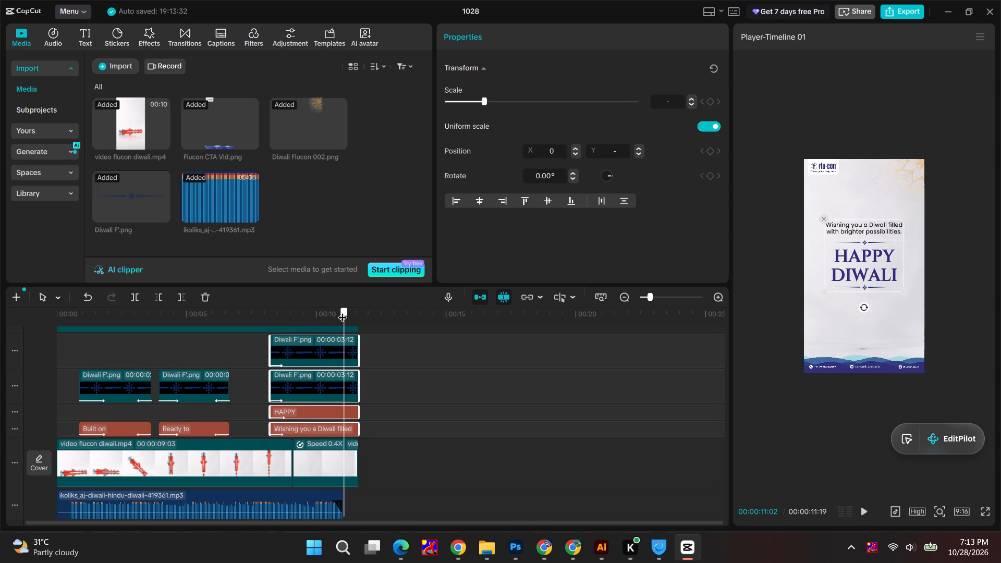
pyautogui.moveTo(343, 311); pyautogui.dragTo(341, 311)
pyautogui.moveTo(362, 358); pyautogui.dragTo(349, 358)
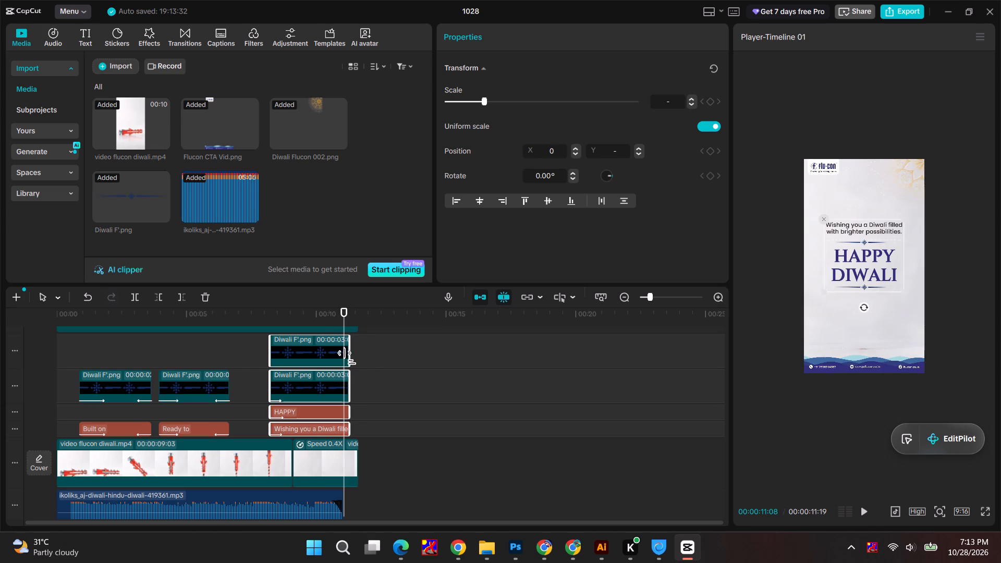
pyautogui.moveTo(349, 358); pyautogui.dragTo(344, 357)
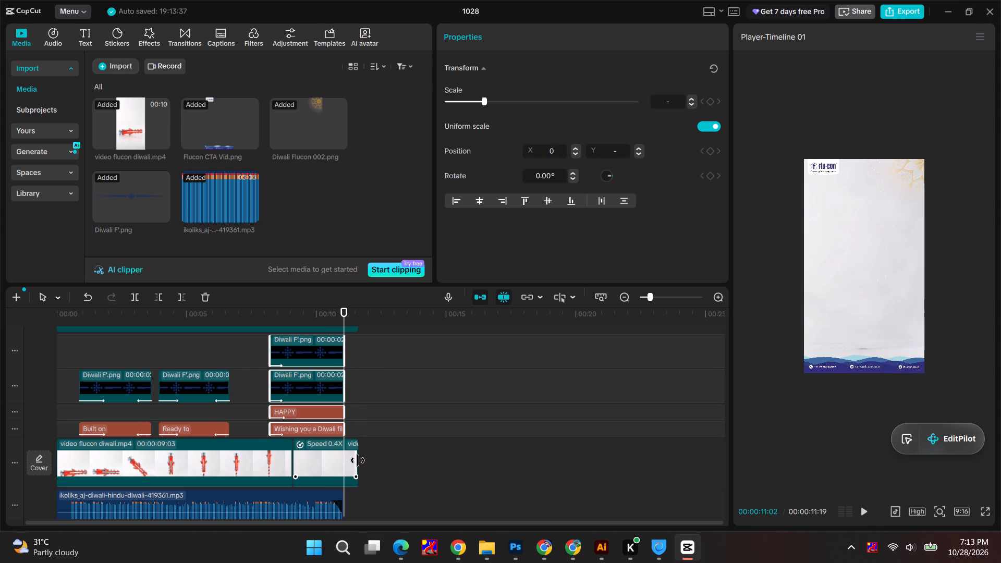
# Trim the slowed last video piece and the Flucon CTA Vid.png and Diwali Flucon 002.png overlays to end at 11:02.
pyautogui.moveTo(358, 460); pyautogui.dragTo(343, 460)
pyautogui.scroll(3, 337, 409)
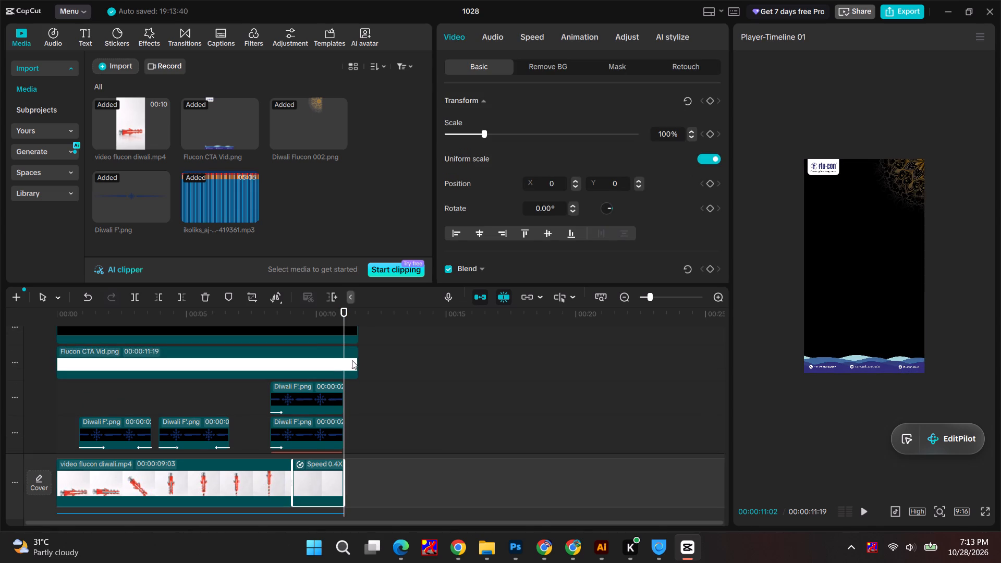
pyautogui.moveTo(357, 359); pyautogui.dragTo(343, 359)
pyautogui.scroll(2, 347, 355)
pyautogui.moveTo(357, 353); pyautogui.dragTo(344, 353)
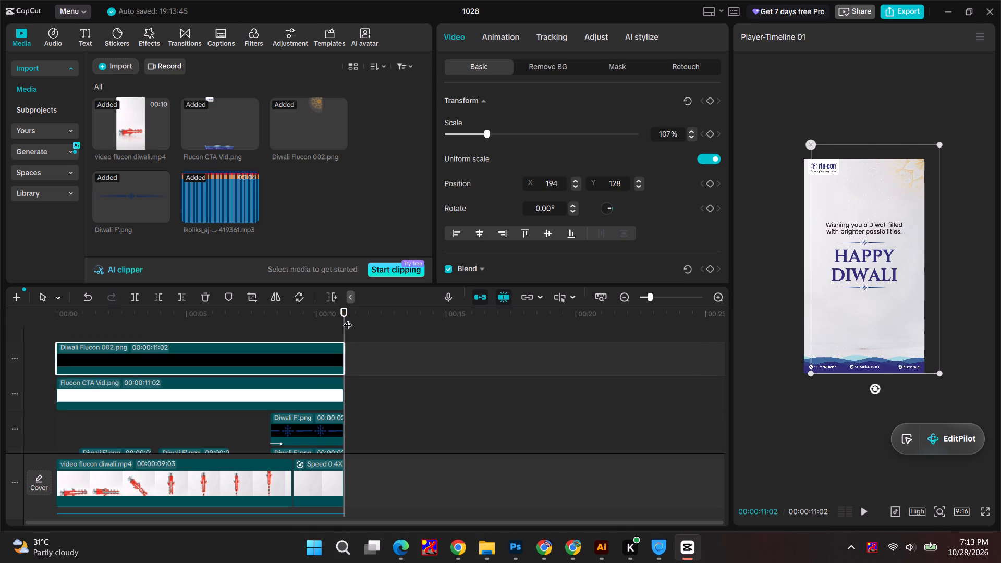
# Scrub through the last few seconds of the timeline to review the timing of the shortened HAPPY DIWALI ending.
pyautogui.scroll(-7, 316, 439)
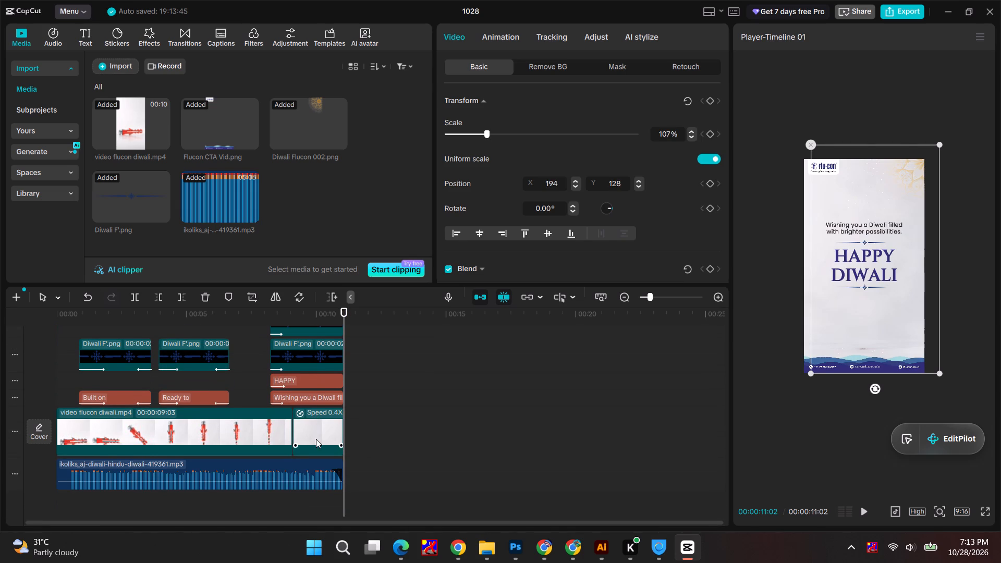
pyautogui.moveTo(347, 303); pyautogui.dragTo(247, 311)
pyautogui.moveTo(247, 311); pyautogui.dragTo(249, 312)
pyautogui.moveTo(280, 313); pyautogui.dragTo(328, 320)
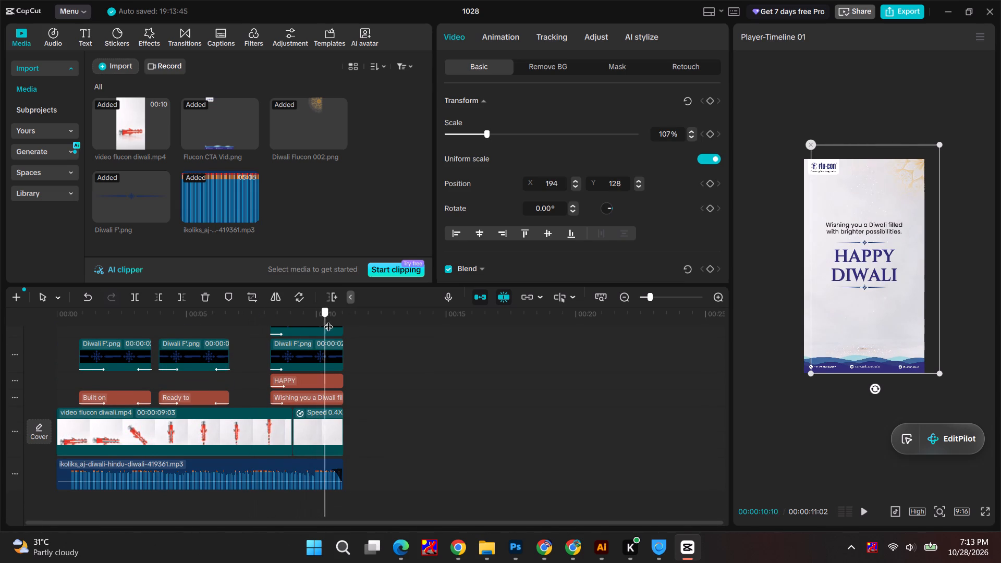
pyautogui.moveTo(328, 320); pyautogui.dragTo(258, 323)
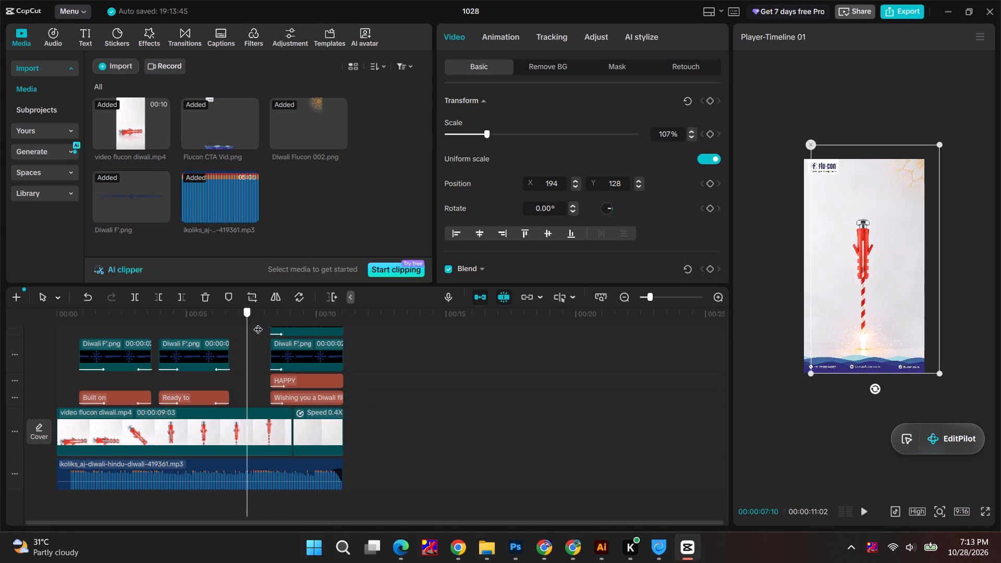
pyautogui.moveTo(258, 323); pyautogui.dragTo(322, 327)
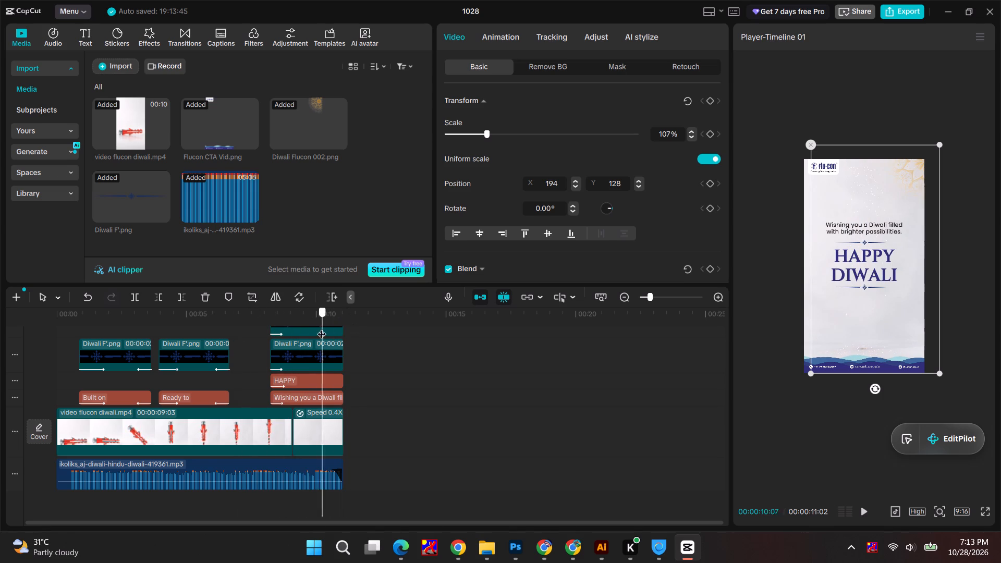
pyautogui.moveTo(322, 327); pyautogui.dragTo(321, 326)
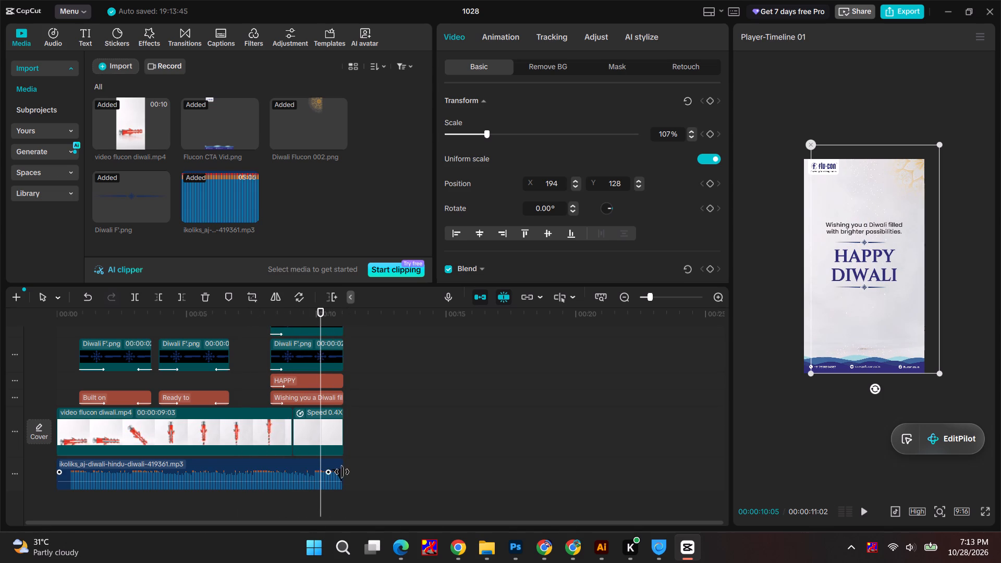
# Extend the ends of the ikoliks Diwali music clip and the slowed last video piece to about 11:15.
pyautogui.moveTo(342, 472); pyautogui.dragTo(353, 470)
pyautogui.click(337, 429)
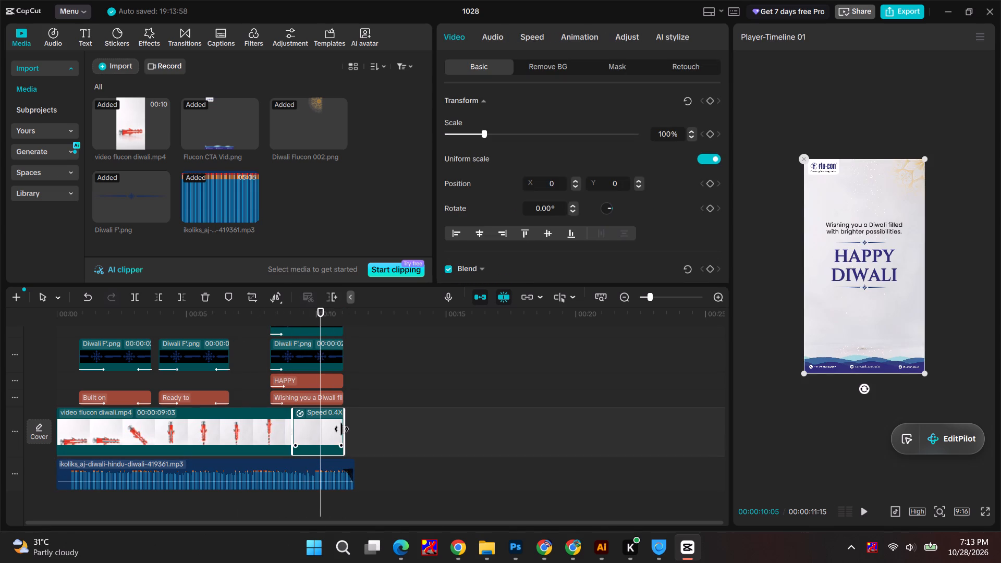
pyautogui.moveTo(342, 429); pyautogui.dragTo(351, 429)
# Extend the Flucon CTA Vid.png overlay to the end of the video at 11:15.
pyautogui.moveTo(319, 310); pyautogui.dragTo(353, 315)
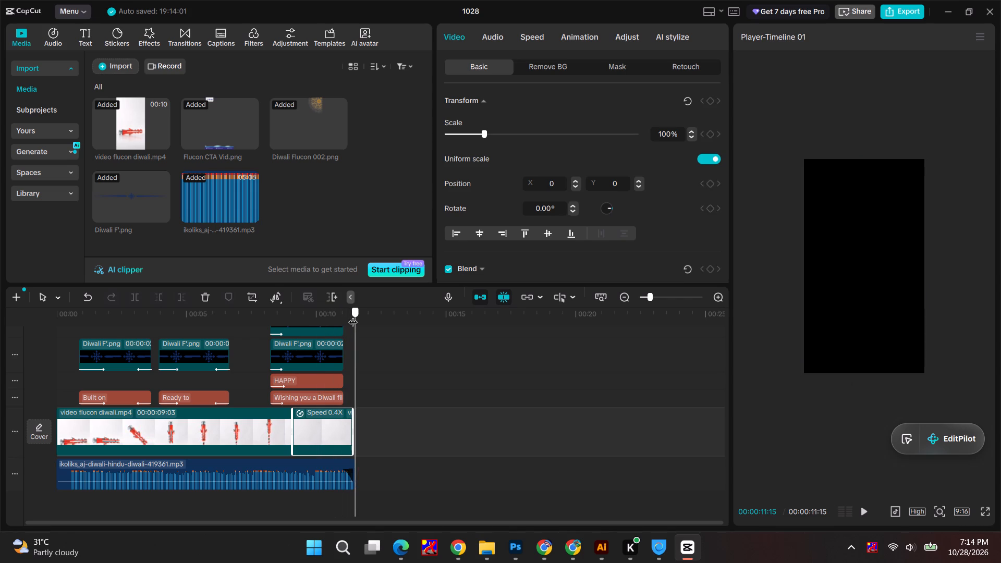
pyautogui.moveTo(353, 315); pyautogui.dragTo(351, 315)
pyautogui.keyDown('ctrl'); pyautogui.scroll(6, 354, 452); pyautogui.keyUp('ctrl')
pyautogui.click(487, 430)
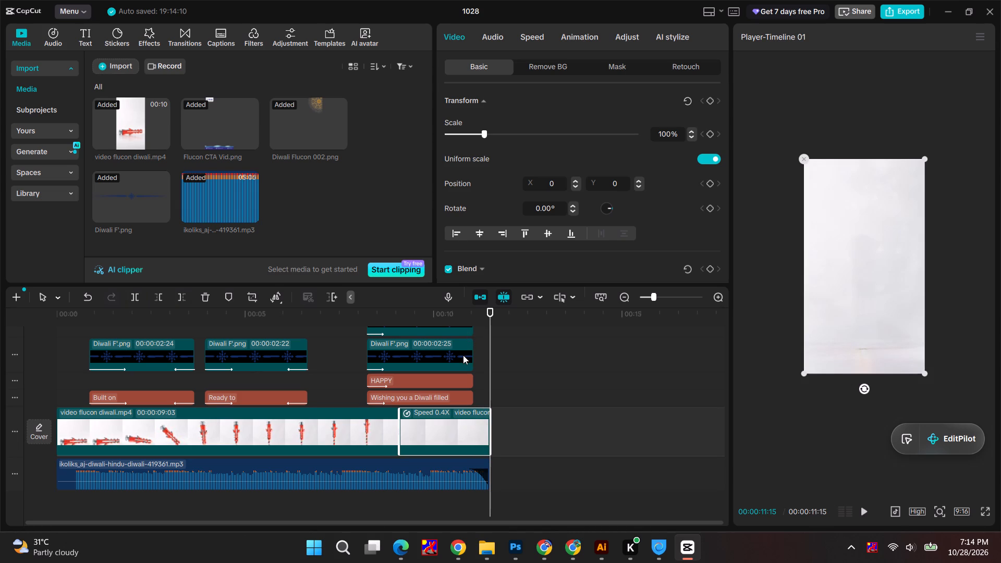
pyautogui.scroll(3, 468, 427)
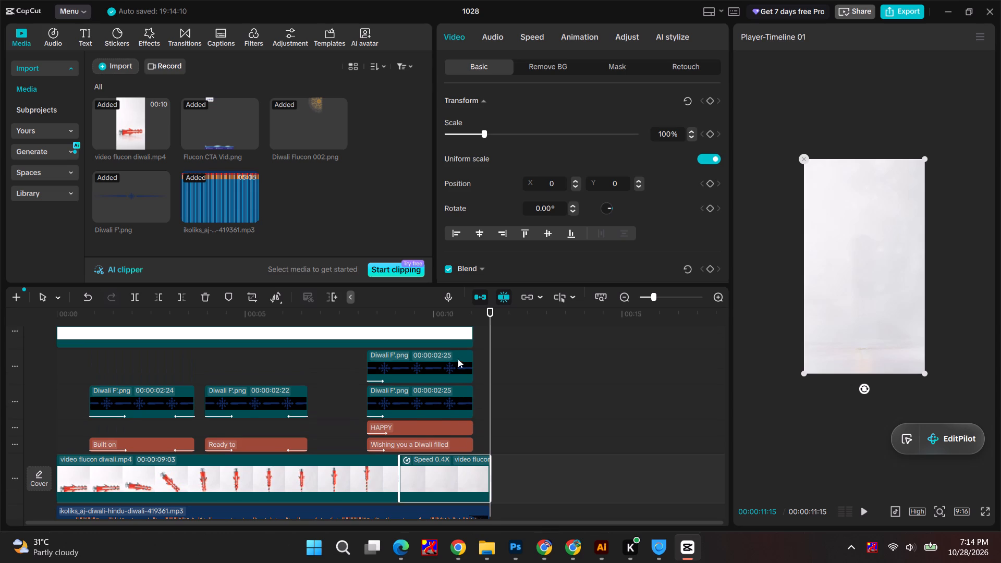
pyautogui.click(448, 337)
pyautogui.moveTo(474, 337); pyautogui.dragTo(485, 337)
# Extend both closing Diwali F'.png ornaments to the end of the video at 11:15, making each 3:08 long.
pyautogui.click(461, 361)
pyautogui.moveTo(473, 368); pyautogui.dragTo(484, 368)
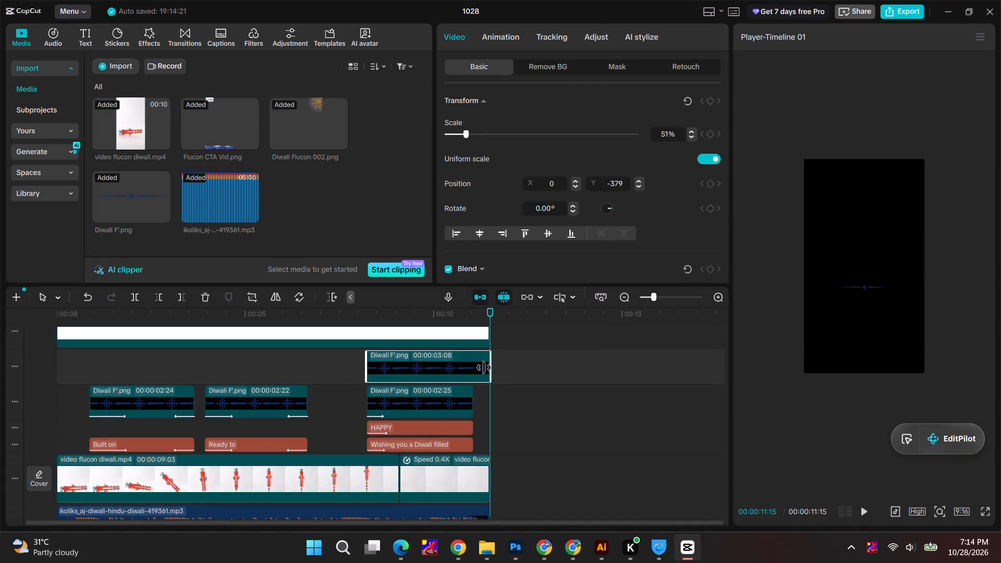
pyautogui.moveTo(484, 368); pyautogui.dragTo(486, 368)
pyautogui.click(460, 392)
pyautogui.moveTo(473, 398); pyautogui.dragTo(489, 397)
# Extend the HAPPY DIWALI text and the Wishing you a Diwali filled text to the end of the video at 11:15.
pyautogui.click(465, 425)
pyautogui.moveTo(473, 426); pyautogui.dragTo(485, 425)
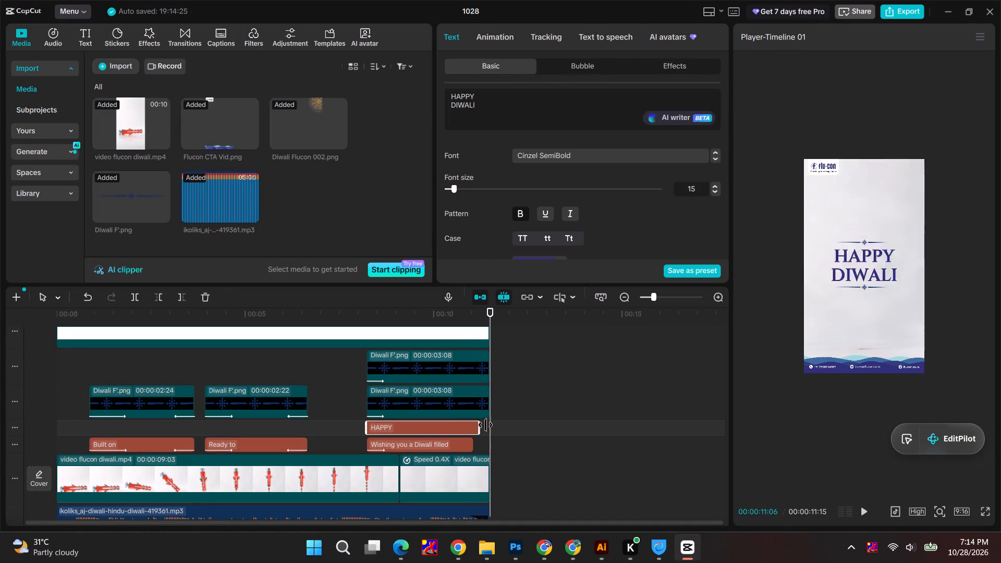
pyautogui.moveTo(485, 425); pyautogui.dragTo(490, 425)
pyautogui.click(459, 452)
pyautogui.click(469, 444)
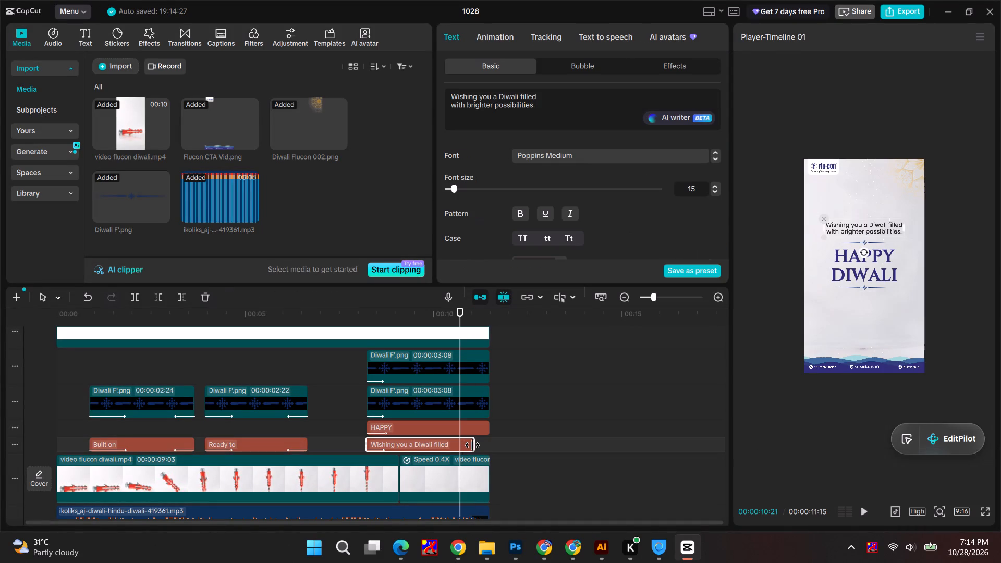
pyautogui.moveTo(473, 445); pyautogui.dragTo(488, 445)
# Extend the Diwali Flucon 002.png overlay to the end of the video at 11:15.
pyautogui.scroll(5, 488, 435)
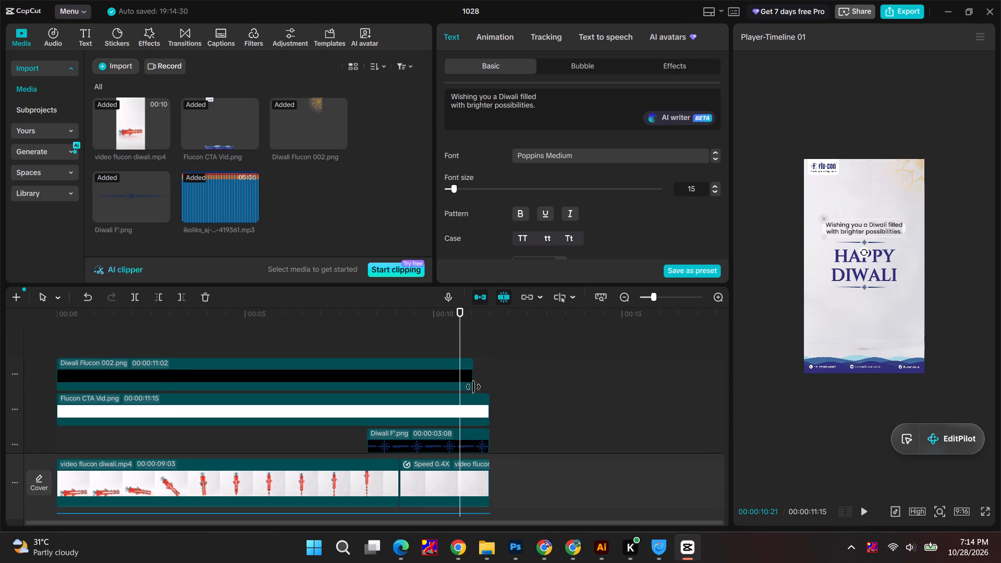
pyautogui.click(468, 374)
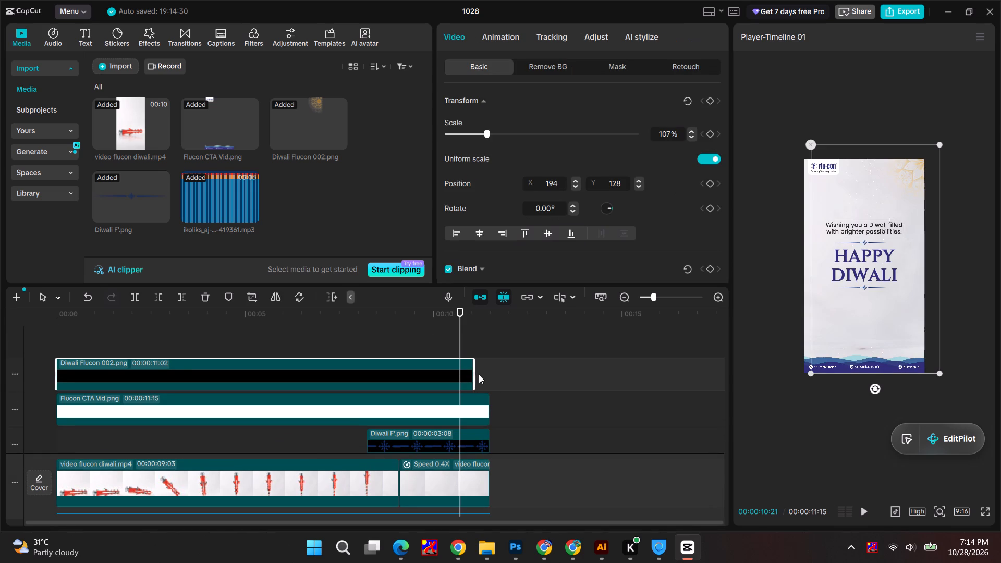
pyautogui.moveTo(474, 373); pyautogui.dragTo(485, 374)
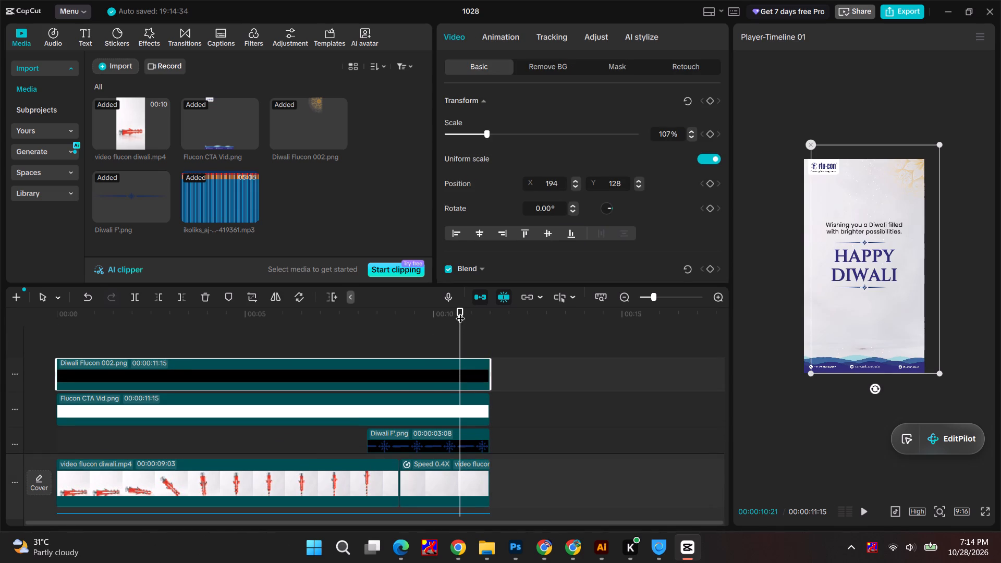
pyautogui.moveTo(459, 308); pyautogui.dragTo(396, 312)
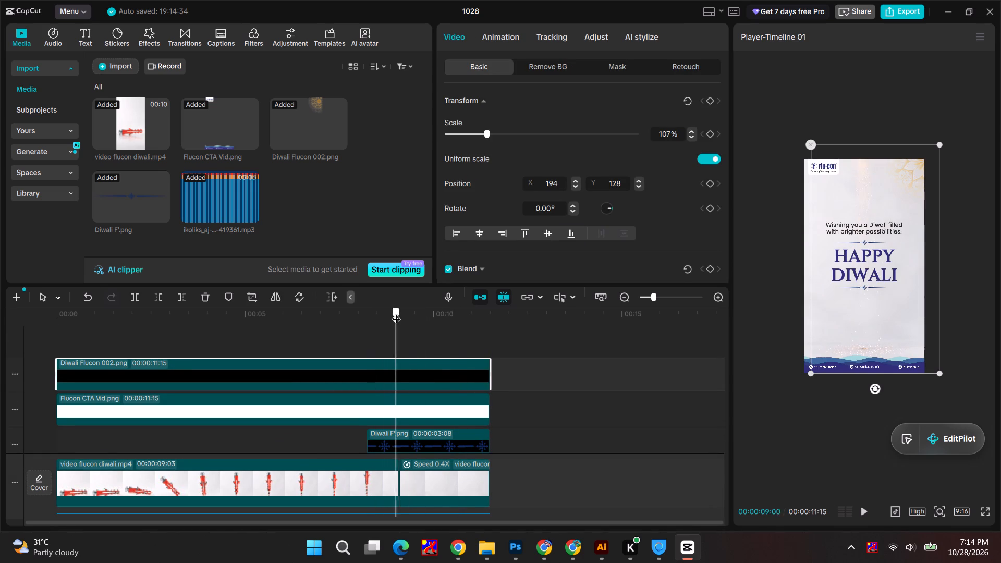
pyautogui.moveTo(396, 312); pyautogui.dragTo(473, 318)
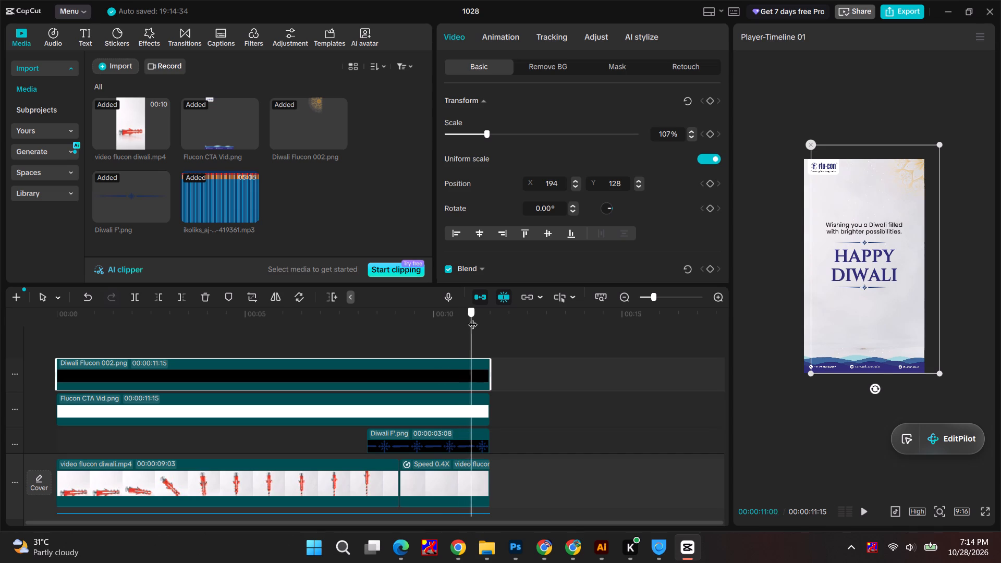
pyautogui.moveTo(473, 318); pyautogui.dragTo(392, 318)
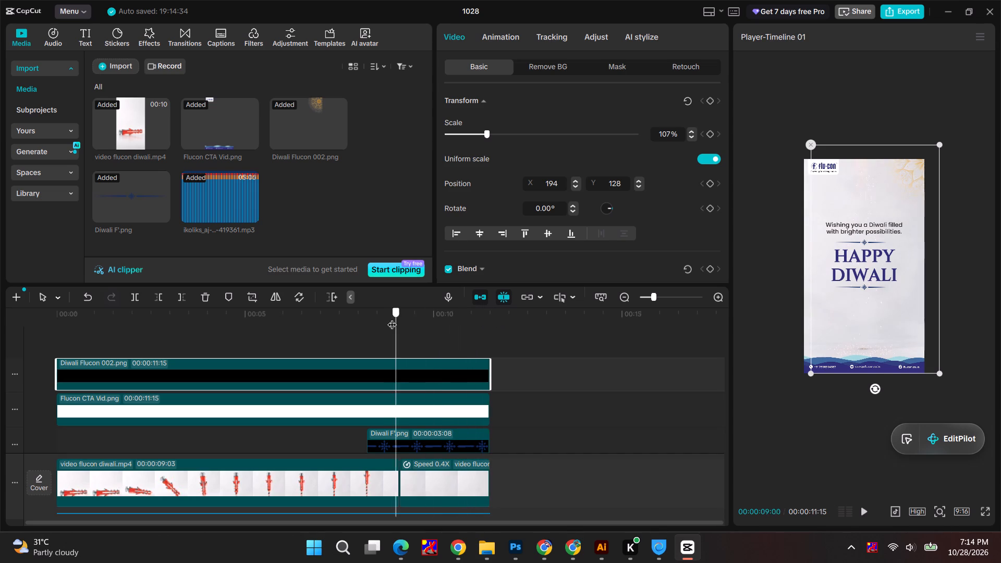
pyautogui.moveTo(392, 318); pyautogui.dragTo(201, 319)
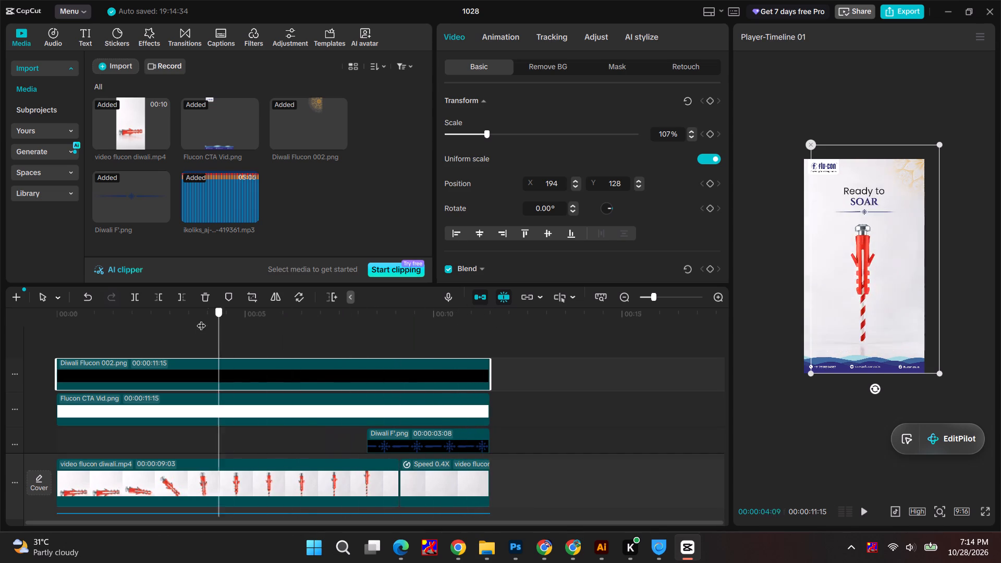
pyautogui.moveTo(201, 319); pyautogui.dragTo(437, 321)
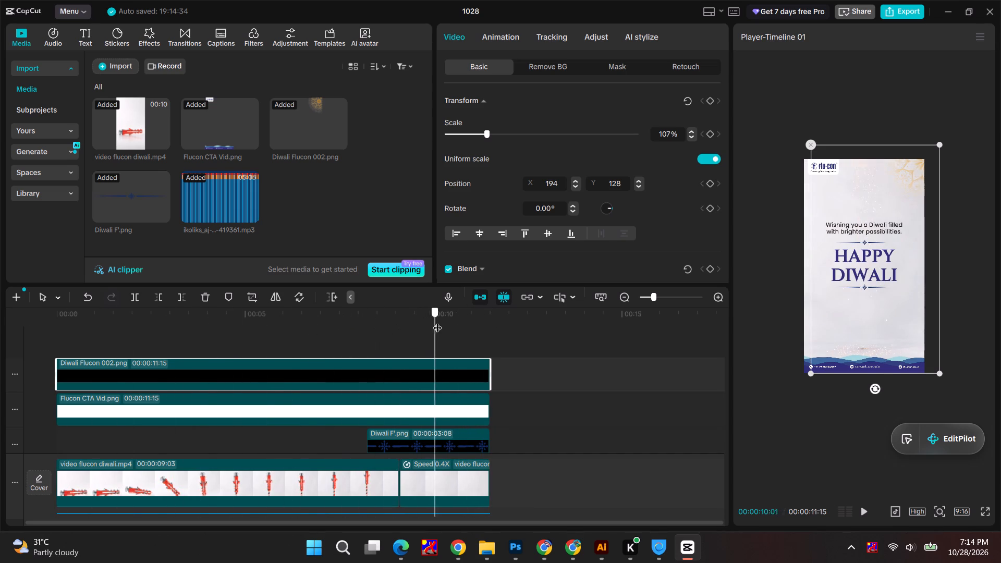
pyautogui.moveTo(437, 321); pyautogui.dragTo(460, 321)
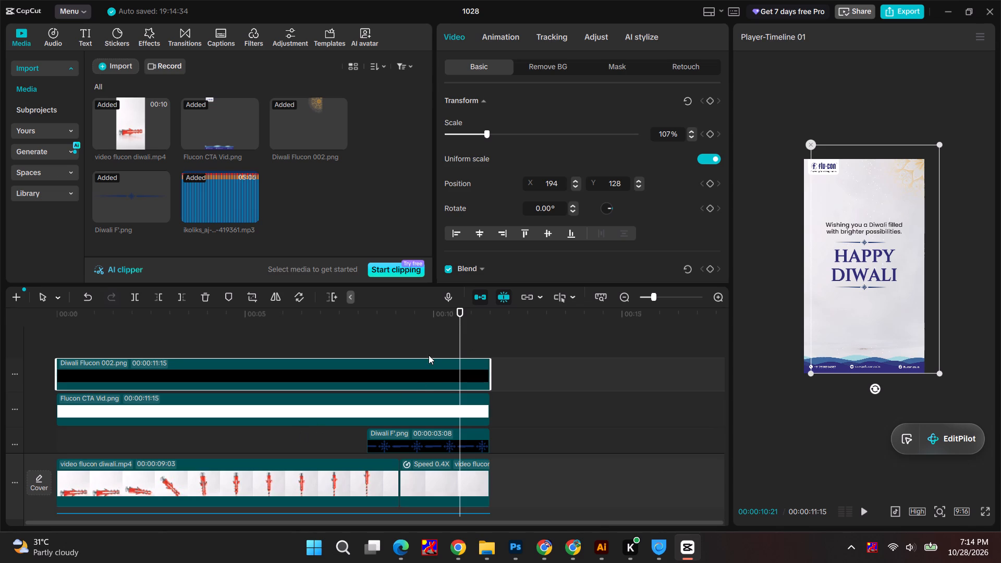
pyautogui.moveTo(463, 313); pyautogui.dragTo(180, 329)
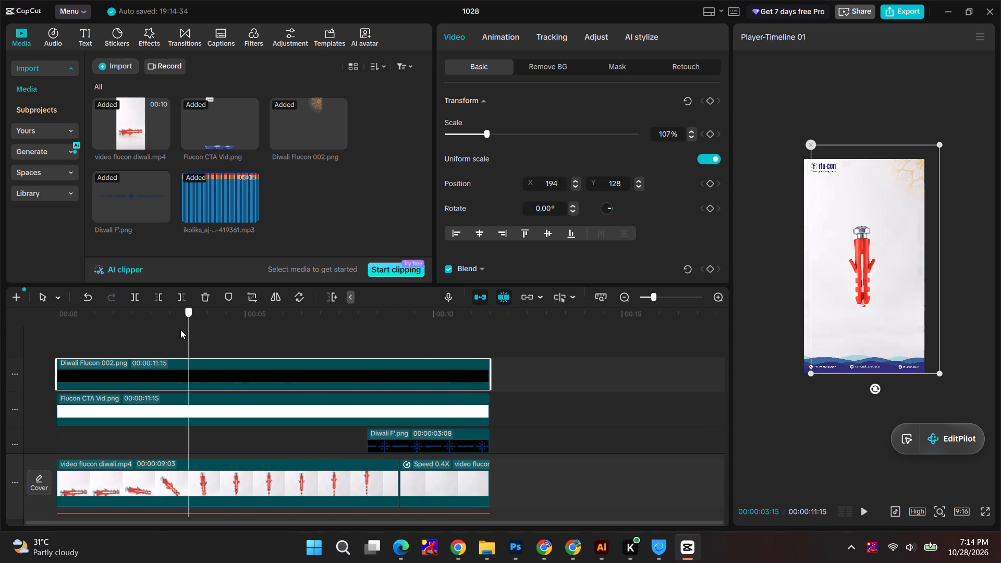
pyautogui.moveTo(180, 329); pyautogui.dragTo(320, 340)
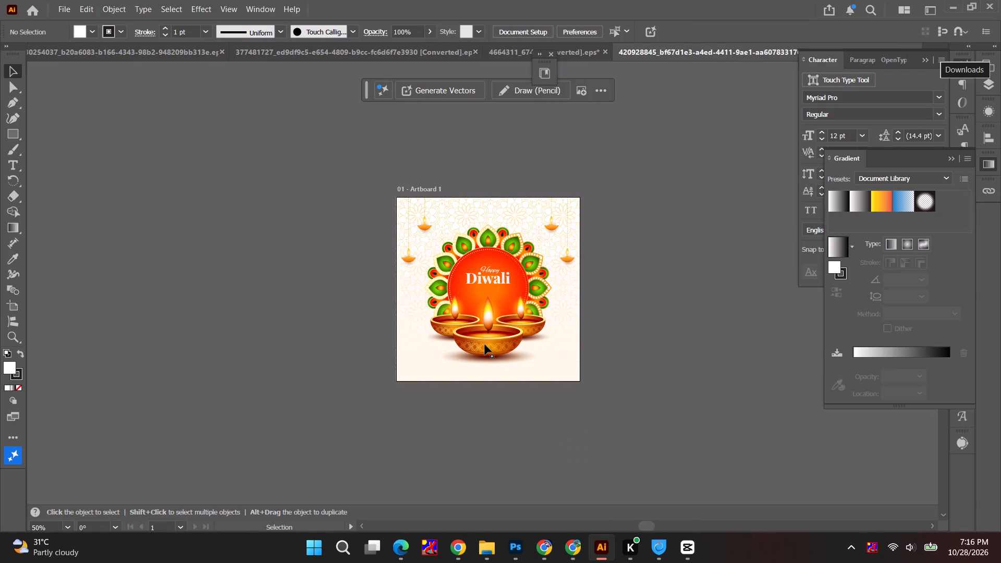
pyautogui.keyDown('alt'); pyautogui.scroll(1, 484, 345); pyautogui.keyUp('alt')
pyautogui.click(488, 339)
pyautogui.doubleClick(491, 336)
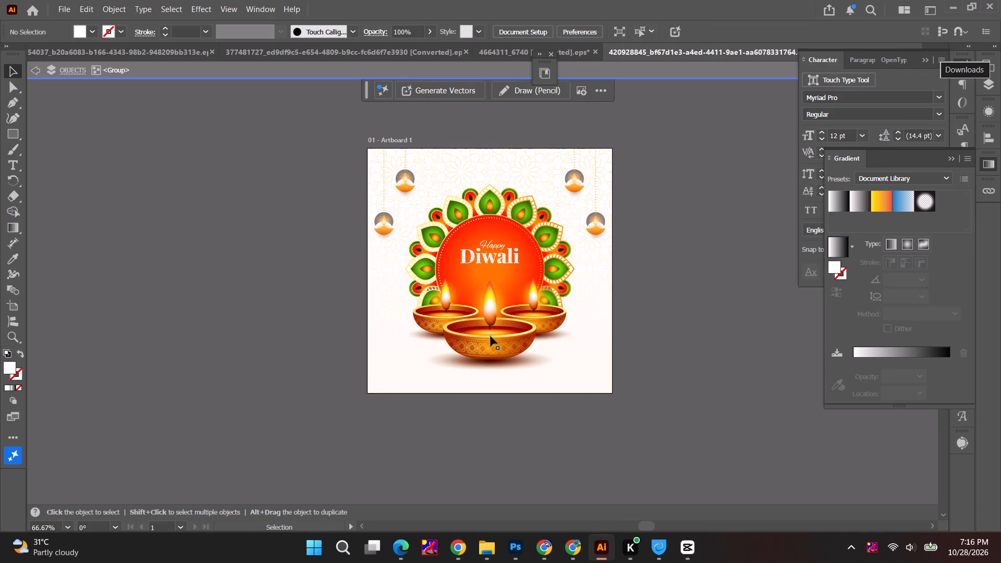
pyautogui.click(491, 336)
pyautogui.moveTo(497, 339); pyautogui.dragTo(280, 329)
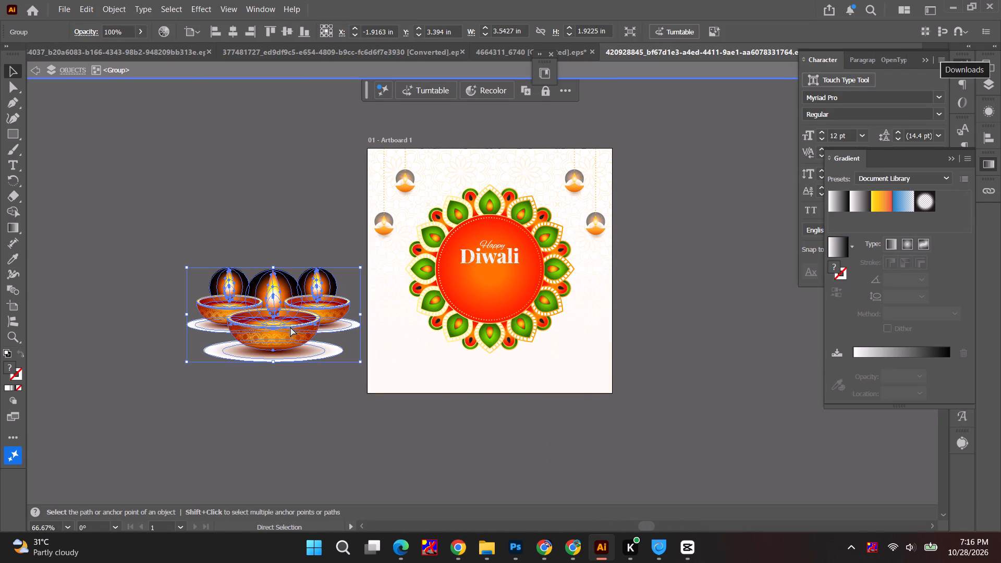
pyautogui.hotkey('ctrl', 'c')
pyautogui.hotkey('alt', 'Tab')
pyautogui.hotkey('alt', 'Tab')
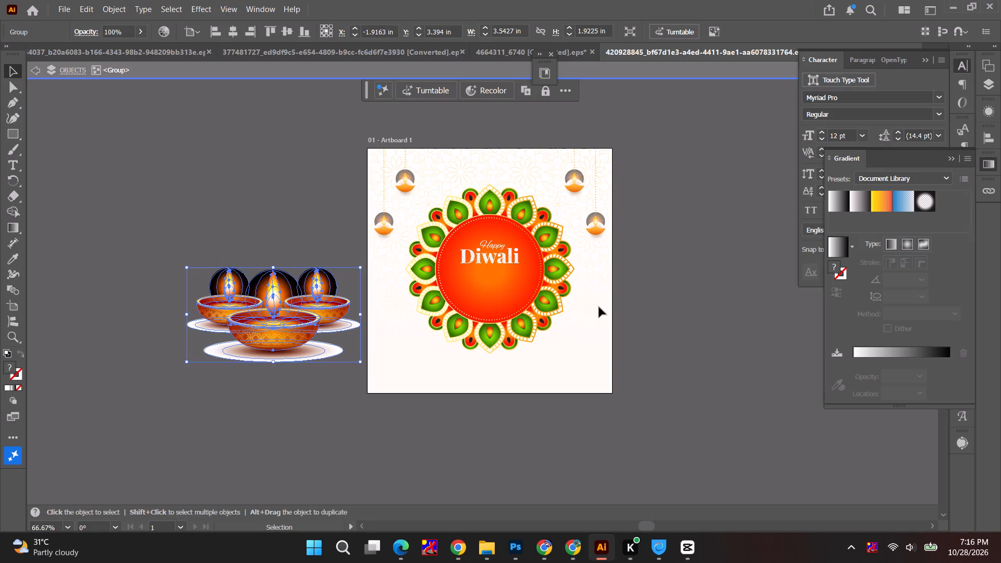
# Isolate the front diya within the nested groups and delete its flame together with the black glow circles behind it.
pyautogui.click(599, 293)
pyautogui.click(286, 293)
pyautogui.doubleClick(272, 295)
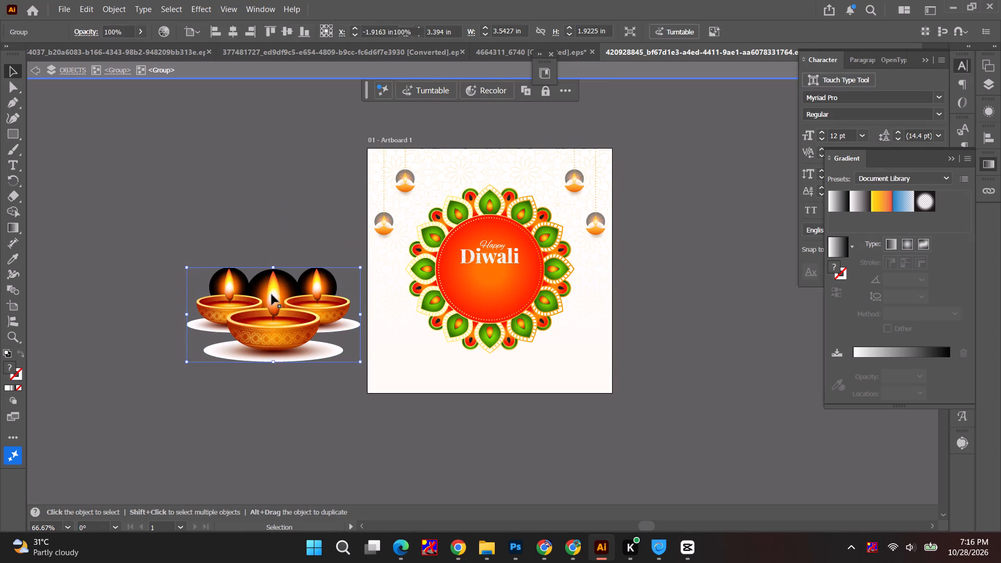
pyautogui.click(279, 304)
pyautogui.doubleClick(279, 300)
pyautogui.click(278, 296)
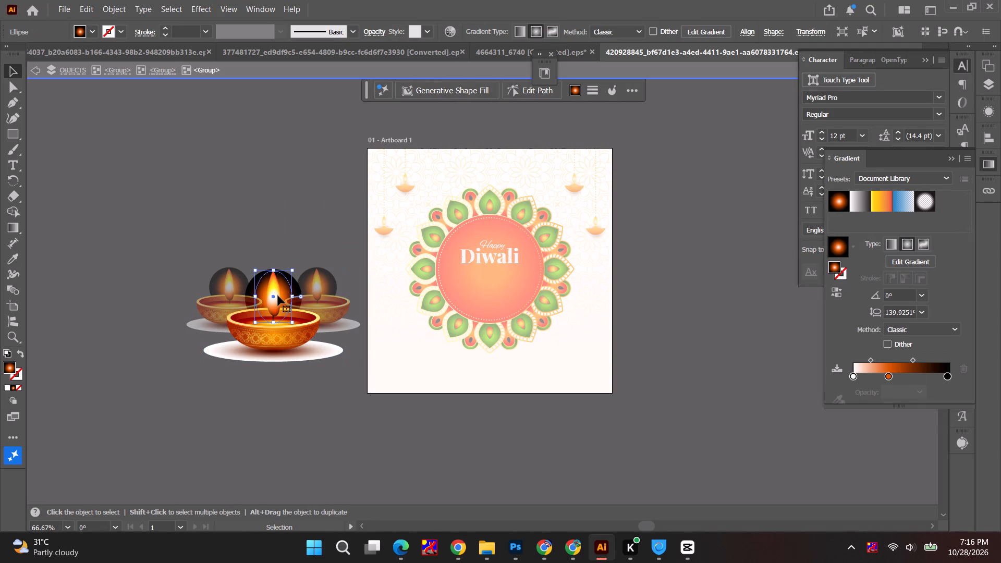
pyautogui.moveTo(278, 296); pyautogui.dragTo(287, 169)
pyautogui.hotkey('ctrl', 'z')
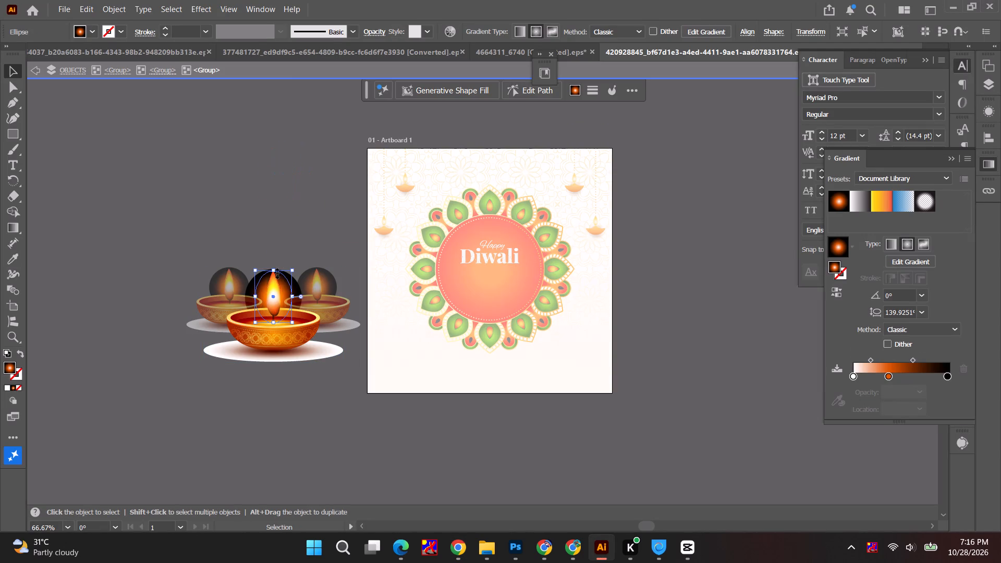
pyautogui.moveTo(264, 241); pyautogui.dragTo(282, 297)
pyautogui.moveTo(278, 290); pyautogui.dragTo(284, 183)
pyautogui.press('BackSpace')
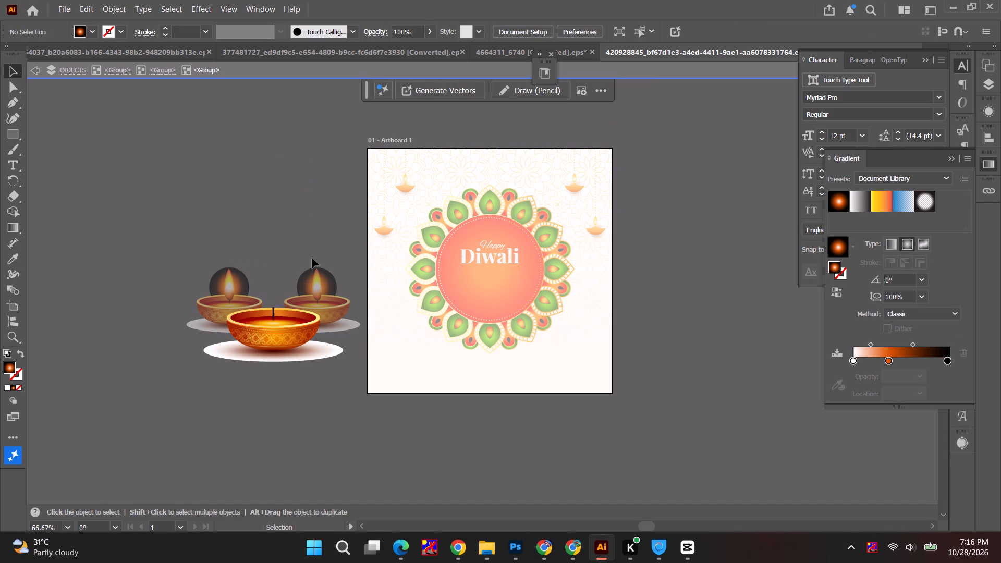
# Isolate the rear right diya within its nested group and delete its flame and black glow, leaving the bowl.
pyautogui.moveTo(293, 247); pyautogui.dragTo(316, 279)
pyautogui.doubleClick(321, 287)
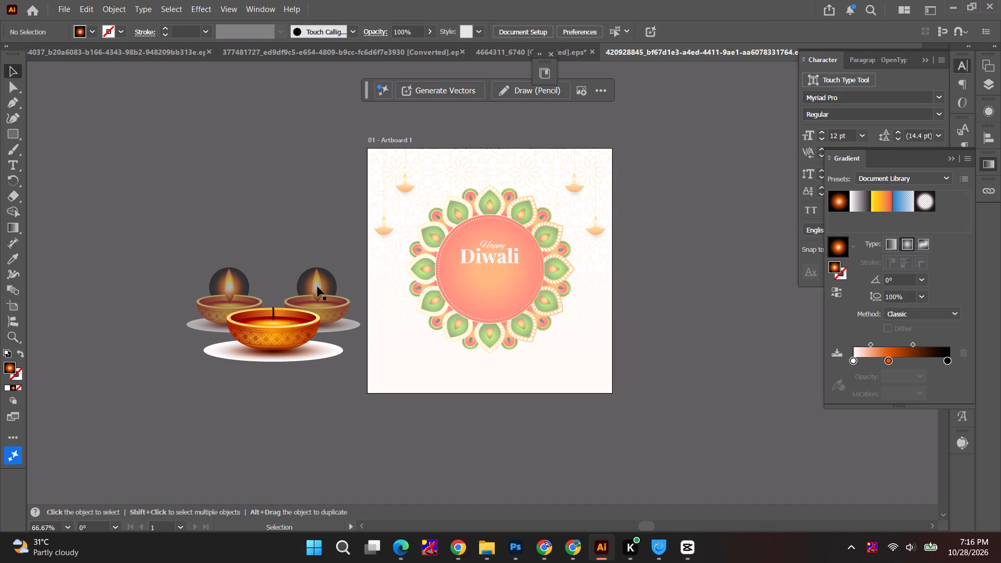
pyautogui.click(318, 287)
pyautogui.doubleClick(318, 287)
pyautogui.doubleClick(317, 284)
pyautogui.click(317, 284)
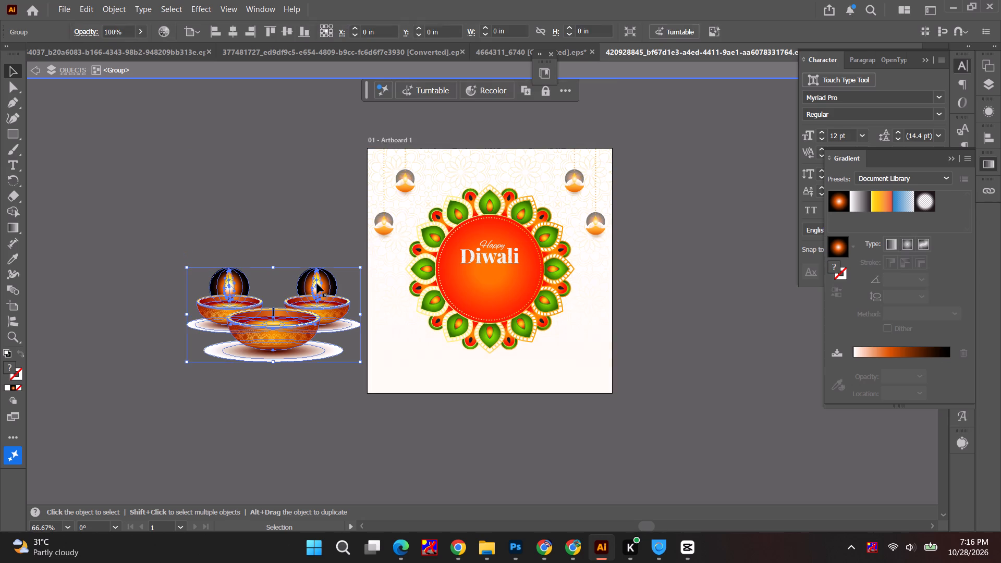
pyautogui.doubleClick(317, 284)
pyautogui.doubleClick(315, 279)
pyautogui.click(315, 283)
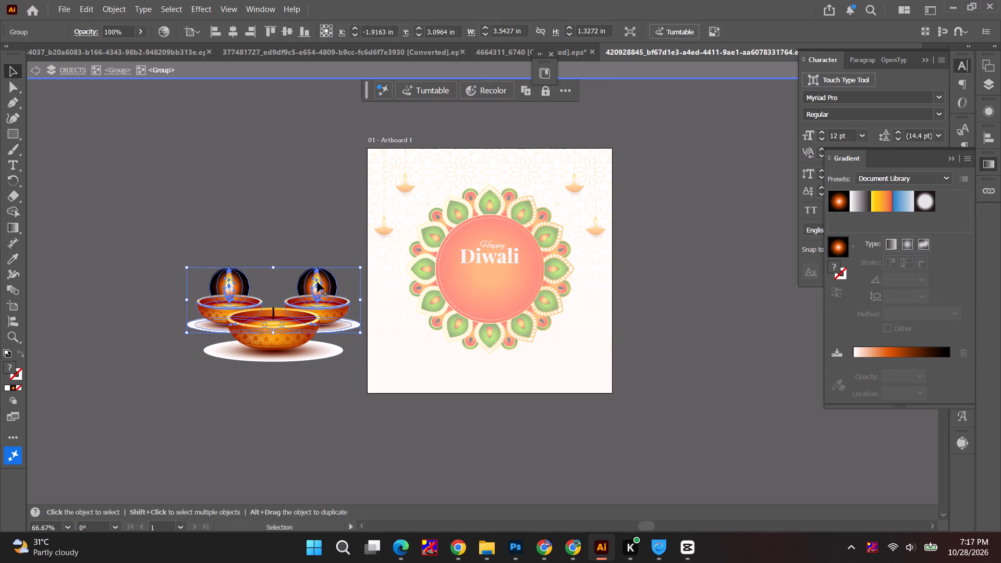
pyautogui.doubleClick(318, 282)
pyautogui.click(318, 282)
pyautogui.doubleClick(318, 281)
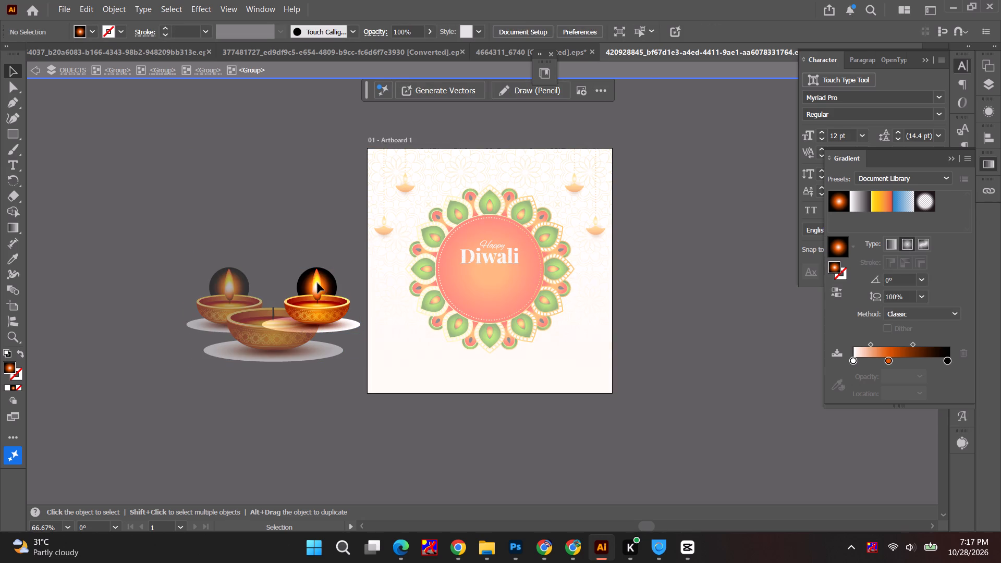
pyautogui.click(318, 283)
pyautogui.moveTo(286, 245); pyautogui.dragTo(338, 285)
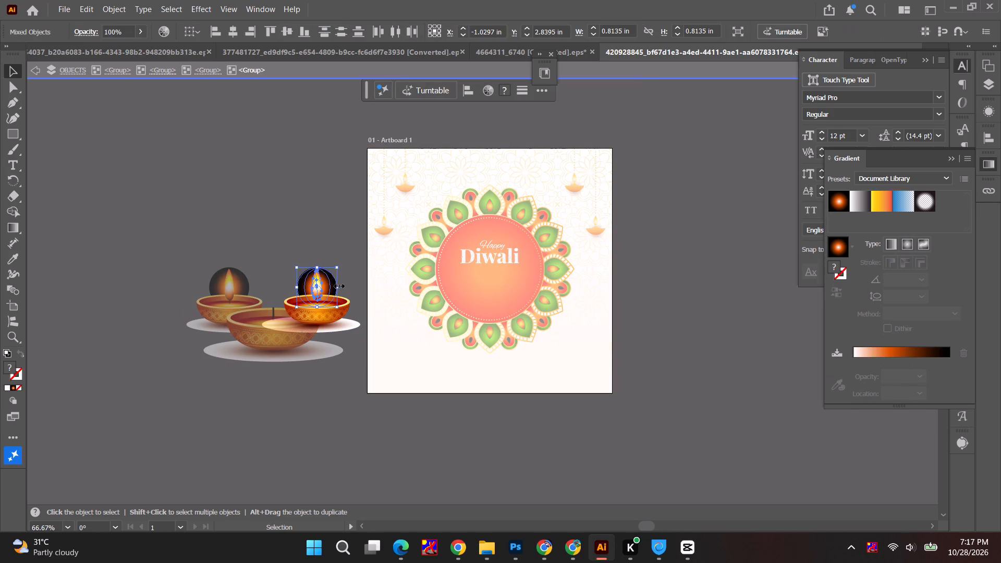
pyautogui.press('BackSpace')
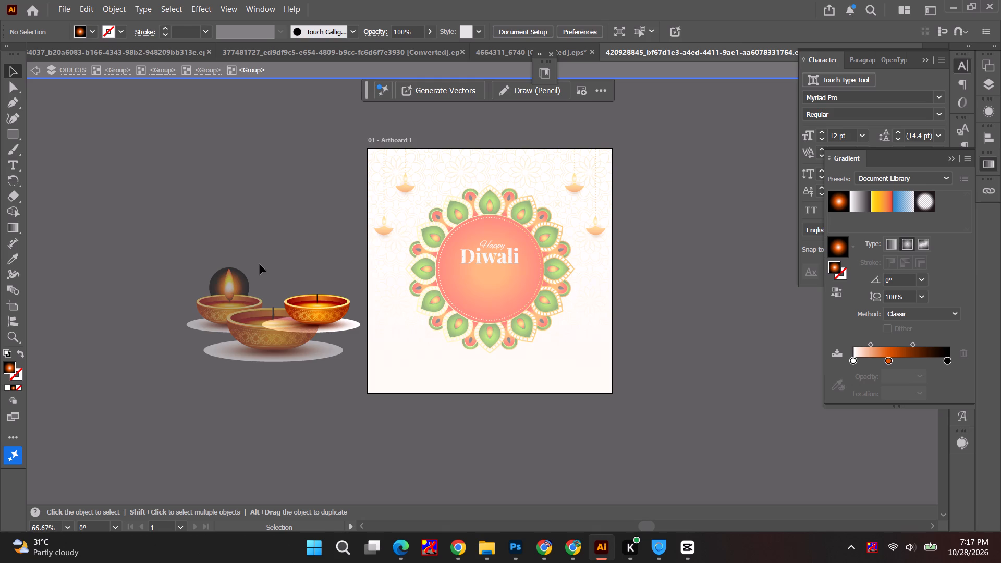
pyautogui.press('Escape')
# Isolate the rear left diya and delete both white gradient shadow ellipses beneath its bowl.
pyautogui.doubleClick(204, 330)
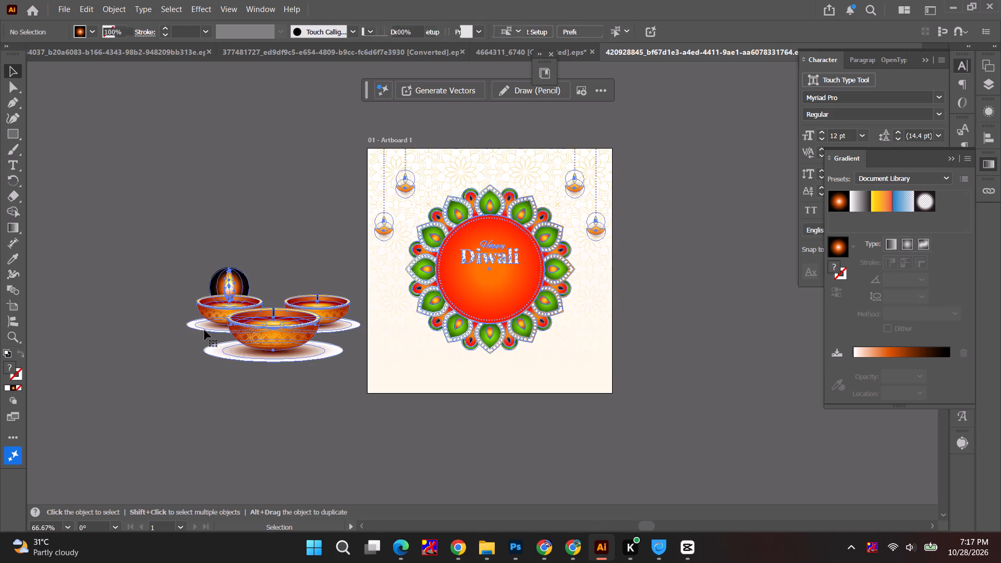
pyautogui.click(198, 328)
pyautogui.doubleClick(196, 326)
pyautogui.click(200, 326)
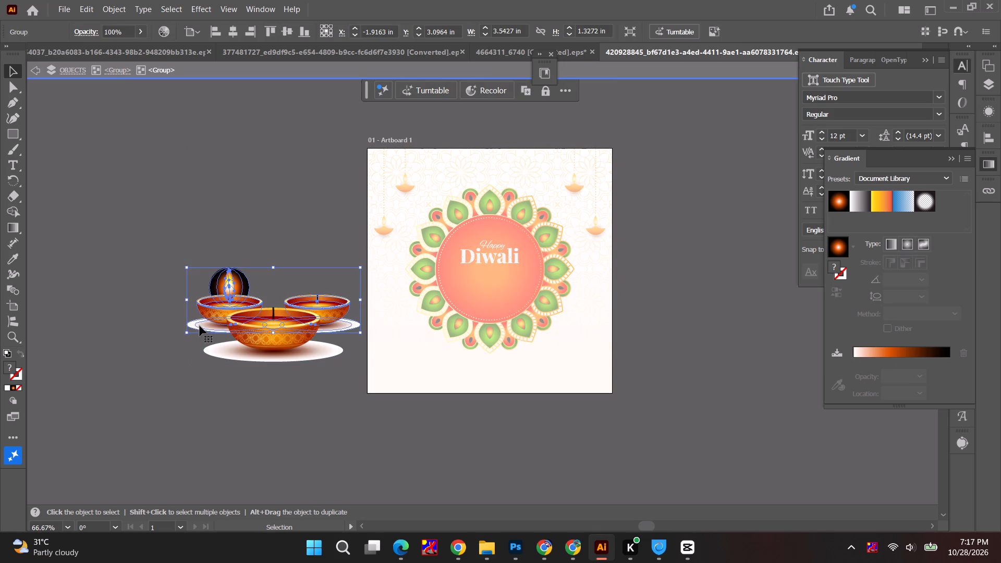
pyautogui.doubleClick(200, 326)
pyautogui.click(200, 326)
pyautogui.doubleClick(211, 324)
pyautogui.click(210, 324)
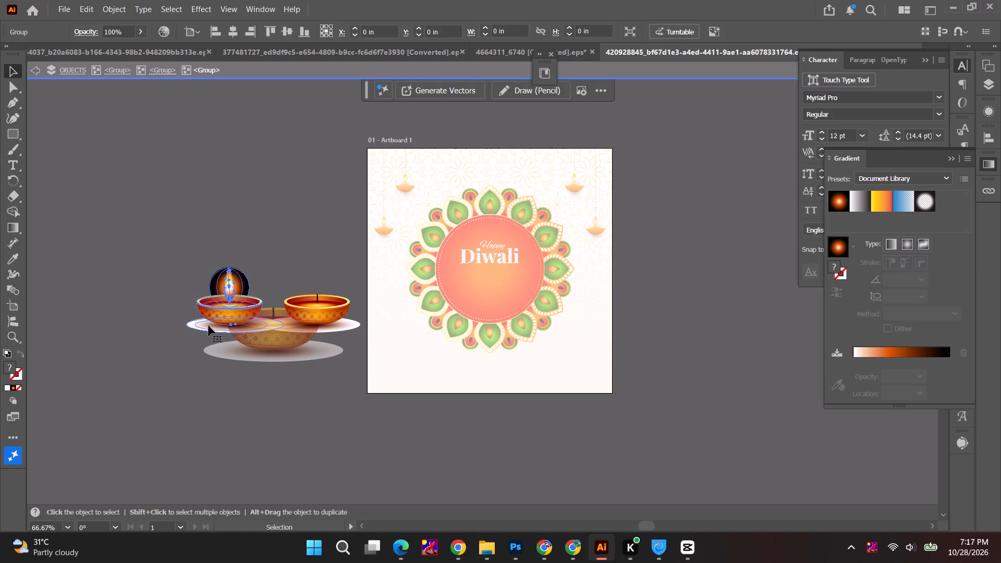
pyautogui.doubleClick(204, 327)
pyautogui.click(204, 327)
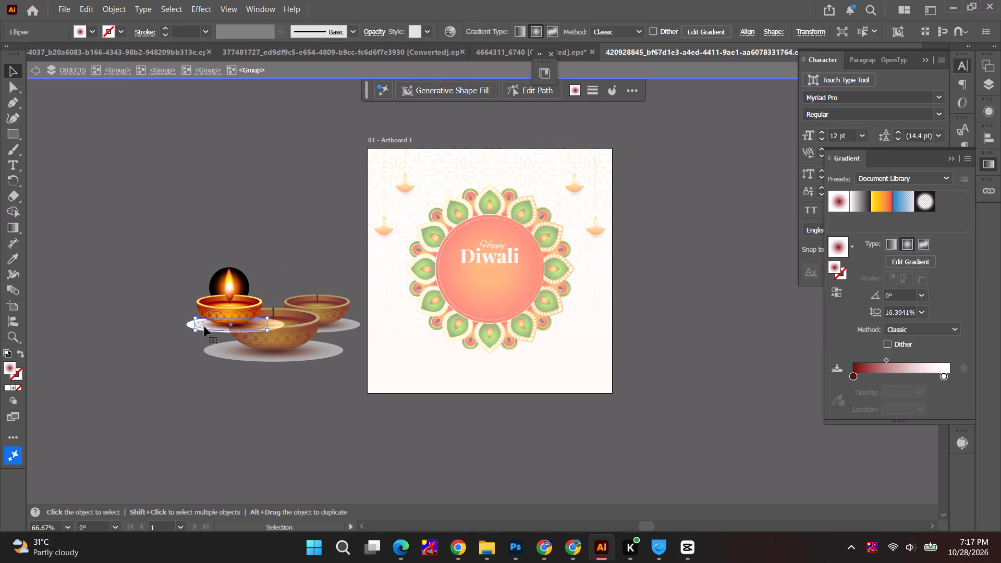
pyautogui.press('BackSpace')
pyautogui.click(207, 328)
pyautogui.press('BackSpace')
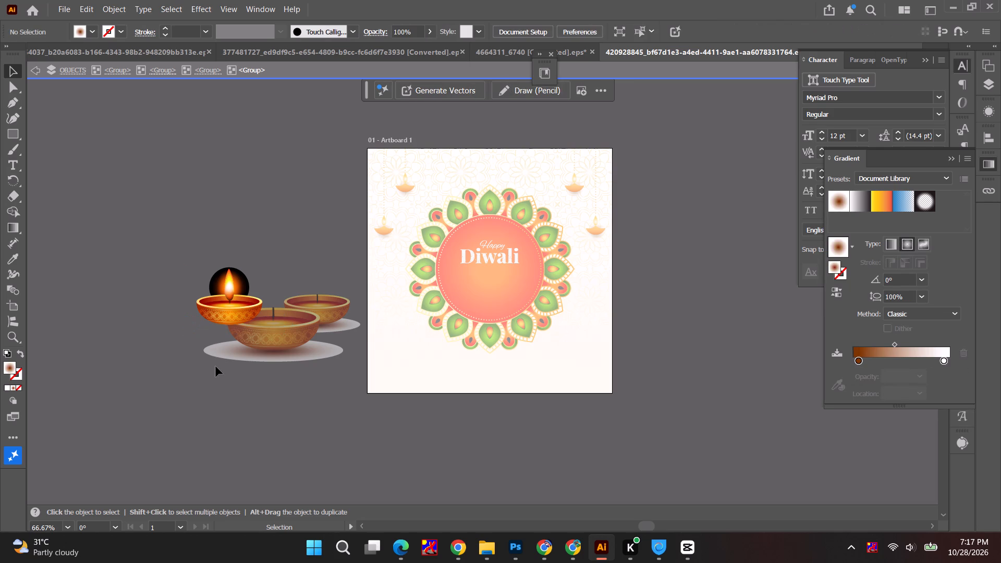
# Isolate the front diya and delete both white gradient shadow ellipses beneath its bowl.
pyautogui.doubleClick(223, 376)
pyautogui.doubleClick(229, 351)
pyautogui.doubleClick(225, 354)
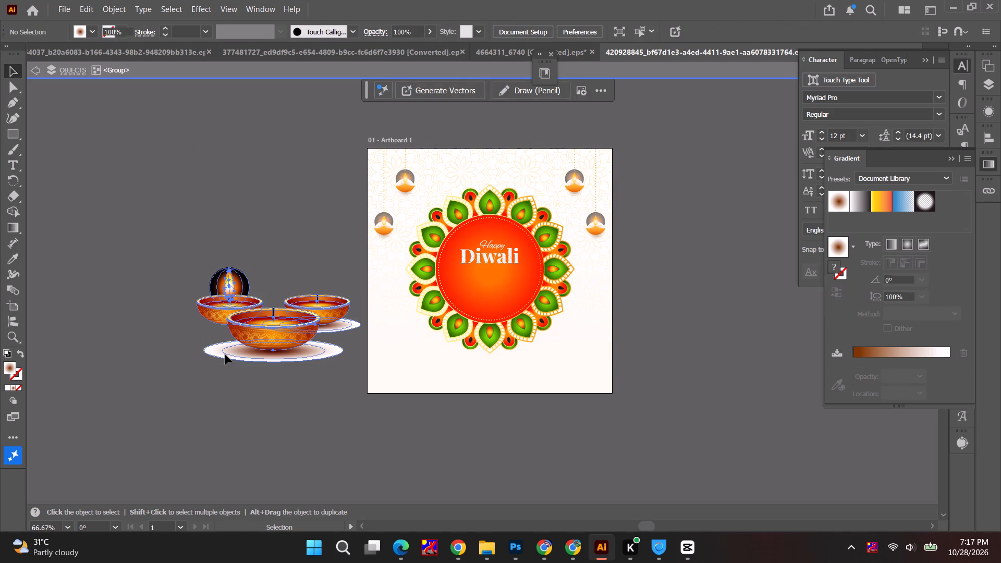
pyautogui.doubleClick(225, 354)
pyautogui.tripleClick(249, 354)
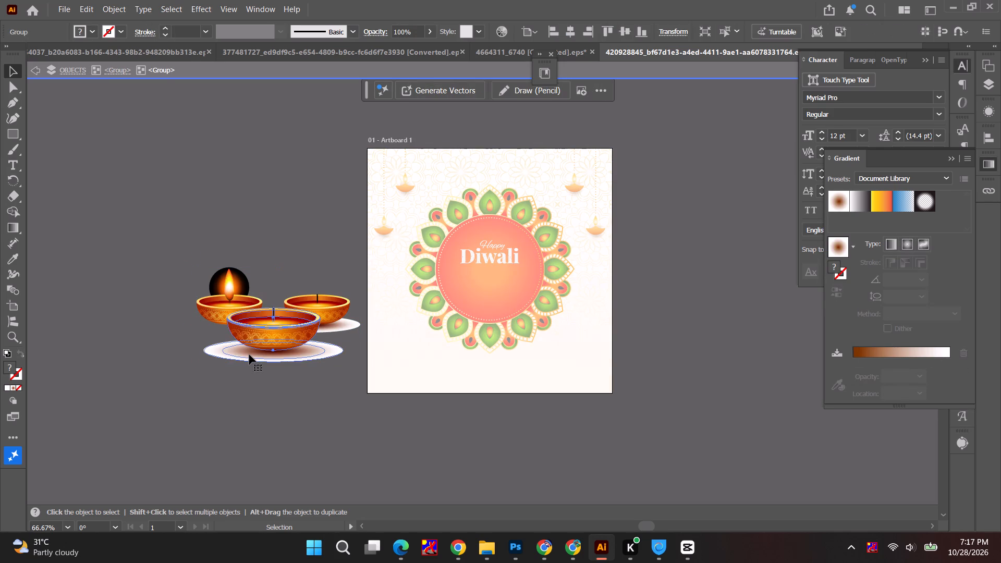
pyautogui.doubleClick(248, 354)
pyautogui.click(233, 354)
pyautogui.press('BackSpace')
pyautogui.click(218, 354)
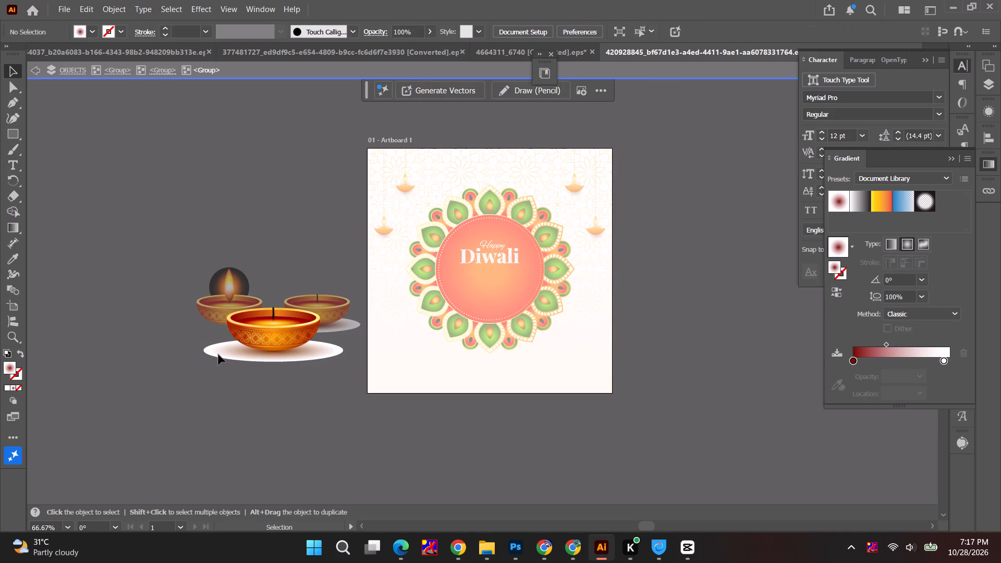
pyautogui.press('BackSpace')
# Isolate the rear right diya and delete only the white gradient shadow ellipses beneath it, restoring the bowl if it gets removed.
pyautogui.doubleClick(331, 331)
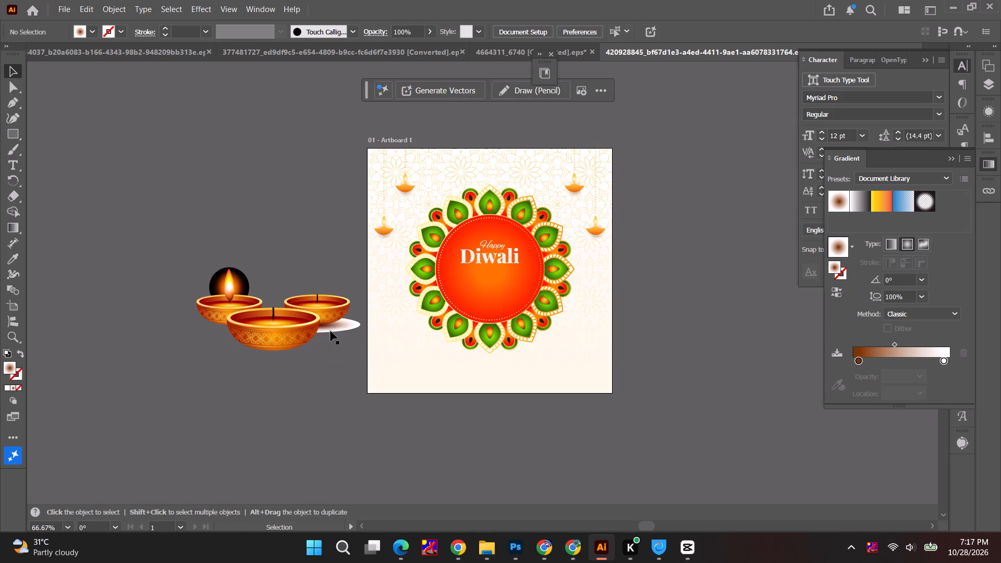
pyautogui.click(352, 327)
pyautogui.doubleClick(349, 325)
pyautogui.click(343, 327)
pyautogui.doubleClick(343, 327)
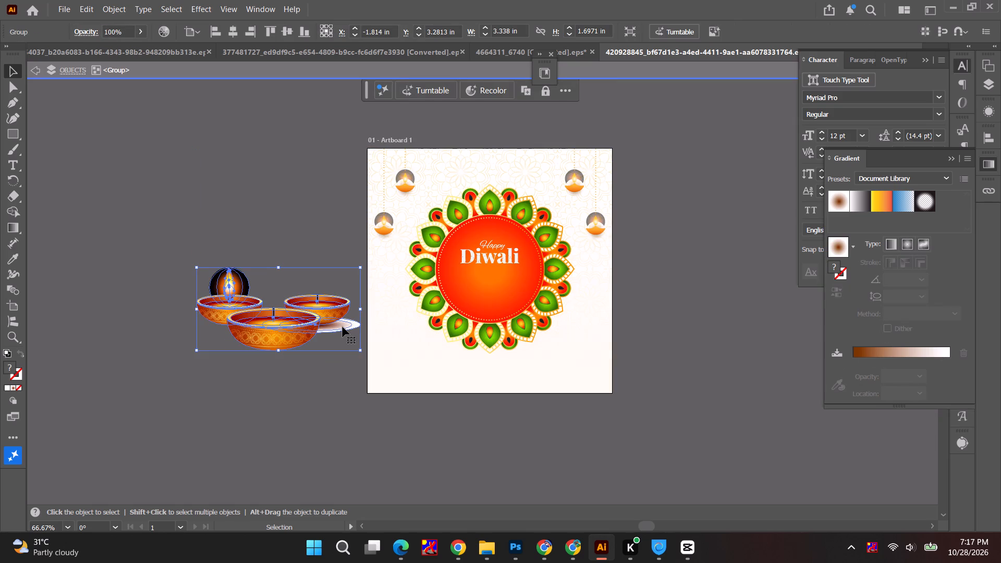
pyautogui.doubleClick(340, 326)
pyautogui.click(337, 326)
pyautogui.doubleClick(337, 326)
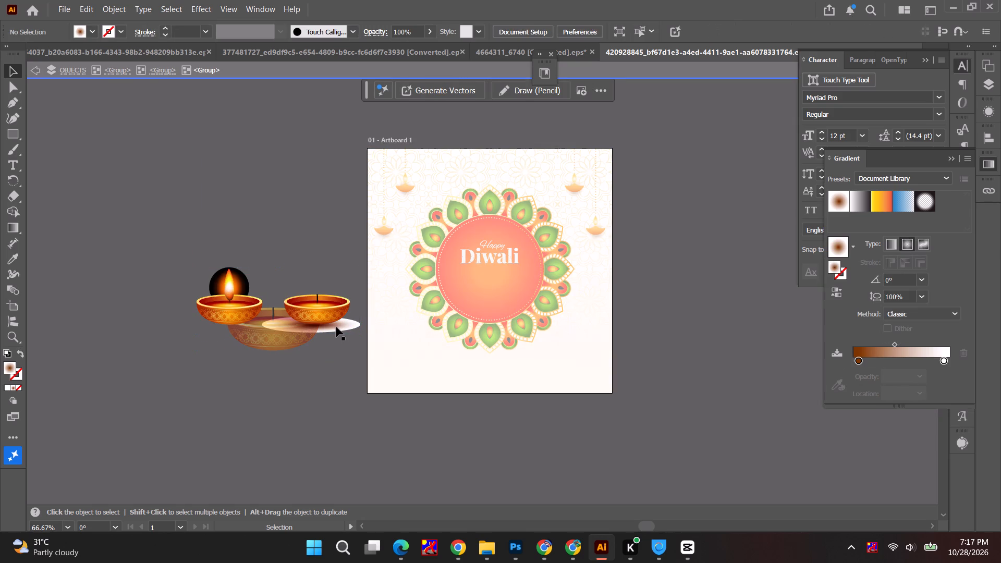
pyautogui.click(336, 327)
pyautogui.press('BackSpace')
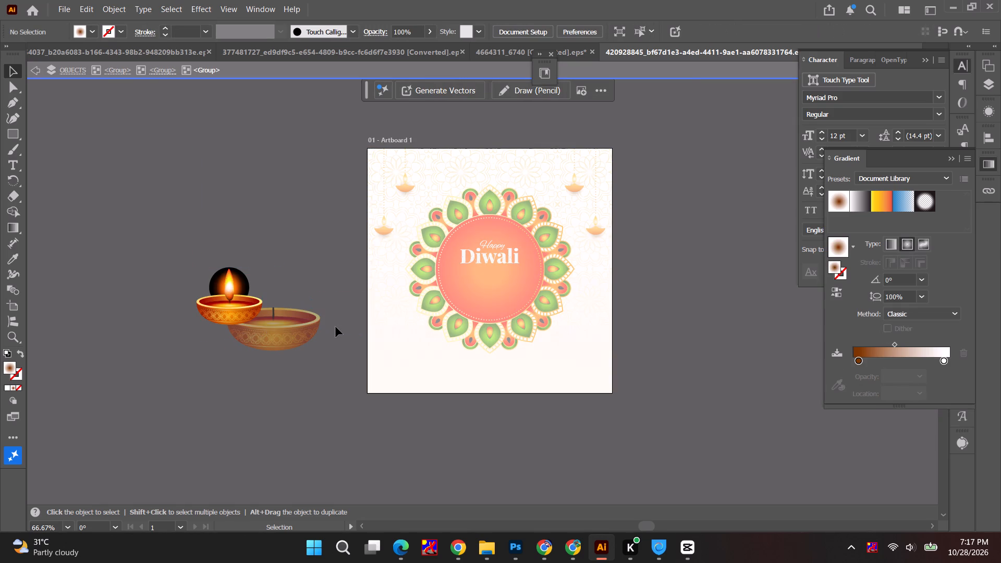
pyautogui.hotkey('ctrl', 'z')
pyautogui.doubleClick(343, 326)
pyautogui.click(343, 326)
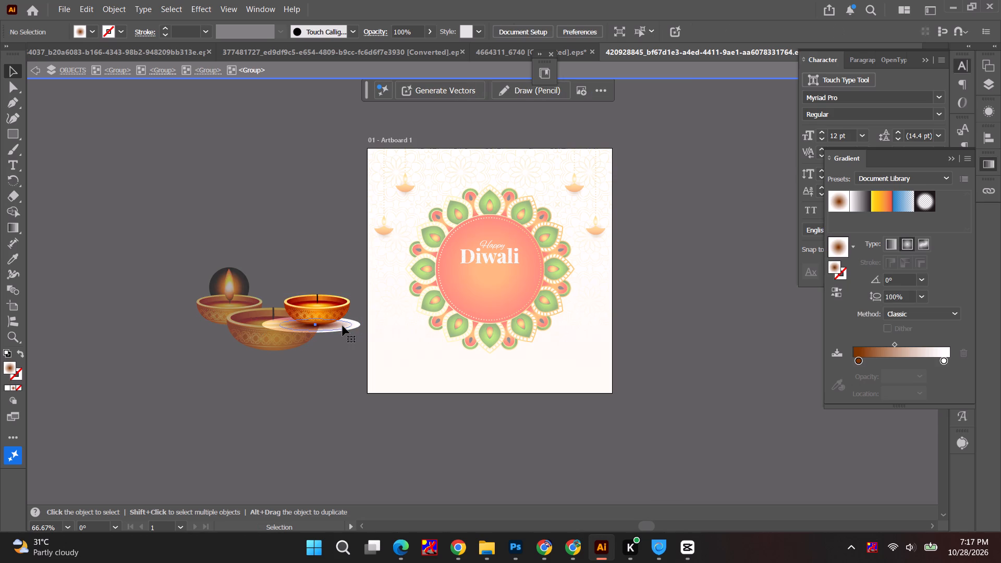
pyautogui.press('BackSpace')
pyautogui.click(343, 328)
pyautogui.press('BackSpace')
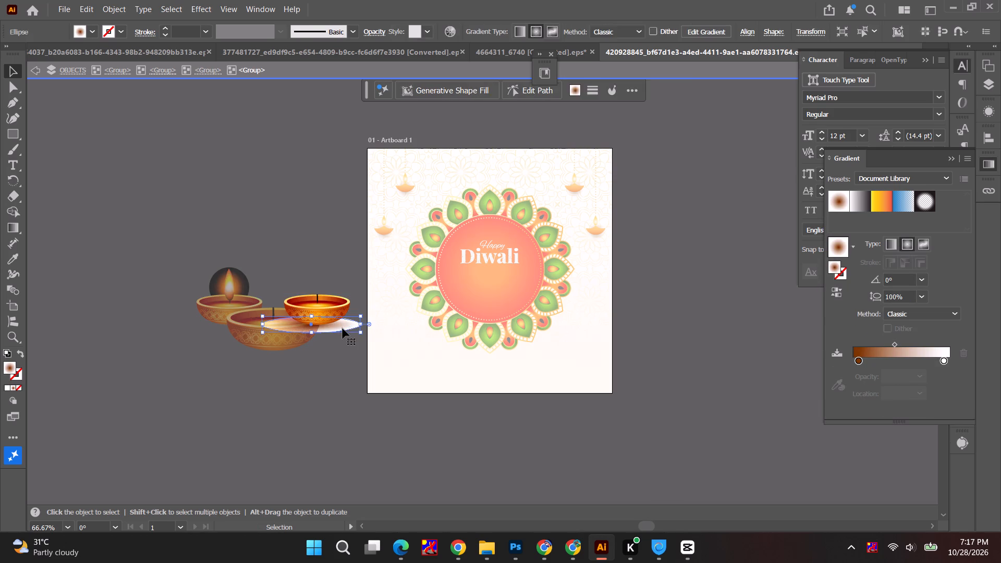
# Isolate the rear left diya within its nested groups and delete its flame and black glow, leaving the bowl.
pyautogui.tripleClick(243, 291)
pyautogui.doubleClick(236, 287)
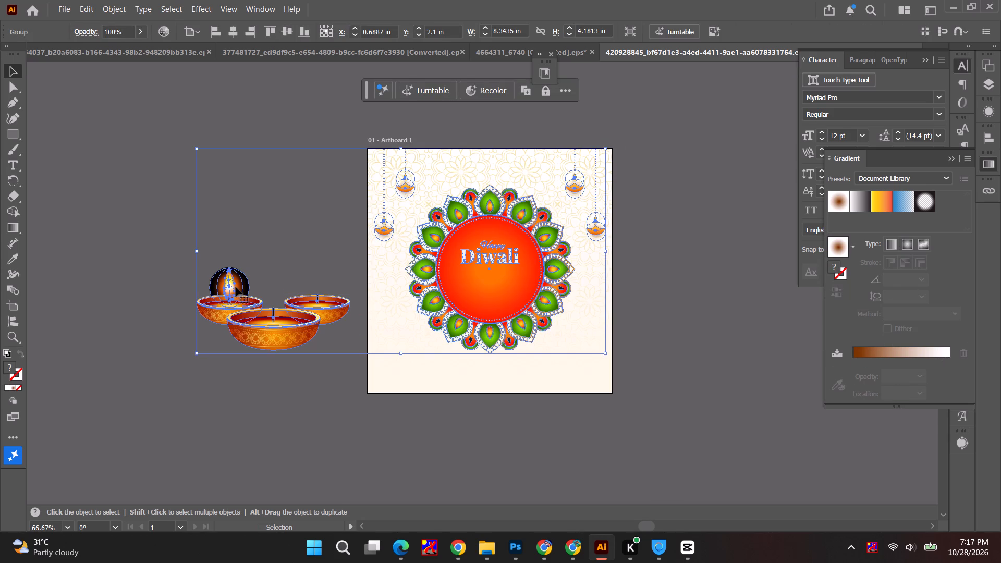
pyautogui.click(235, 287)
pyautogui.doubleClick(230, 286)
pyautogui.click(230, 286)
pyautogui.doubleClick(230, 286)
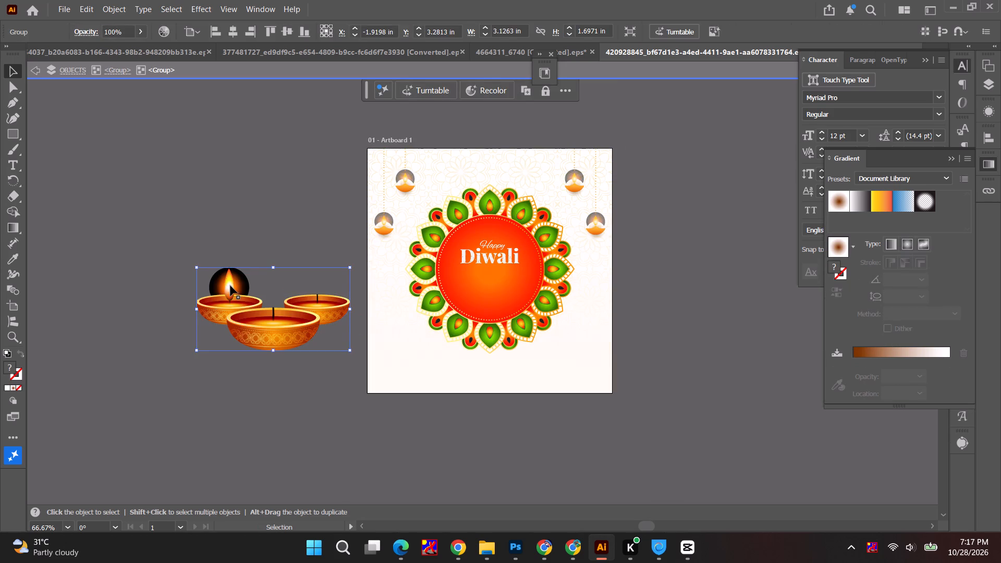
pyautogui.click(230, 286)
pyautogui.doubleClick(230, 286)
pyautogui.click(230, 284)
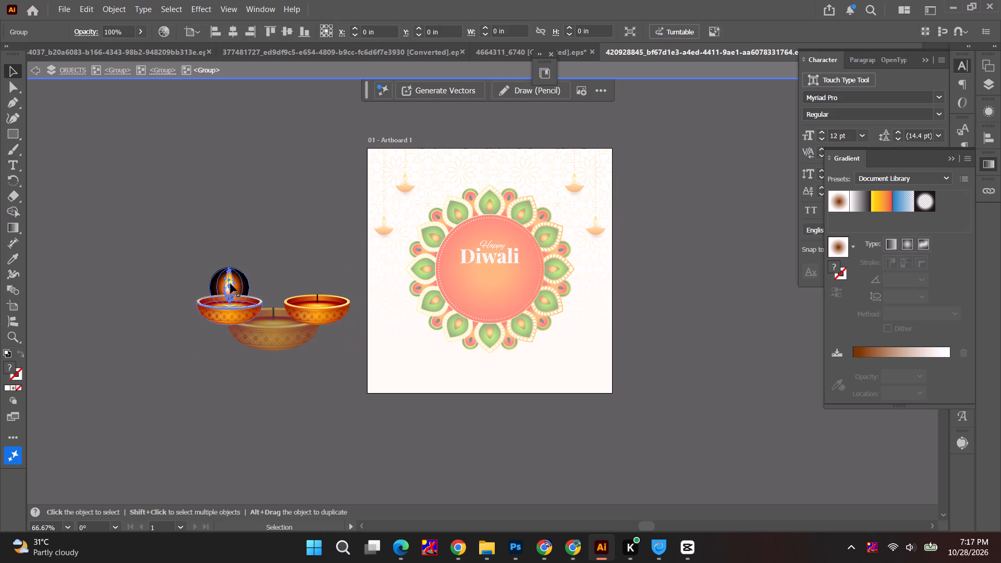
pyautogui.doubleClick(230, 284)
pyautogui.doubleClick(235, 279)
pyautogui.click(233, 280)
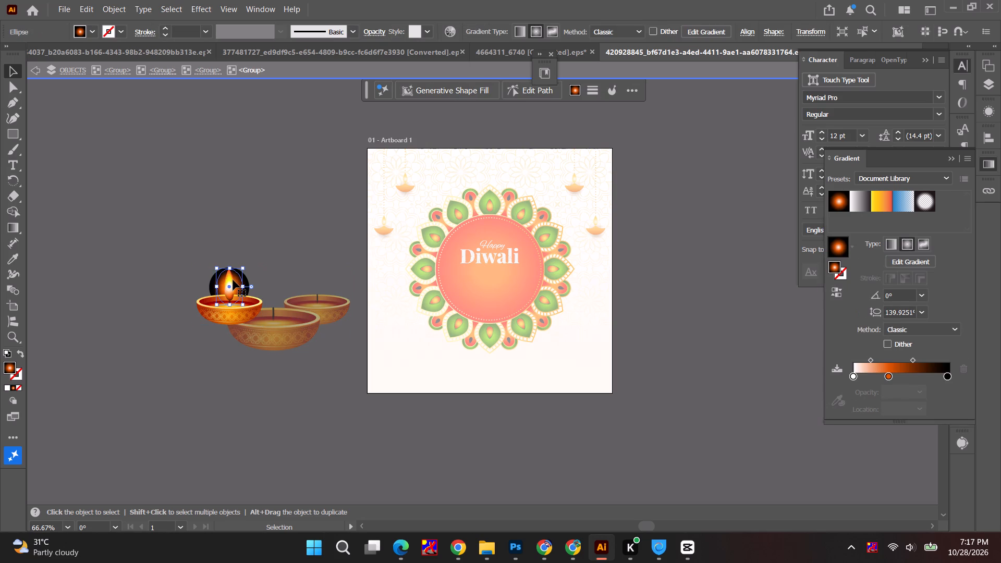
pyautogui.moveTo(208, 249); pyautogui.dragTo(249, 283)
pyautogui.press('BackSpace')
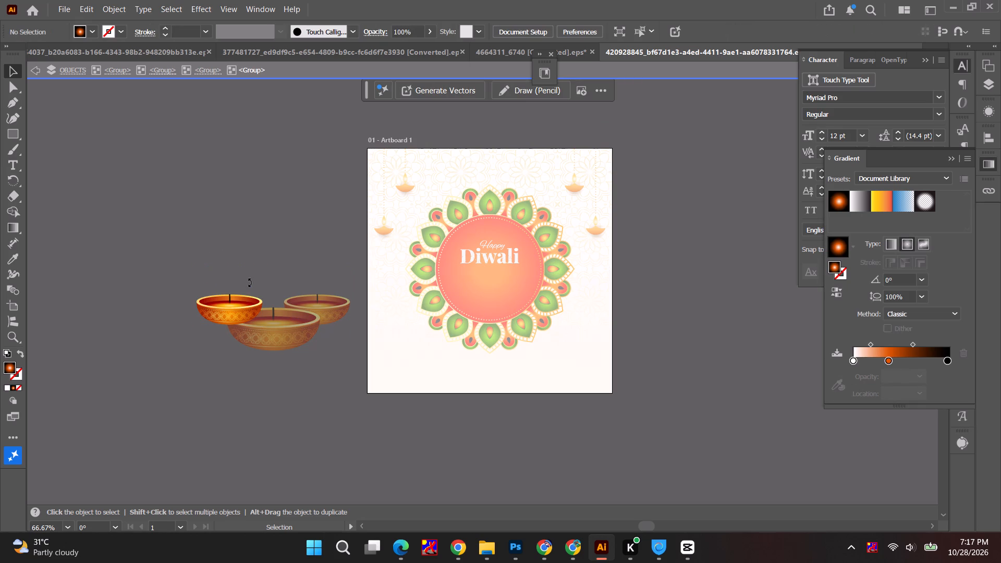
# Select only the group of three diya bowls inside the OBJECTS layer, without the mandala and hanging lamps, and copy it.
pyautogui.moveTo(191, 273); pyautogui.dragTo(321, 393)
pyautogui.press('Escape')
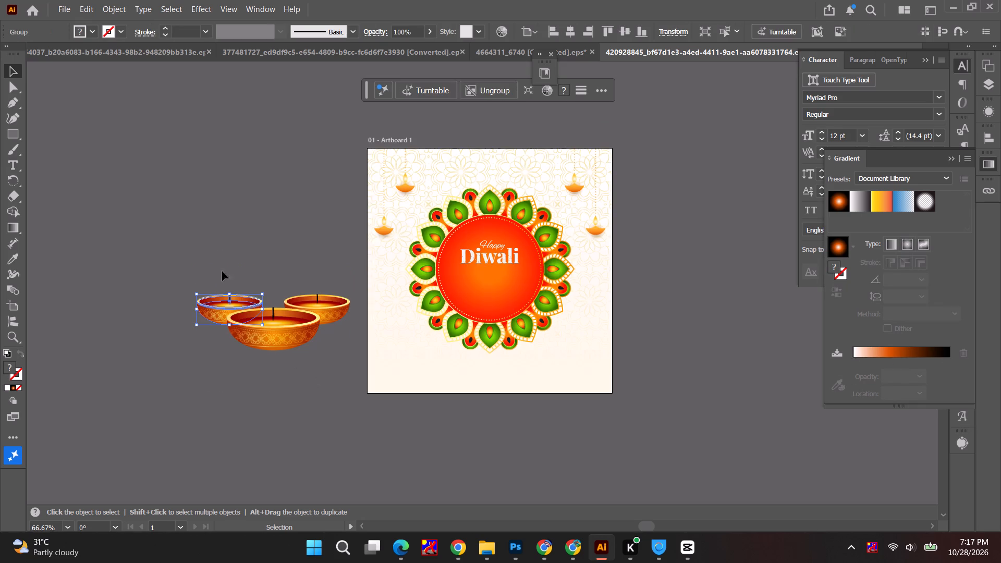
pyautogui.moveTo(213, 261); pyautogui.dragTo(336, 340)
pyautogui.click(241, 249)
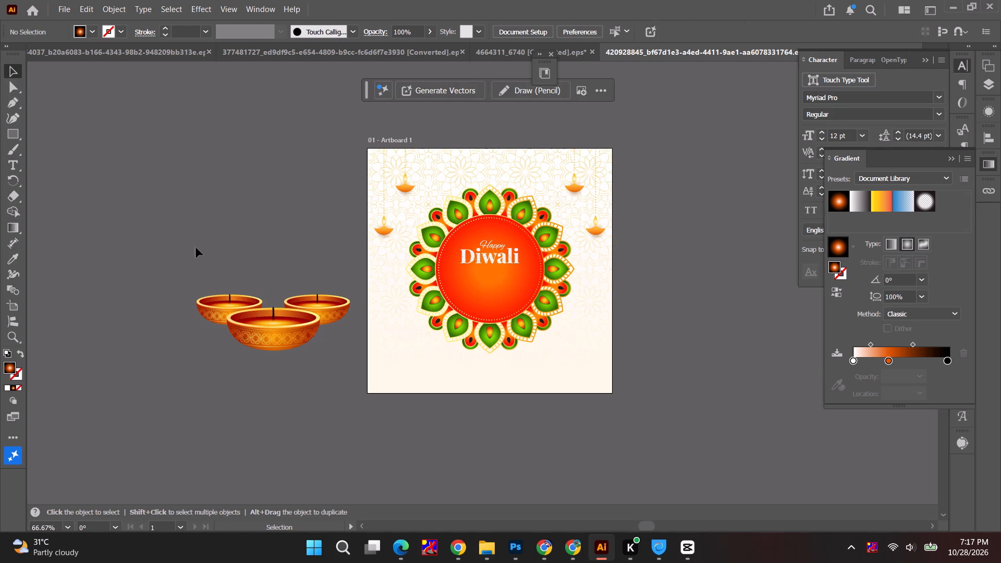
pyautogui.press('a')
pyautogui.moveTo(190, 258); pyautogui.dragTo(356, 364)
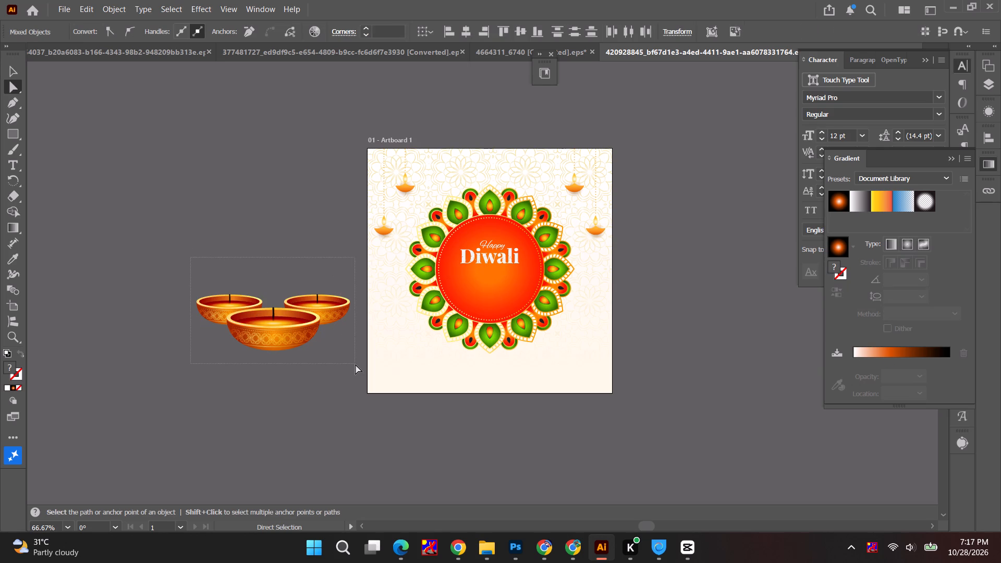
pyautogui.press('v')
pyautogui.click(198, 235)
pyautogui.moveTo(199, 238); pyautogui.dragTo(307, 370)
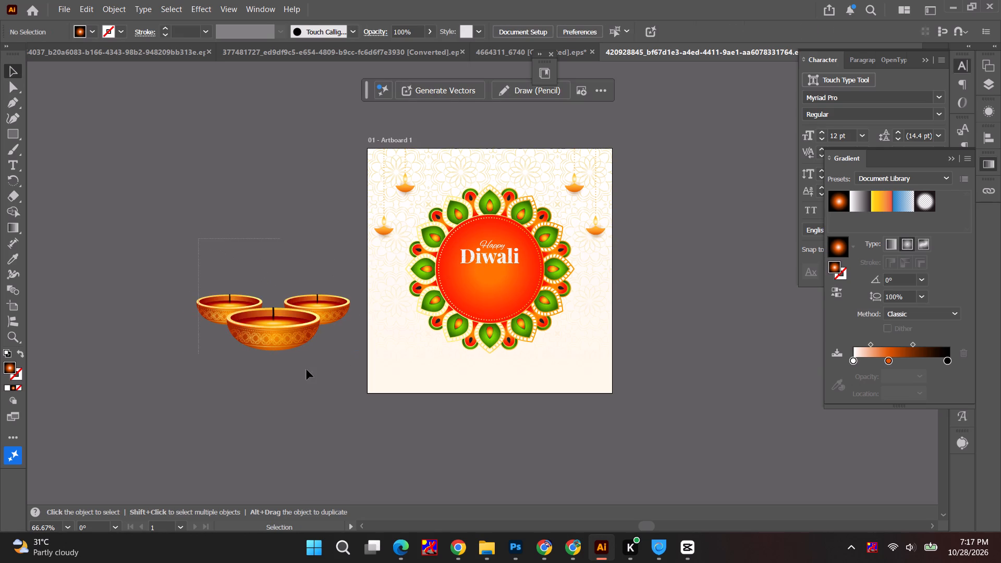
pyautogui.moveTo(307, 370); pyautogui.dragTo(338, 373)
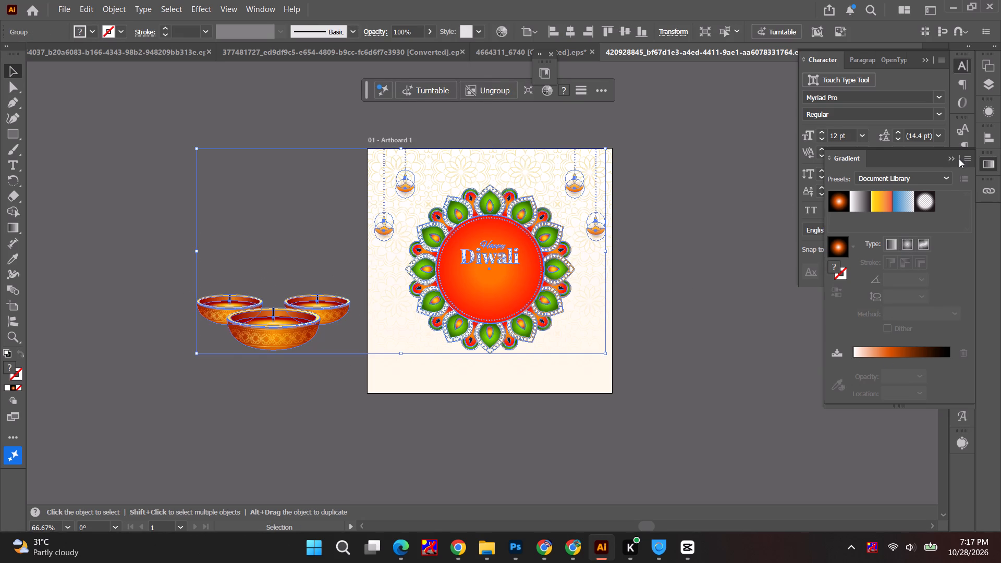
pyautogui.click(954, 156)
pyautogui.click(986, 80)
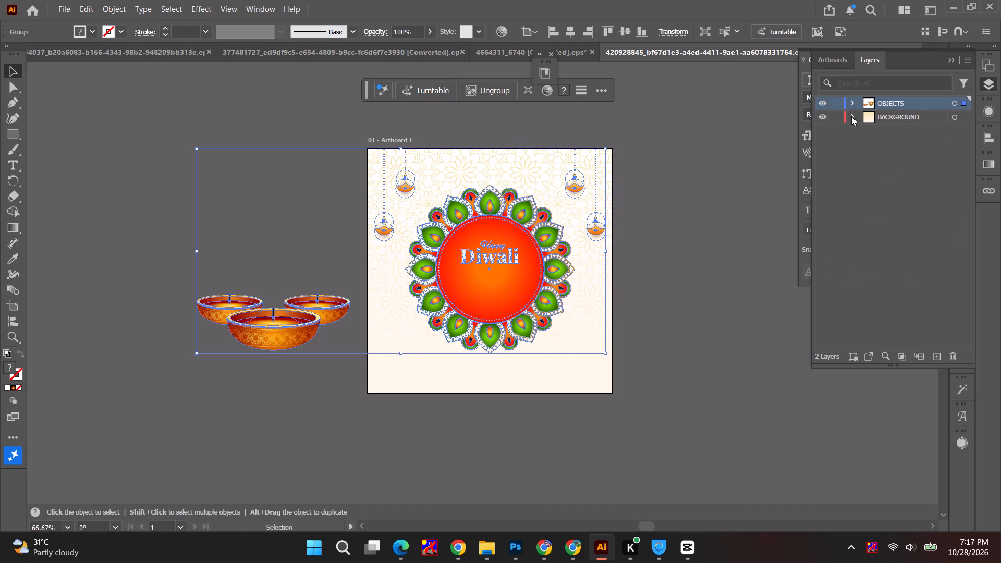
pyautogui.click(853, 101)
pyautogui.click(863, 116)
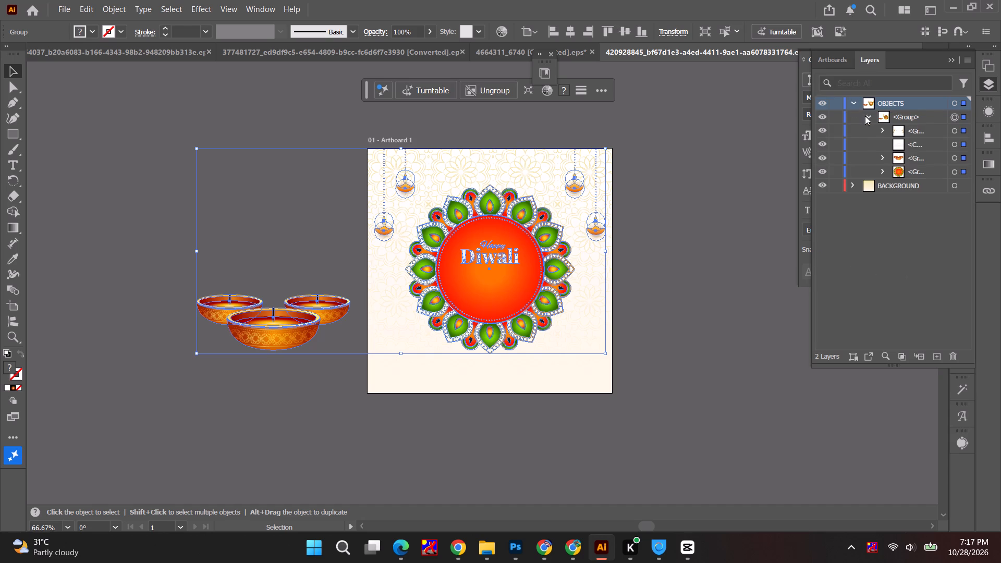
pyautogui.click(963, 156)
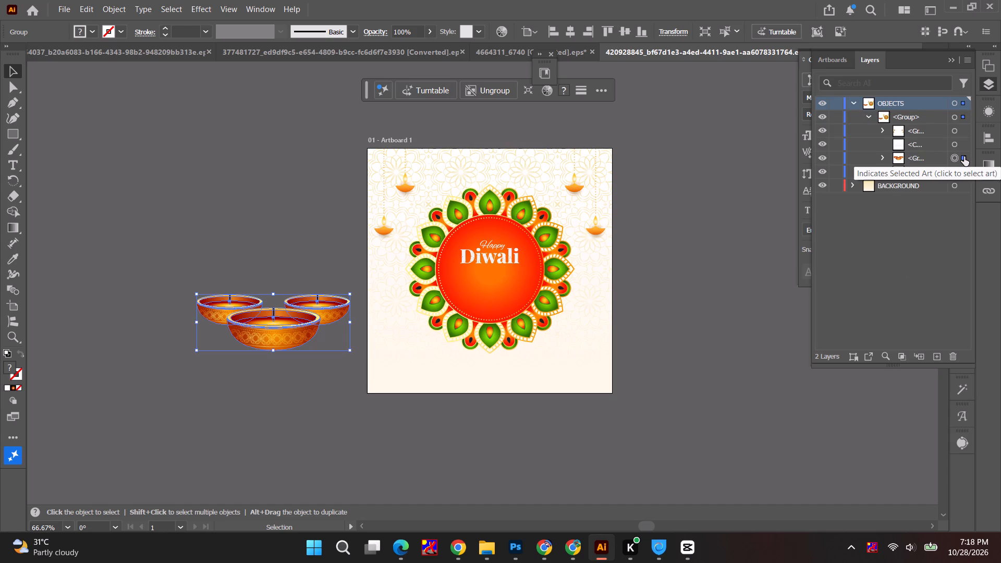
pyautogui.hotkey('ctrl', 'c')
# Paste the diya bowls into Diwali Flucon.psd in Photoshop as a Smart Object and place them below the blue divider ornament.
pyautogui.click(517, 547)
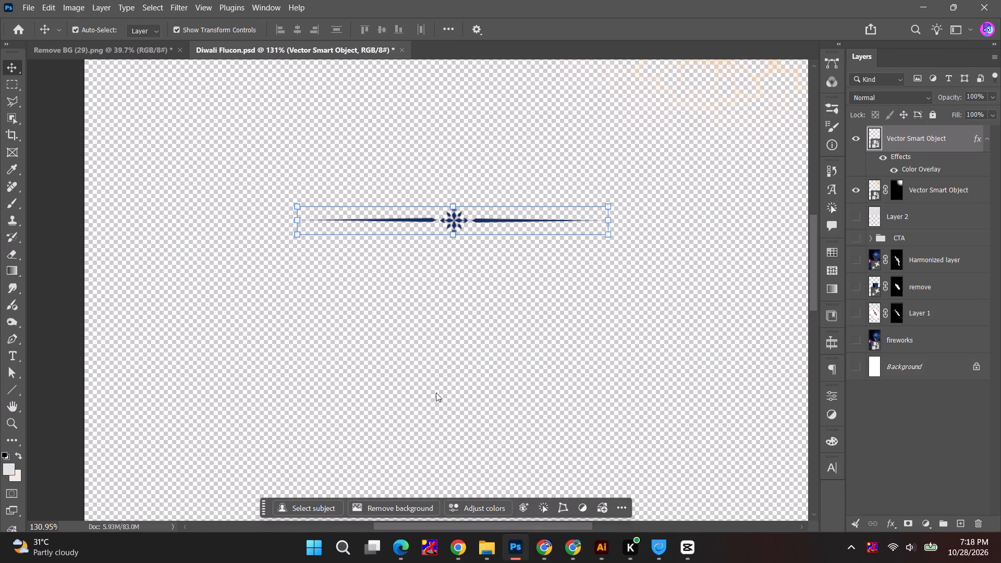
pyautogui.keyDown('alt'); pyautogui.scroll(-8, 440, 329); pyautogui.keyUp('alt')
pyautogui.hotkey('ctrl', 'v')
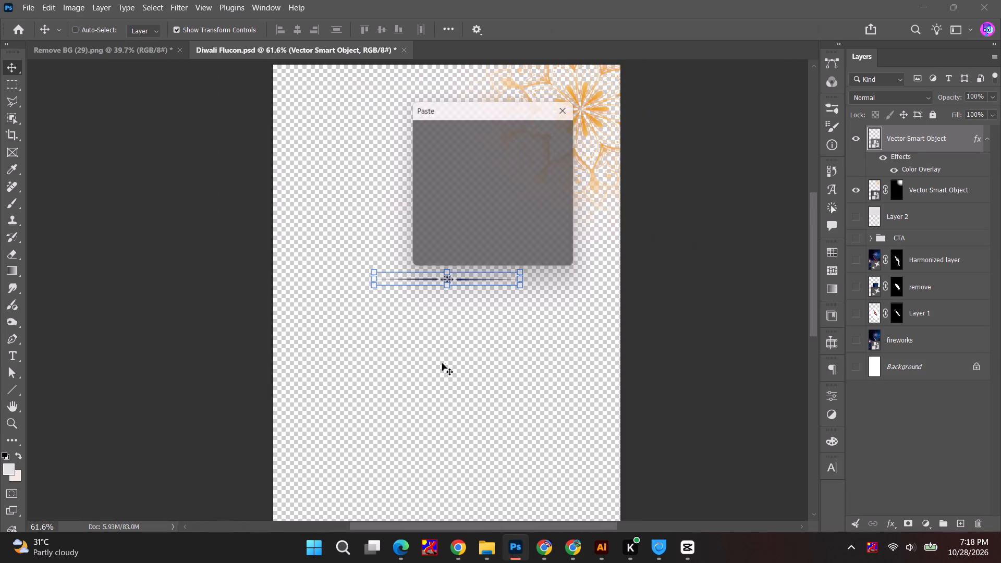
pyautogui.click(555, 136)
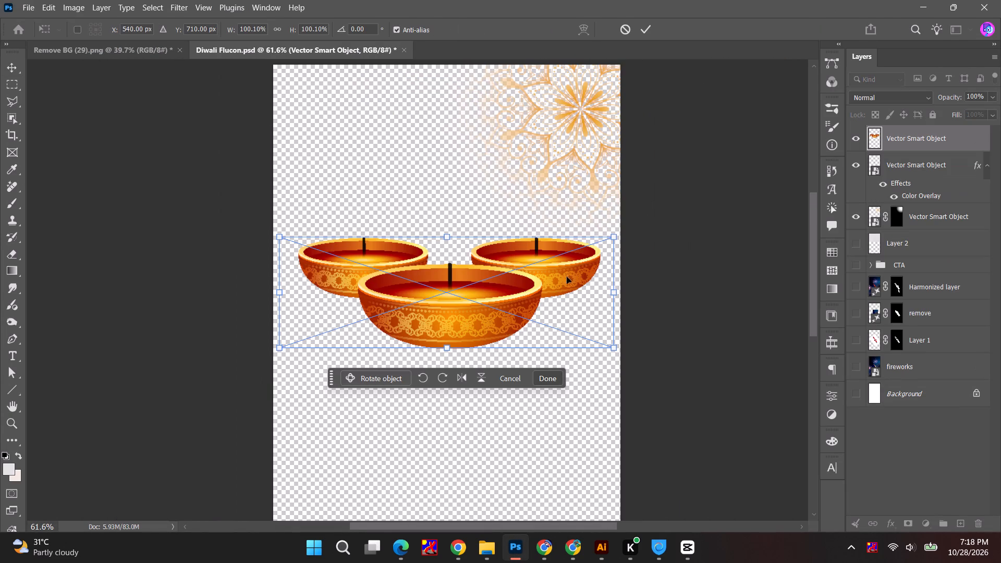
pyautogui.moveTo(492, 285); pyautogui.dragTo(491, 383)
pyautogui.click(651, 28)
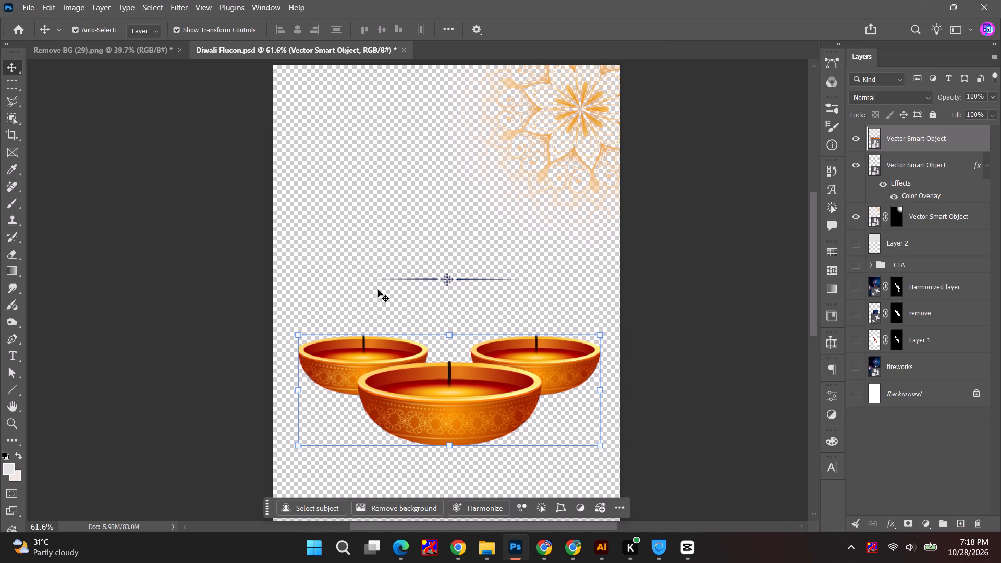
pyautogui.click(267, 327)
# Switch back to Illustrator and undo the deletion of the rear left diya's flame and black glow.
pyautogui.hotkey('alt', 'Tab')
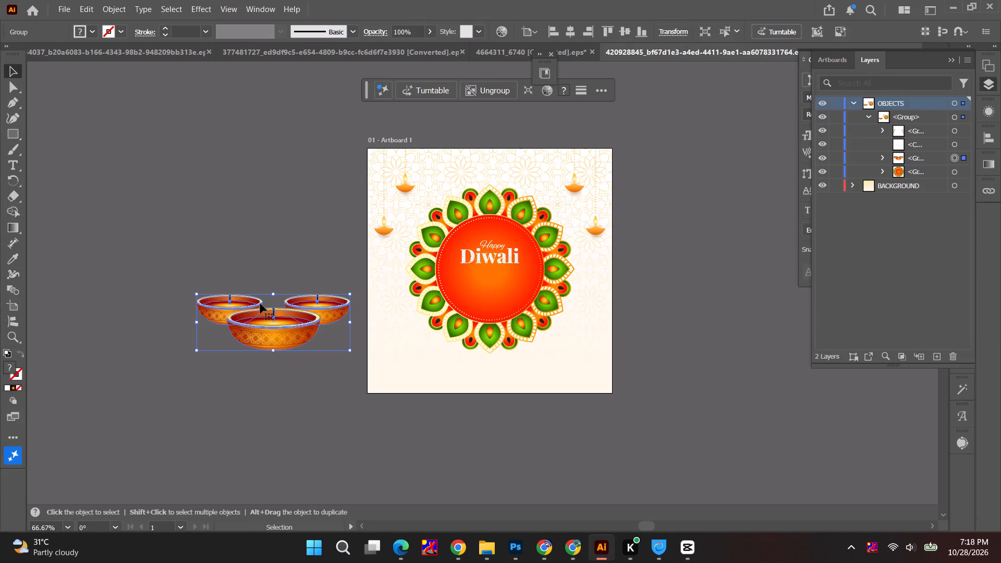
pyautogui.hotkey('ctrl', 'z')
pyautogui.press('v')
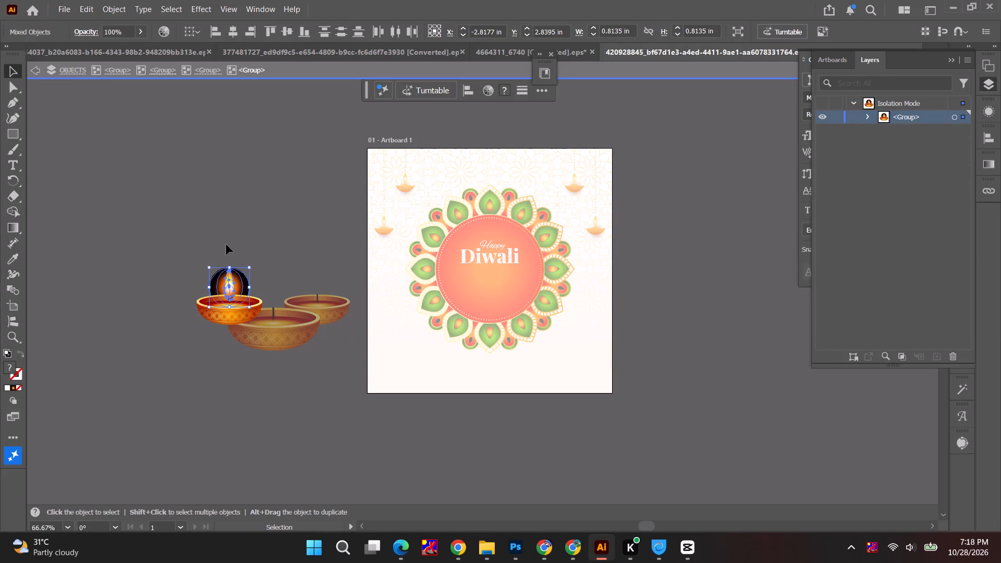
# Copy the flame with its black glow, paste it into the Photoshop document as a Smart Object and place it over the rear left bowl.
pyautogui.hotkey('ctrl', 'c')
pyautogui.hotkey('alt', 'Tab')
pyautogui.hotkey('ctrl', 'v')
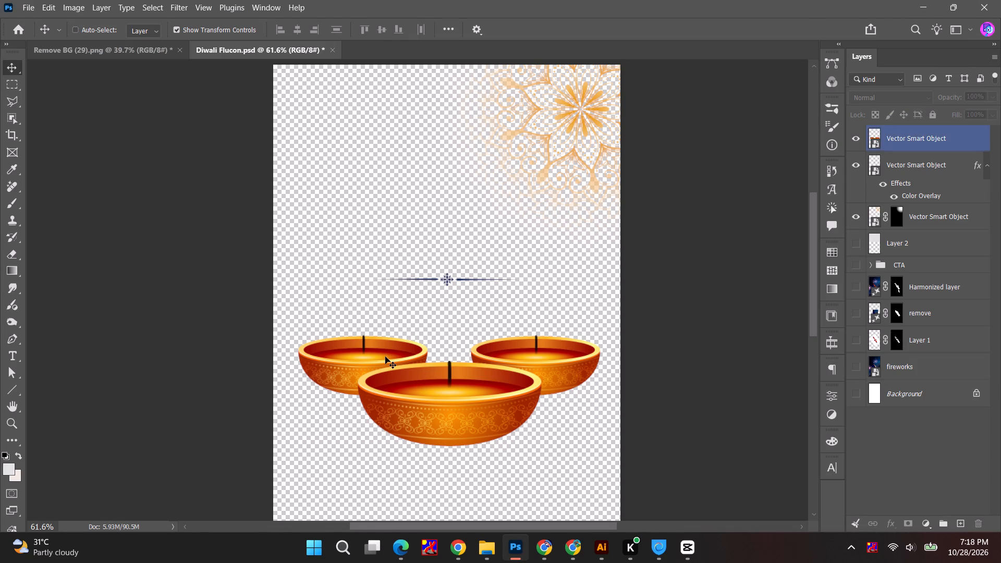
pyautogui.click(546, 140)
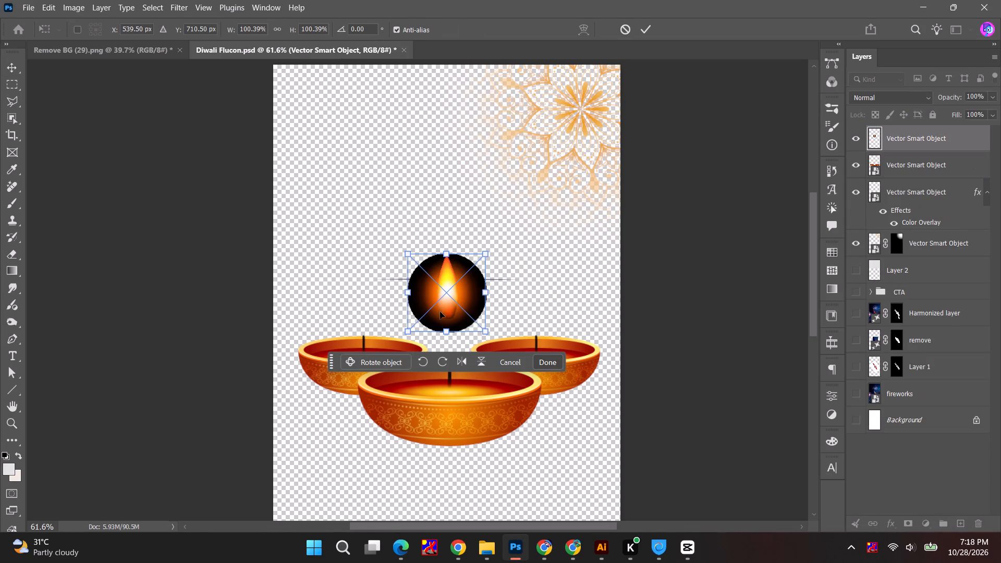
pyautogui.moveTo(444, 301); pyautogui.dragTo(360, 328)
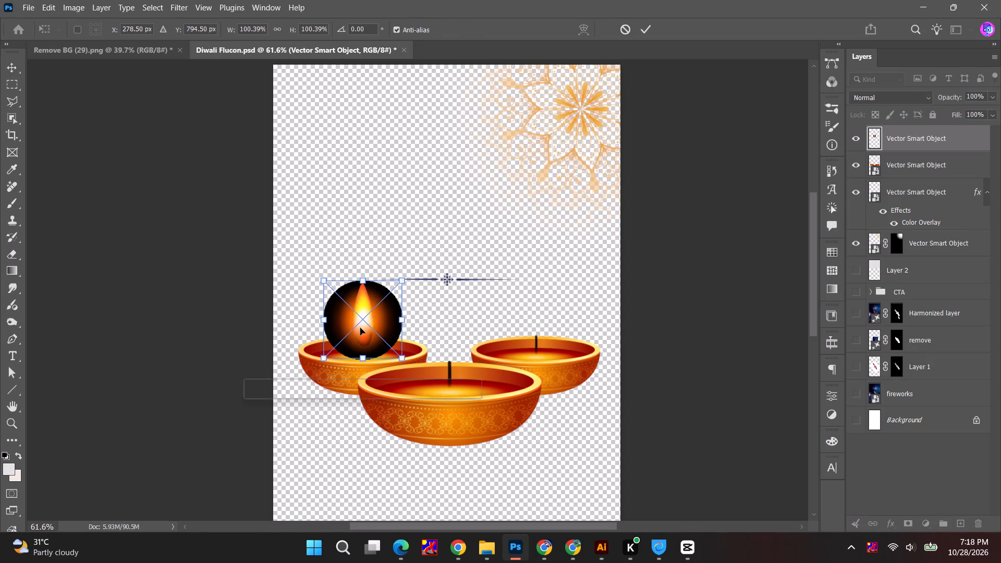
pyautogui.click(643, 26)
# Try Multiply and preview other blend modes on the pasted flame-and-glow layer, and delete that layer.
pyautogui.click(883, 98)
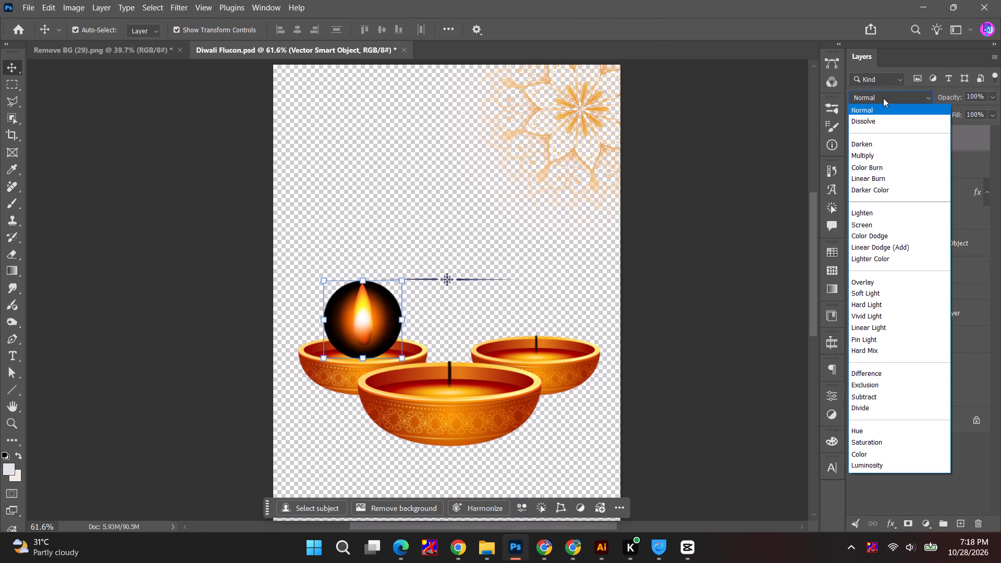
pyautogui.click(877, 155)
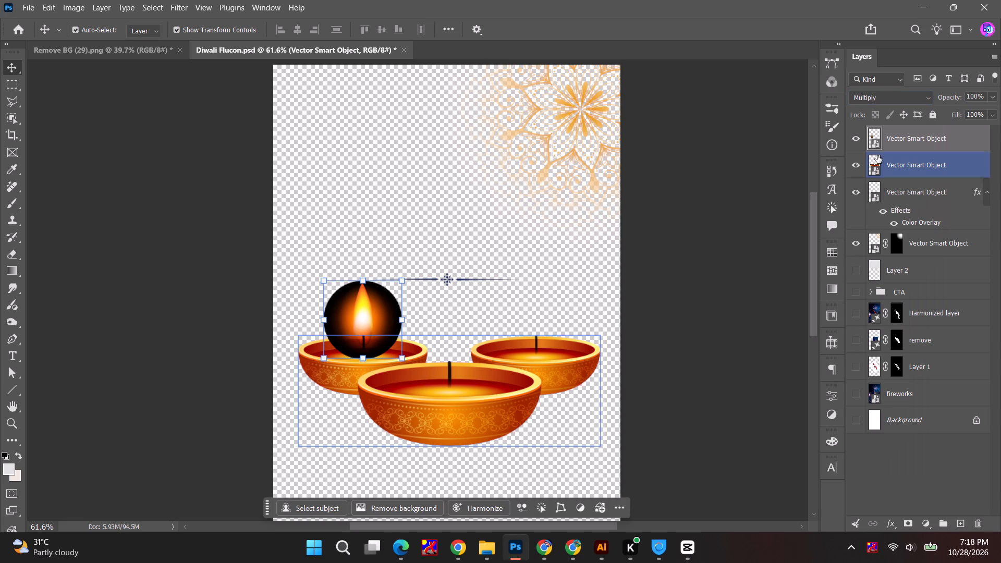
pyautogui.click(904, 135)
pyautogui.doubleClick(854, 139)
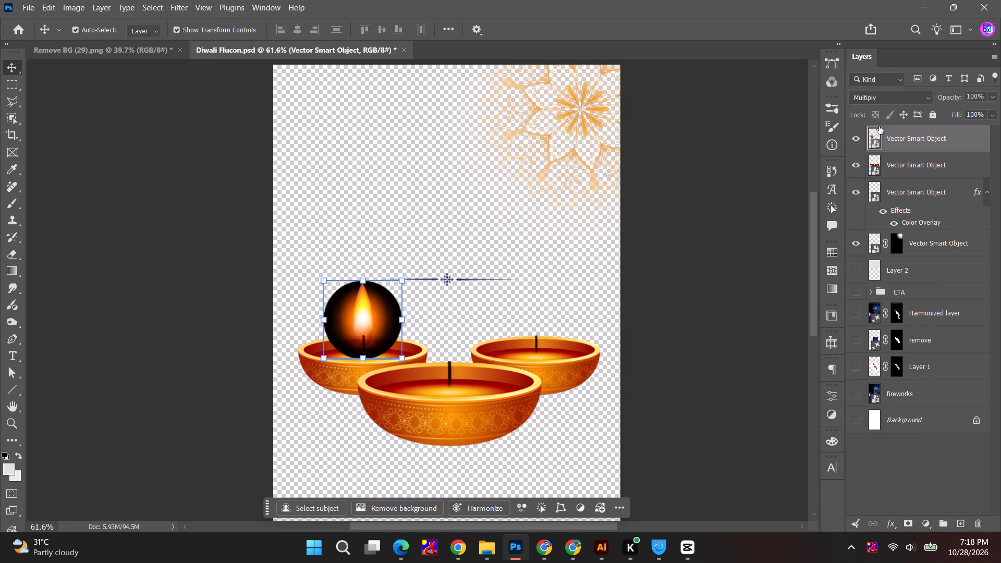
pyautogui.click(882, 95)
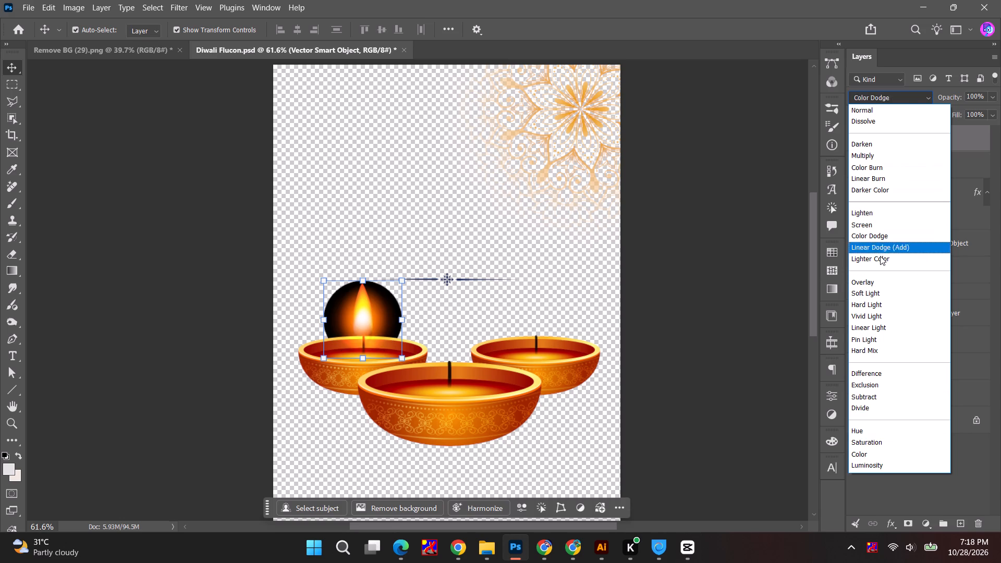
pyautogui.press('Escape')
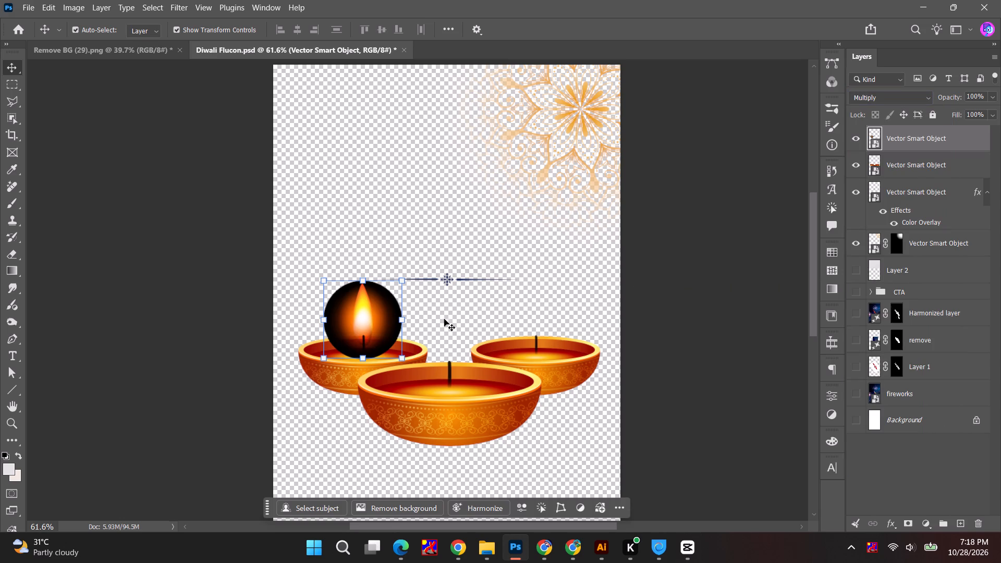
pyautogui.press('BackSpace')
# In Illustrator, move both black-edged glow ellipses away from the rear left diya's flame to the empty area above the bowls.
pyautogui.hotkey('alt', 'Tab')
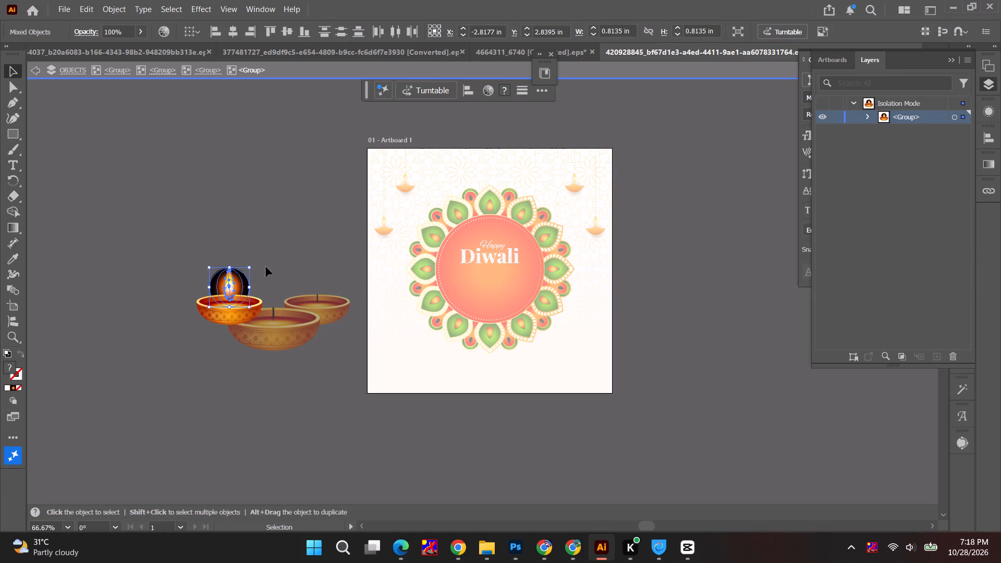
pyautogui.doubleClick(291, 249)
pyautogui.keyDown('alt'); pyautogui.scroll(4, 227, 307); pyautogui.keyUp('alt')
pyautogui.press('a')
pyautogui.click(236, 230)
pyautogui.doubleClick(236, 230)
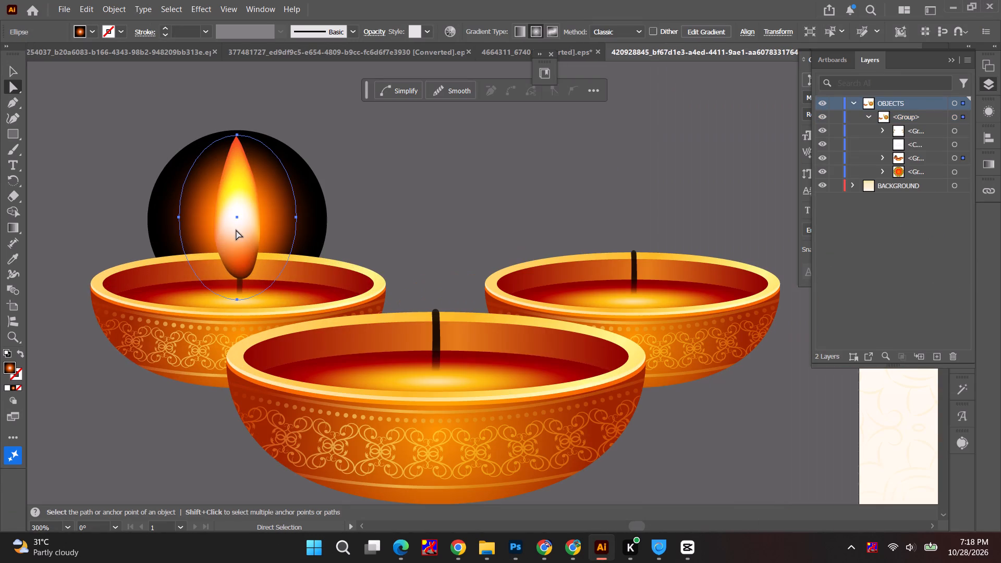
pyautogui.moveTo(238, 225); pyautogui.dragTo(395, 187)
pyautogui.hotkey('ctrl', 'z')
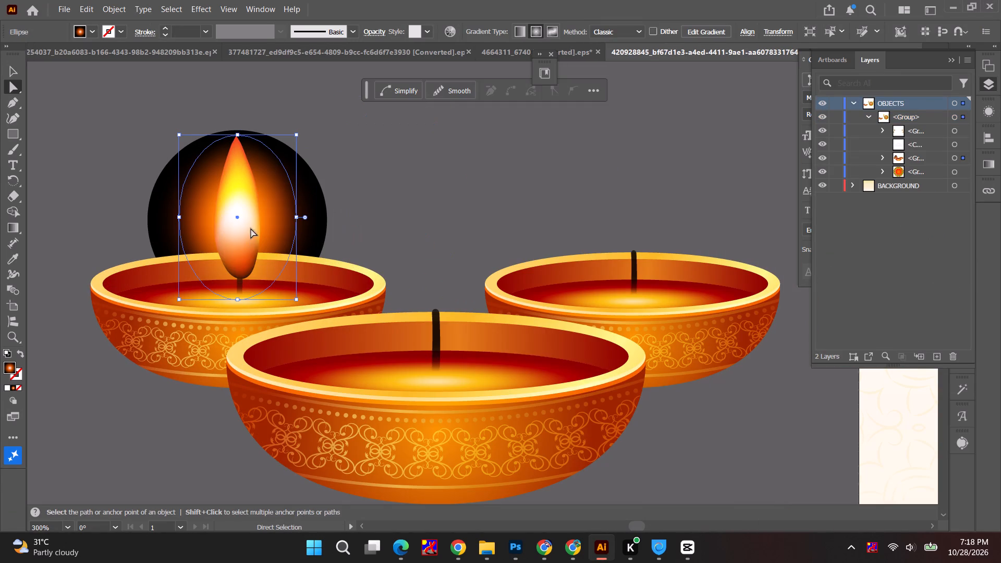
pyautogui.moveTo(265, 217); pyautogui.dragTo(517, 168)
pyautogui.click(290, 198)
pyautogui.moveTo(290, 197); pyautogui.dragTo(514, 118)
# Copy the rear left diya's flame and wick, paste them into the Photoshop document as a Smart Object and move them above the rear left bowl.
pyautogui.click(246, 217)
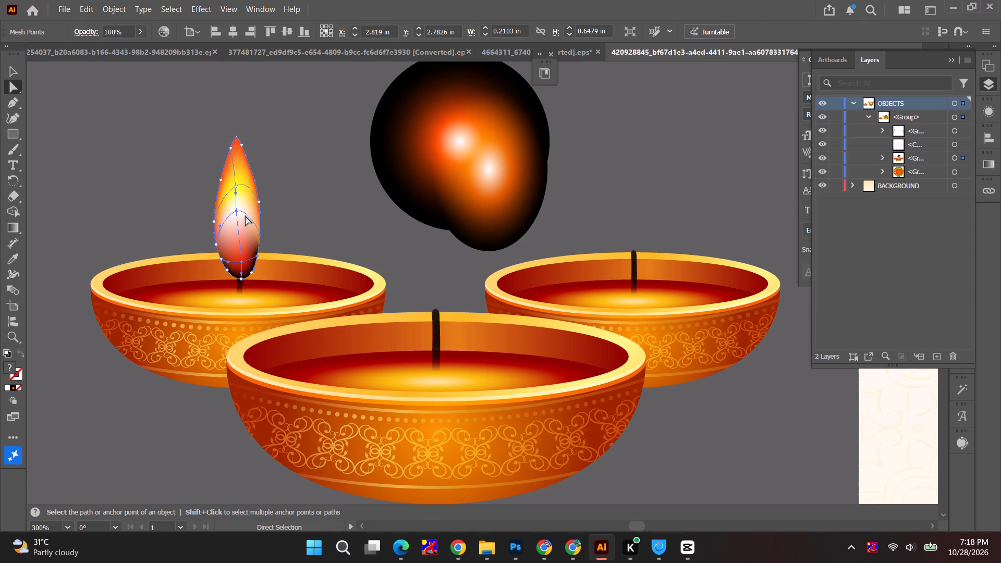
pyautogui.keyDown('shift'); pyautogui.click(241, 289); pyautogui.keyUp('shift')
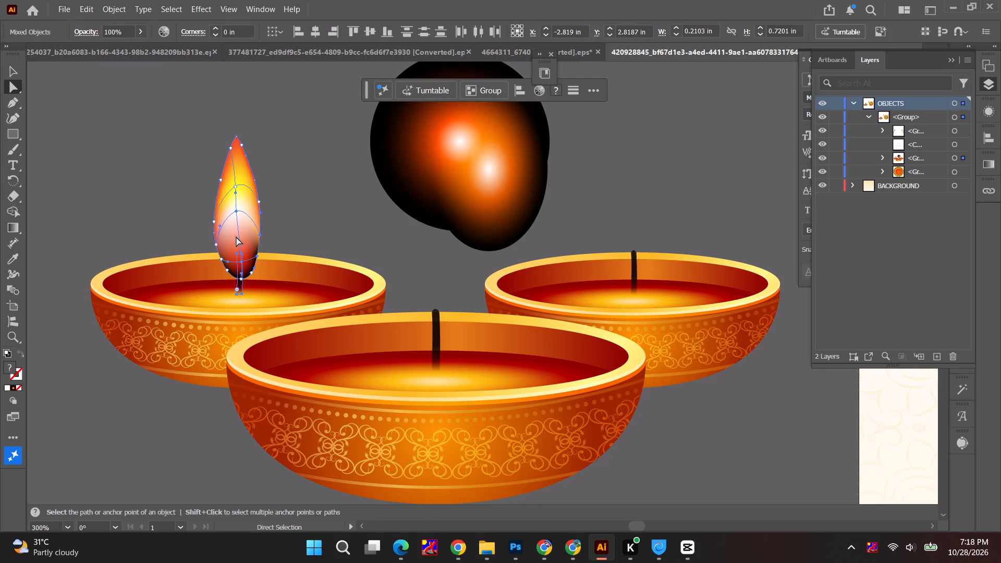
pyautogui.press('v')
pyautogui.hotkey('ctrl', 'c')
pyautogui.hotkey('alt', 'Tab')
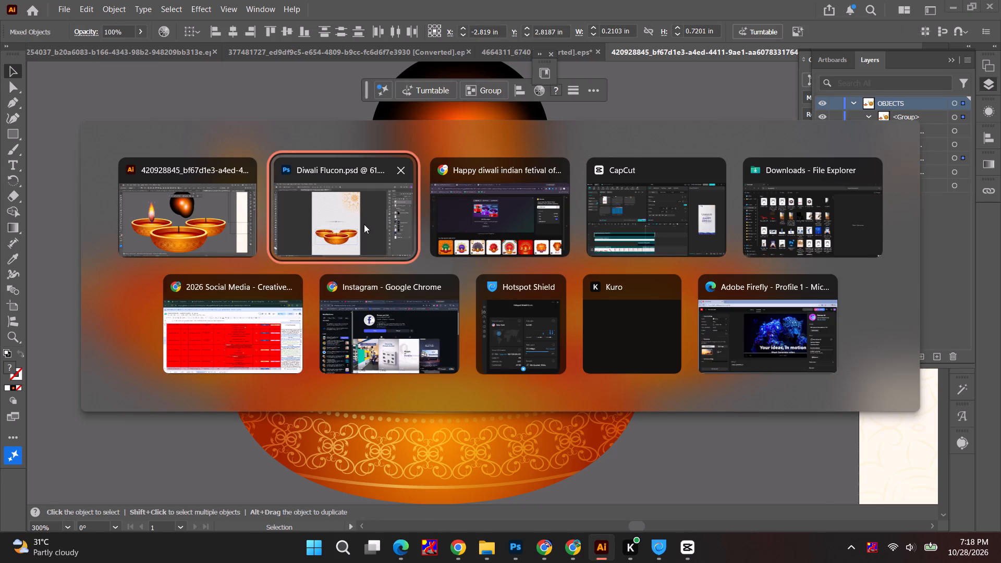
pyautogui.keyDown('alt'); pyautogui.click(364, 224); pyautogui.keyUp('alt')
pyautogui.hotkey('ctrl', 'v')
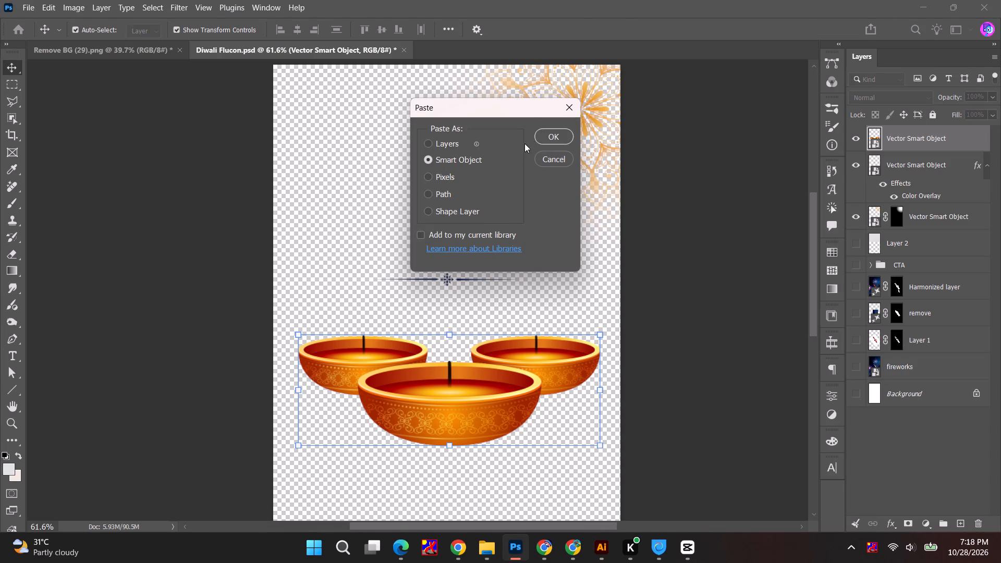
pyautogui.click(552, 134)
pyautogui.keyDown('alt'); pyautogui.scroll(2, 448, 296); pyautogui.keyUp('alt')
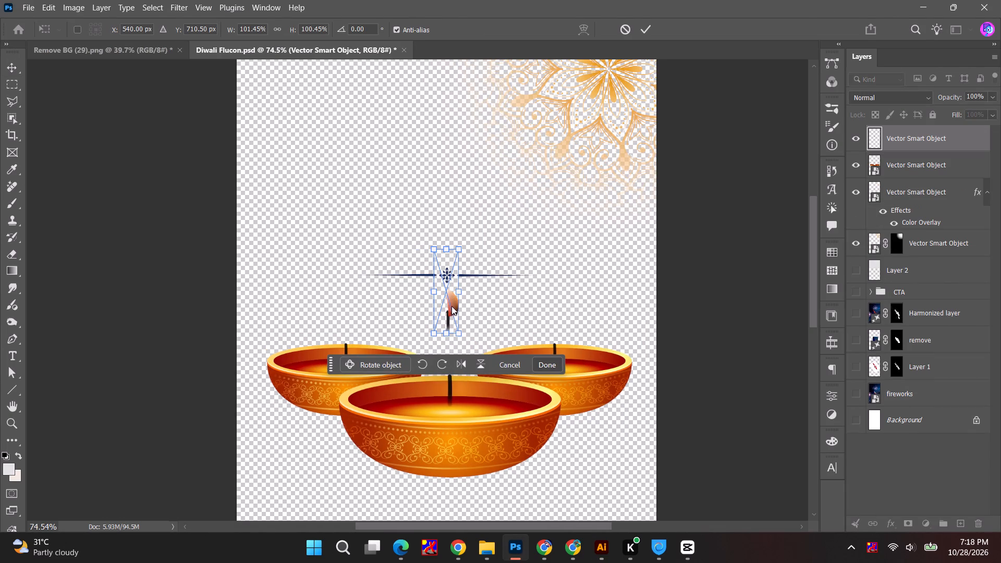
pyautogui.moveTo(453, 304); pyautogui.dragTo(345, 305)
pyautogui.keyDown('alt'); pyautogui.scroll(5, 346, 308); pyautogui.keyUp('alt')
# Return to Illustrator, select the rear left flame's mesh and wick in the layer tree, and group them.
pyautogui.hotkey('alt', 'Tab')
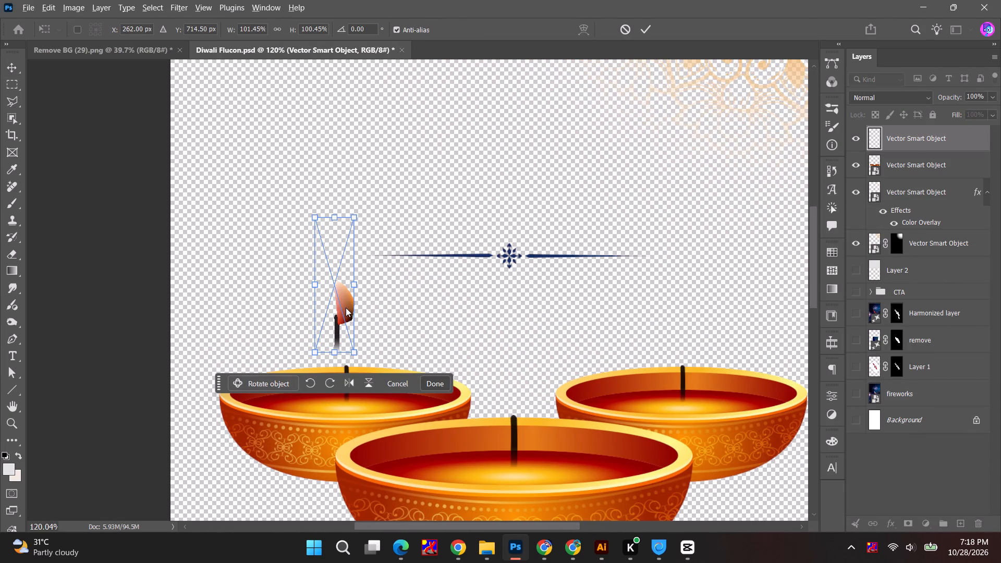
pyautogui.hotkey('alt', 'Tab')
pyautogui.keyDown('alt'); pyautogui.click(337, 197); pyautogui.keyUp('alt')
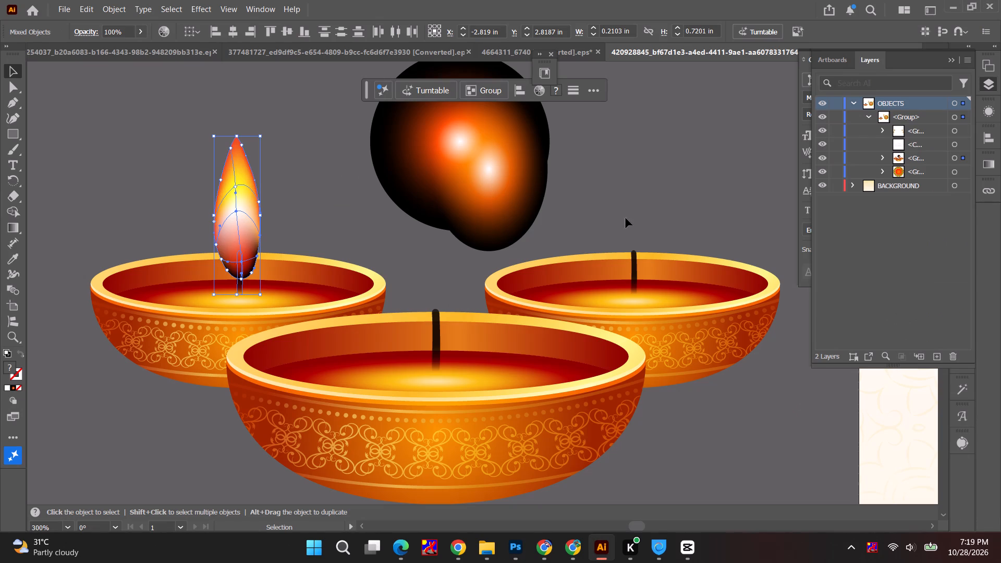
pyautogui.click(877, 157)
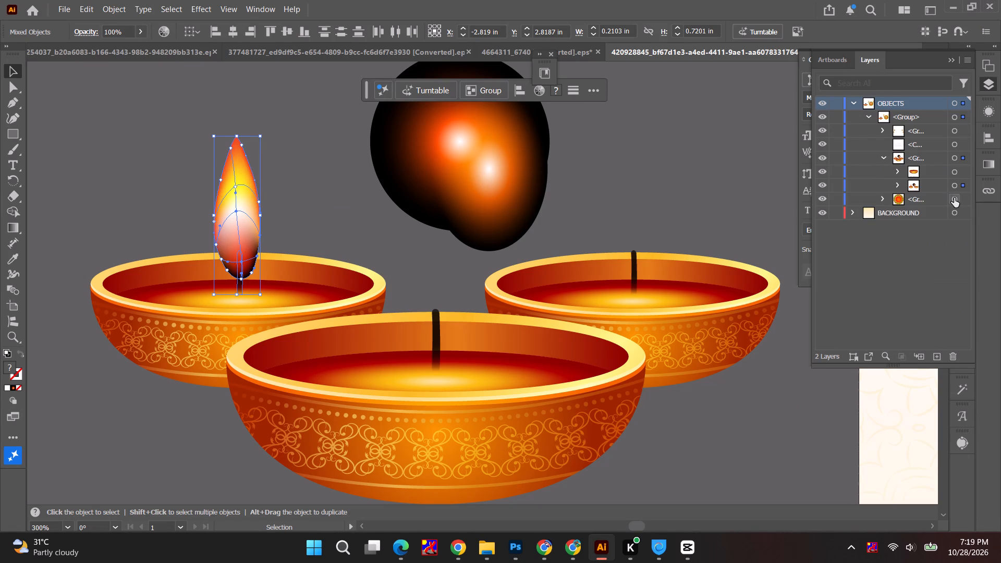
pyautogui.click(897, 185)
pyautogui.click(914, 200)
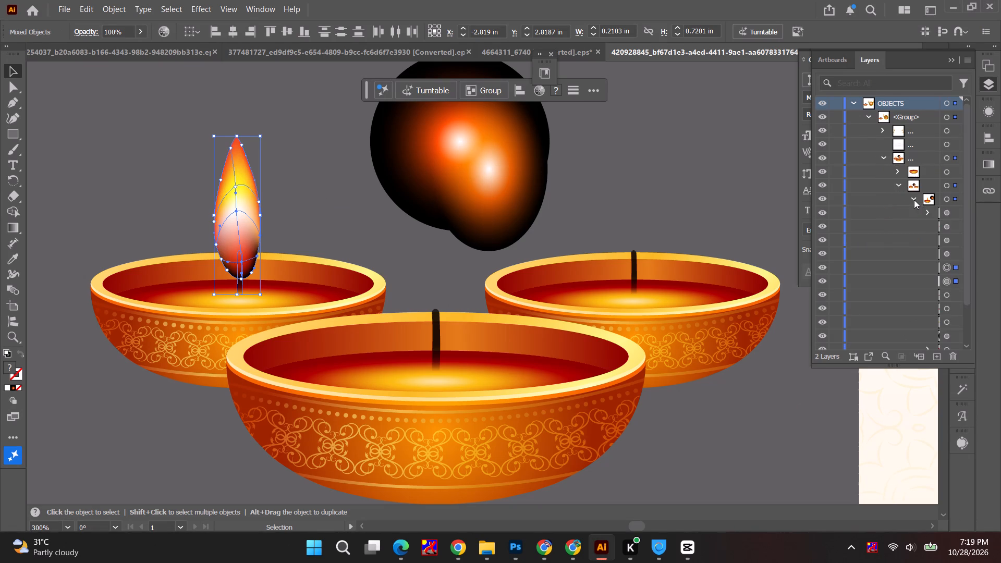
pyautogui.click(958, 267)
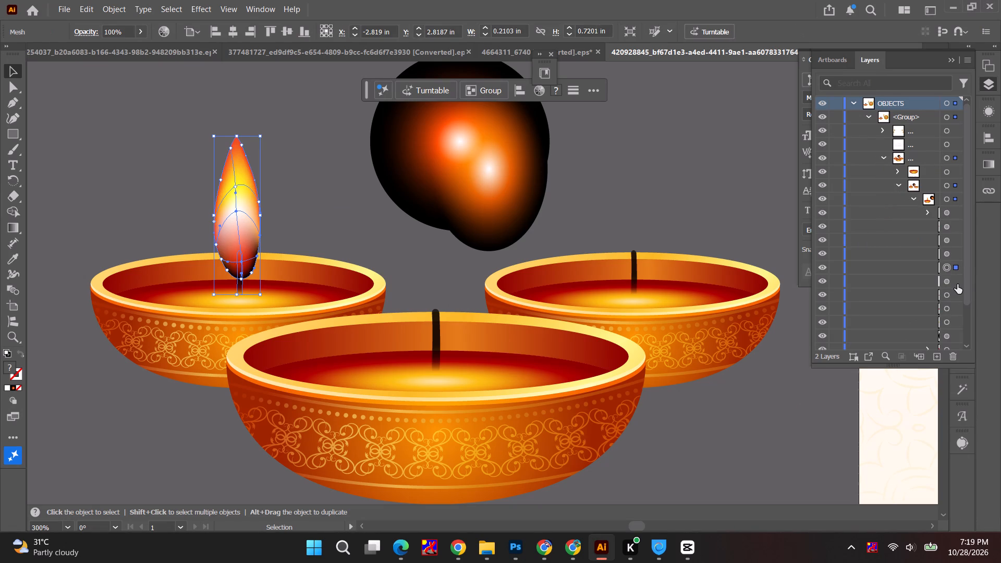
pyautogui.keyDown('shift'); pyautogui.click(957, 284); pyautogui.keyUp('shift')
pyautogui.hotkey('ctrl', 'g')
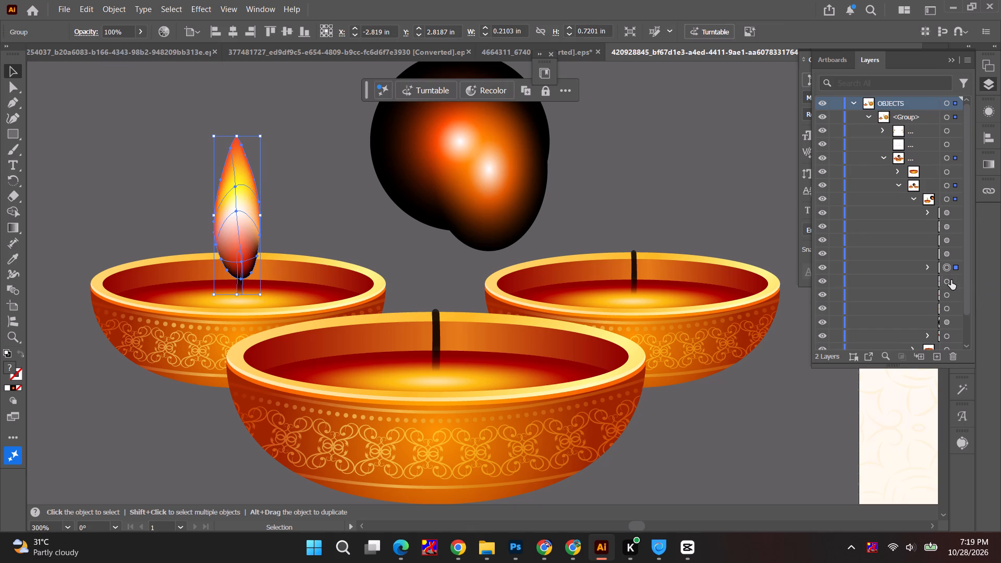
# Copy the flame group, switch to Photoshop, hide the previously pasted flame layer and try pasting the group.
pyautogui.hotkey('ctrl', 'c')
pyautogui.hotkey('alt', 'Tab')
pyautogui.keyDown('alt'); pyautogui.click(353, 238); pyautogui.keyUp('alt')
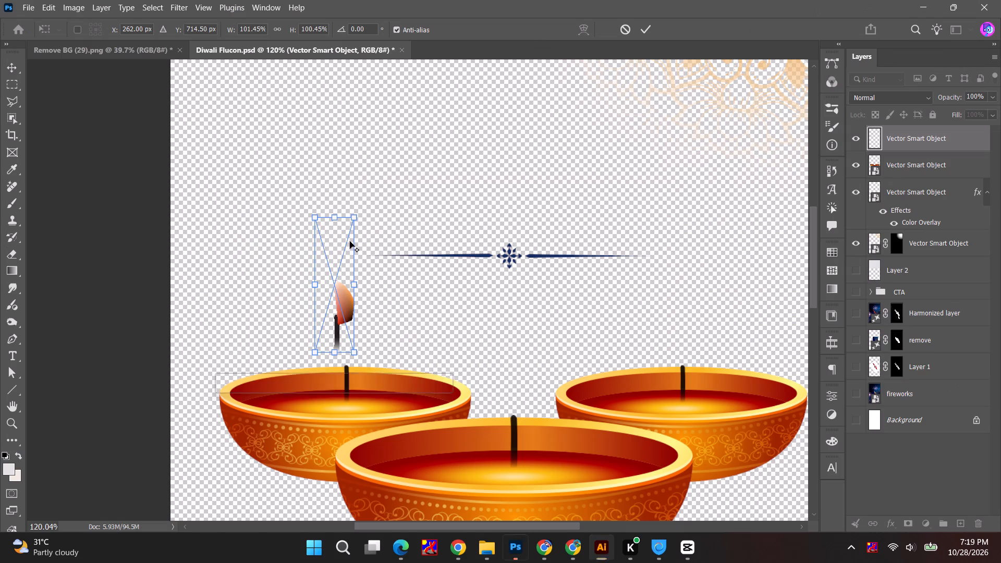
pyautogui.click(851, 135)
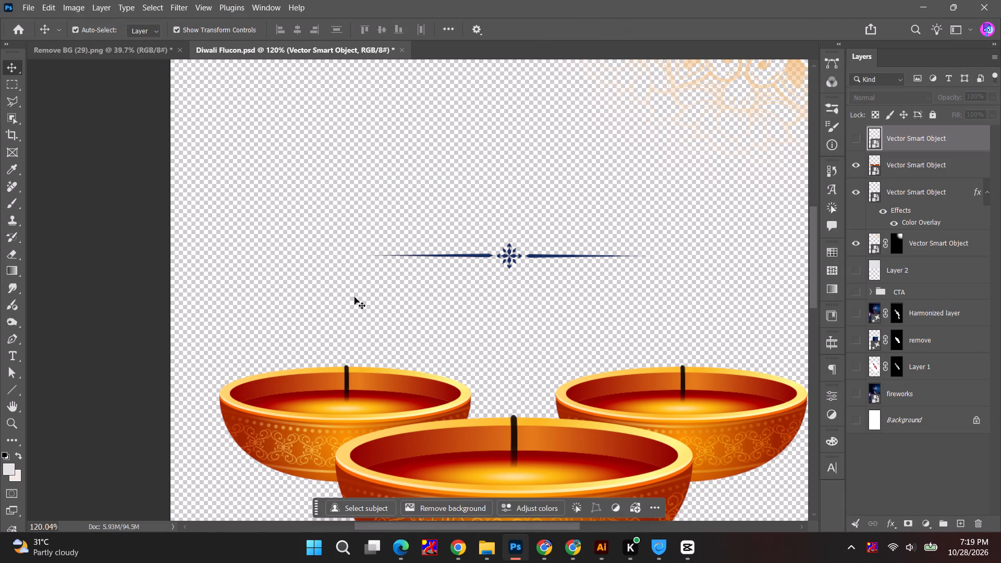
pyautogui.hotkey('ctrl', 'v')
pyautogui.click(365, 294)
pyautogui.hotkey('ctrl', 'v')
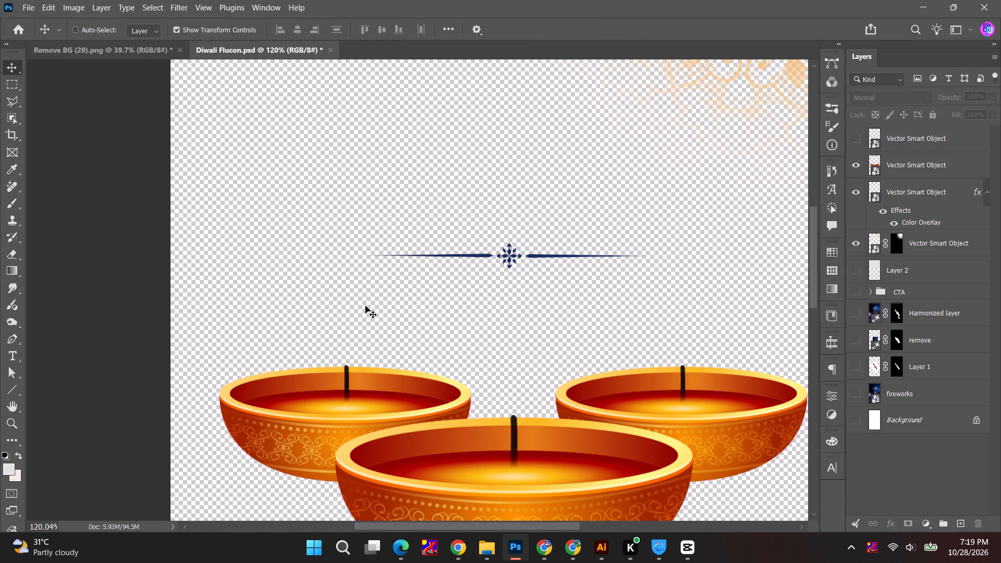
# In Illustrator, move the flame group above its bowl, copy it, and paste it into Photoshop as a Smart Object over the rear left bowl's wick.
pyautogui.hotkey('alt', 'Tab')
pyautogui.moveTo(236, 221); pyautogui.dragTo(246, 140)
pyautogui.hotkey('ctrl', 'c')
pyautogui.hotkey('alt', 'Tab')
pyautogui.hotkey('ctrl', 'v')
pyautogui.click(543, 138)
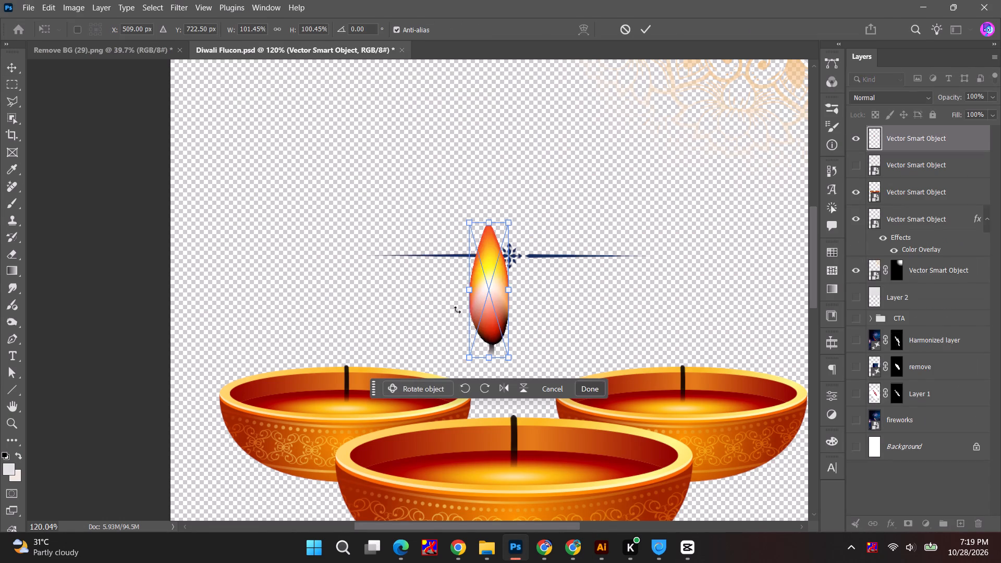
pyautogui.moveTo(493, 292); pyautogui.dragTo(349, 315)
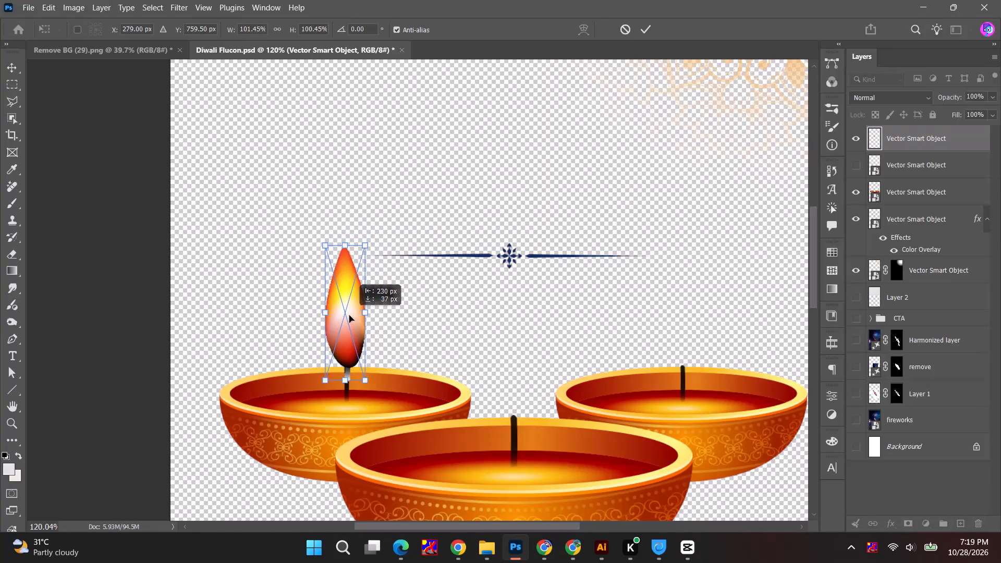
pyautogui.moveTo(349, 315); pyautogui.dragTo(348, 330)
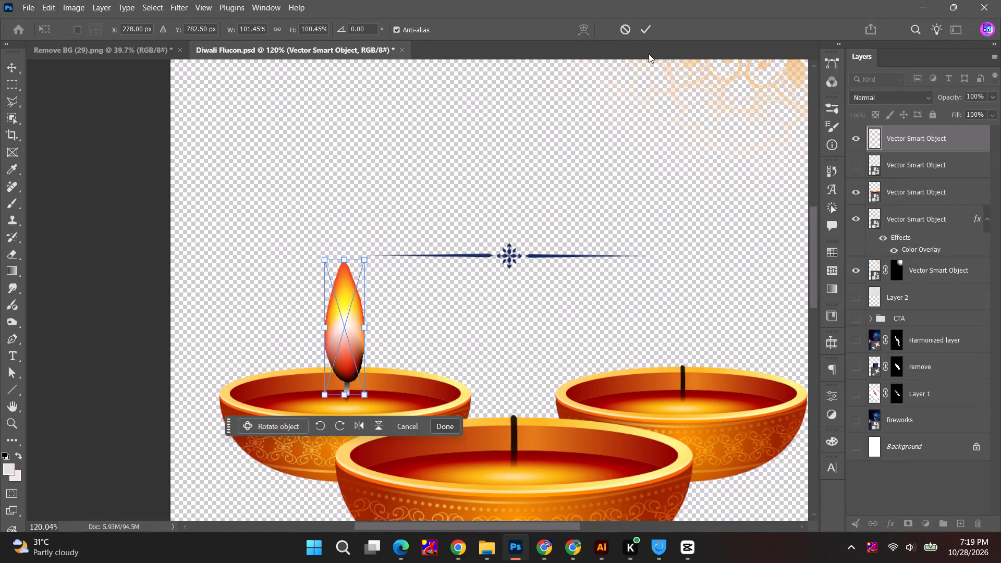
pyautogui.click(648, 27)
# Try the Color Burn blend mode on the new flame layer, and set the layer to Lighten.
pyautogui.click(889, 99)
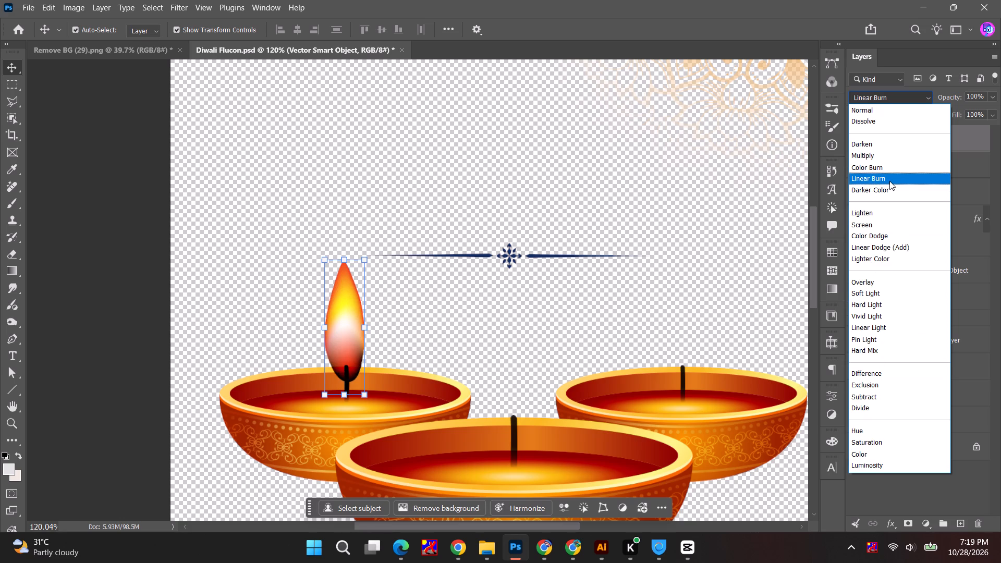
pyautogui.click(893, 164)
pyautogui.click(468, 321)
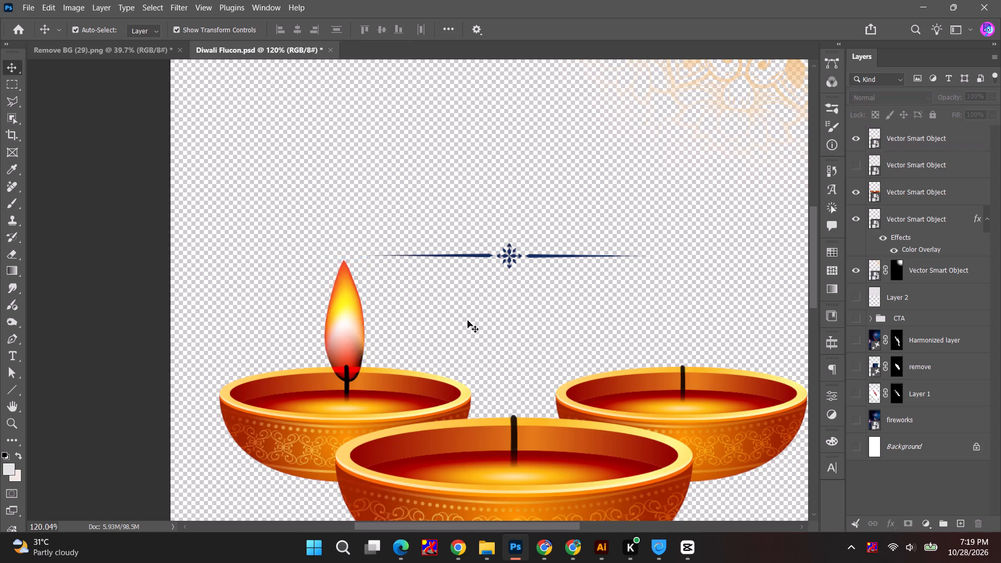
pyautogui.keyDown('alt'); pyautogui.scroll(-5, 468, 321); pyautogui.keyUp('alt')
pyautogui.press('space')
pyautogui.moveTo(524, 320); pyautogui.dragTo(460, 286)
pyautogui.click(895, 140)
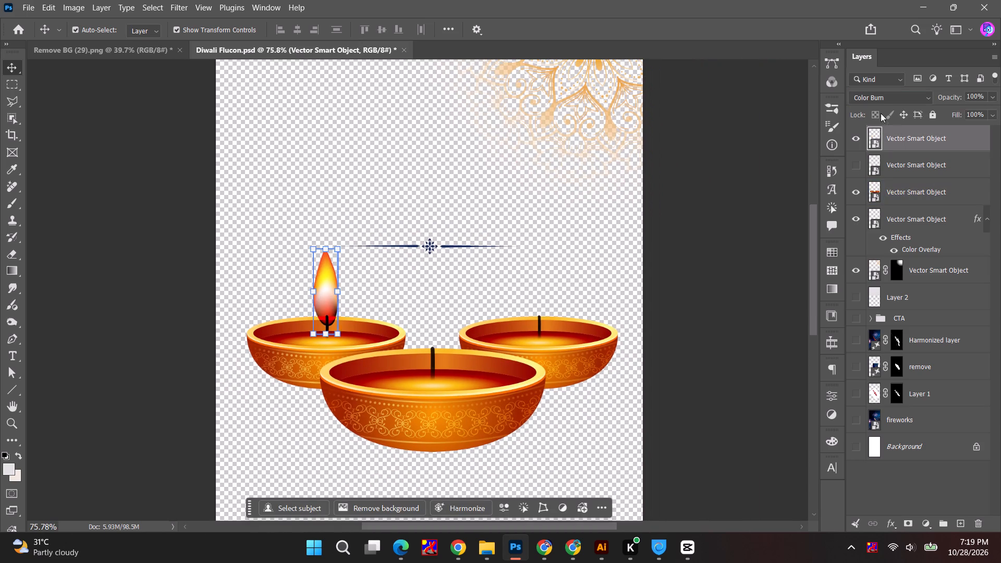
pyautogui.click(879, 95)
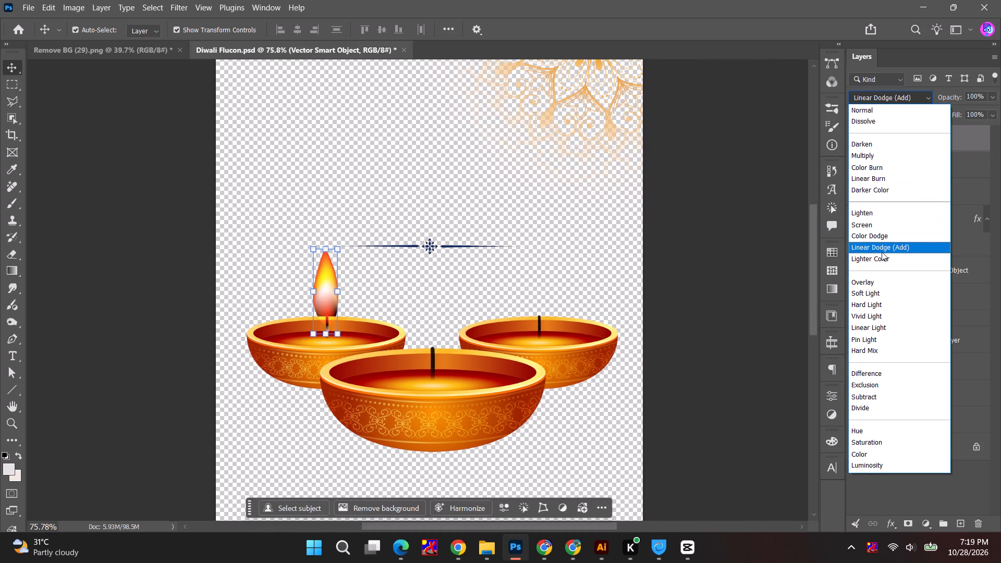
pyautogui.click(881, 216)
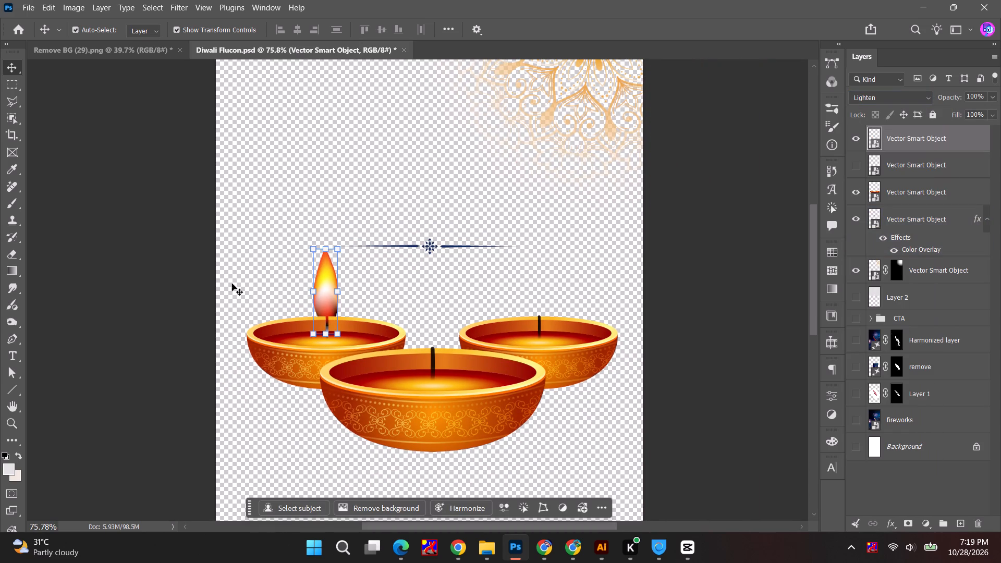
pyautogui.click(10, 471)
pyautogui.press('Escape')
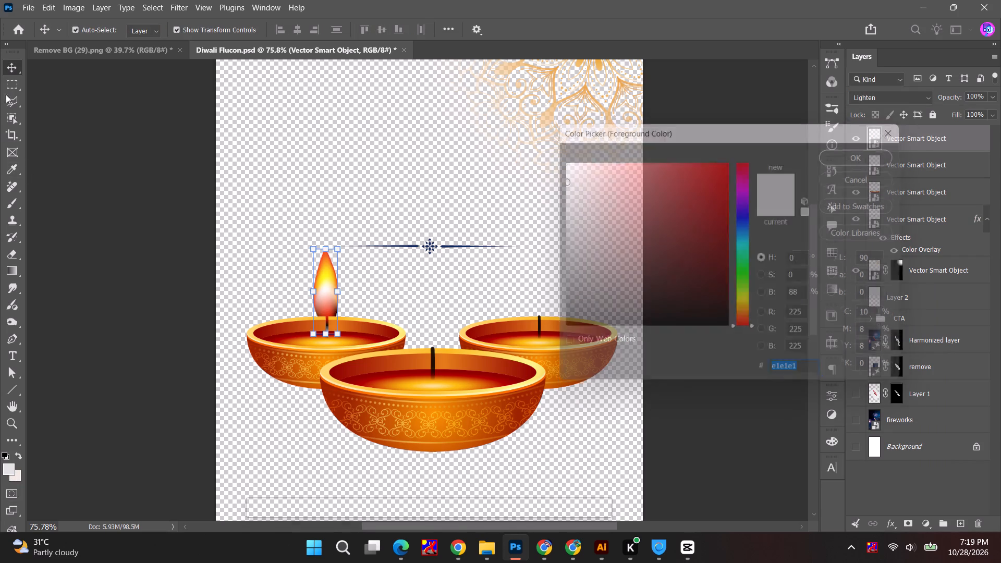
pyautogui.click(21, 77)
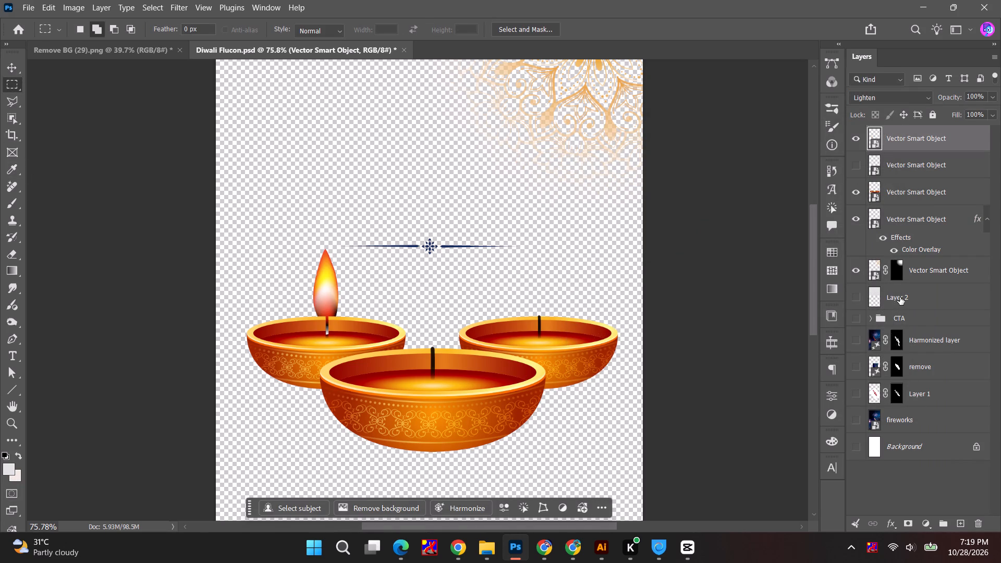
# Show the light background texture on Layer 2 and move it down behind the diya bowls and flame.
pyautogui.click(900, 297)
pyautogui.click(852, 298)
pyautogui.keyDown('ctrl'); pyautogui.scroll(-3, 424, 323); pyautogui.keyUp('ctrl')
pyautogui.hotkey('ctrl', 't')
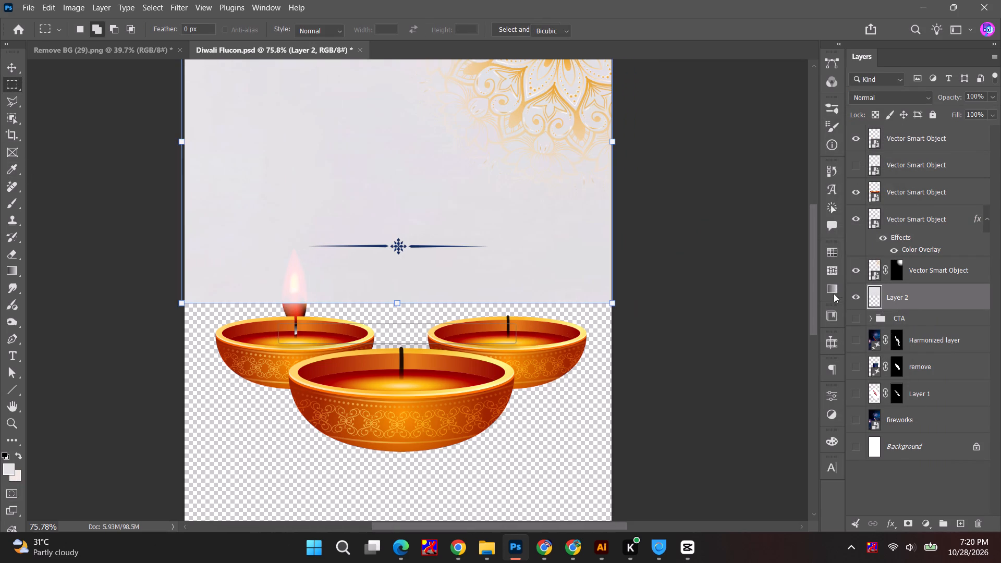
pyautogui.moveTo(917, 295); pyautogui.dragTo(917, 303)
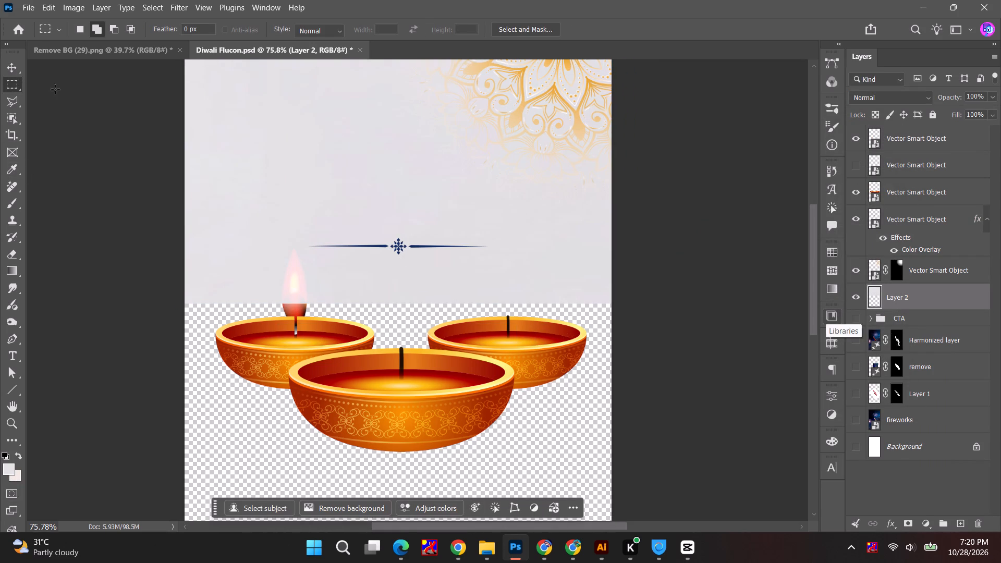
pyautogui.click(13, 68)
pyautogui.moveTo(461, 189); pyautogui.dragTo(454, 399)
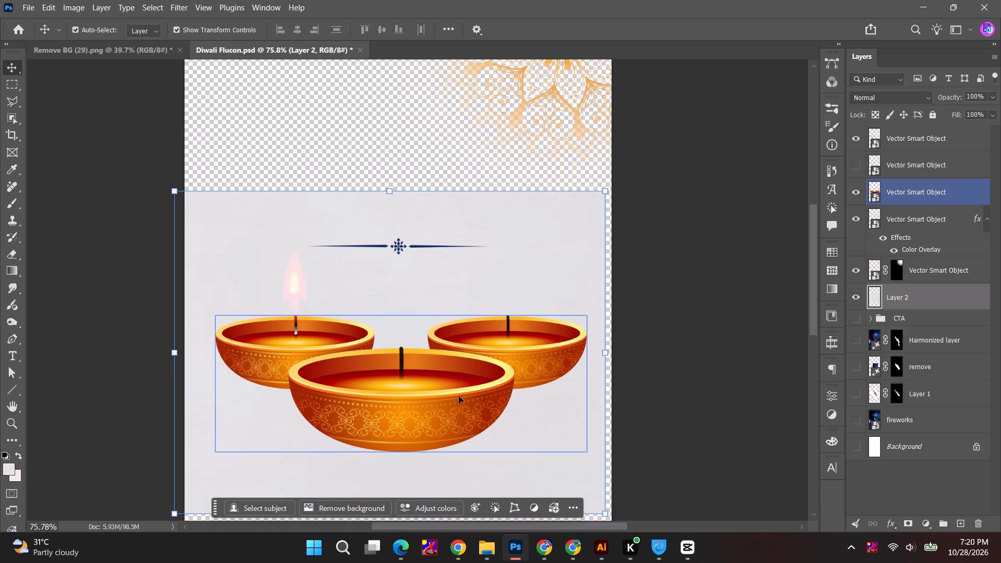
# Preview other blend modes on the flame layer against the light background.
pyautogui.click(916, 168)
pyautogui.click(915, 154)
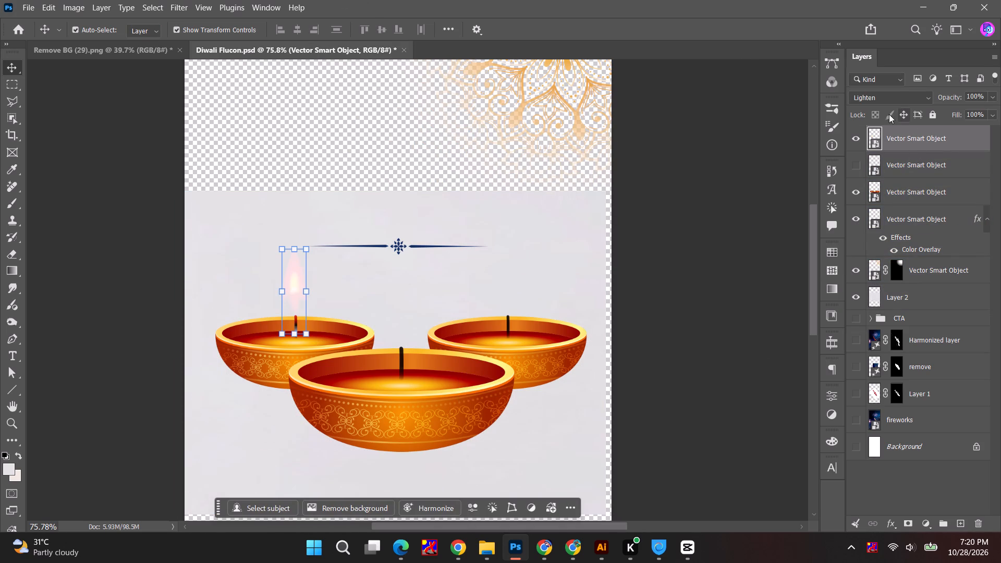
pyautogui.click(885, 96)
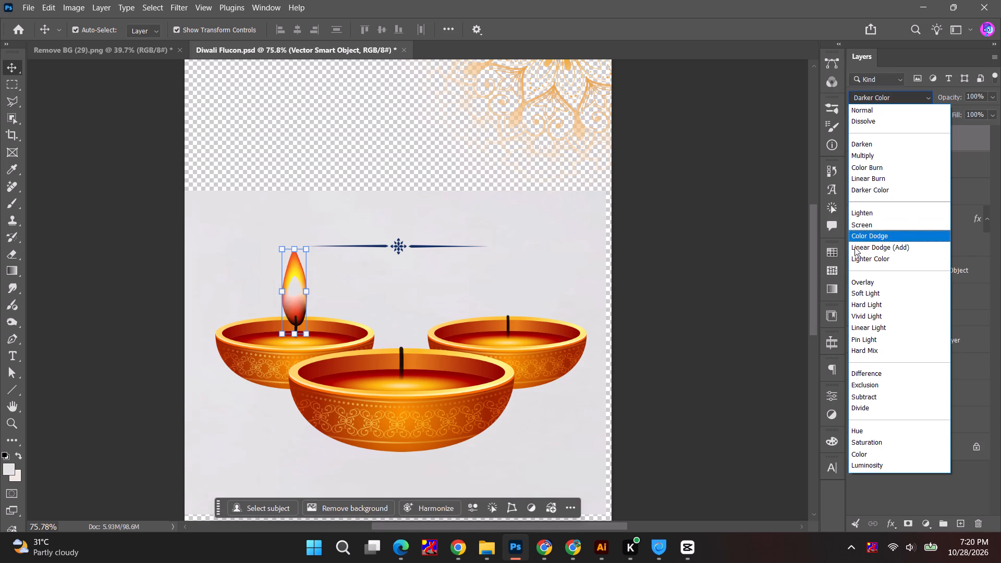
# Switch to the Magnific stock site in Chrome, close the open image preview and search for "diya".
pyautogui.hotkey('alt', 'Tab')
pyautogui.keyDown('alt'); pyautogui.click(338, 230); pyautogui.keyUp('alt')
pyautogui.hotkey('alt', 'Tab')
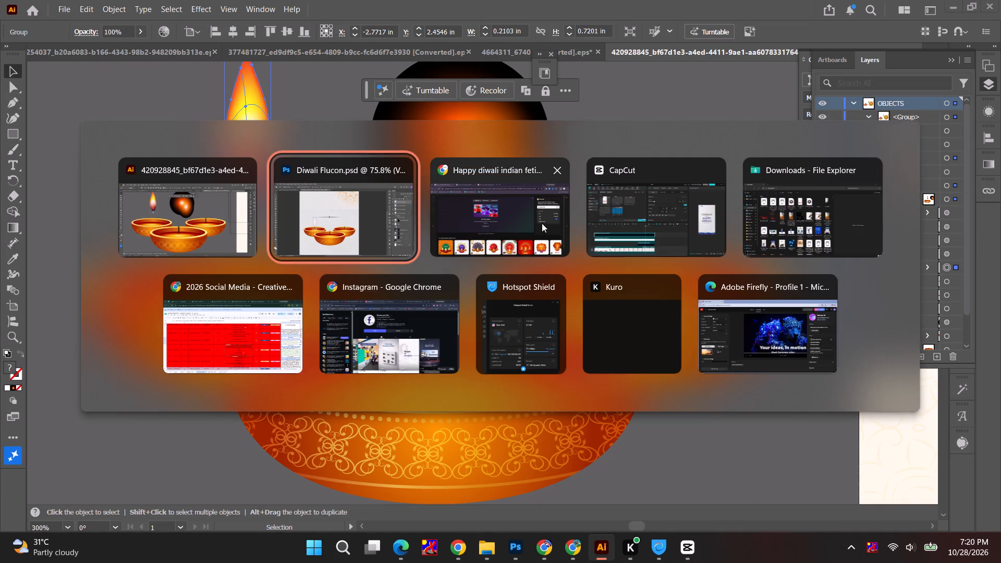
pyautogui.keyDown('alt'); pyautogui.click(539, 223); pyautogui.keyUp('alt')
pyautogui.press('Escape')
pyautogui.click(986, 104)
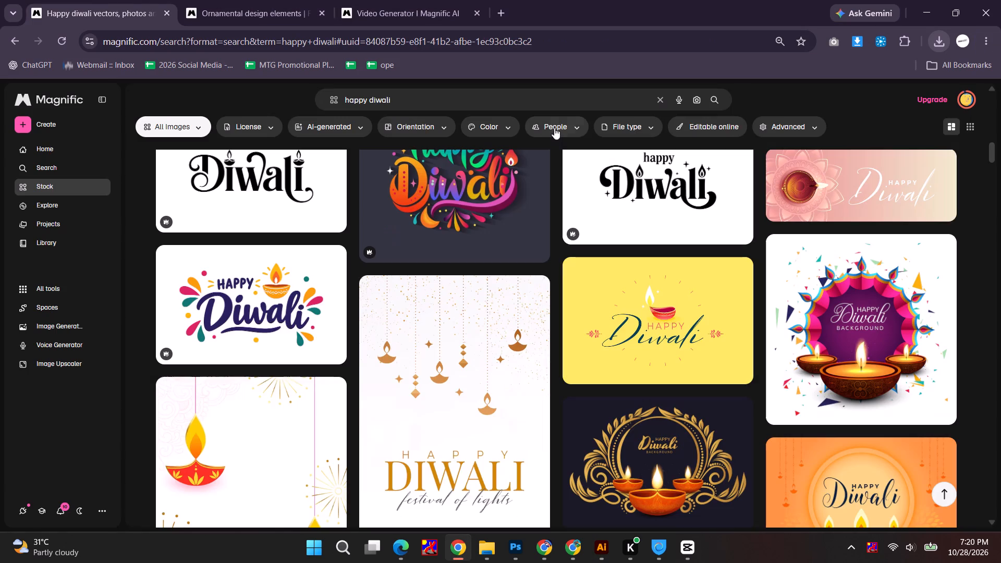
pyautogui.moveTo(421, 100); pyautogui.dragTo(225, 101)
pyautogui.write('diya')
pyautogui.press('space')
pyautogui.press('Return')
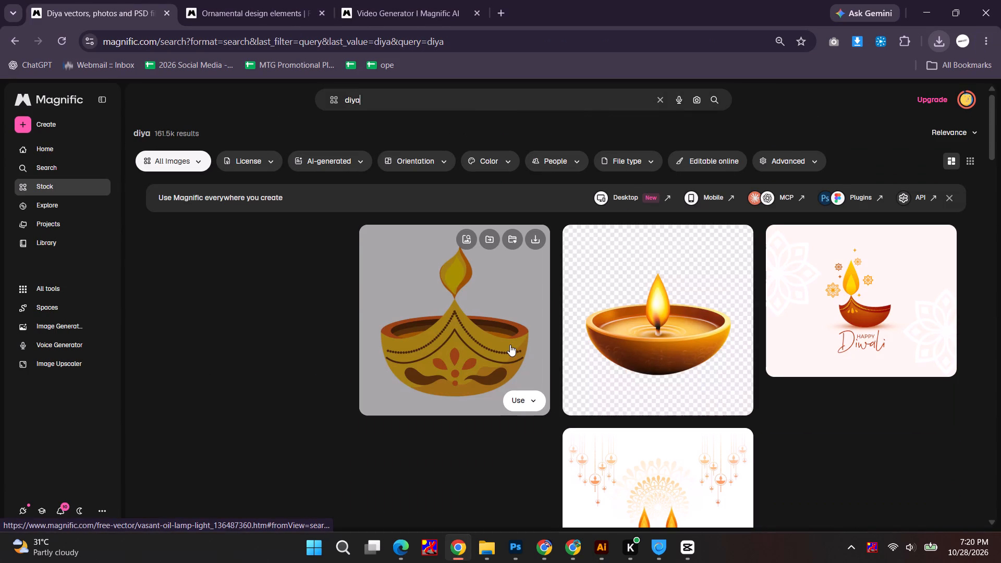
# Download the transparent diya "Illuminated Diwali Diya A Symbol of Light and Hope" as a PSD and close its preview.
pyautogui.click(284, 333)
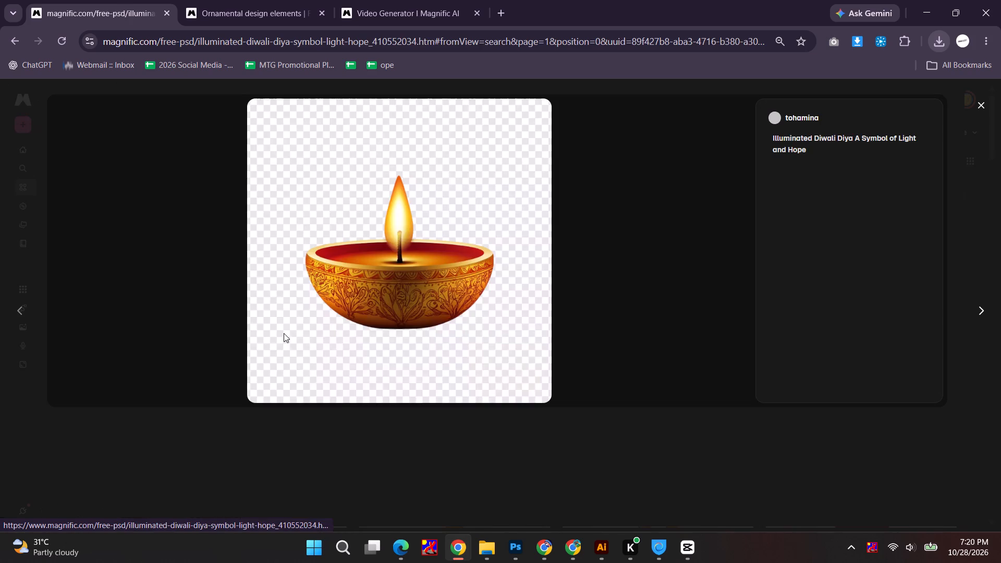
pyautogui.click(921, 173)
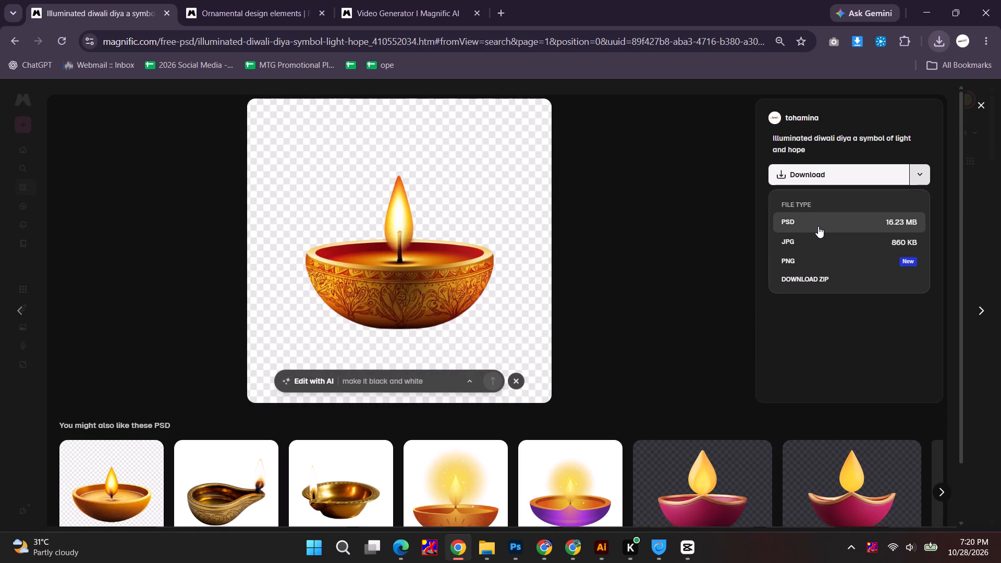
pyautogui.click(818, 226)
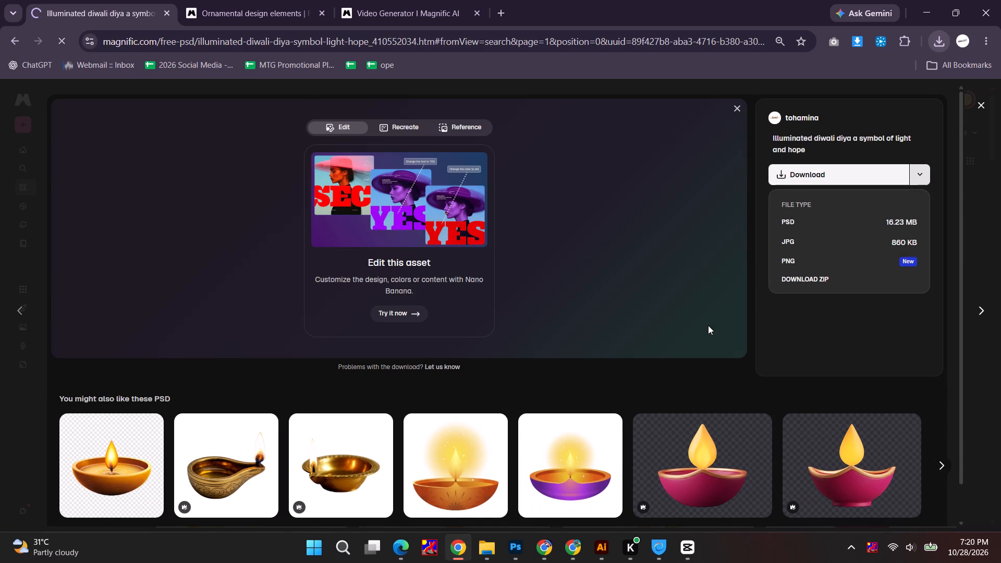
pyautogui.click(937, 41)
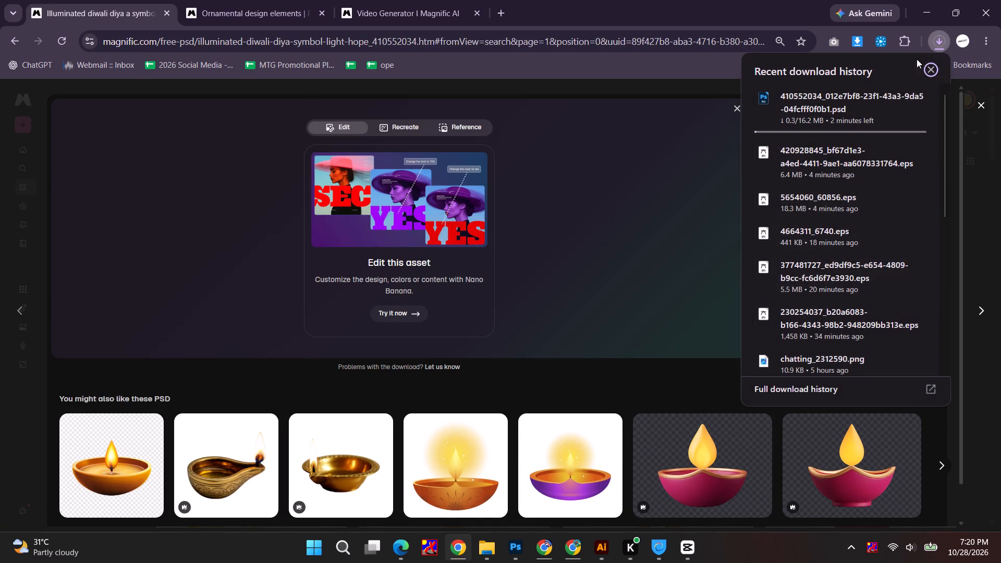
pyautogui.press('Escape')
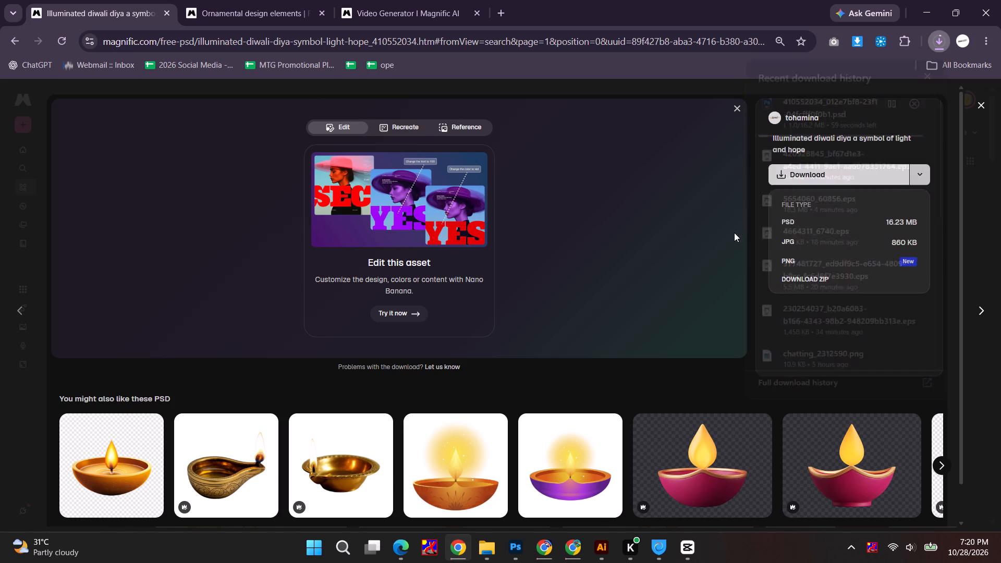
pyautogui.press('Escape')
pyautogui.press('Escape')
# Browse the diya search results and filter them to the PSD file type.
pyautogui.scroll(-2, 585, 362)
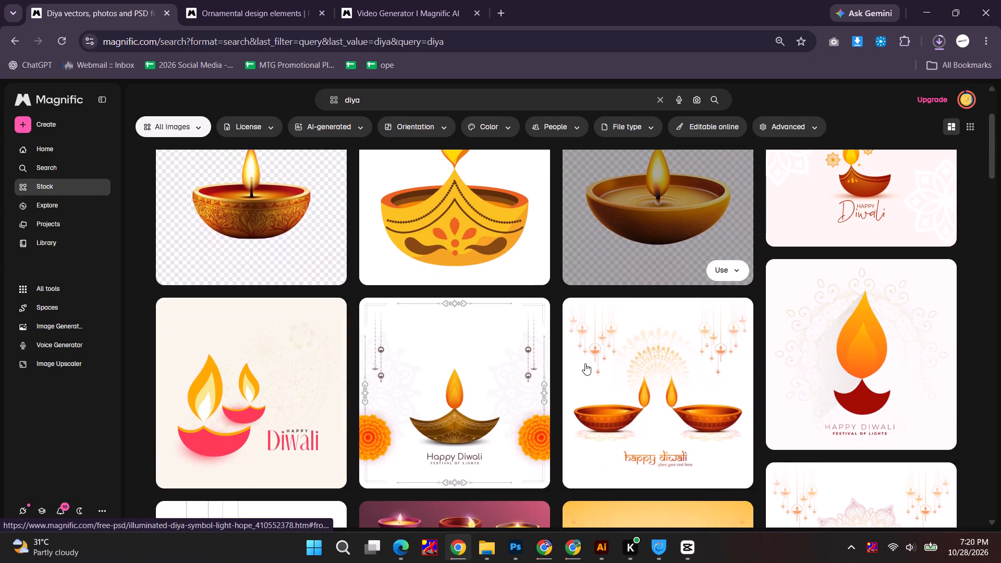
pyautogui.scroll(-3, 585, 363)
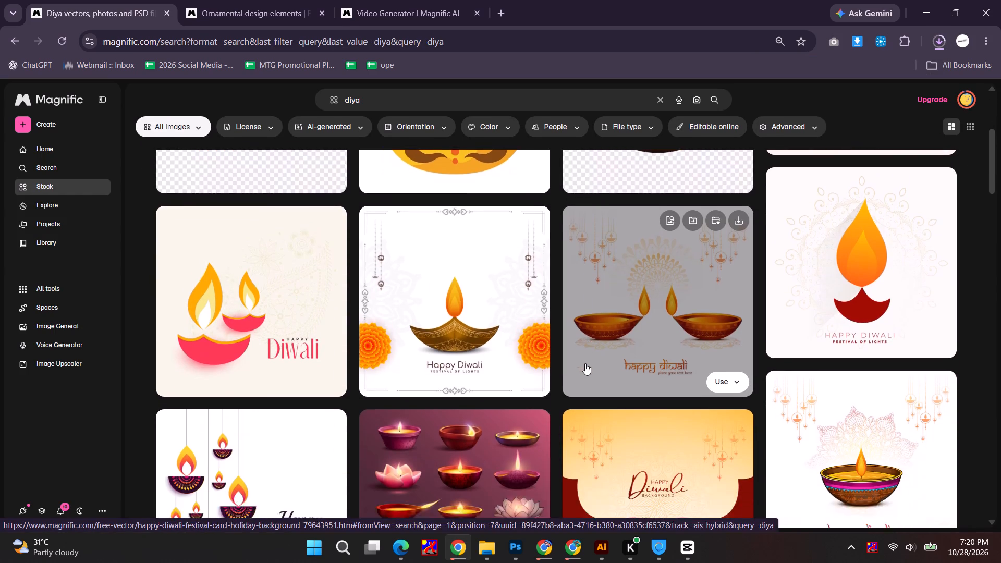
pyautogui.scroll(-1, 584, 365)
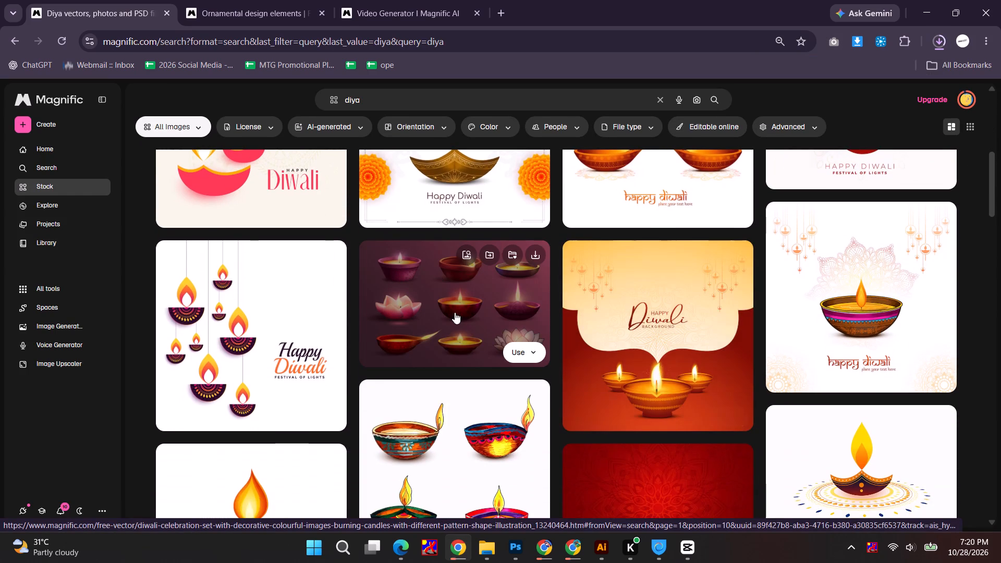
pyautogui.click(608, 121)
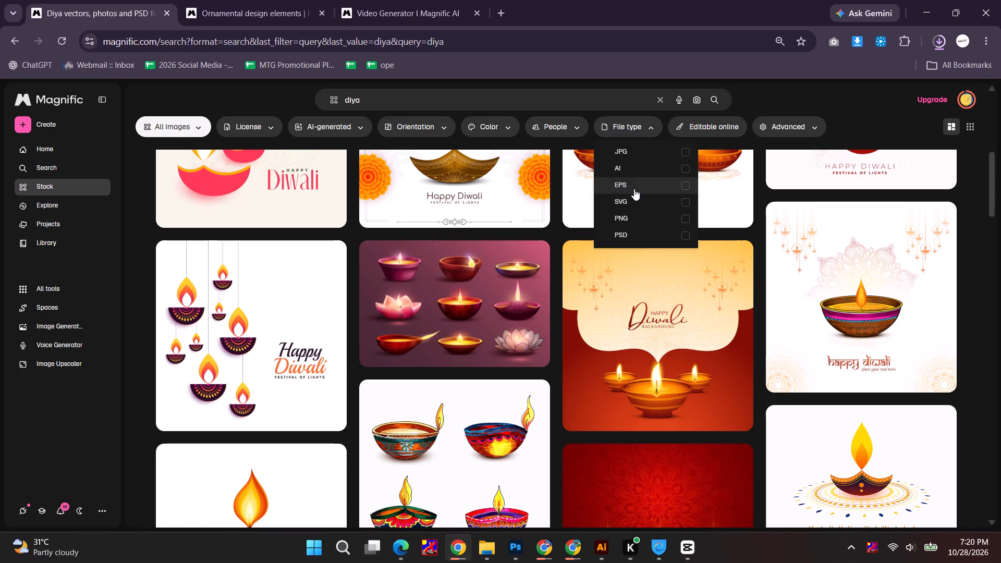
pyautogui.click(627, 233)
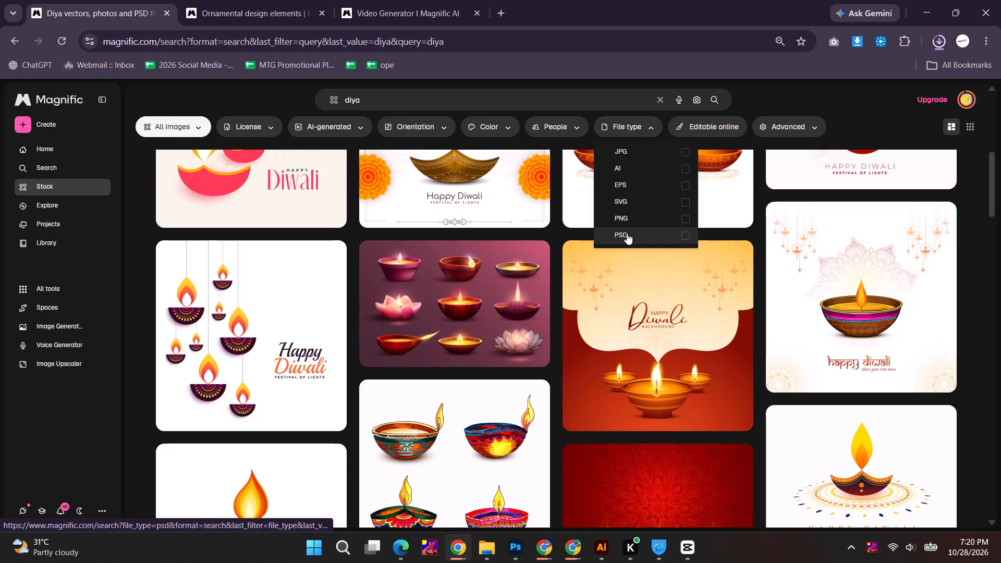
pyautogui.click(664, 239)
pyautogui.scroll(-4, 299, 356)
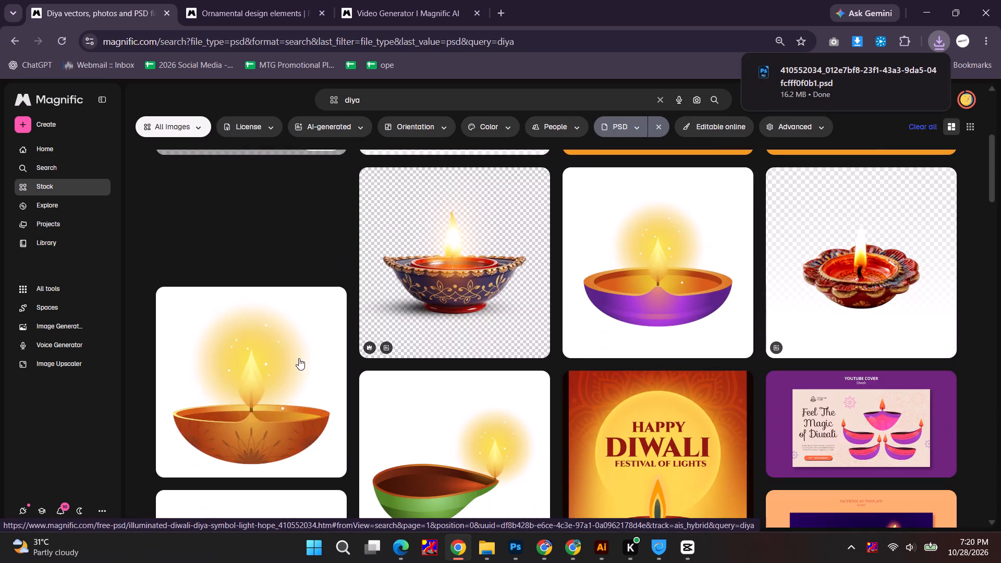
# Open the downloaded diya PSD in Photoshop and copy its Object layer into Diwali Flucon.psd.
pyautogui.click(848, 76)
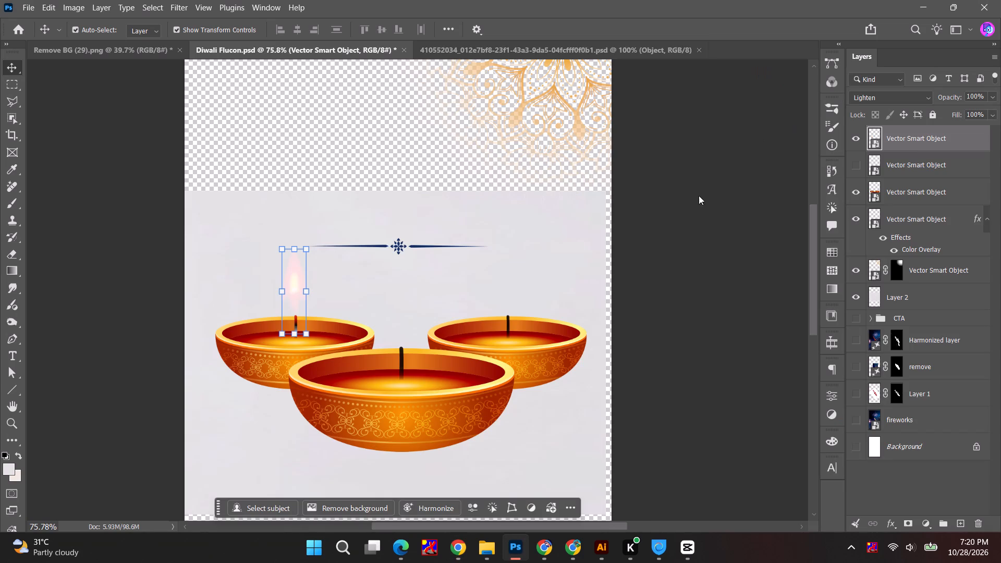
pyautogui.moveTo(427, 323); pyautogui.dragTo(450, 311)
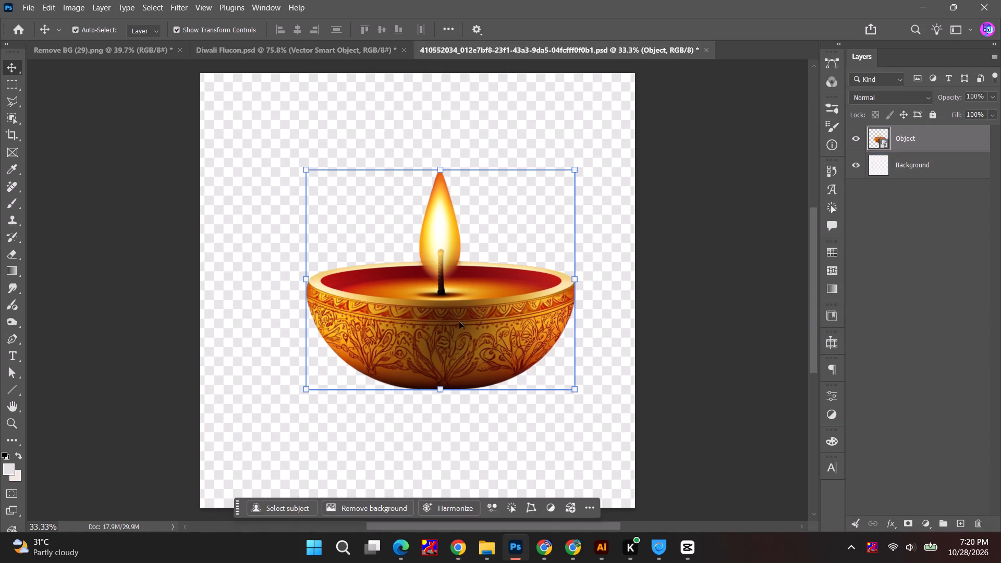
pyautogui.moveTo(458, 322); pyautogui.dragTo(439, 326)
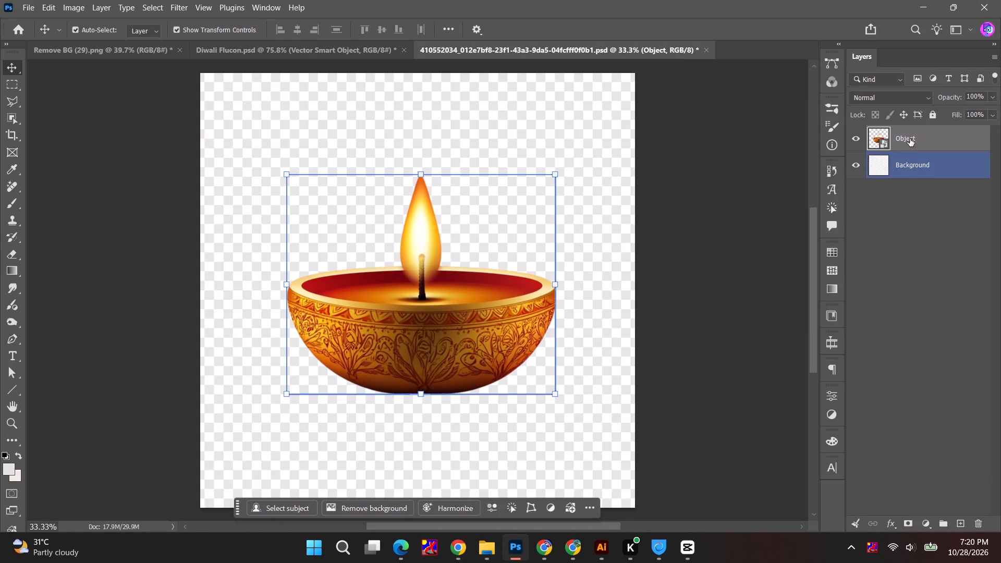
pyautogui.rightClick(910, 139)
pyautogui.press('Escape')
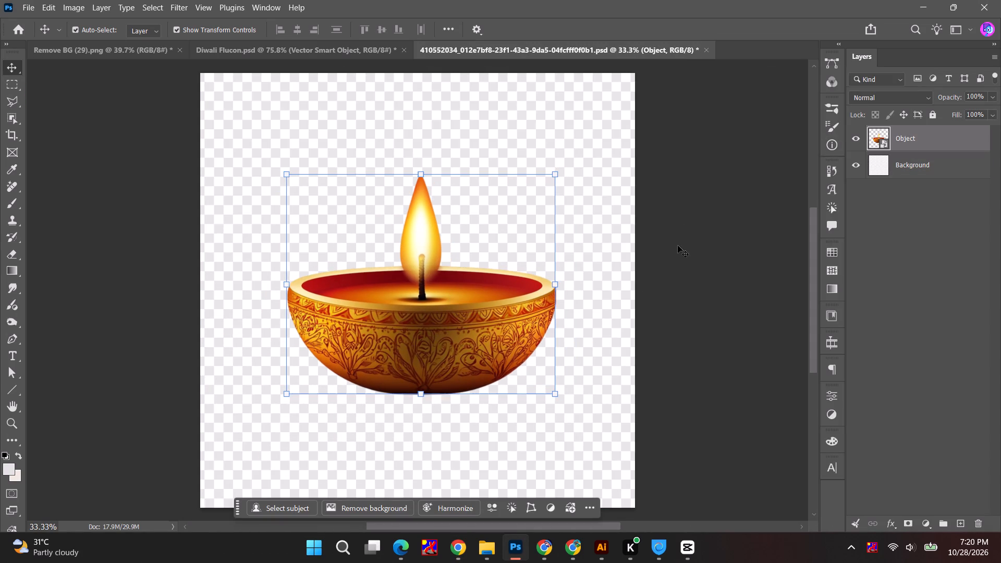
pyautogui.moveTo(927, 137); pyautogui.dragTo(39, 51)
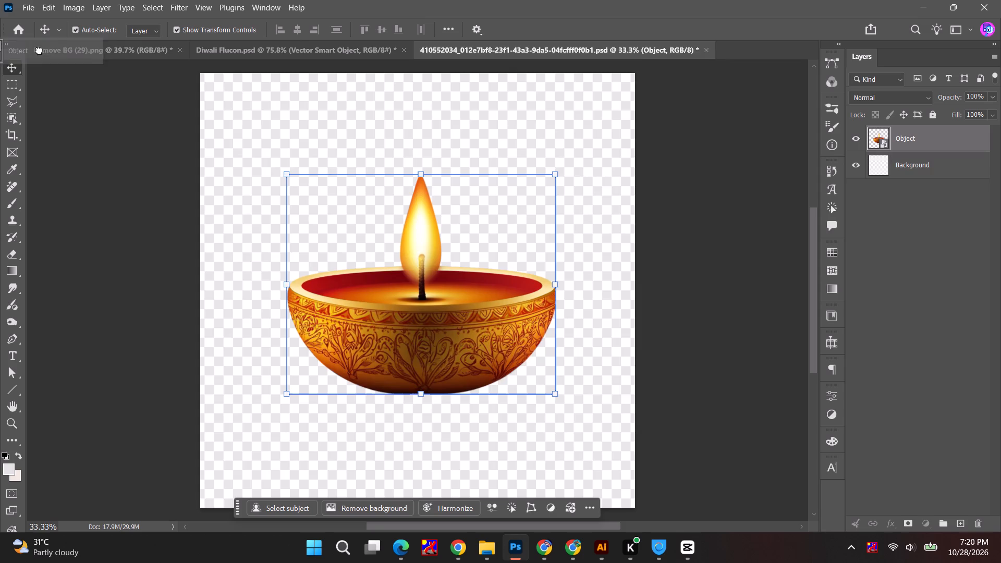
pyautogui.moveTo(39, 51); pyautogui.dragTo(234, 53)
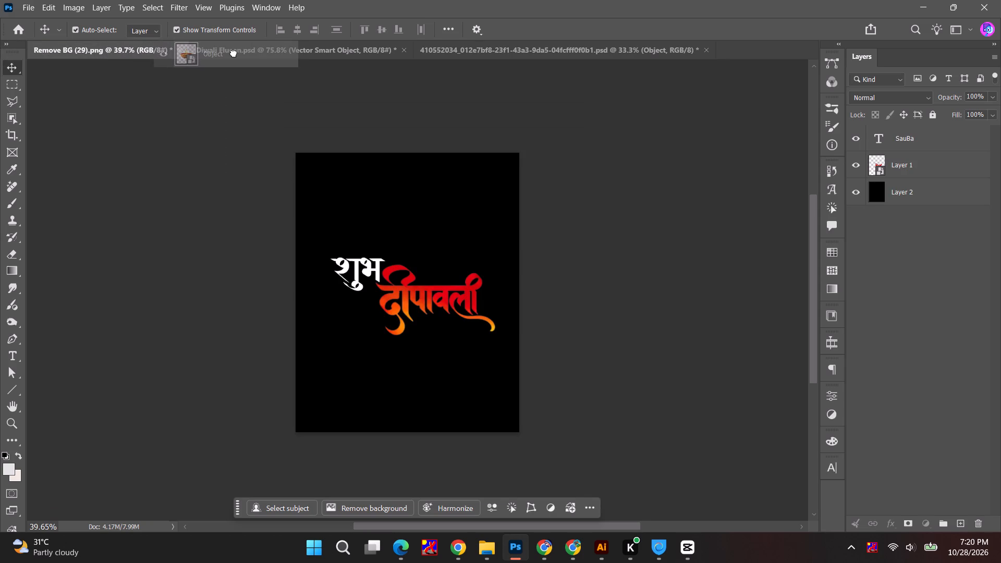
pyautogui.moveTo(234, 53); pyautogui.dragTo(331, 334)
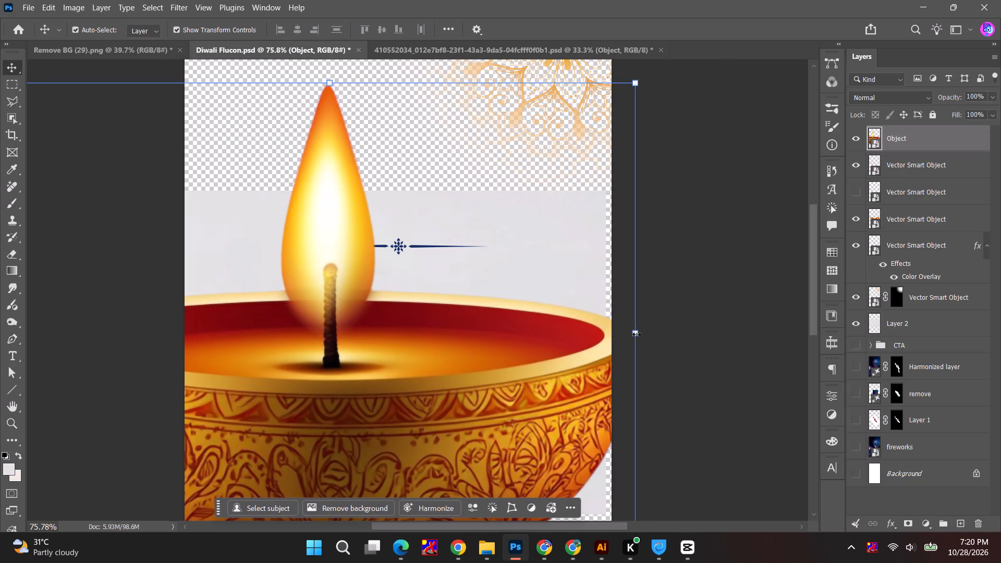
# Scale the imported diya to about 38% and place it over the front centre bowl.
pyautogui.keyDown('alt'); pyautogui.keyDown('shift'); pyautogui.moveTo(632, 332); pyautogui.dragTo(437, 346); pyautogui.keyUp('shift'); pyautogui.keyUp('alt')
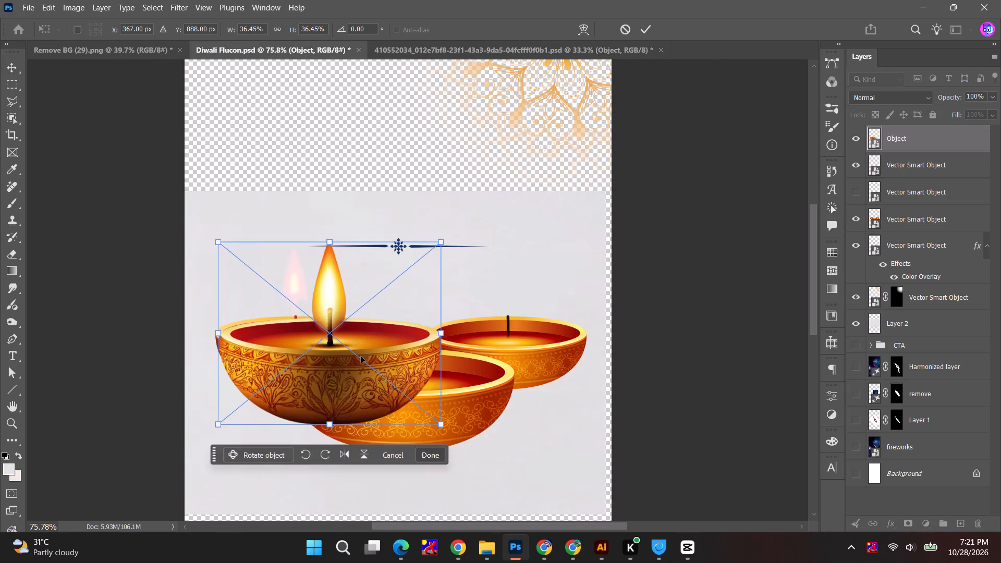
pyautogui.moveTo(364, 361); pyautogui.dragTo(437, 392)
pyautogui.keyDown('alt'); pyautogui.keyDown('shift'); pyautogui.moveTo(516, 366); pyautogui.dragTo(521, 368); pyautogui.keyUp('shift'); pyautogui.keyUp('alt')
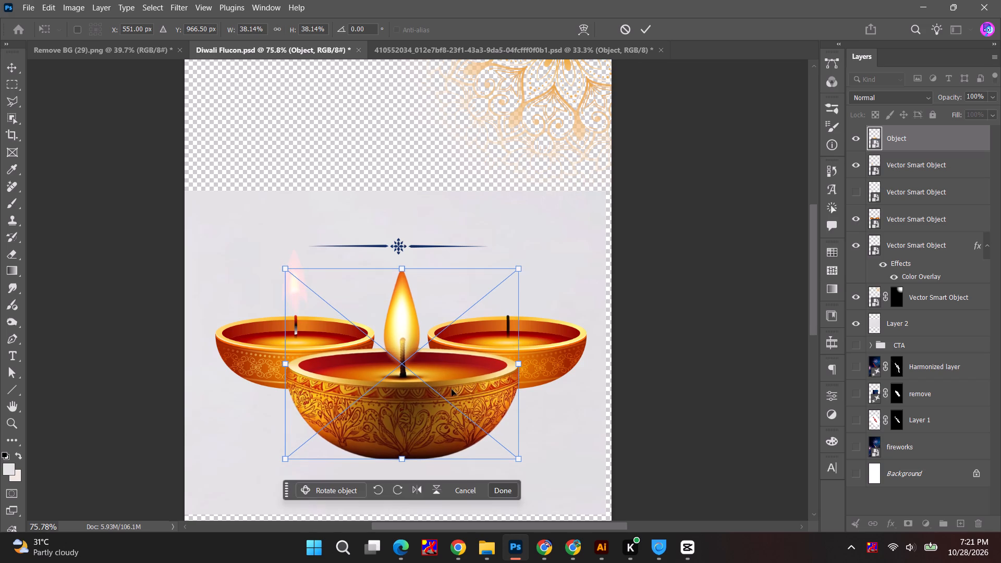
pyautogui.keyDown('alt'); pyautogui.moveTo(451, 390); pyautogui.dragTo(553, 350); pyautogui.keyUp('alt')
pyautogui.click(639, 27)
pyautogui.click(694, 188)
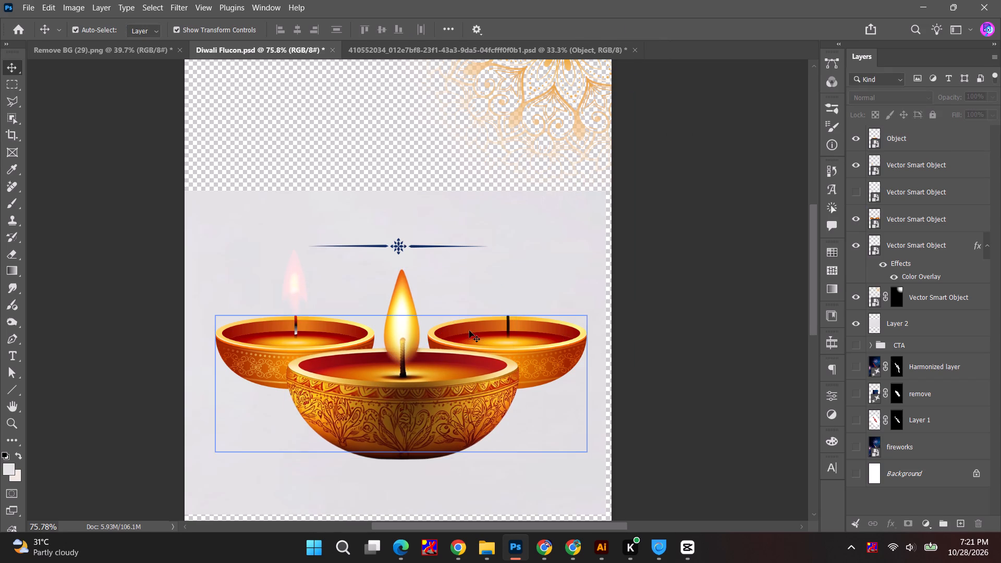
# Duplicate the centre diya, scale the copy to about 26% and place it over the rear right bowl.
pyautogui.click(432, 394)
pyautogui.keyDown('alt'); pyautogui.moveTo(426, 407); pyautogui.dragTo(513, 343); pyautogui.keyUp('alt')
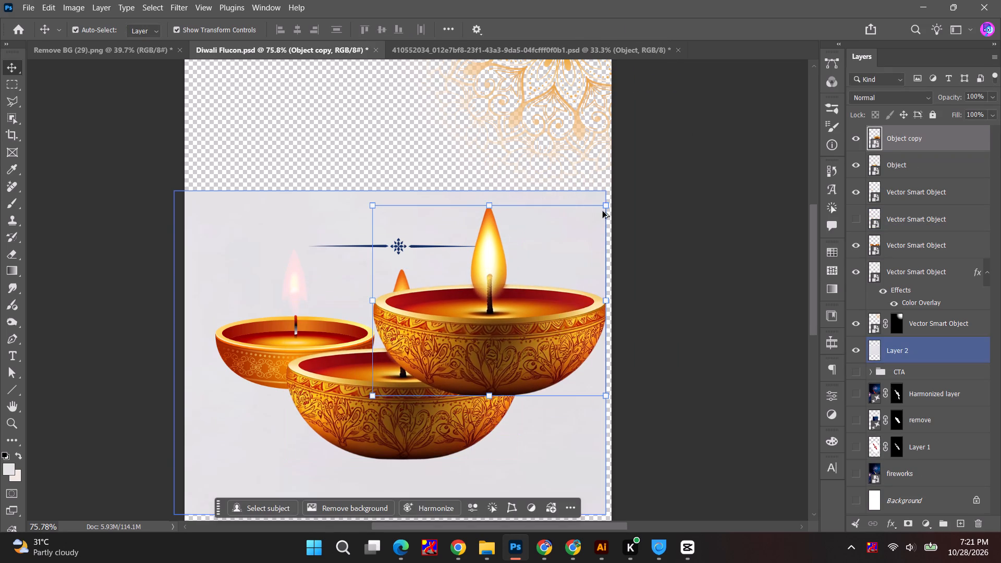
pyautogui.keyDown('alt'); pyautogui.keyDown('shift'); pyautogui.moveTo(607, 206); pyautogui.dragTo(538, 238); pyautogui.keyUp('shift'); pyautogui.keyUp('alt')
pyautogui.moveTo(494, 327); pyautogui.dragTo(521, 349)
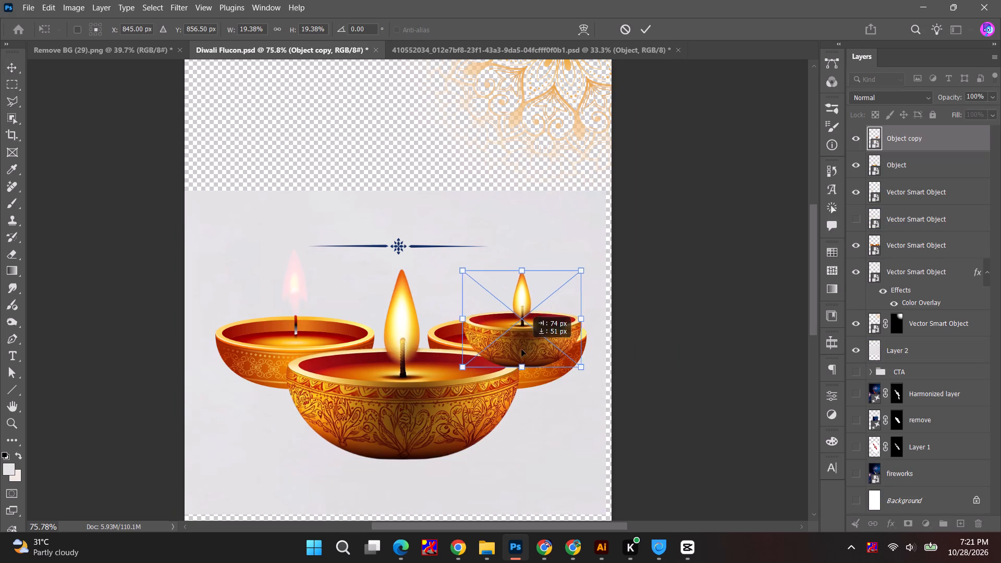
pyautogui.moveTo(521, 349); pyautogui.dragTo(520, 350)
pyautogui.keyDown('alt'); pyautogui.keyDown('shift'); pyautogui.moveTo(576, 374); pyautogui.dragTo(601, 387); pyautogui.keyUp('shift'); pyautogui.keyUp('alt')
pyautogui.moveTo(532, 342); pyautogui.dragTo(518, 345)
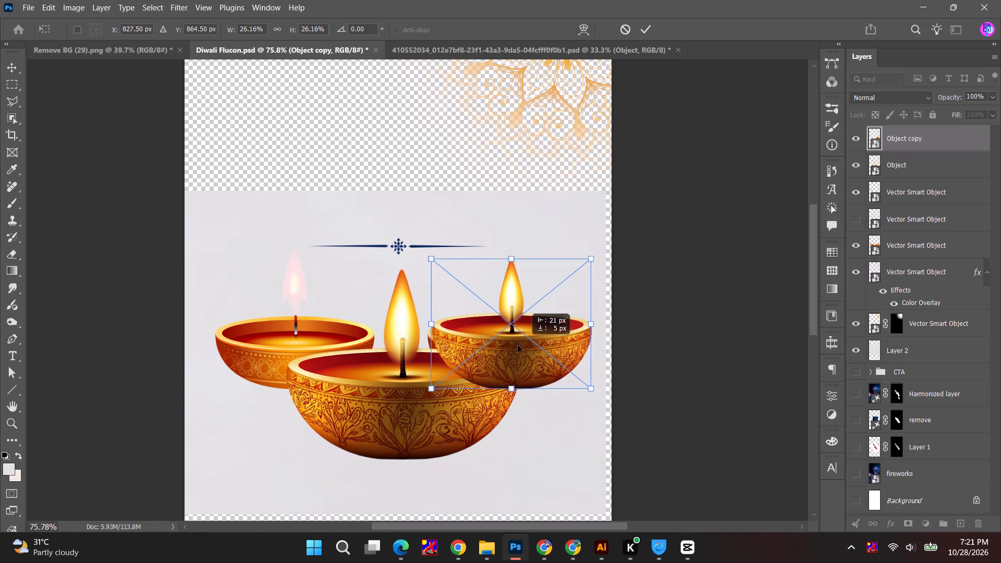
pyautogui.moveTo(518, 345); pyautogui.dragTo(523, 347)
pyautogui.keyDown('alt'); pyautogui.moveTo(519, 356); pyautogui.dragTo(500, 356); pyautogui.keyUp('alt')
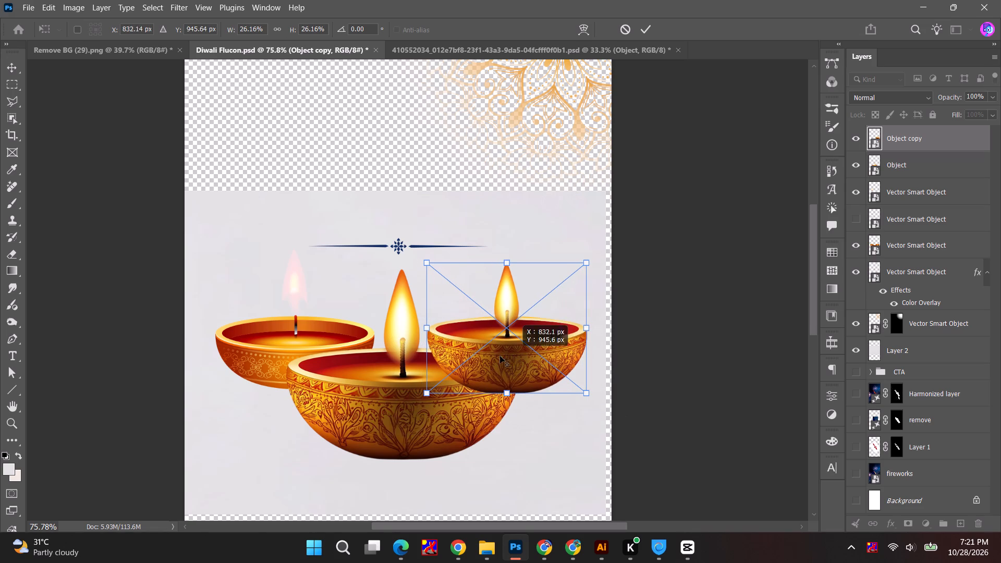
pyautogui.keyDown('alt'); pyautogui.moveTo(500, 356); pyautogui.dragTo(372, 351); pyautogui.keyUp('alt')
pyautogui.click(643, 31)
# Duplicate the small right diya and place the copy over the rear left bowl, level with the right one.
pyautogui.keyDown('alt'); pyautogui.moveTo(519, 350); pyautogui.dragTo(300, 349); pyautogui.keyUp('alt')
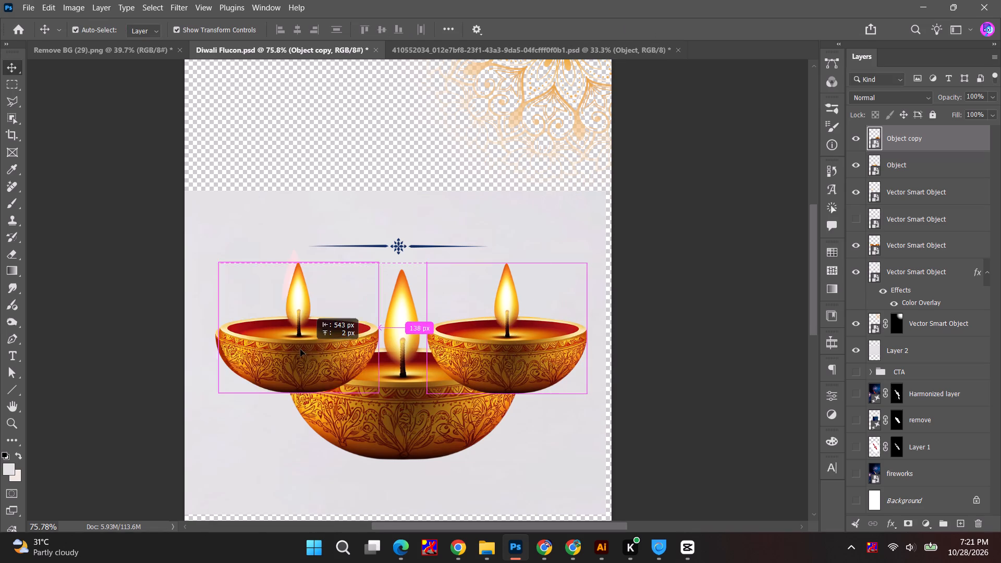
pyautogui.keyDown('alt'); pyautogui.moveTo(300, 349); pyautogui.dragTo(307, 353); pyautogui.keyUp('alt')
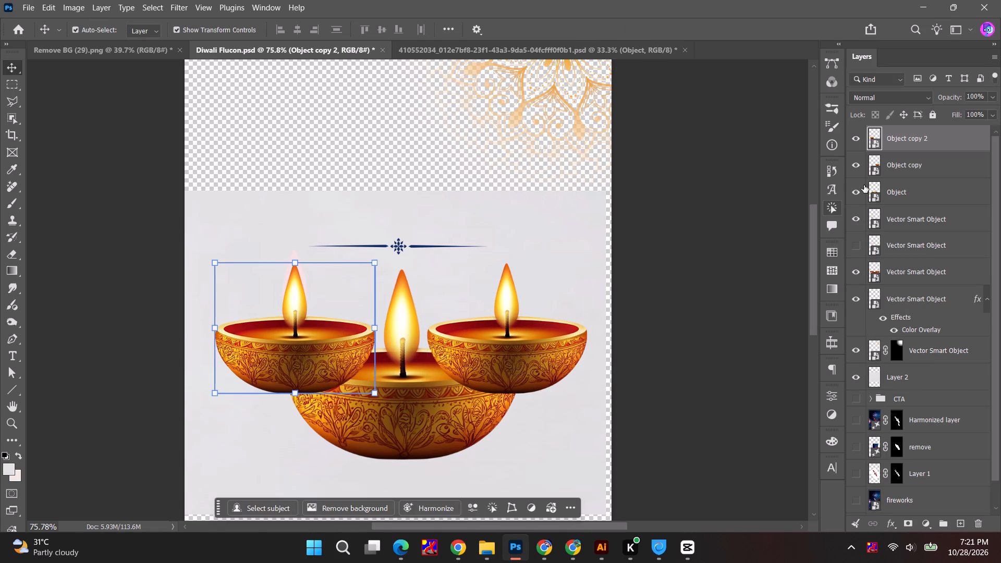
# Move the large centre diya's Object layer above both smaller copies in the layer stack.
pyautogui.click(913, 174)
pyautogui.click(908, 195)
pyautogui.moveTo(924, 191); pyautogui.dragTo(939, 133)
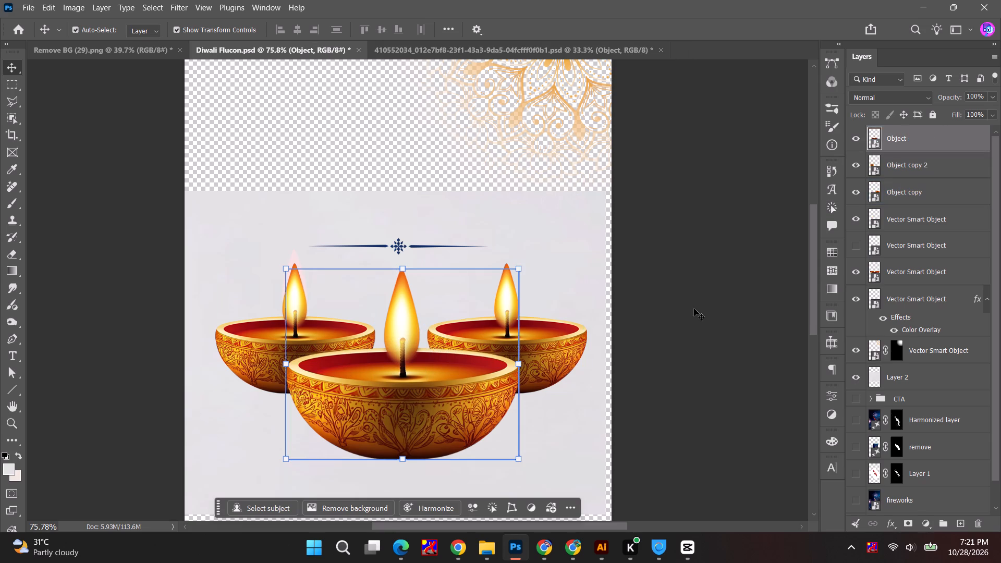
pyautogui.click(711, 302)
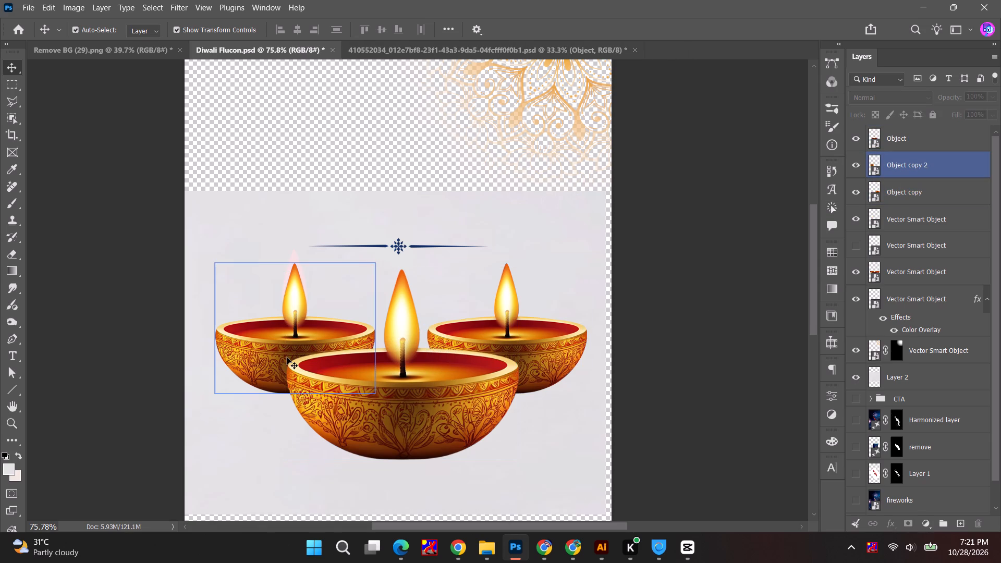
# With the Brush tool active, add a new layer group directly below the Object copy layer.
pyautogui.press('b')
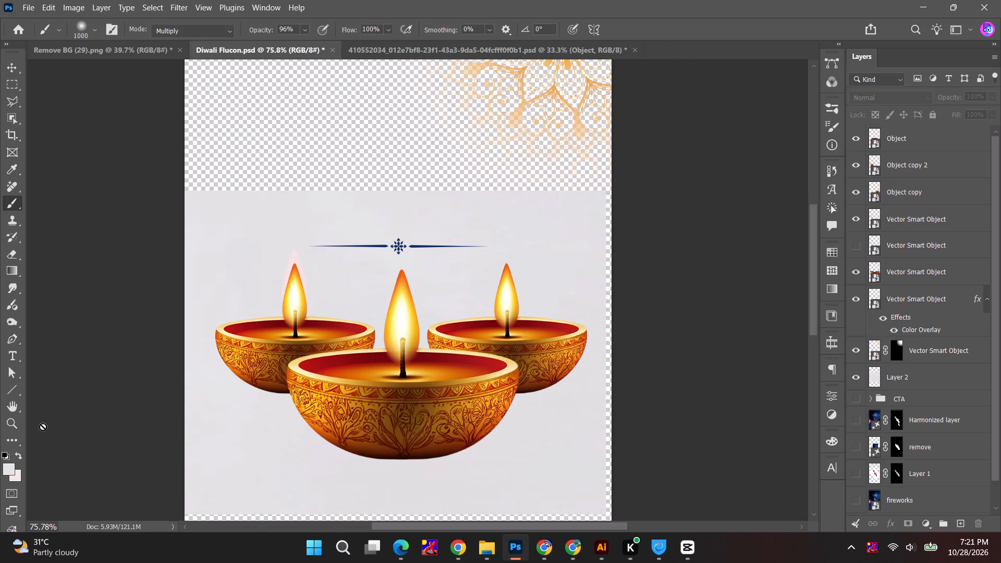
pyautogui.press('b')
pyautogui.press('b')
pyautogui.click(913, 225)
pyautogui.click(943, 523)
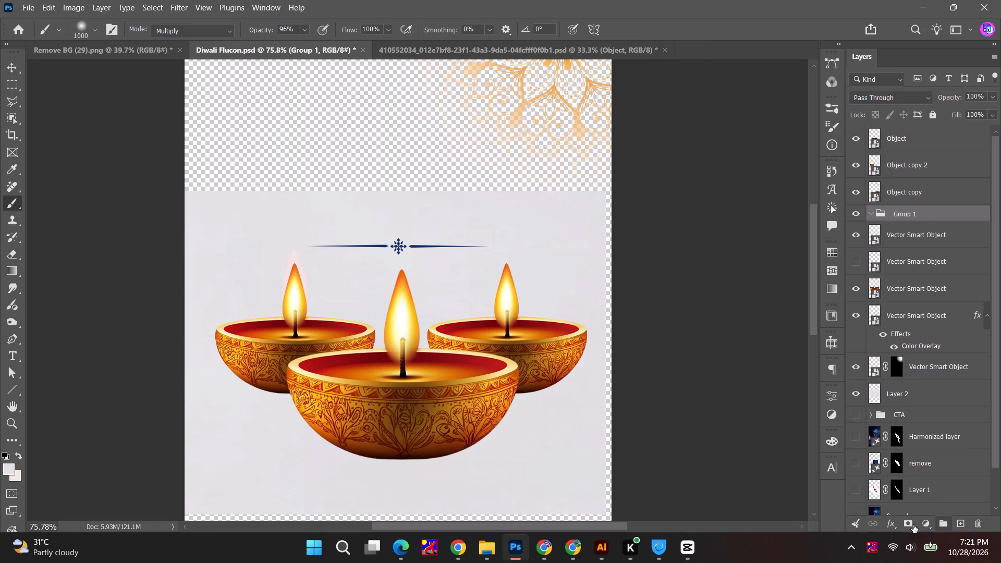
pyautogui.press('b')
pyautogui.press('b')
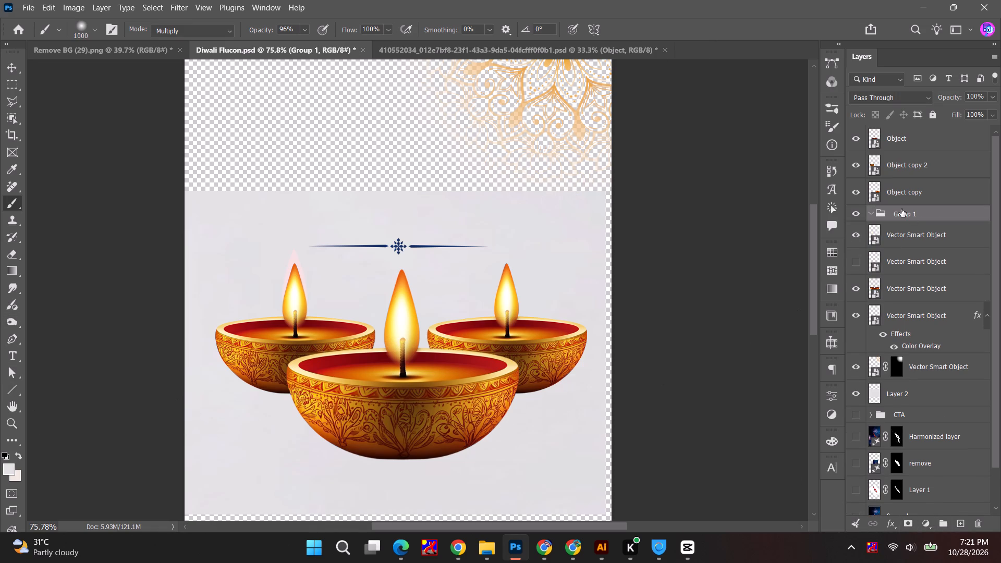
# Add a new blank layer and place it directly below the Object copy layer.
pyautogui.click(907, 200)
pyautogui.click(959, 519)
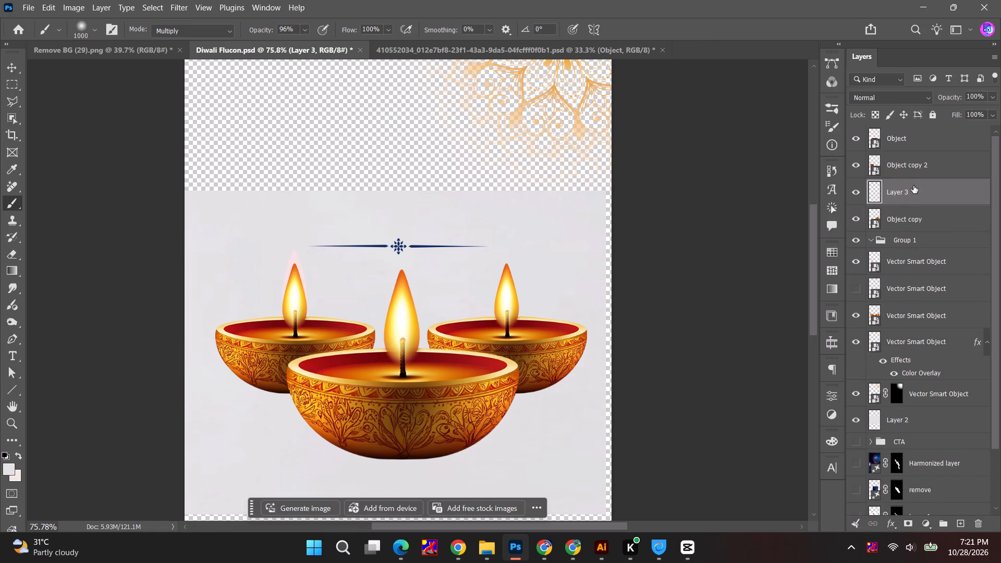
pyautogui.moveTo(913, 186); pyautogui.dragTo(913, 219)
# Set the brush's foreground colour to dark brown #401406, sampled from the base of the rear left bowl.
pyautogui.press('b')
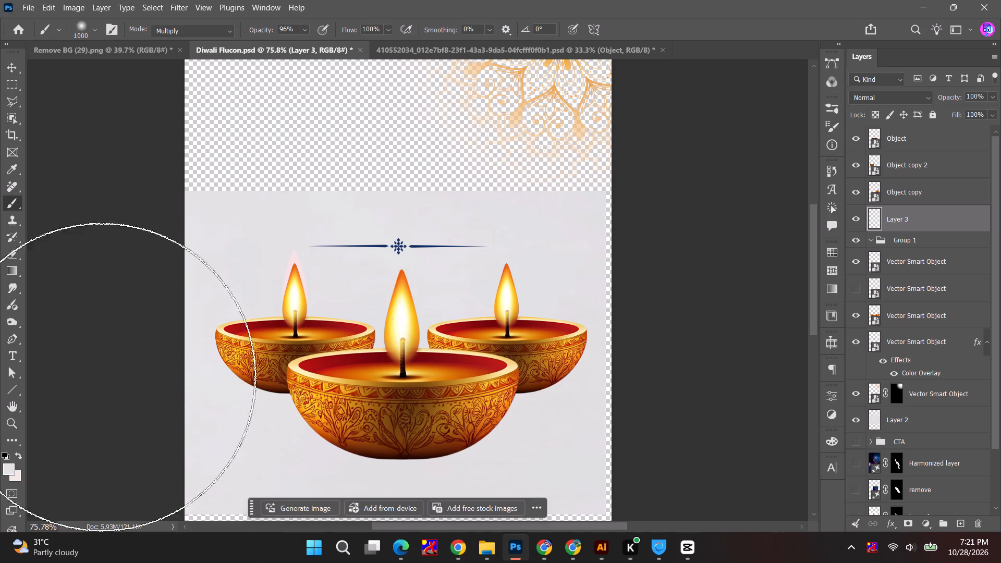
pyautogui.doubleClick(7, 470)
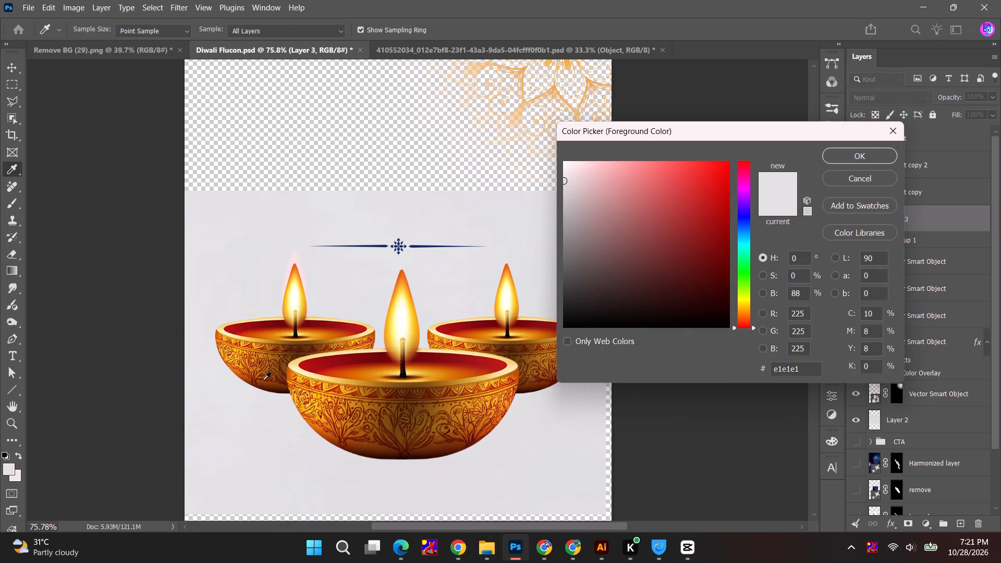
pyautogui.click(277, 390)
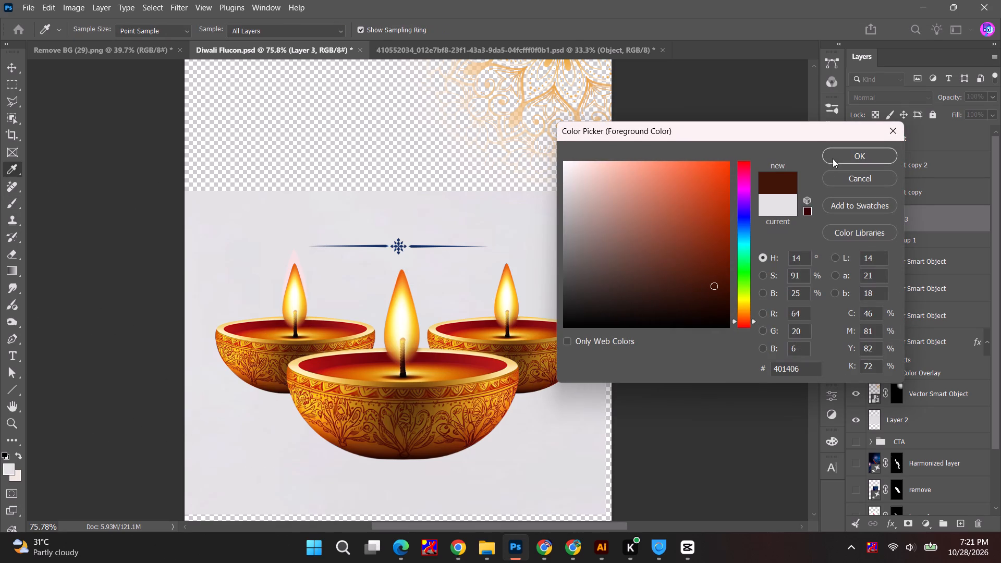
pyautogui.click(833, 158)
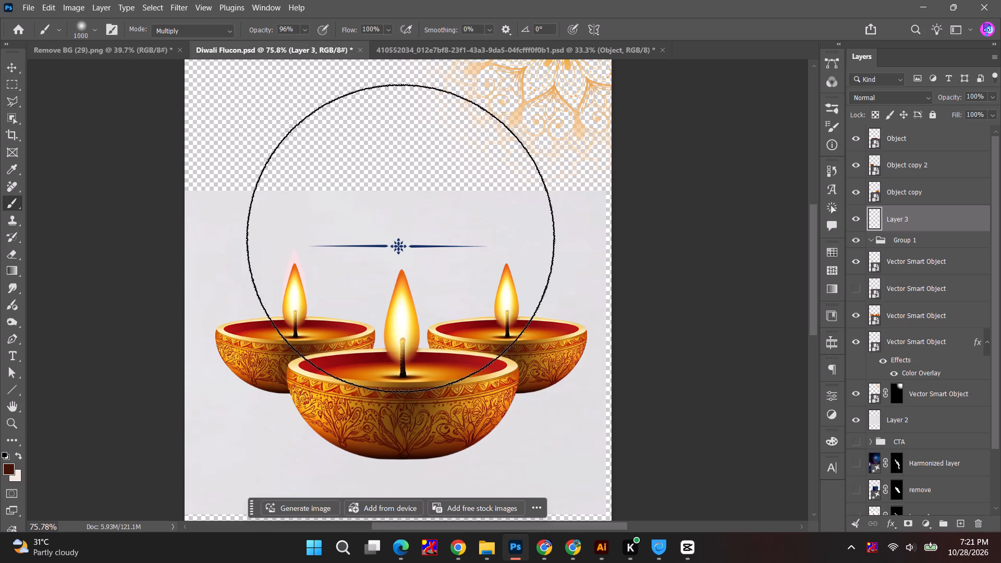
# Flatten the soft brush tip into a thin ellipse at 500 px and dab dark shadows beneath all three diyas.
pyautogui.press('[')
pyautogui.press('[')
pyautogui.press('[')
pyautogui.press('[')
pyautogui.press('[')
pyautogui.click(83, 30)
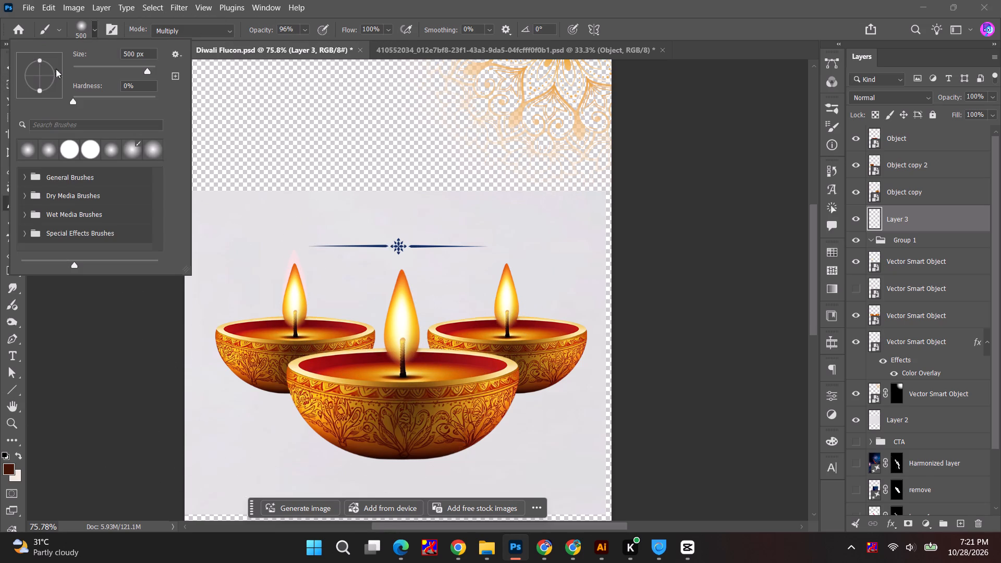
pyautogui.moveTo(38, 92); pyautogui.dragTo(40, 78)
pyautogui.click(405, 456)
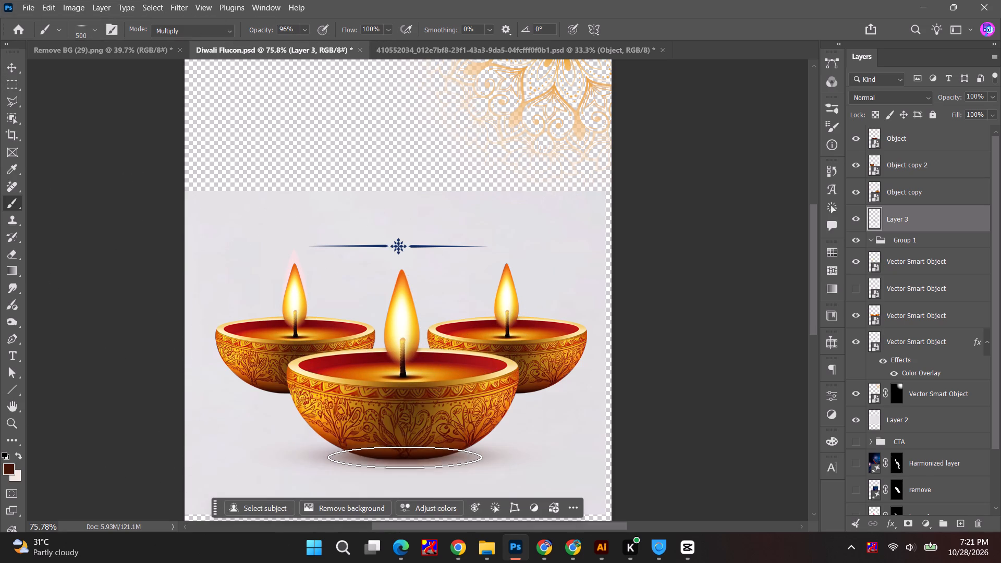
pyautogui.click(285, 390)
pyautogui.click(496, 391)
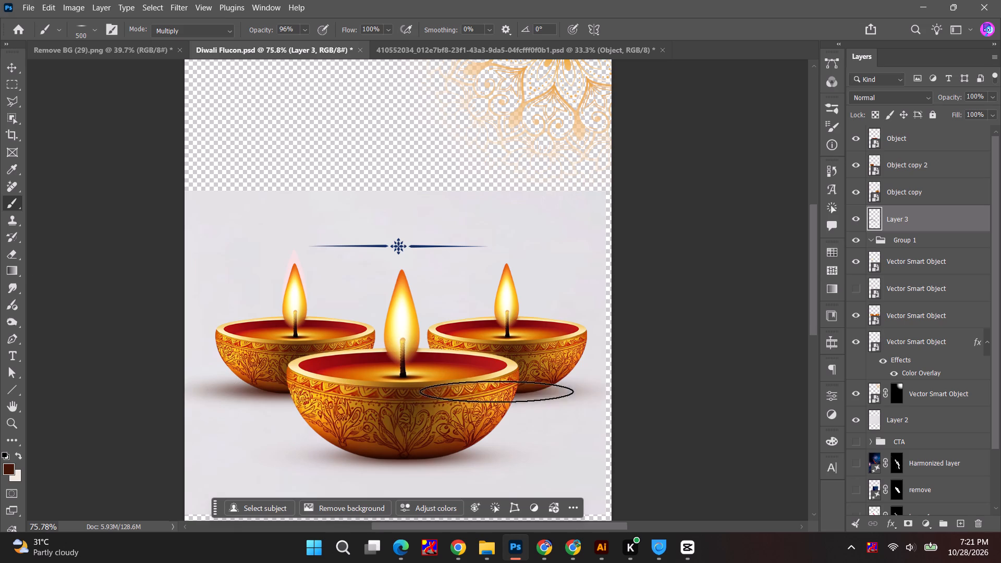
pyautogui.click(405, 455)
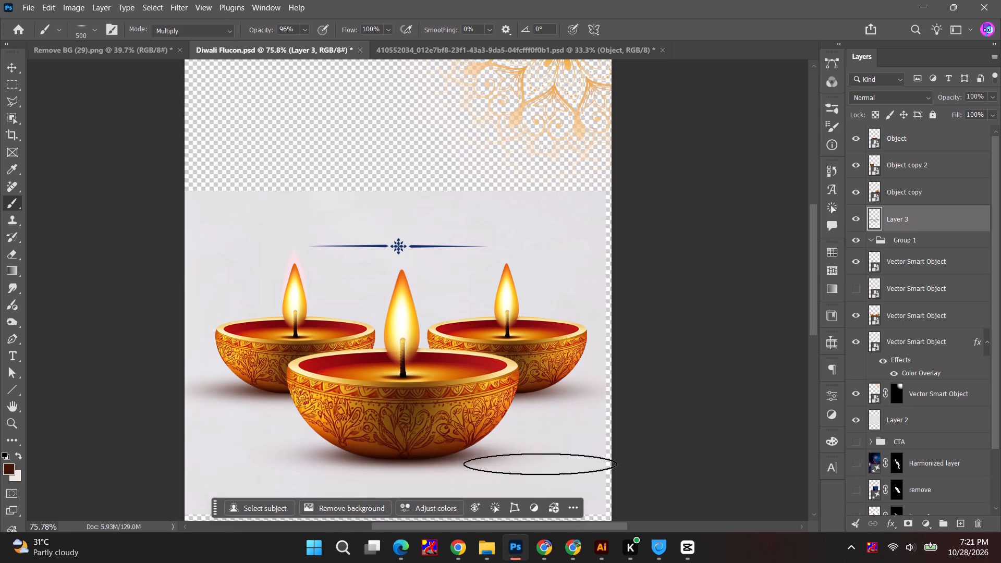
# Combine Layer 3 and the three Object layers into a single smart object.
pyautogui.keyDown('ctrl'); pyautogui.click(916, 188); pyautogui.keyUp('ctrl')
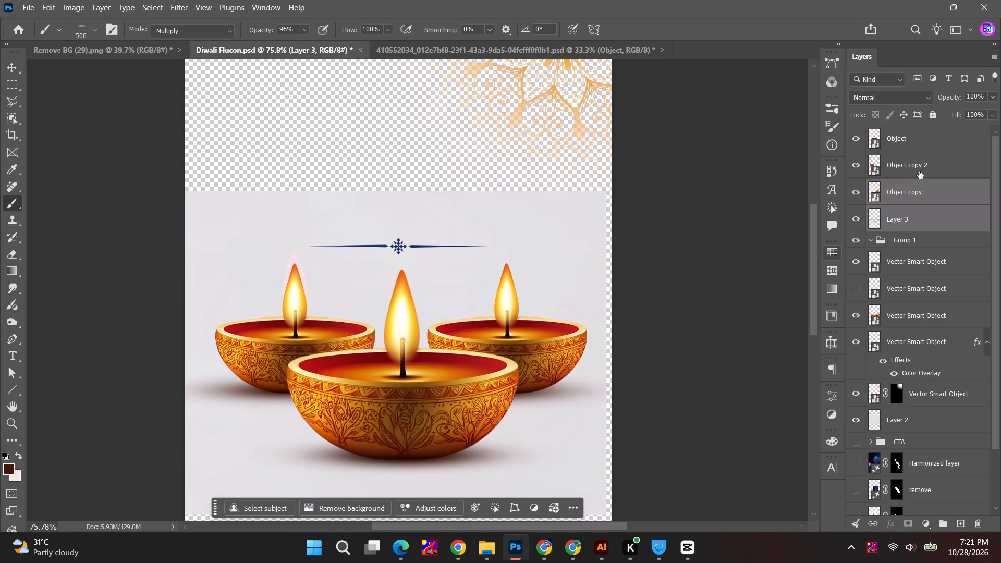
pyautogui.keyDown('ctrl'); pyautogui.click(920, 167); pyautogui.keyUp('ctrl')
pyautogui.keyDown('ctrl'); pyautogui.click(922, 141); pyautogui.keyUp('ctrl')
pyautogui.rightClick(949, 137)
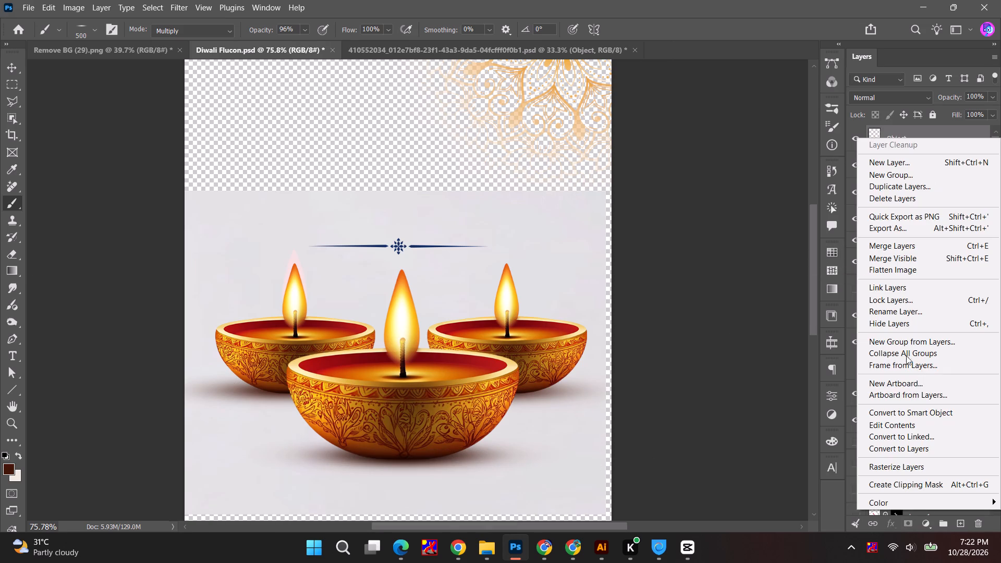
pyautogui.click(909, 413)
# Scale the combined diya group down to about 83% around its centre.
pyautogui.keyDown('alt'); pyautogui.scroll(-4, 465, 348); pyautogui.keyUp('alt')
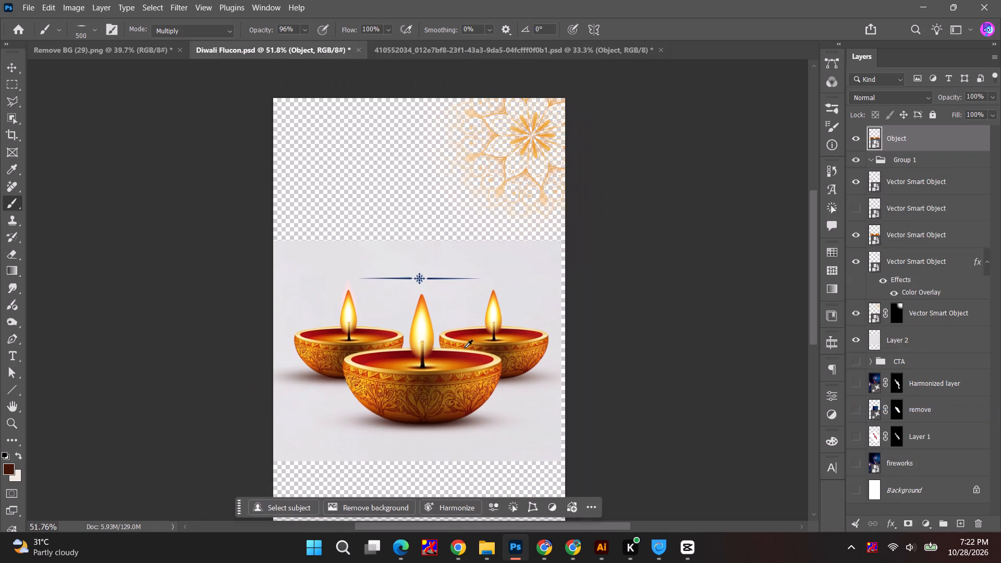
pyautogui.hotkey('ctrl', 't')
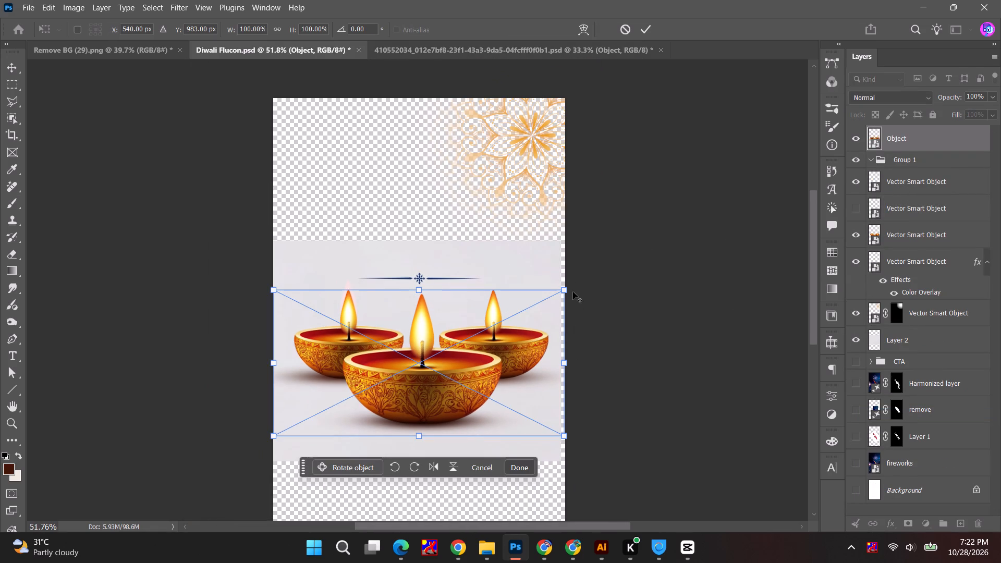
pyautogui.keyDown('alt'); pyautogui.keyDown('shift'); pyautogui.moveTo(569, 288); pyautogui.dragTo(536, 285); pyautogui.keyUp('shift'); pyautogui.keyUp('alt')
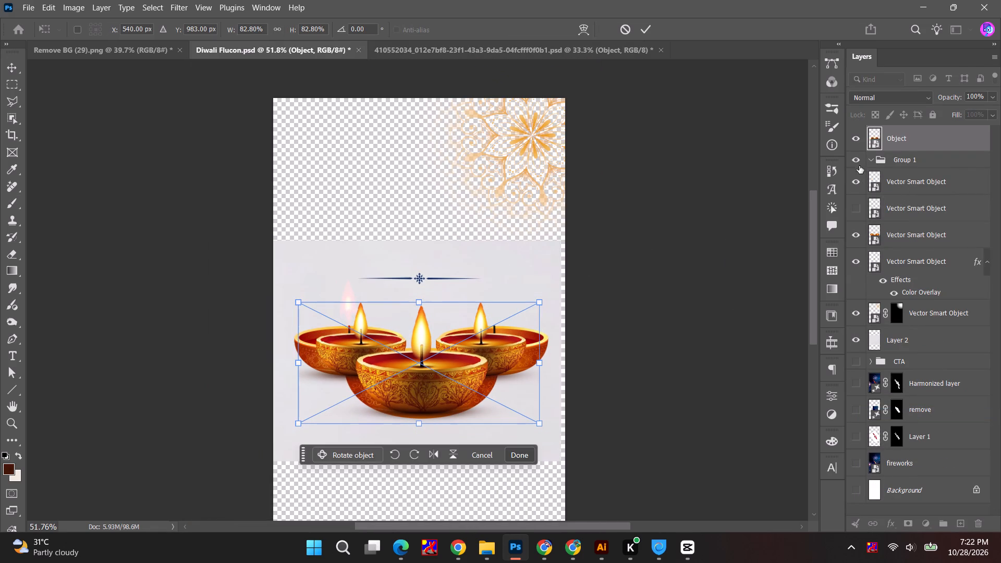
# Hide Group 1, the Vector Smart Objects and Layer 2 so only the diya group shows on transparency.
pyautogui.moveTo(858, 159); pyautogui.dragTo(857, 319)
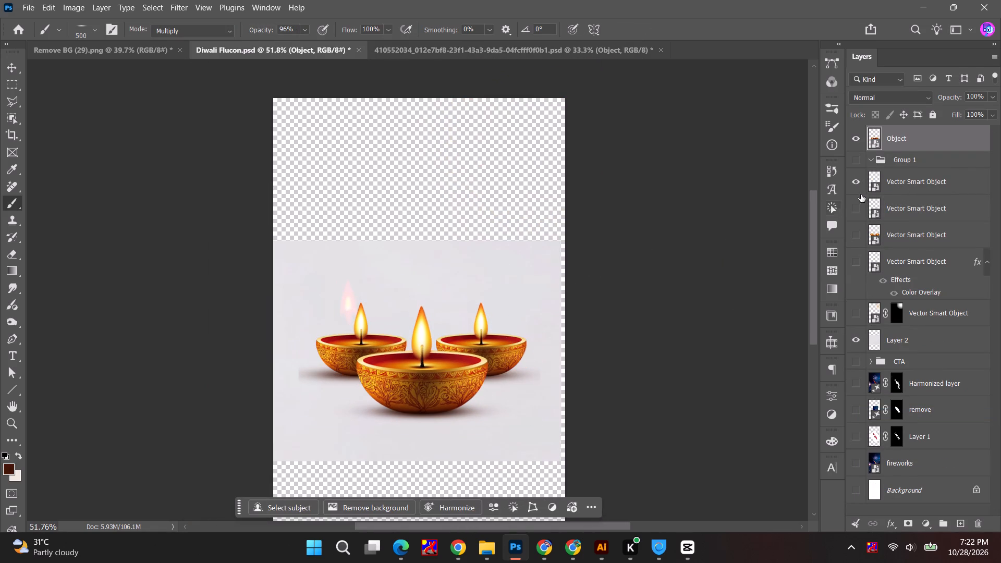
pyautogui.click(863, 180)
pyautogui.click(857, 339)
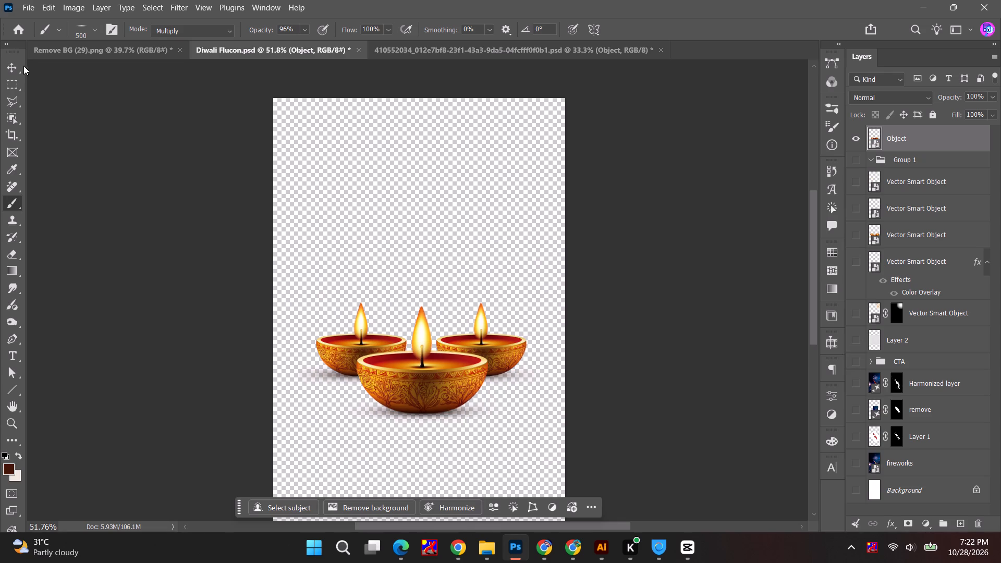
# Move the diya group lower on the canvas and scale it to about 71%, keeping it roughly centred.
pyautogui.click(13, 66)
pyautogui.keyDown('alt'); pyautogui.scroll(-3, 407, 374); pyautogui.keyUp('alt')
pyautogui.press('space')
pyautogui.moveTo(418, 378); pyautogui.dragTo(416, 252)
pyautogui.moveTo(420, 249); pyautogui.dragTo(418, 315)
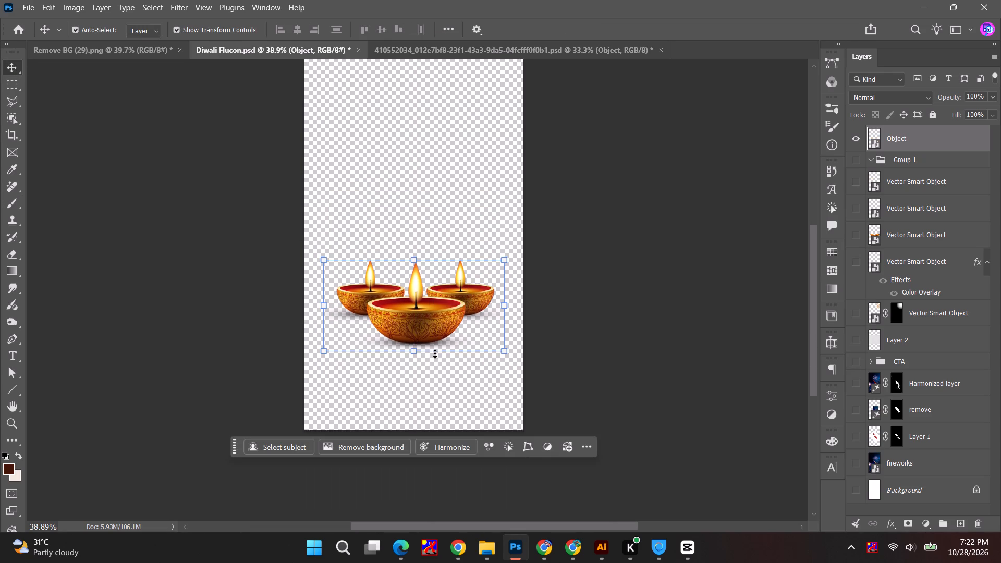
pyautogui.keyDown('shift'); pyautogui.moveTo(417, 354); pyautogui.dragTo(416, 340); pyautogui.keyUp('shift')
pyautogui.moveTo(421, 321); pyautogui.dragTo(421, 331)
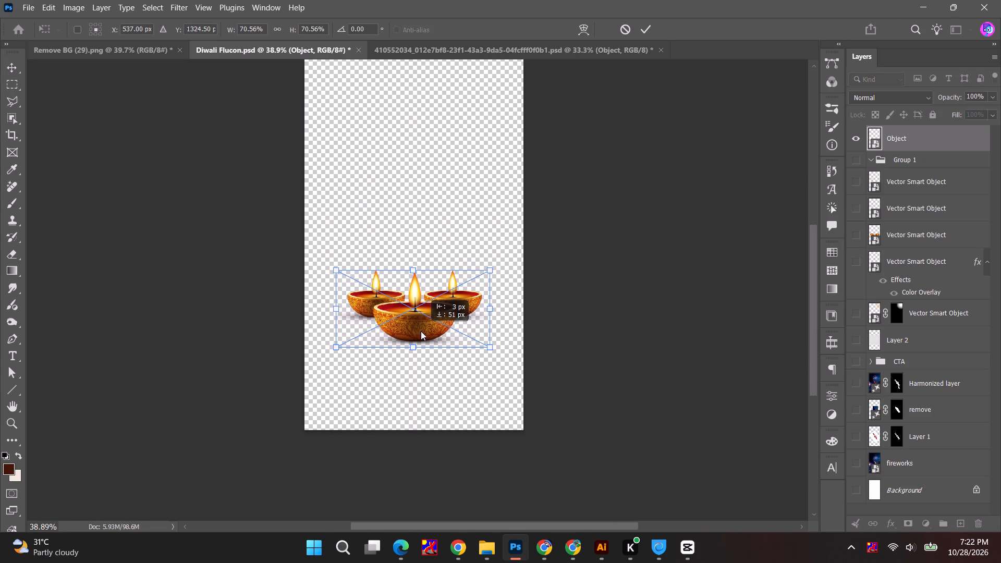
pyautogui.moveTo(421, 331); pyautogui.dragTo(421, 335)
# Quick-export the diya layer as a PNG named Diwali Flucon 0202 in the Flucon folder.
pyautogui.rightClick(896, 132)
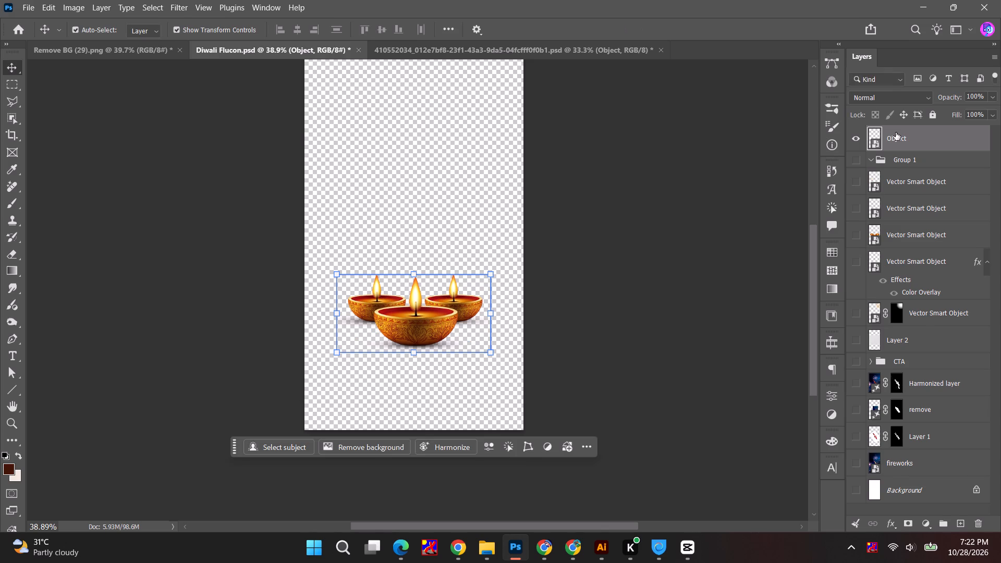
pyautogui.rightClick(896, 140)
pyautogui.click(812, 146)
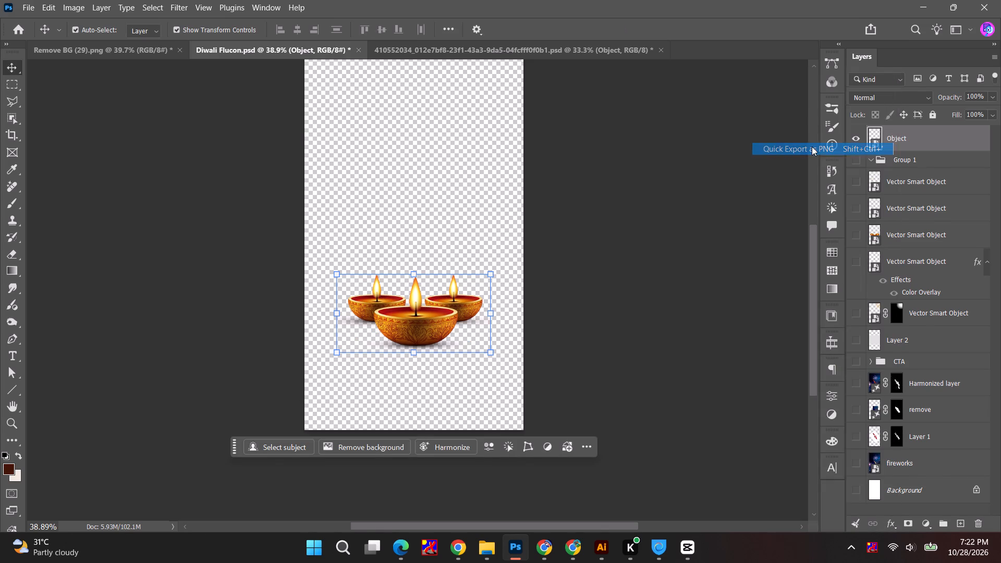
pyautogui.click(298, 275)
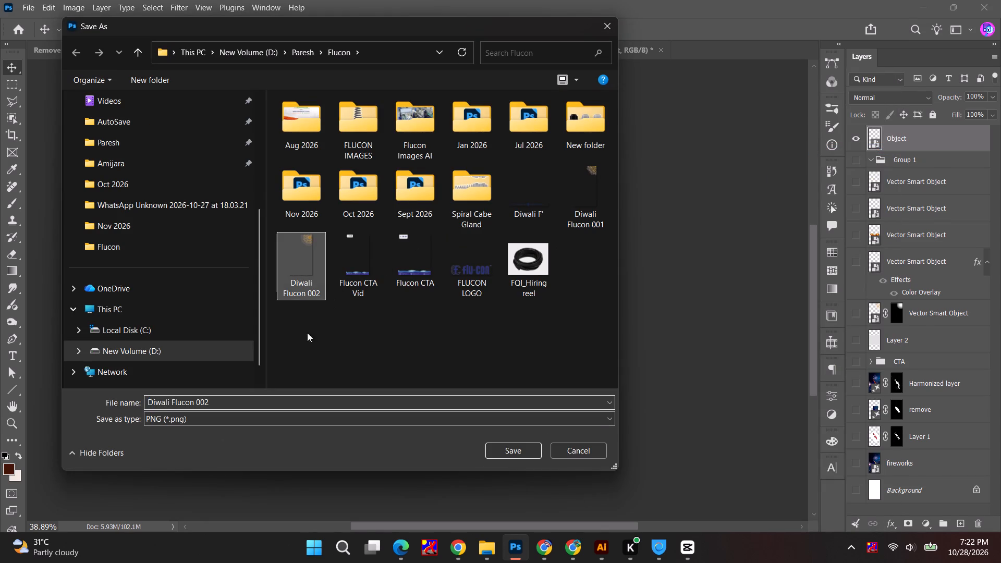
pyautogui.doubleClick(249, 402)
pyautogui.write('0202')
pyautogui.press('Return')
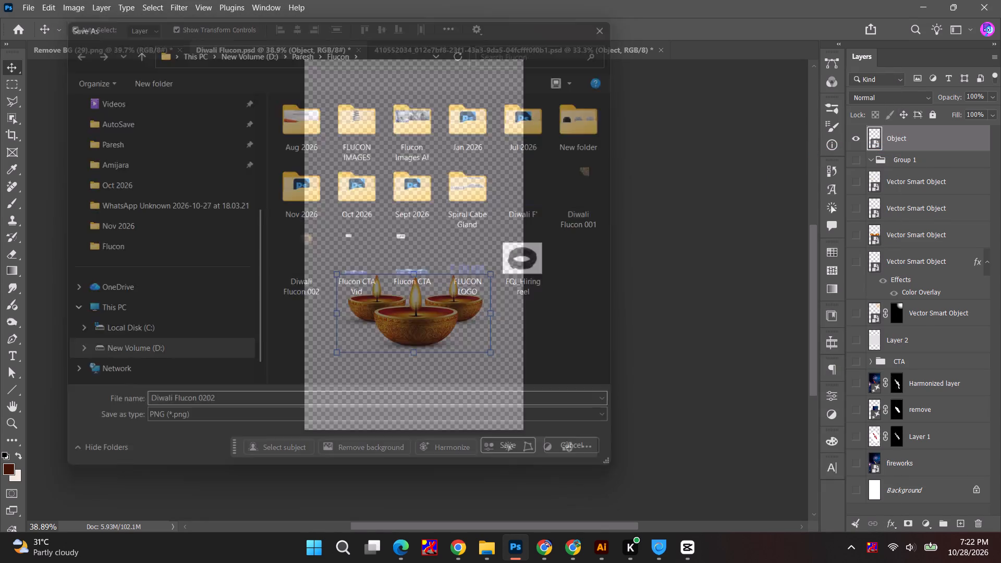
# Bring the Diwali Flucon 0202 image from the Flucon folder into the CapCut project's media.
pyautogui.hotkey('alt', 'Tab')
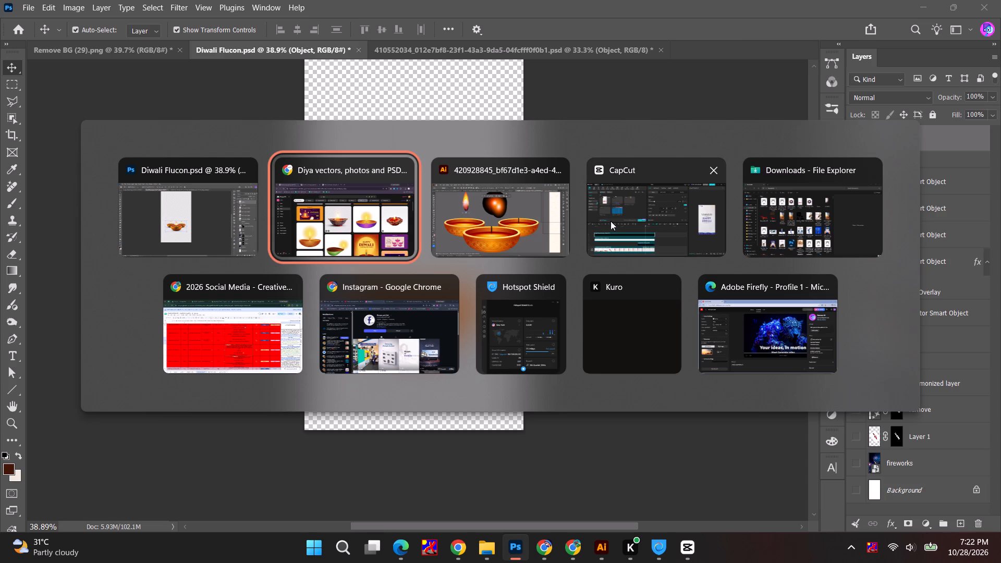
pyautogui.keyDown('alt'); pyautogui.click(620, 221); pyautogui.keyUp('alt')
pyautogui.hotkey('alt', 'Tab')
pyautogui.hotkey('alt', 'Tab')
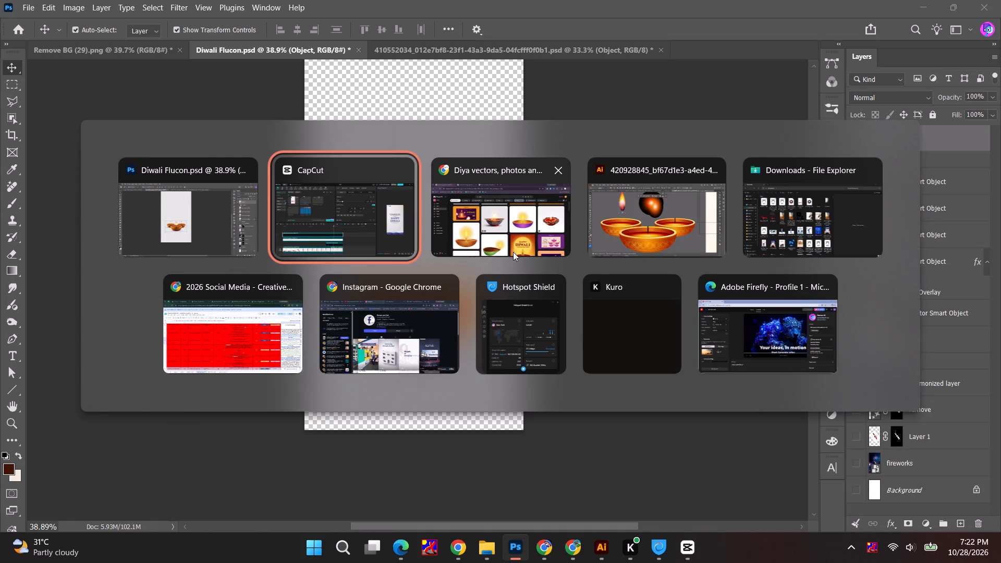
pyautogui.keyDown('alt'); pyautogui.click(765, 224); pyautogui.keyUp('alt')
pyautogui.hotkey('alt', 'Tab')
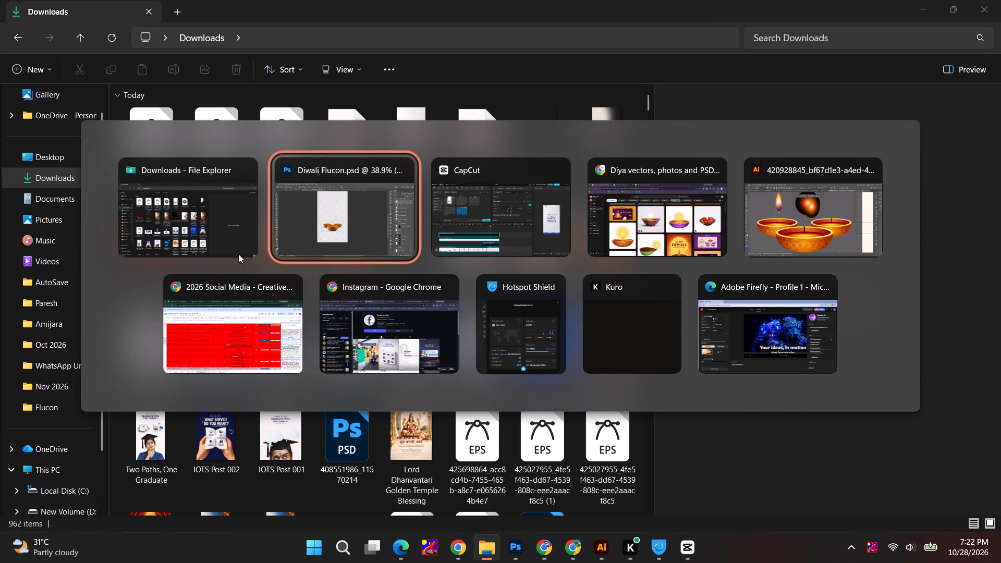
pyautogui.keyDown('alt'); pyautogui.click(201, 236); pyautogui.keyUp('alt')
pyautogui.click(47, 403)
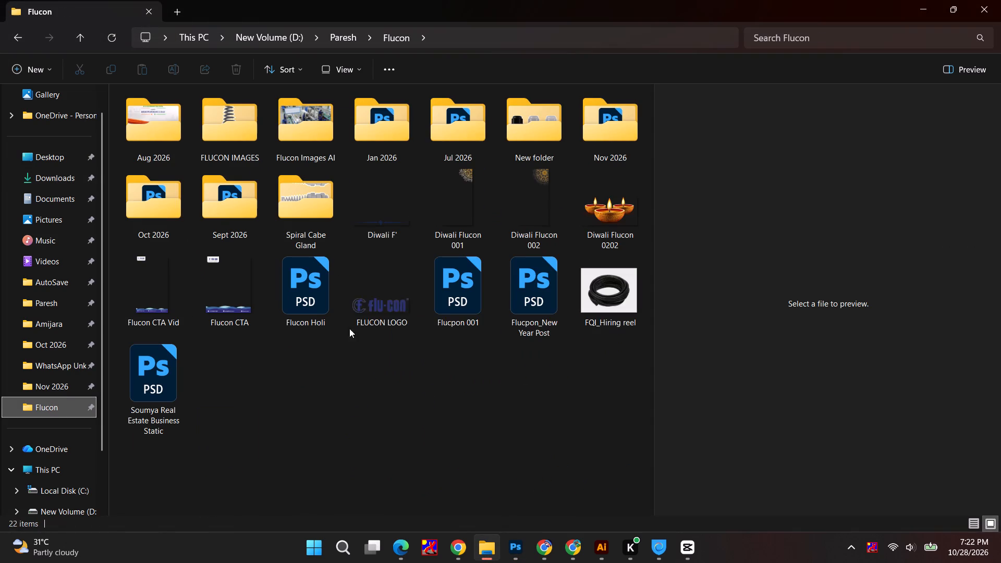
pyautogui.moveTo(614, 218); pyautogui.dragTo(608, 244)
pyautogui.hotkey('alt', 'Tab')
pyautogui.hotkey('alt', 'Tab')
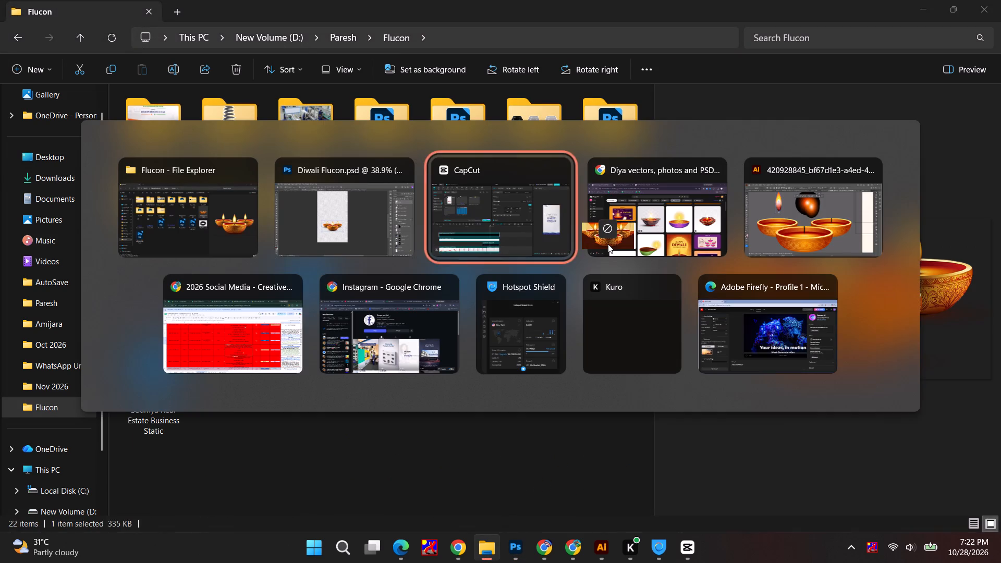
pyautogui.moveTo(608, 244); pyautogui.dragTo(309, 190)
# Place Diwali Flucon 0202.png on a new top track, with its end aligned to the other clips' end.
pyautogui.scroll(-3, 322, 279)
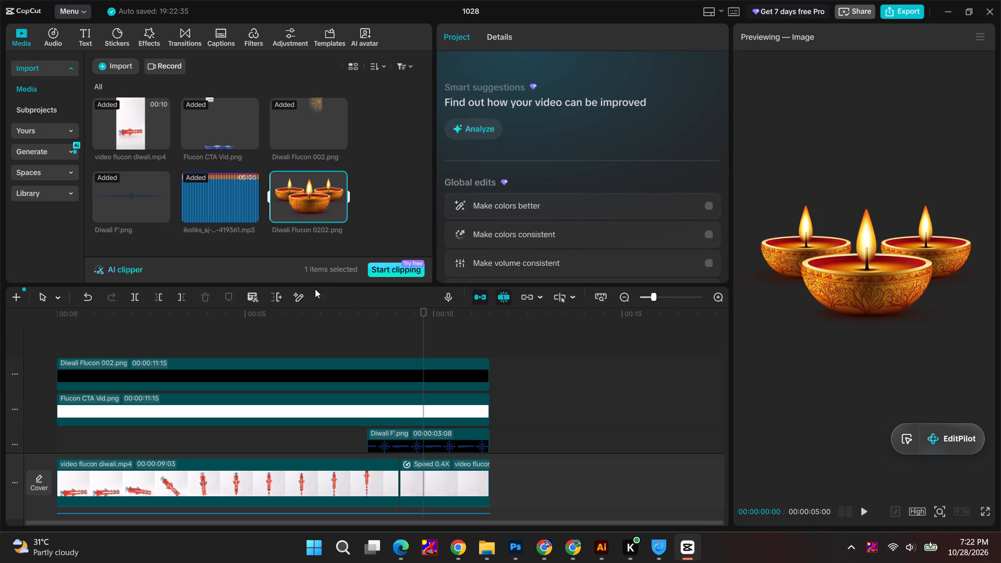
pyautogui.moveTo(302, 201); pyautogui.dragTo(138, 338)
pyautogui.moveTo(206, 375); pyautogui.dragTo(362, 376)
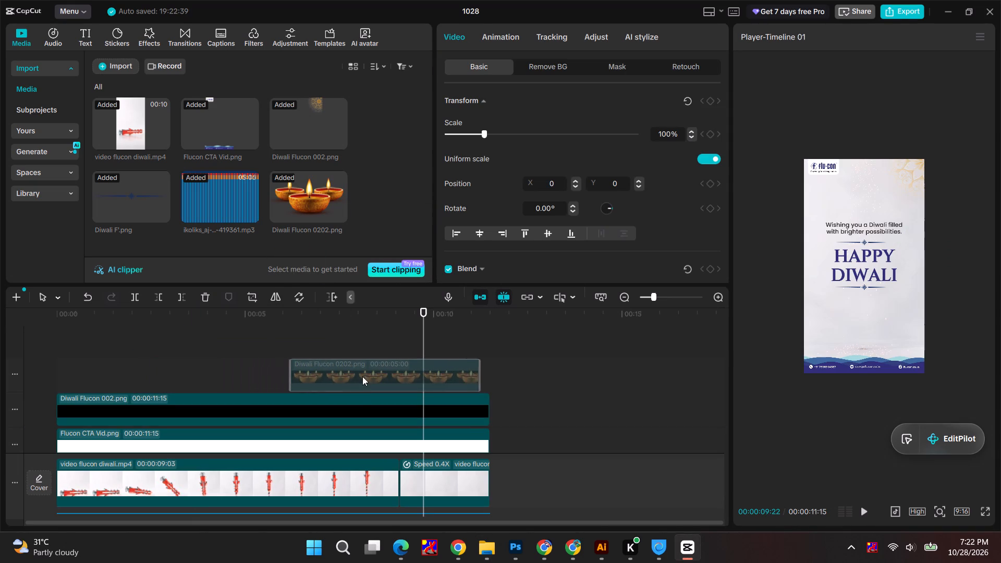
pyautogui.moveTo(362, 376); pyautogui.dragTo(370, 376)
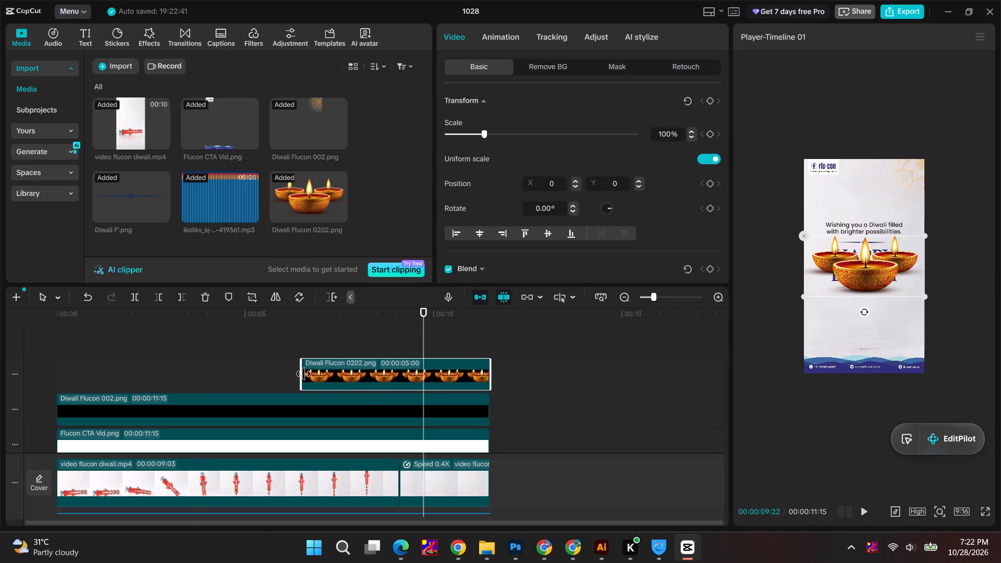
# Trim the diya clip's start to the cut between the two main video clips, at about 9 seconds.
pyautogui.moveTo(304, 374); pyautogui.dragTo(431, 376)
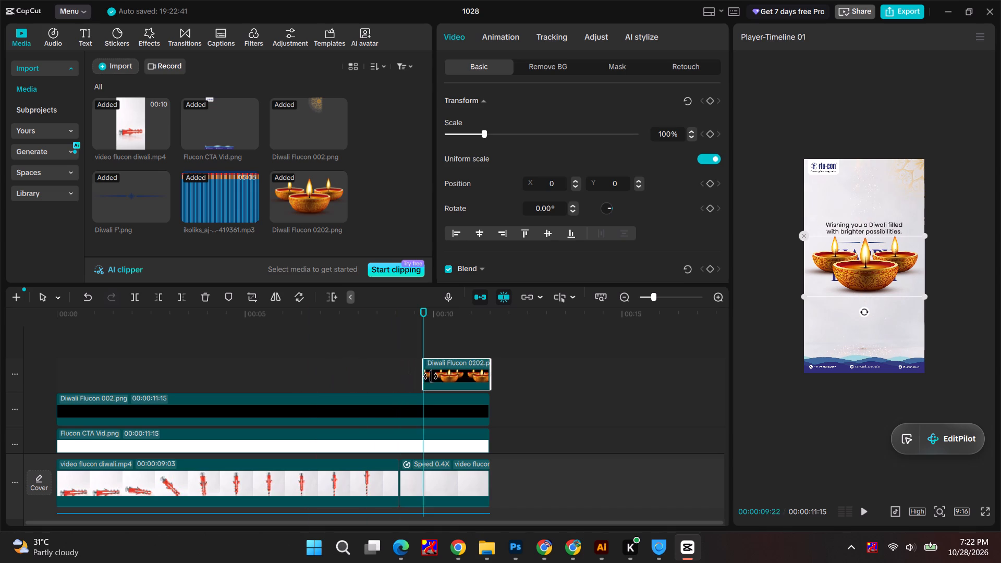
pyautogui.moveTo(431, 376); pyautogui.dragTo(444, 376)
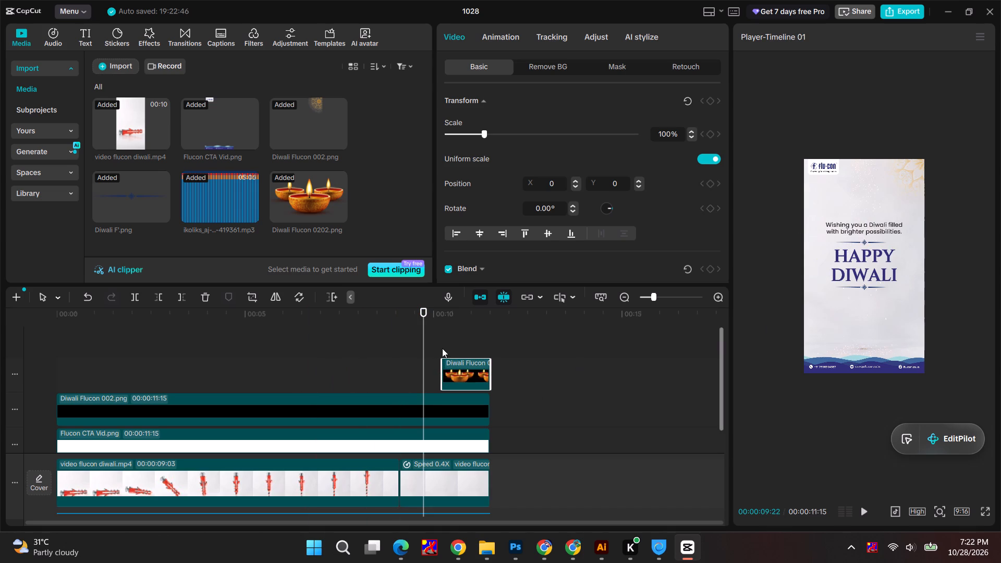
pyautogui.moveTo(426, 308); pyautogui.dragTo(404, 308)
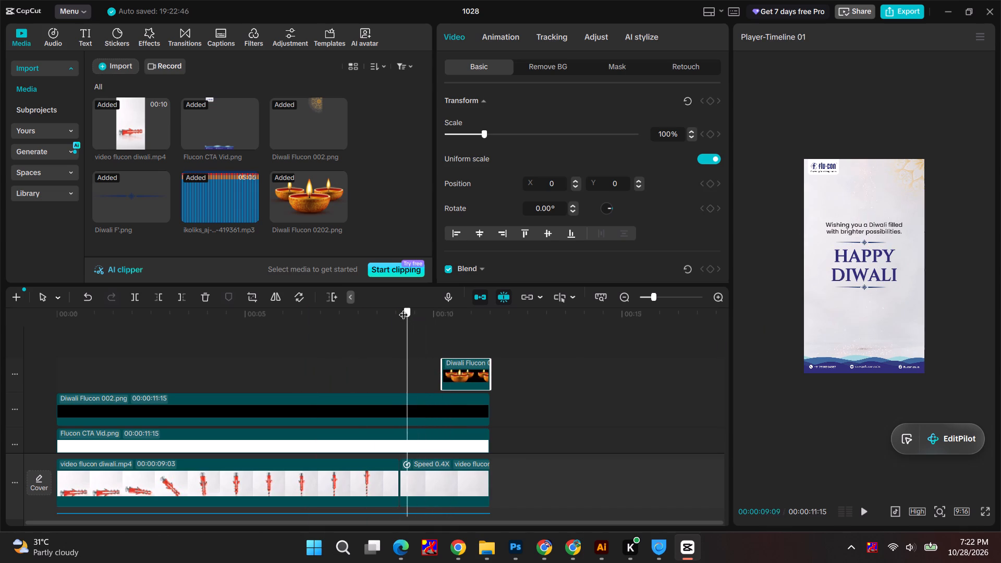
pyautogui.moveTo(404, 308); pyautogui.dragTo(376, 306)
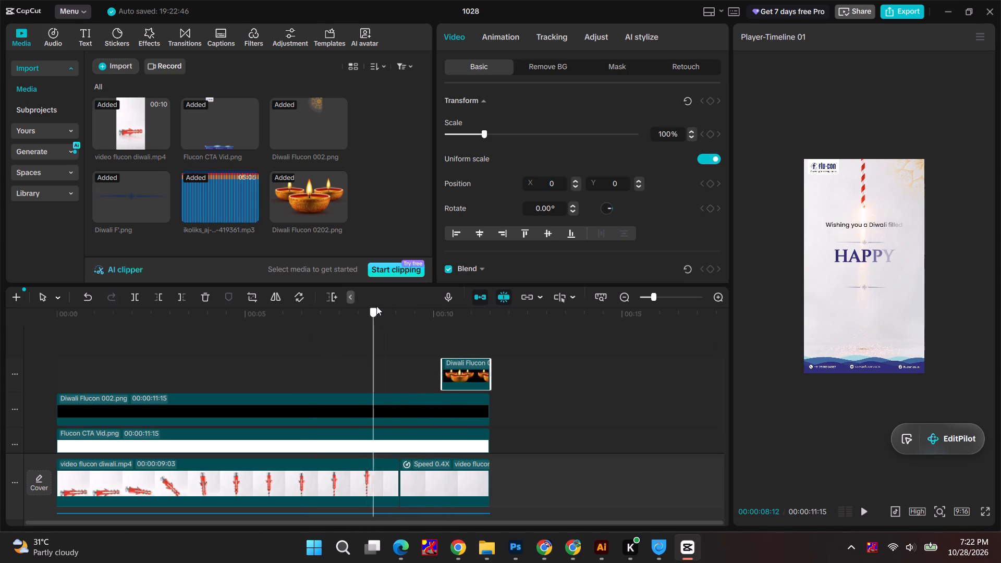
pyautogui.moveTo(376, 306); pyautogui.dragTo(394, 306)
pyautogui.moveTo(442, 371); pyautogui.dragTo(403, 369)
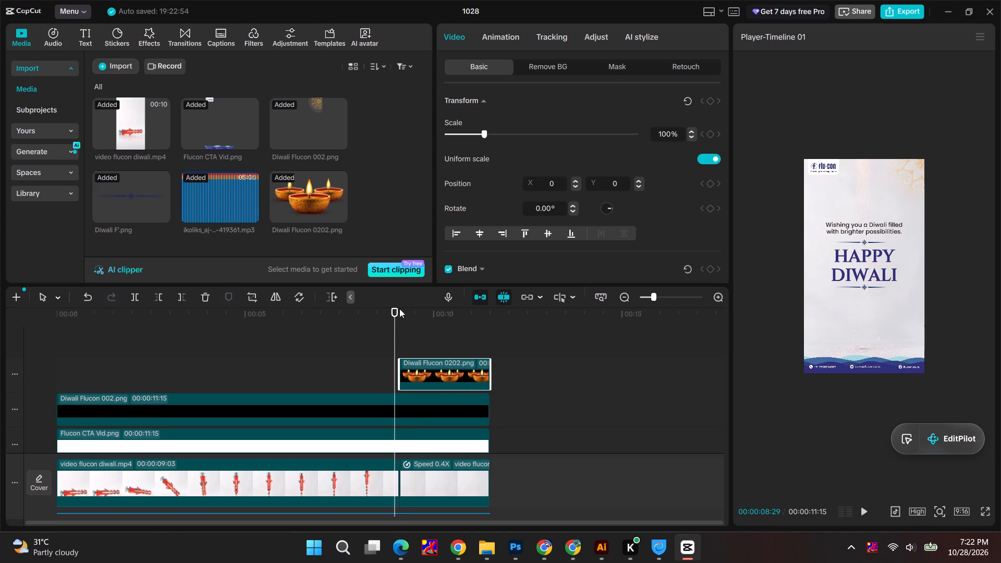
# Scale the diya image to 85% and place it horizontally centred below HAPPY DIWALI, at about Y -974.
pyautogui.moveTo(396, 309); pyautogui.dragTo(418, 310)
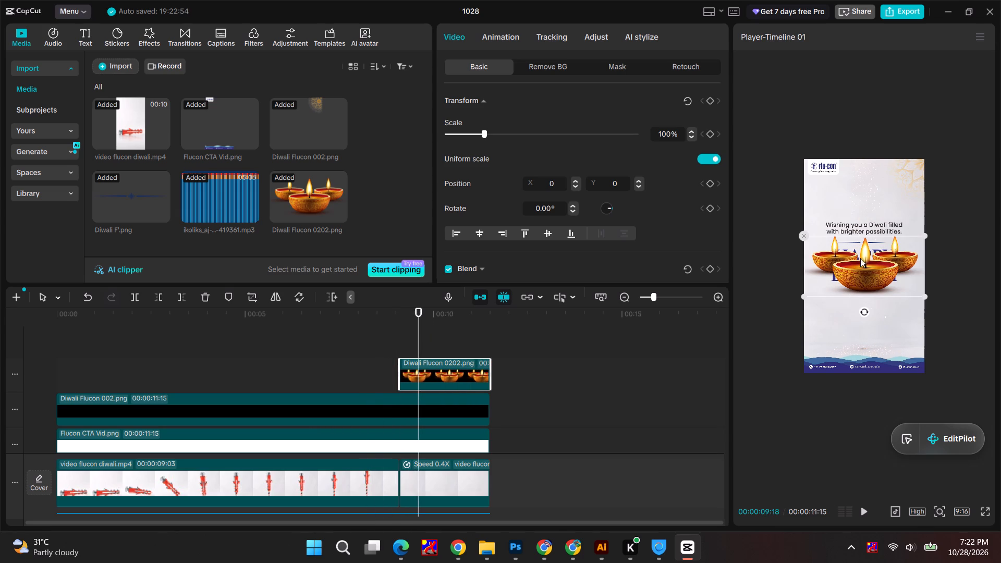
pyautogui.moveTo(857, 263); pyautogui.dragTo(859, 310)
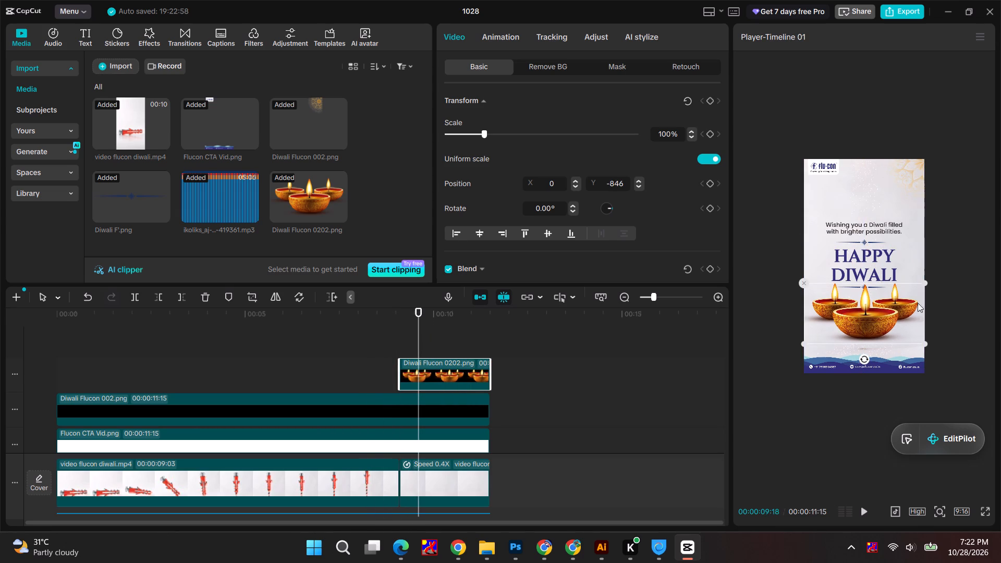
pyautogui.keyDown('alt'); pyautogui.keyDown('shift'); pyautogui.moveTo(925, 341); pyautogui.dragTo(913, 331); pyautogui.keyUp('shift'); pyautogui.keyUp('alt')
pyautogui.moveTo(876, 320); pyautogui.dragTo(876, 335)
pyautogui.moveTo(872, 320); pyautogui.dragTo(872, 333)
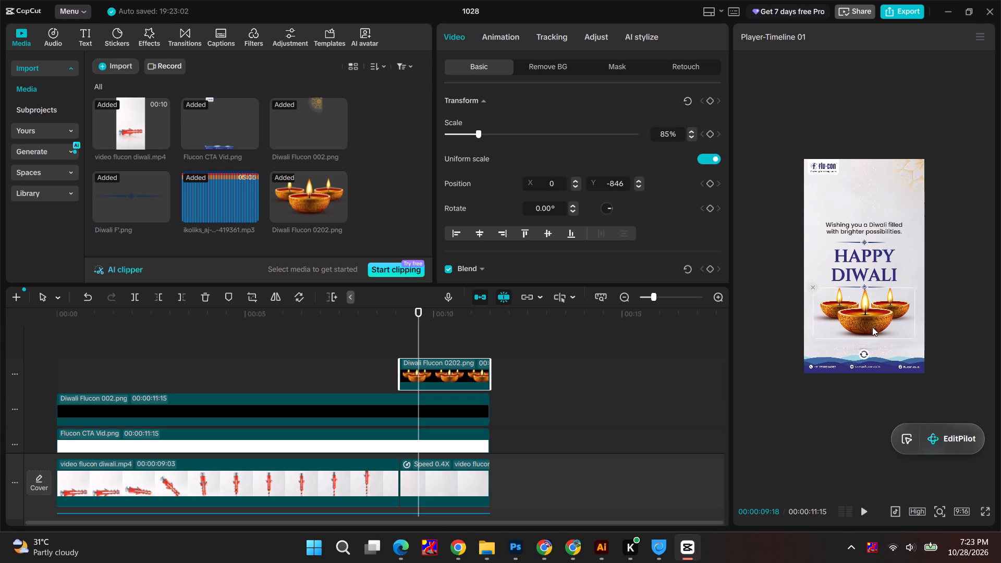
pyautogui.moveTo(872, 318); pyautogui.dragTo(872, 325)
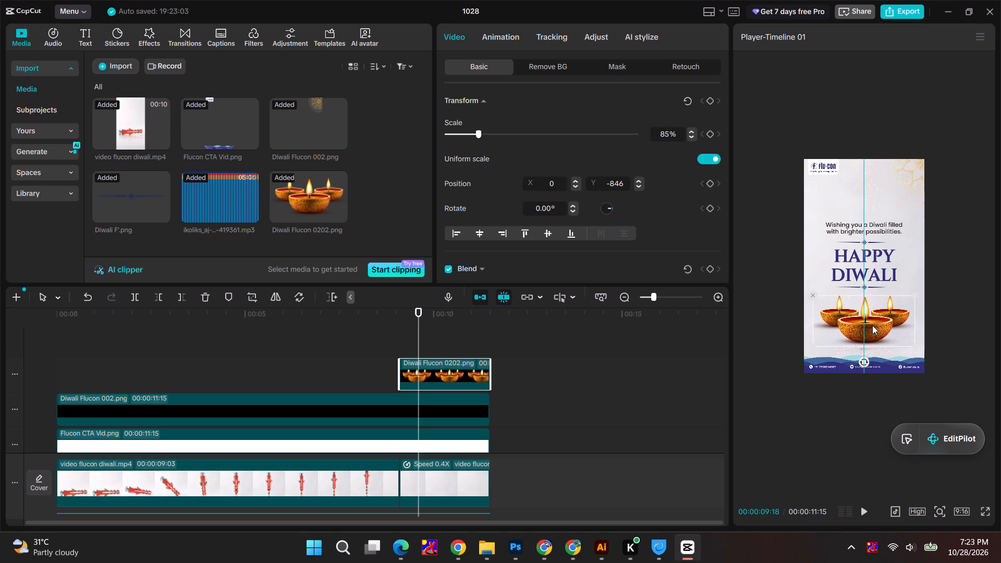
pyautogui.moveTo(872, 325); pyautogui.dragTo(872, 325)
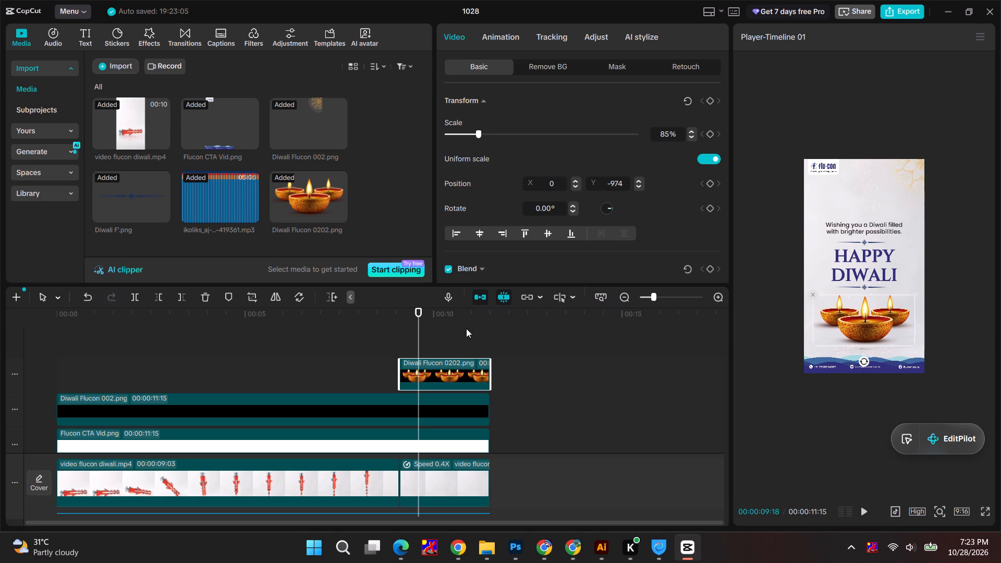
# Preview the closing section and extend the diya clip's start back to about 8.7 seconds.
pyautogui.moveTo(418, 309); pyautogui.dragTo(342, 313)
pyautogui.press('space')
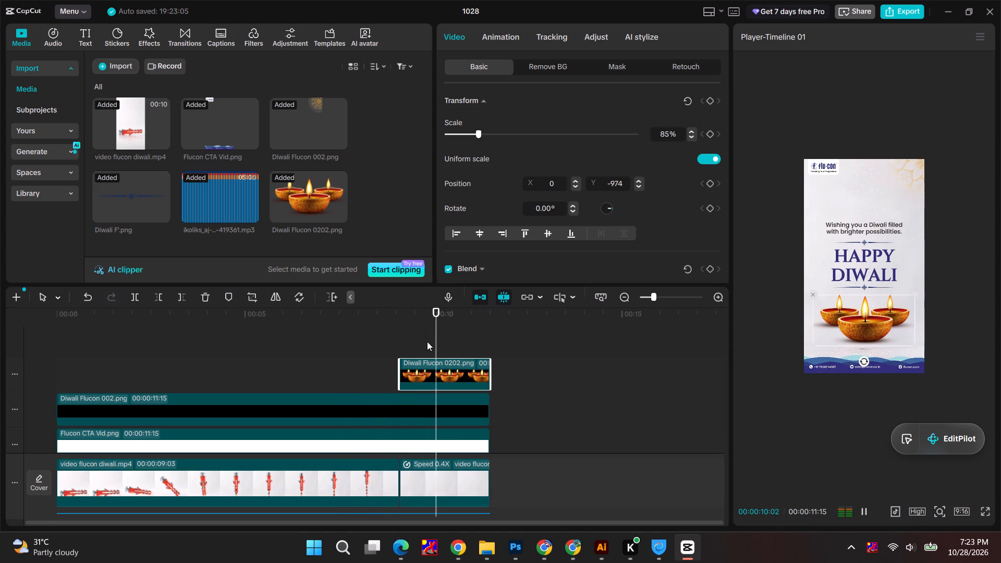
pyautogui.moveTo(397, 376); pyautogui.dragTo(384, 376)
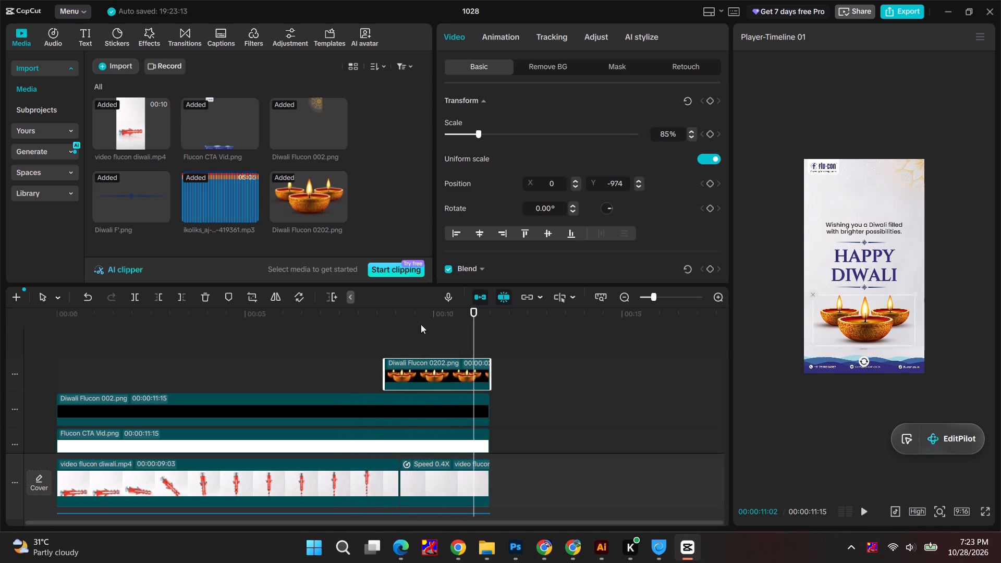
# Apply the 0.5 s Fade In entrance animation to the diya clip and play back the transition to check it.
pyautogui.click(499, 39)
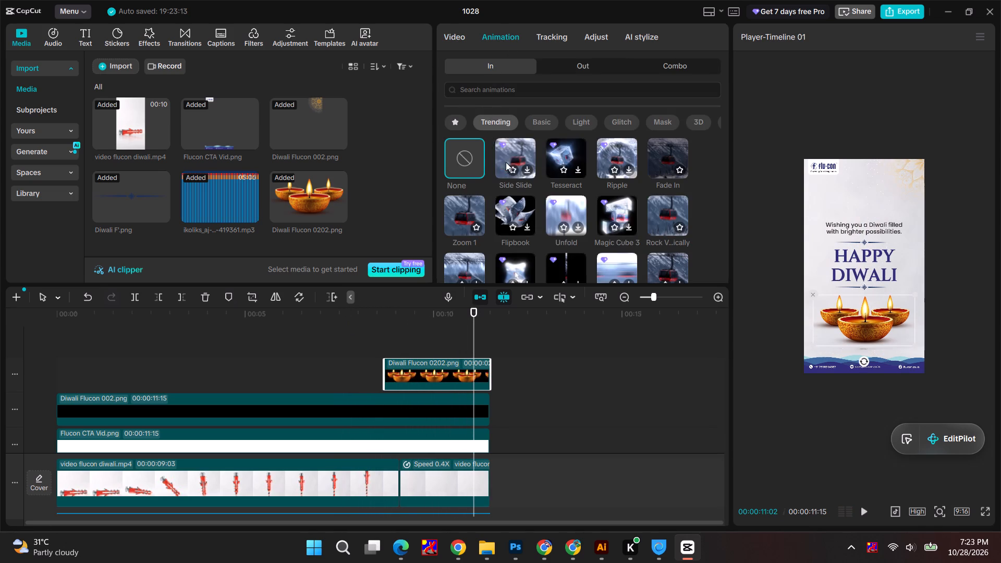
pyautogui.click(649, 163)
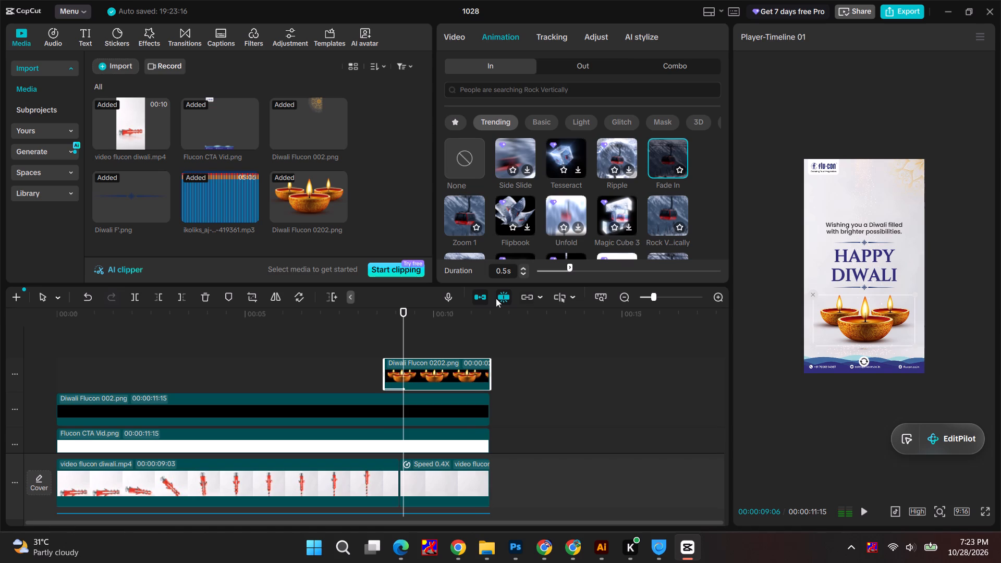
pyautogui.moveTo(403, 313); pyautogui.dragTo(340, 315)
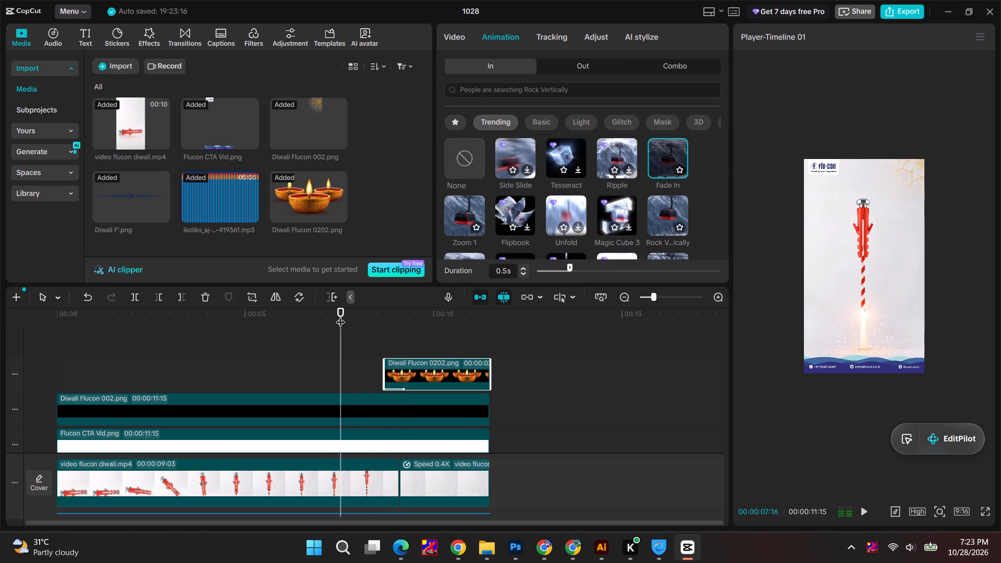
pyautogui.press('space')
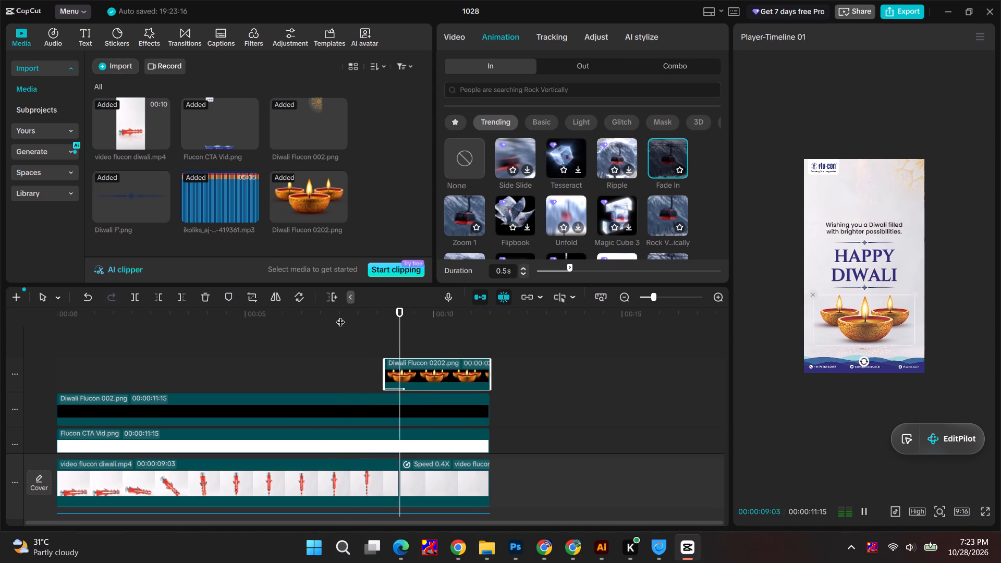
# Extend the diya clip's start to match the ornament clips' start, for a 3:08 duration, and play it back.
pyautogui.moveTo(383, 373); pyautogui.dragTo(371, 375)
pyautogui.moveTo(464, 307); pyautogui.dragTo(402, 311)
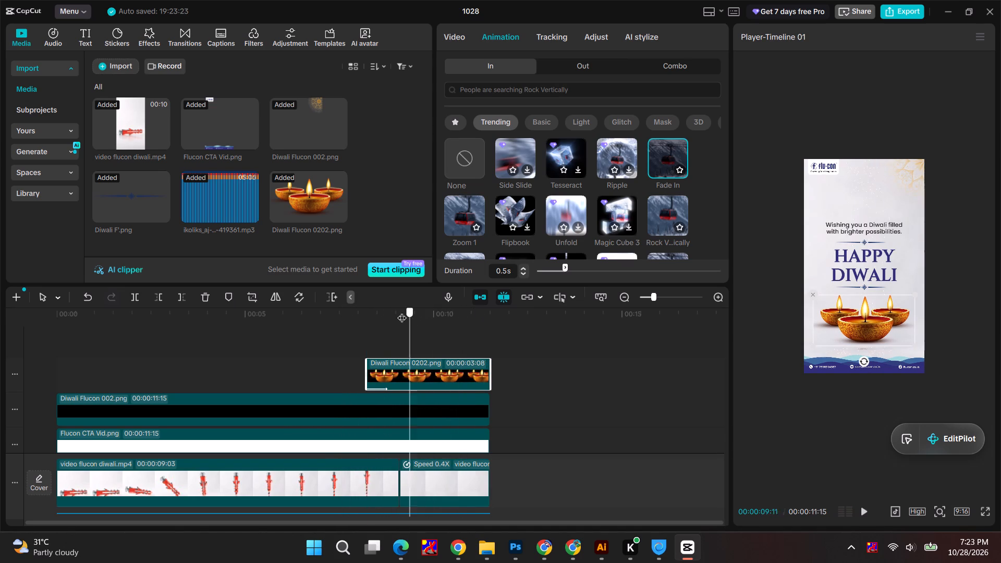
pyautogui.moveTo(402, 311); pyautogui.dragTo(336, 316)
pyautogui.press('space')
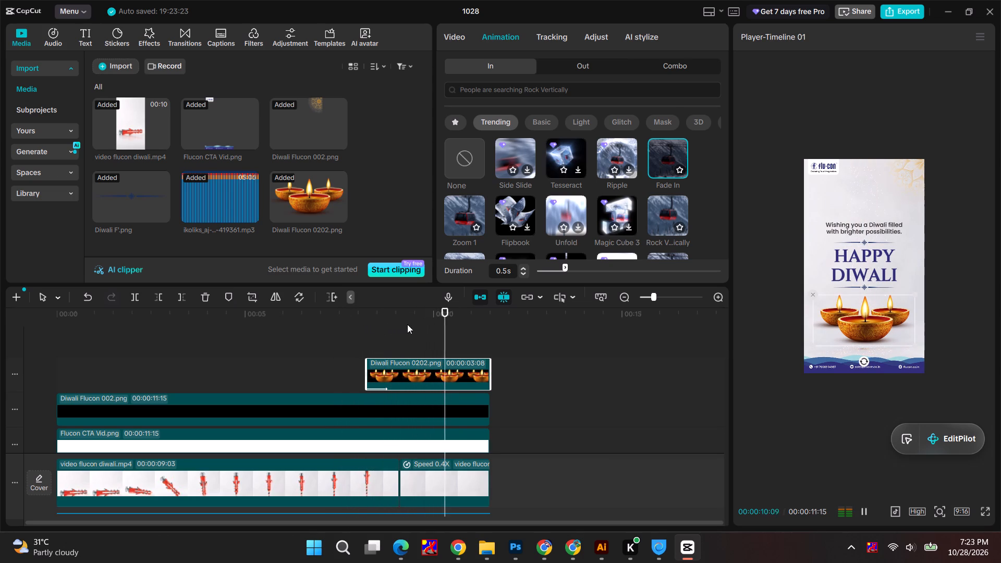
# Select the diya clip, both closing ornament clips and both closing greeting texts, and move them slightly up together in the frame.
pyautogui.click(883, 227)
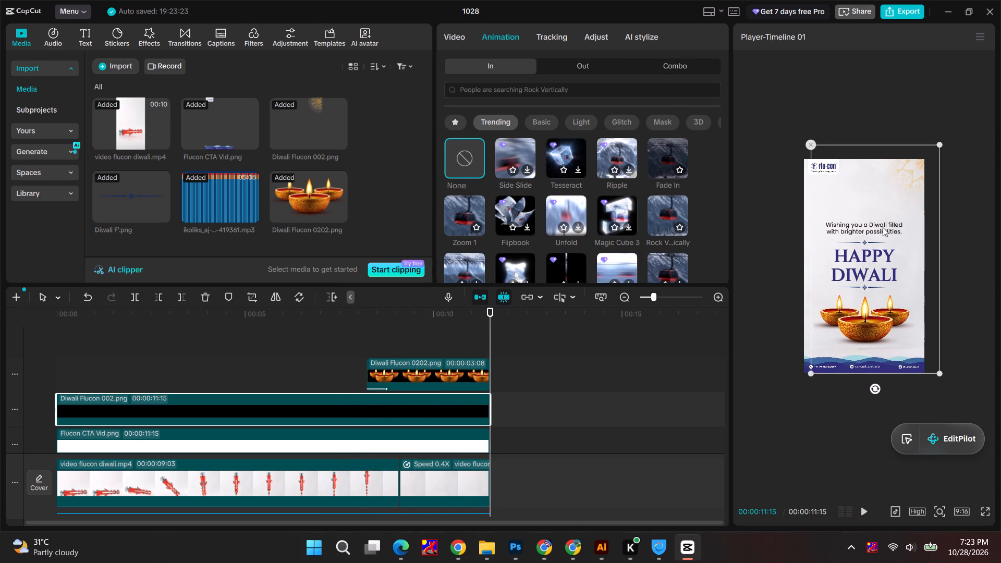
pyautogui.scroll(-3, 422, 437)
pyautogui.scroll(5, 422, 438)
pyautogui.click(417, 378)
pyautogui.scroll(-6, 417, 378)
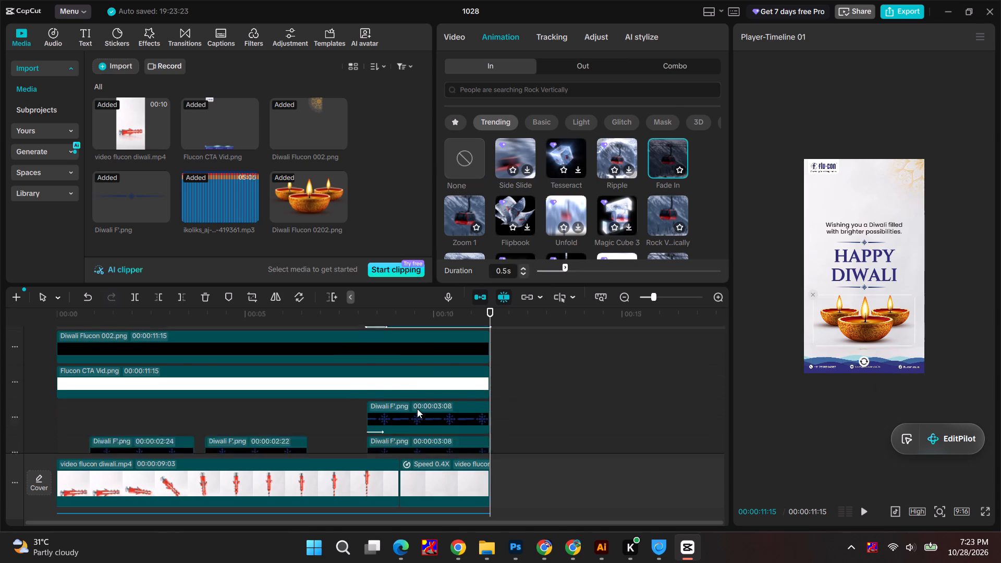
pyautogui.keyDown('ctrl'); pyautogui.click(424, 378); pyautogui.keyUp('ctrl')
pyautogui.keyDown('ctrl'); pyautogui.click(407, 424); pyautogui.keyUp('ctrl')
pyautogui.keyDown('ctrl'); pyautogui.scroll(-1, 407, 427); pyautogui.keyUp('ctrl')
pyautogui.scroll(-3, 407, 436)
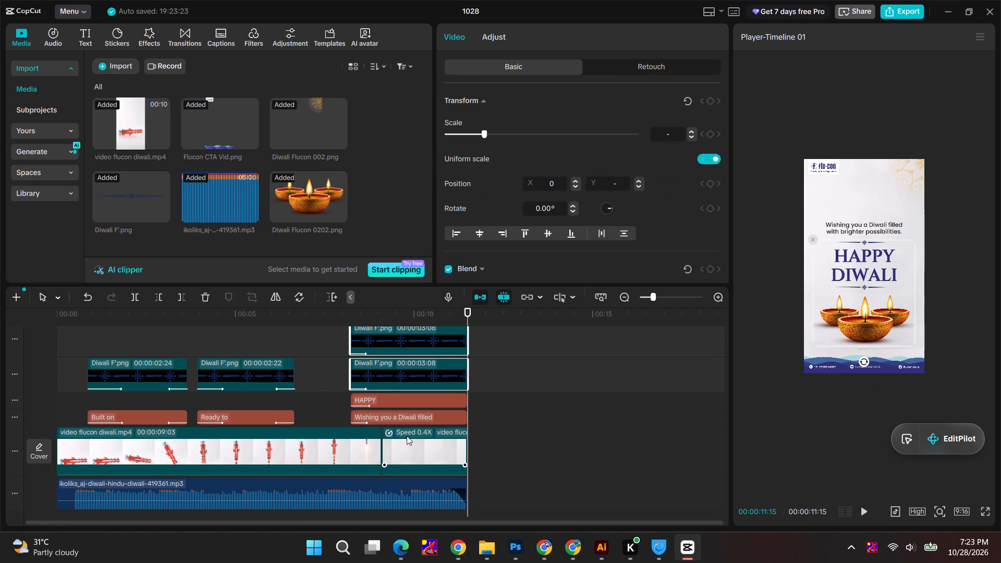
pyautogui.keyDown('ctrl'); pyautogui.click(407, 403); pyautogui.keyUp('ctrl')
pyautogui.keyDown('ctrl'); pyautogui.click(407, 422); pyautogui.keyUp('ctrl')
pyautogui.scroll(5, 408, 417)
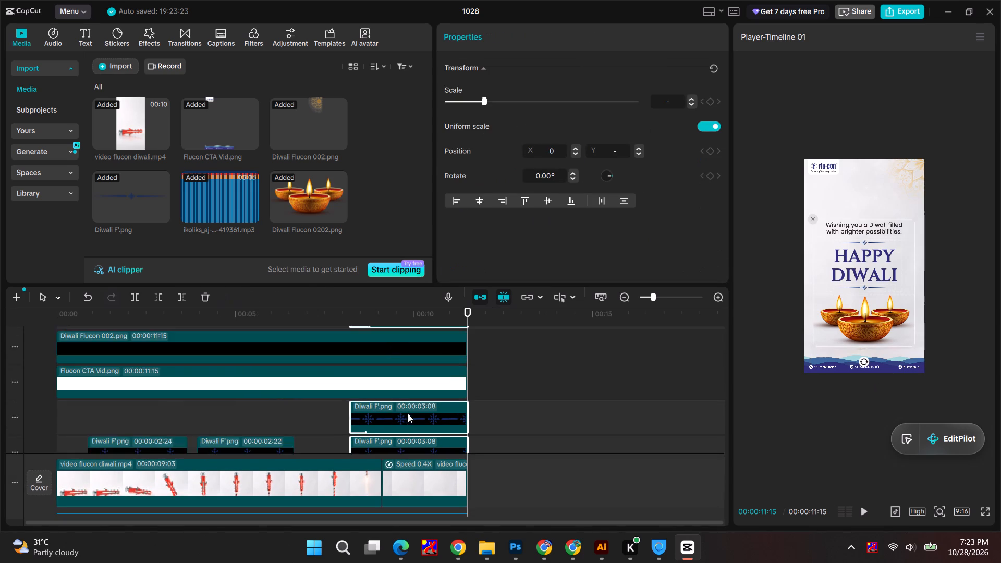
pyautogui.scroll(3, 408, 413)
pyautogui.scroll(2, 497, 347)
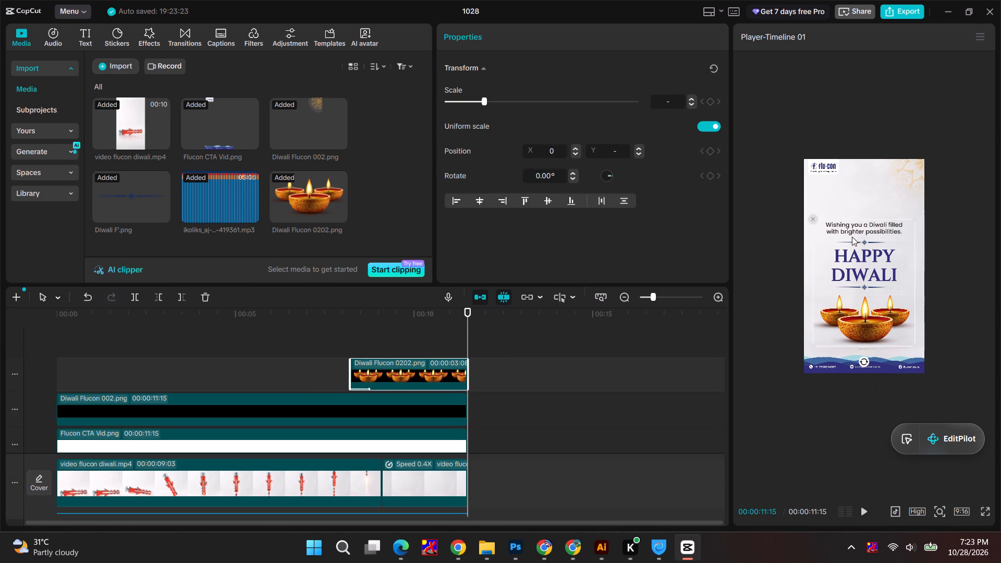
pyautogui.moveTo(858, 272); pyautogui.dragTo(858, 261)
pyautogui.moveTo(865, 323); pyautogui.dragTo(864, 312)
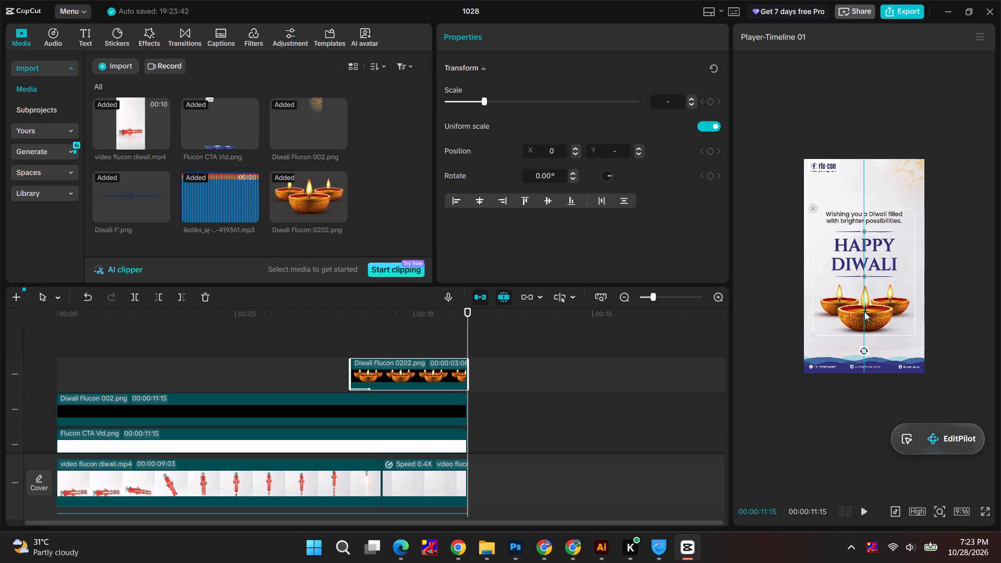
pyautogui.moveTo(864, 312); pyautogui.dragTo(865, 313)
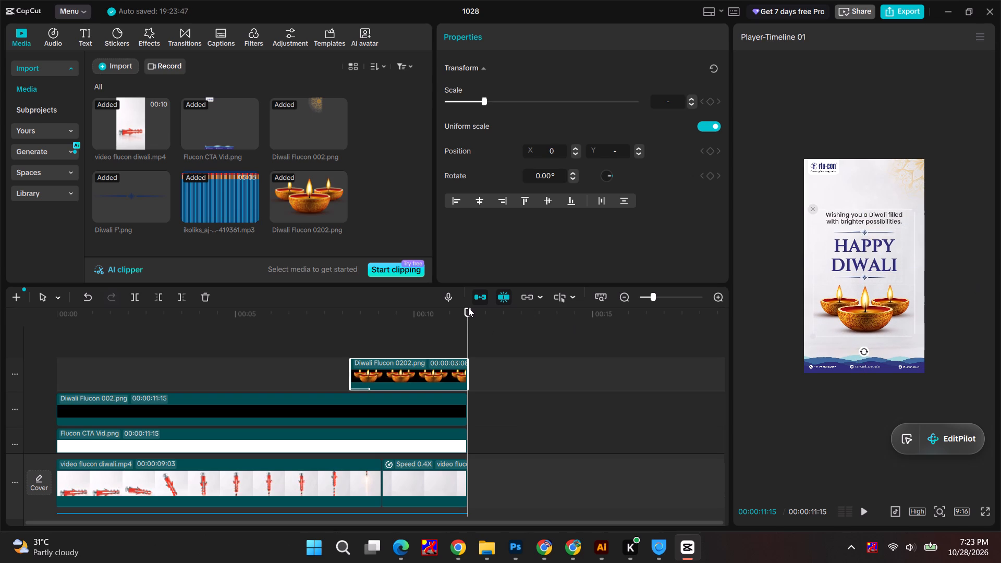
# Preview the closing section, trim the diya clip's start to about 8.4 seconds, and replay it.
pyautogui.moveTo(468, 308); pyautogui.dragTo(327, 311)
pyautogui.press('space')
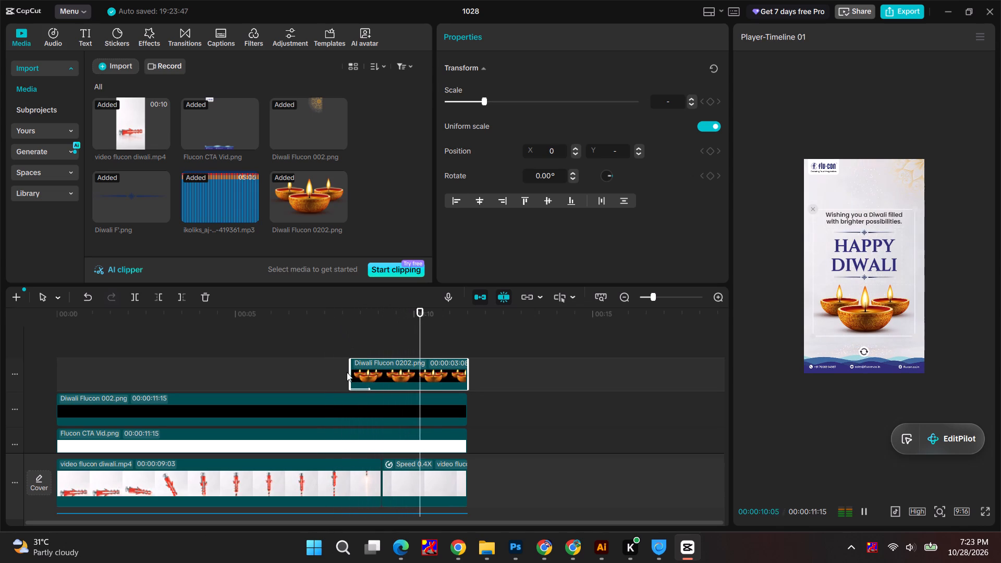
pyautogui.moveTo(349, 375); pyautogui.dragTo(358, 375)
pyautogui.click(337, 320)
pyautogui.press('space')
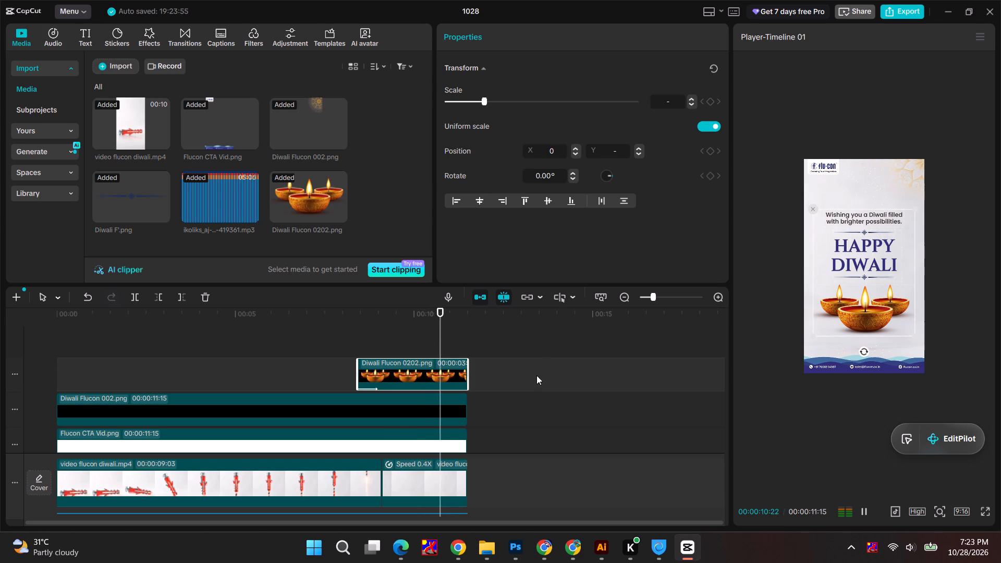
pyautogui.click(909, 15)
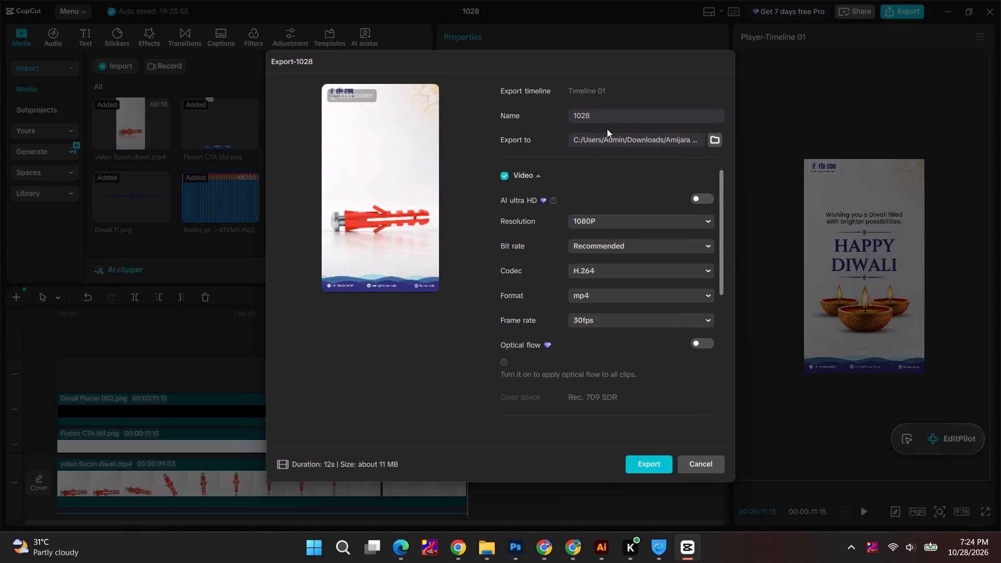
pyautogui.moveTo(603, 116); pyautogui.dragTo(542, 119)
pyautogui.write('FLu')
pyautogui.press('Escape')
# Rename the project as Flucon Diwali and copy the name.
pyautogui.doubleClick(468, 8)
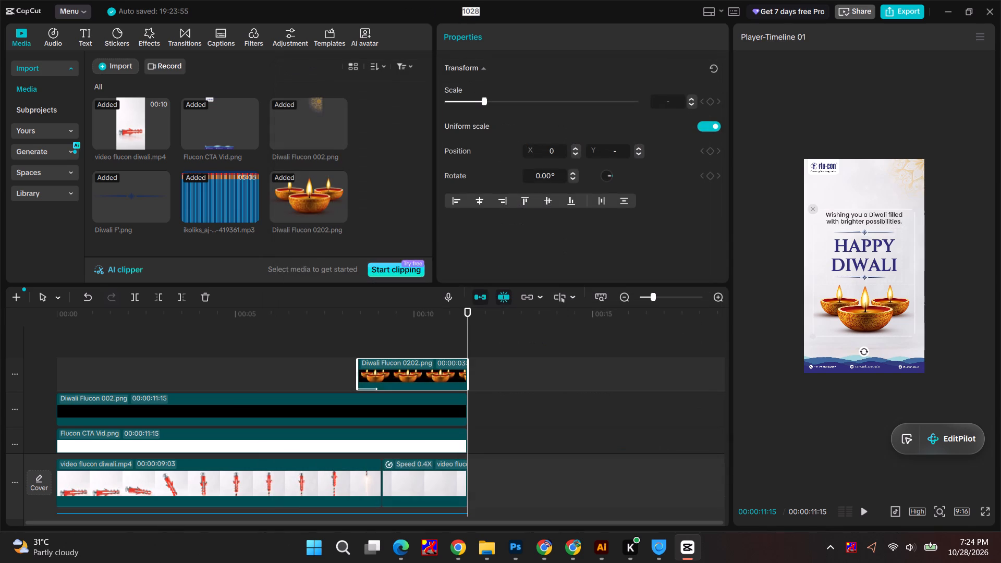
pyautogui.write('Fluc')
pyautogui.write('on')
pyautogui.press('space')
pyautogui.write('Diwali')
pyautogui.hotkey('ctrl', 'a')
pyautogui.hotkey('ctrl', 'c')
# Export the Flucon Diwali video as a 1080P, 30fps mp4 with the H.264 codec.
pyautogui.click(917, 9)
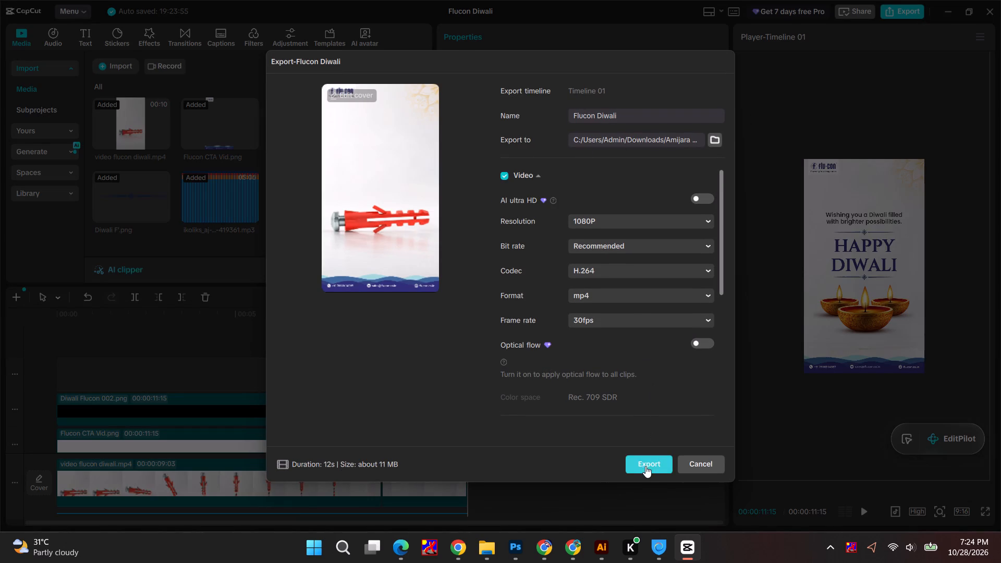
pyautogui.click(646, 466)
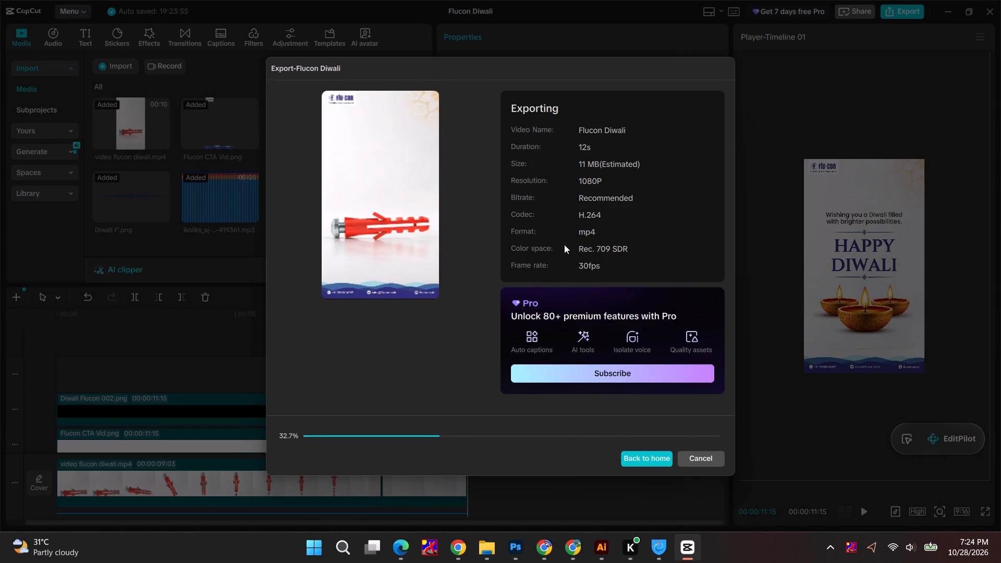
# Switch to File Explorer and open the Downloads folder.
pyautogui.hotkey('alt', 'Tab')
pyautogui.keyDown('alt'); pyautogui.click(345, 215); pyautogui.keyUp('alt')
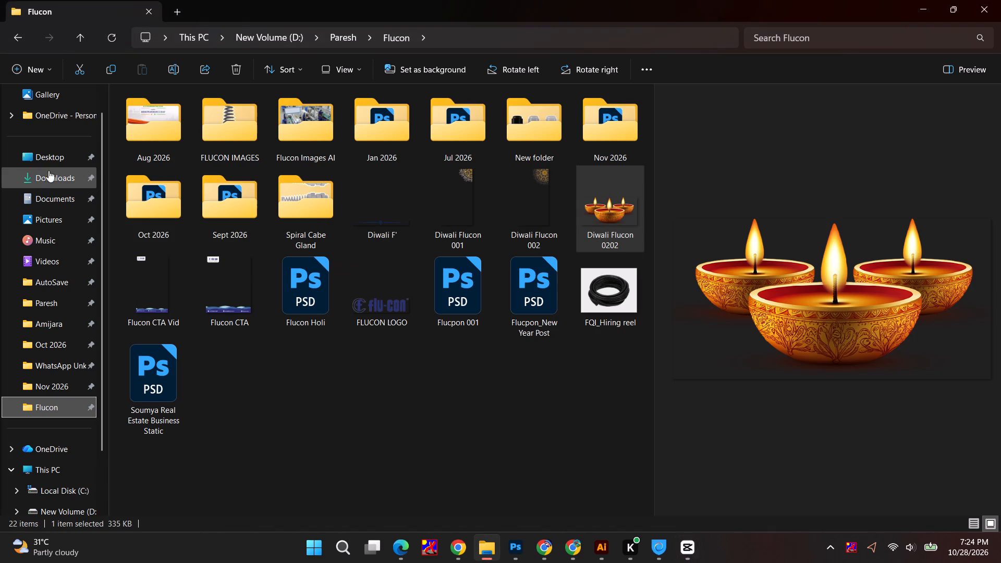
pyautogui.click(46, 178)
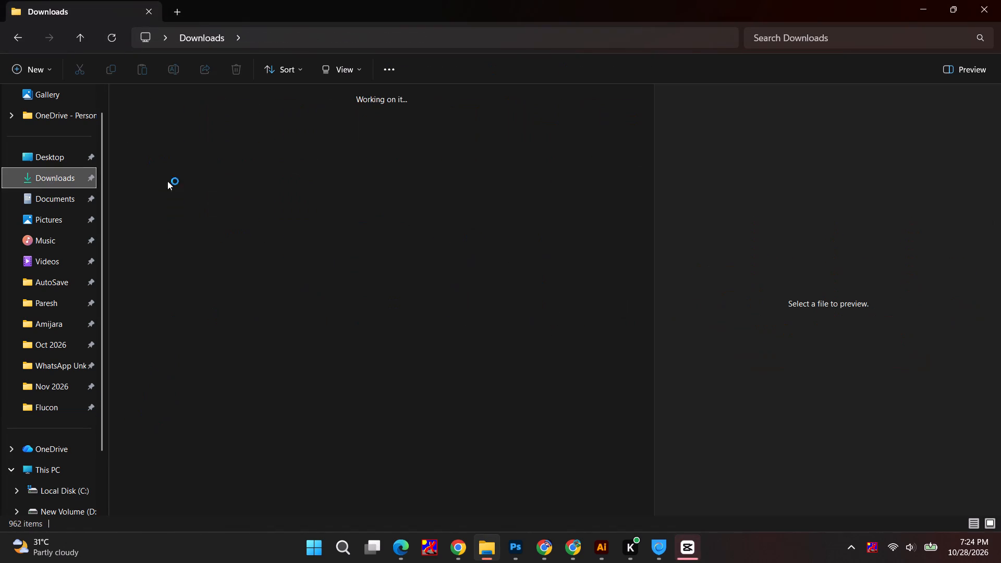